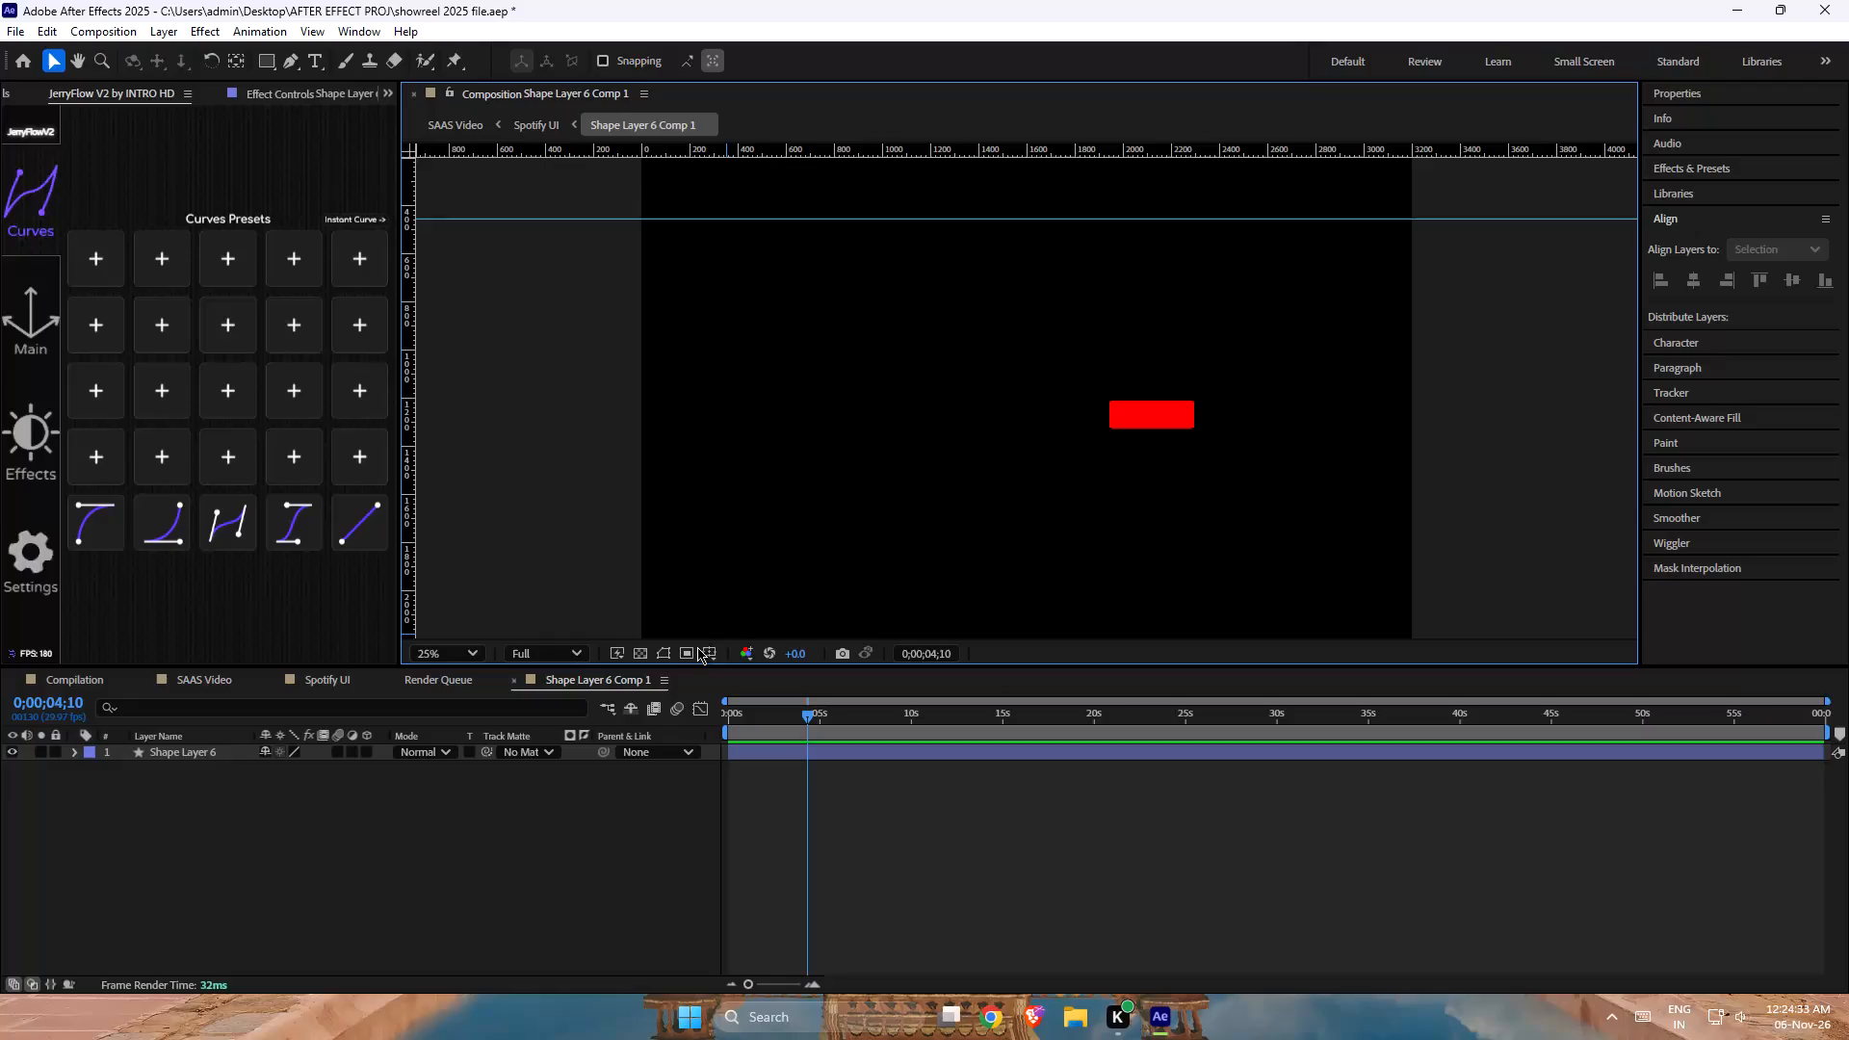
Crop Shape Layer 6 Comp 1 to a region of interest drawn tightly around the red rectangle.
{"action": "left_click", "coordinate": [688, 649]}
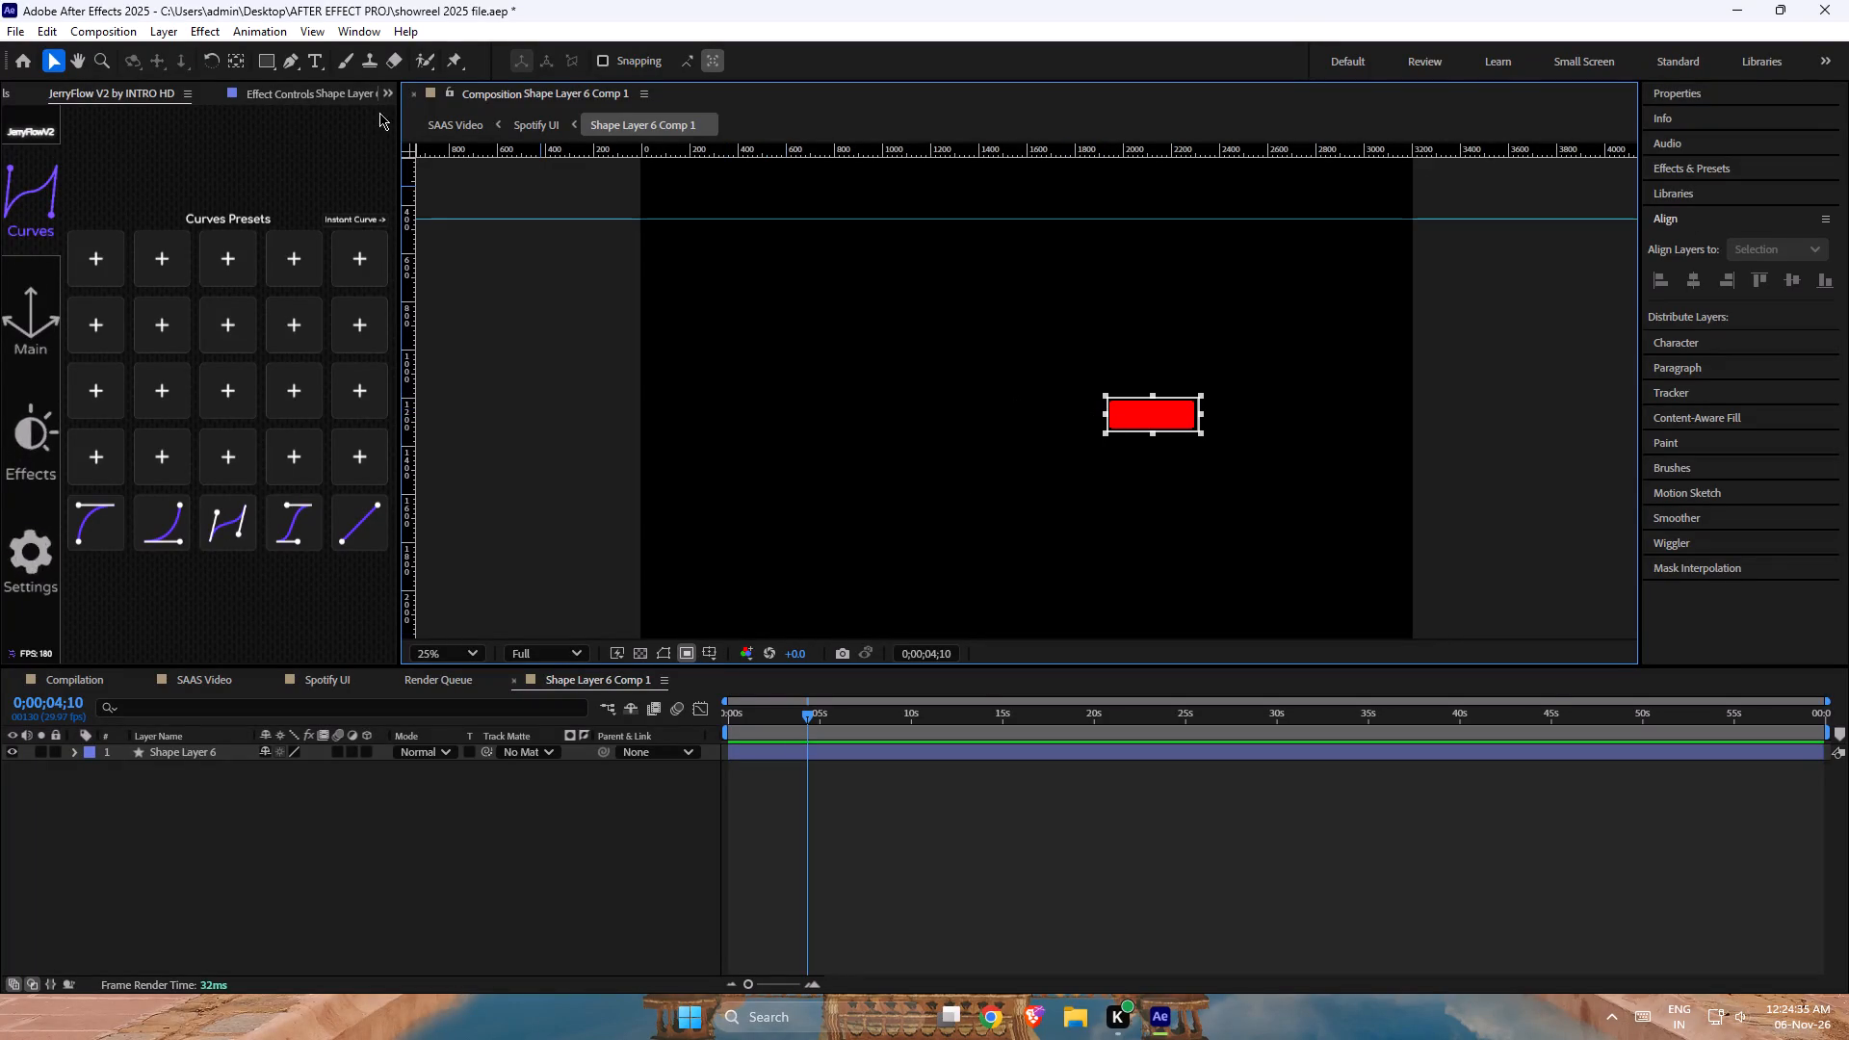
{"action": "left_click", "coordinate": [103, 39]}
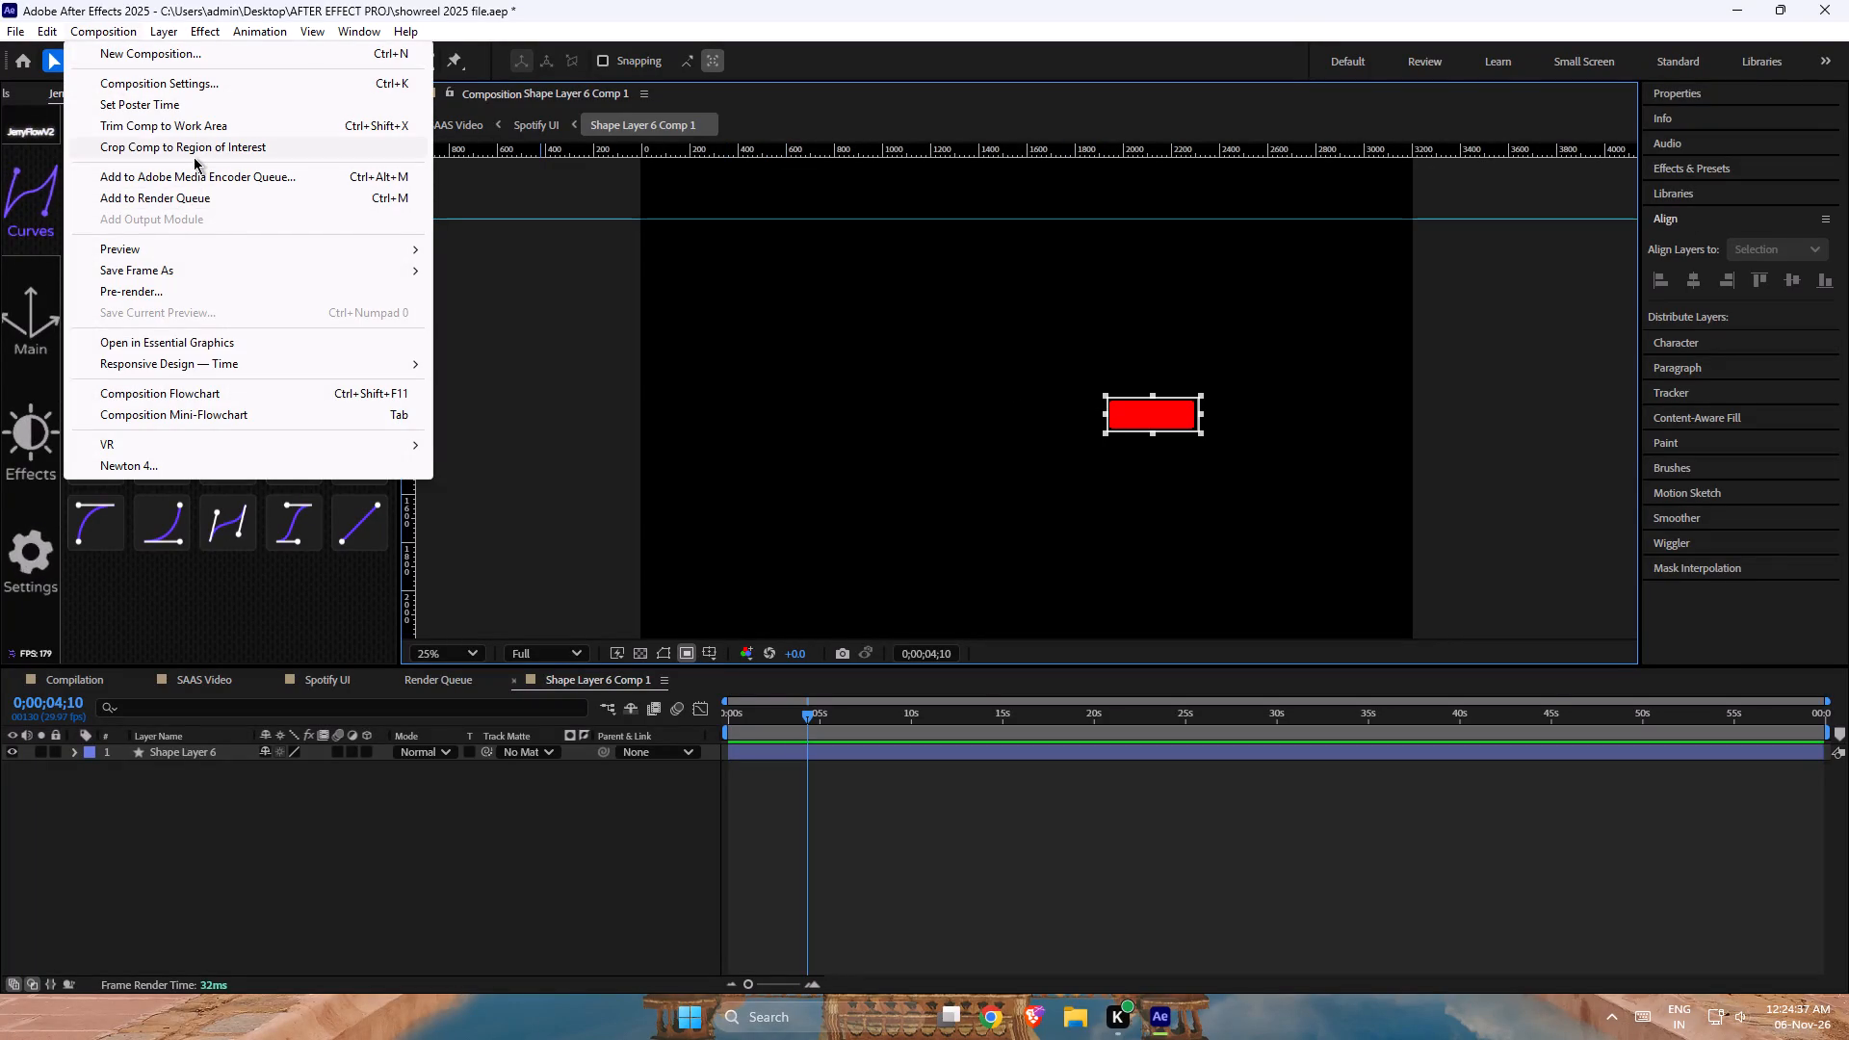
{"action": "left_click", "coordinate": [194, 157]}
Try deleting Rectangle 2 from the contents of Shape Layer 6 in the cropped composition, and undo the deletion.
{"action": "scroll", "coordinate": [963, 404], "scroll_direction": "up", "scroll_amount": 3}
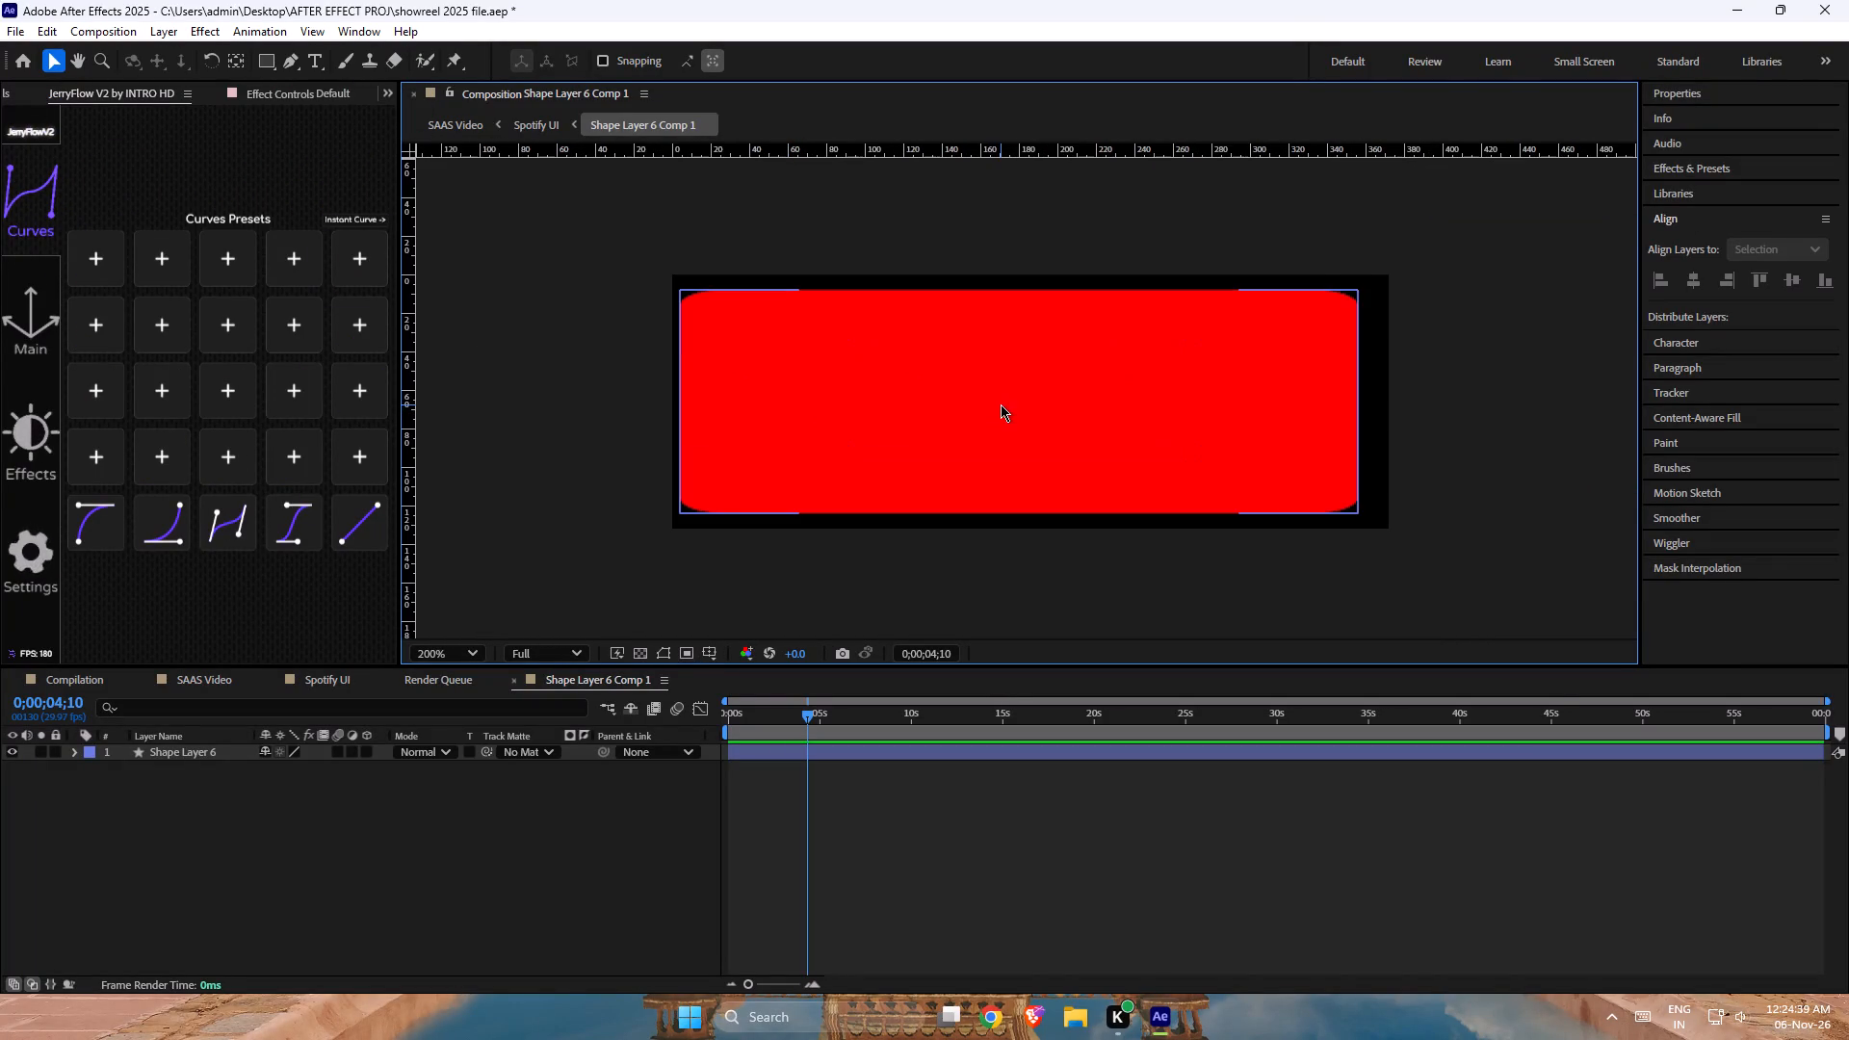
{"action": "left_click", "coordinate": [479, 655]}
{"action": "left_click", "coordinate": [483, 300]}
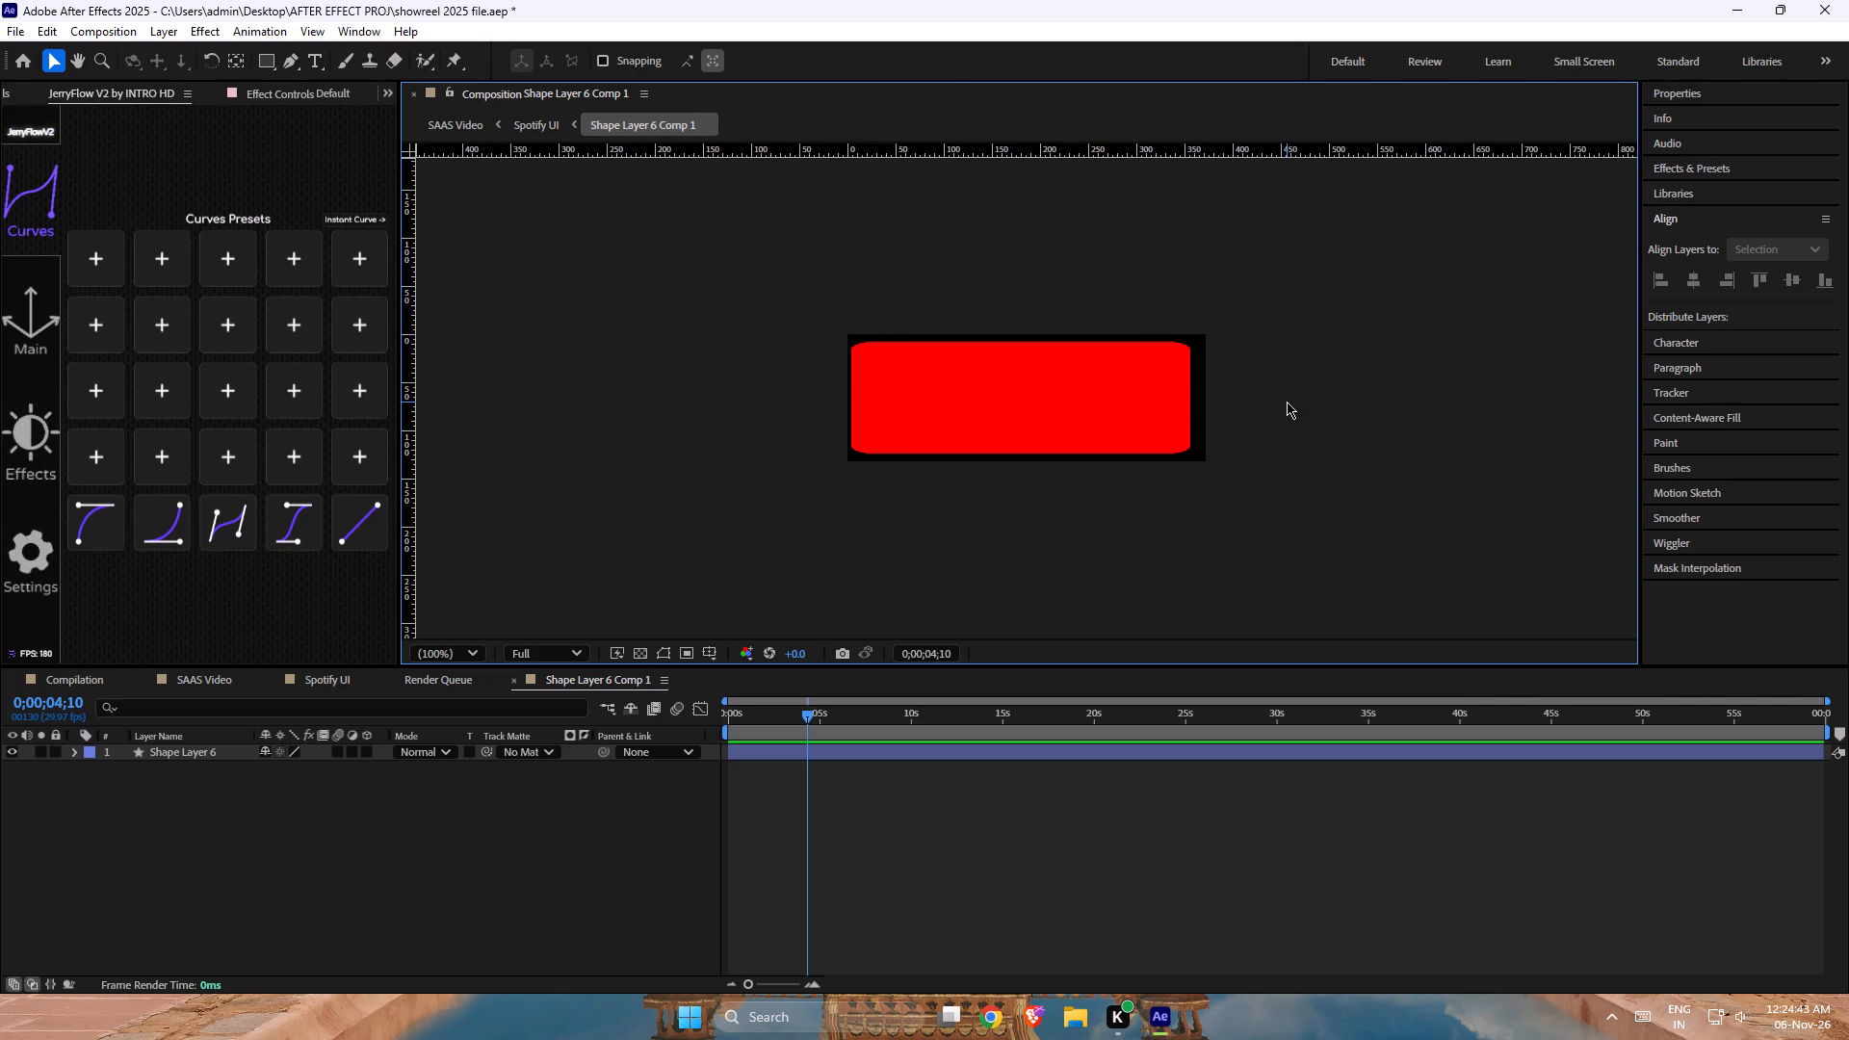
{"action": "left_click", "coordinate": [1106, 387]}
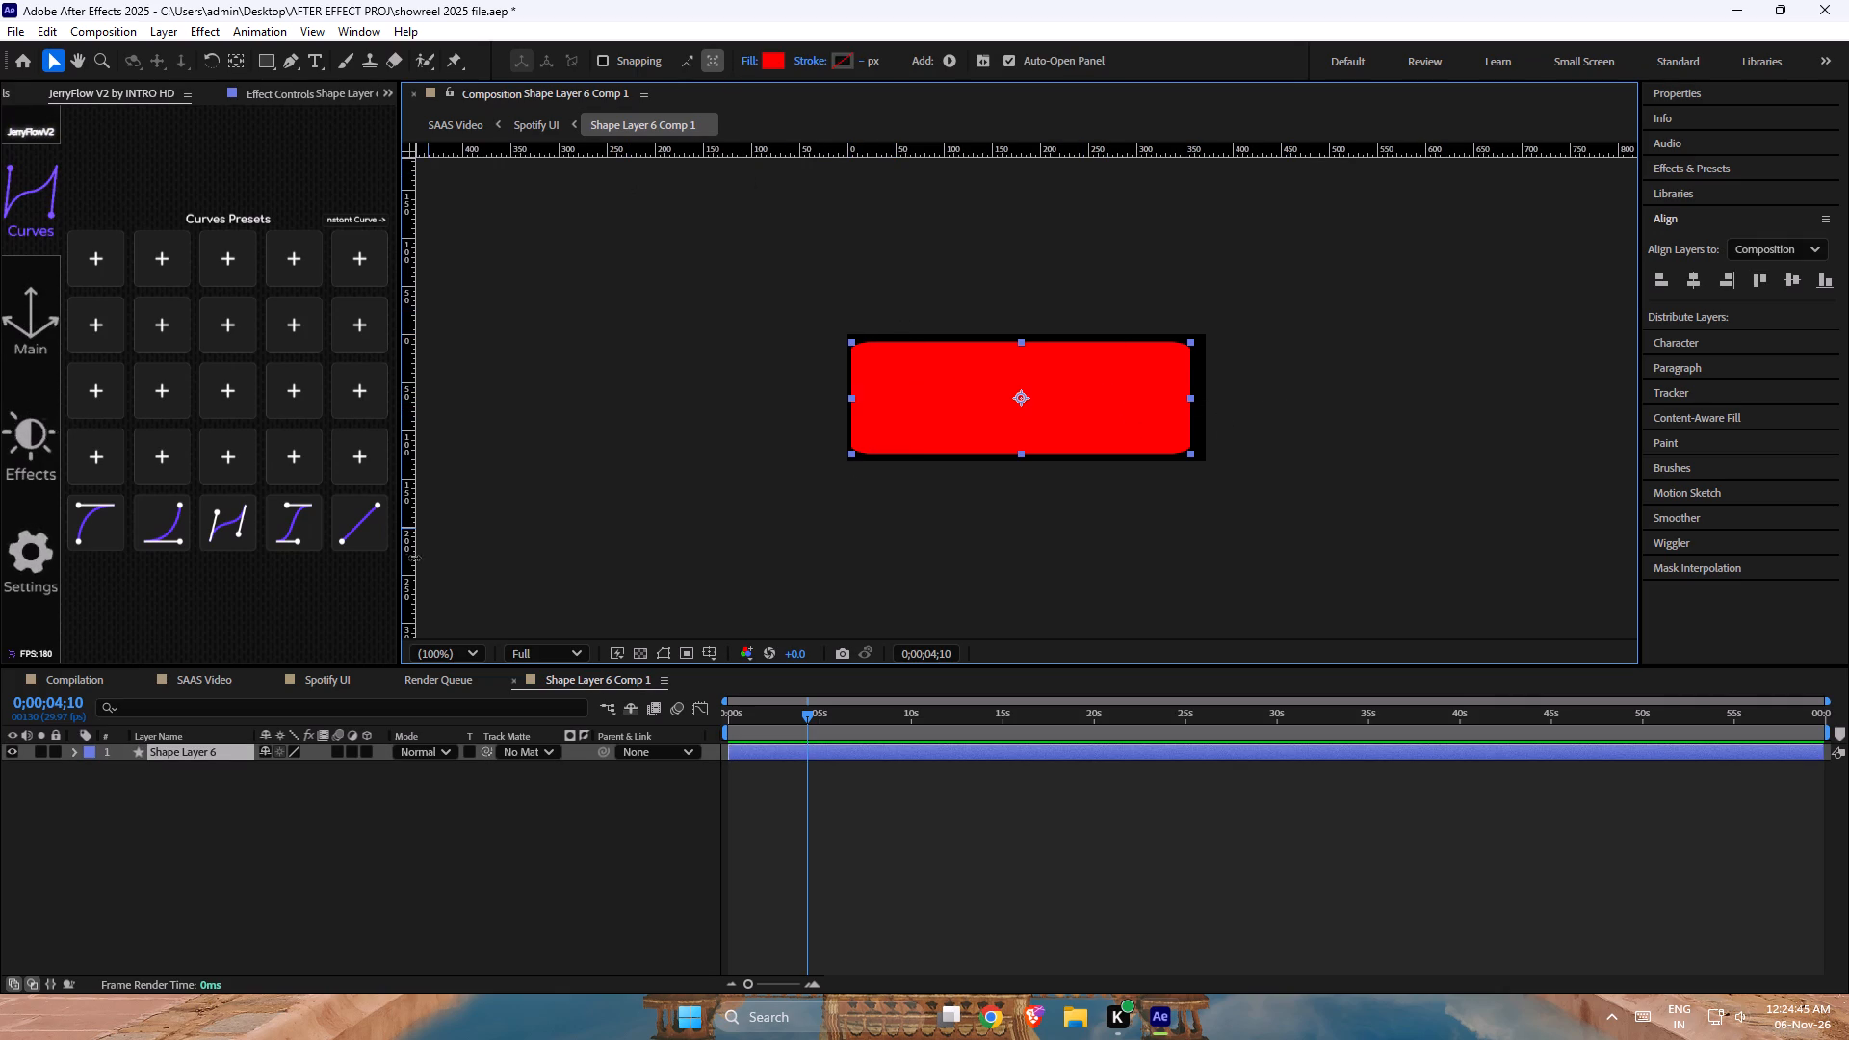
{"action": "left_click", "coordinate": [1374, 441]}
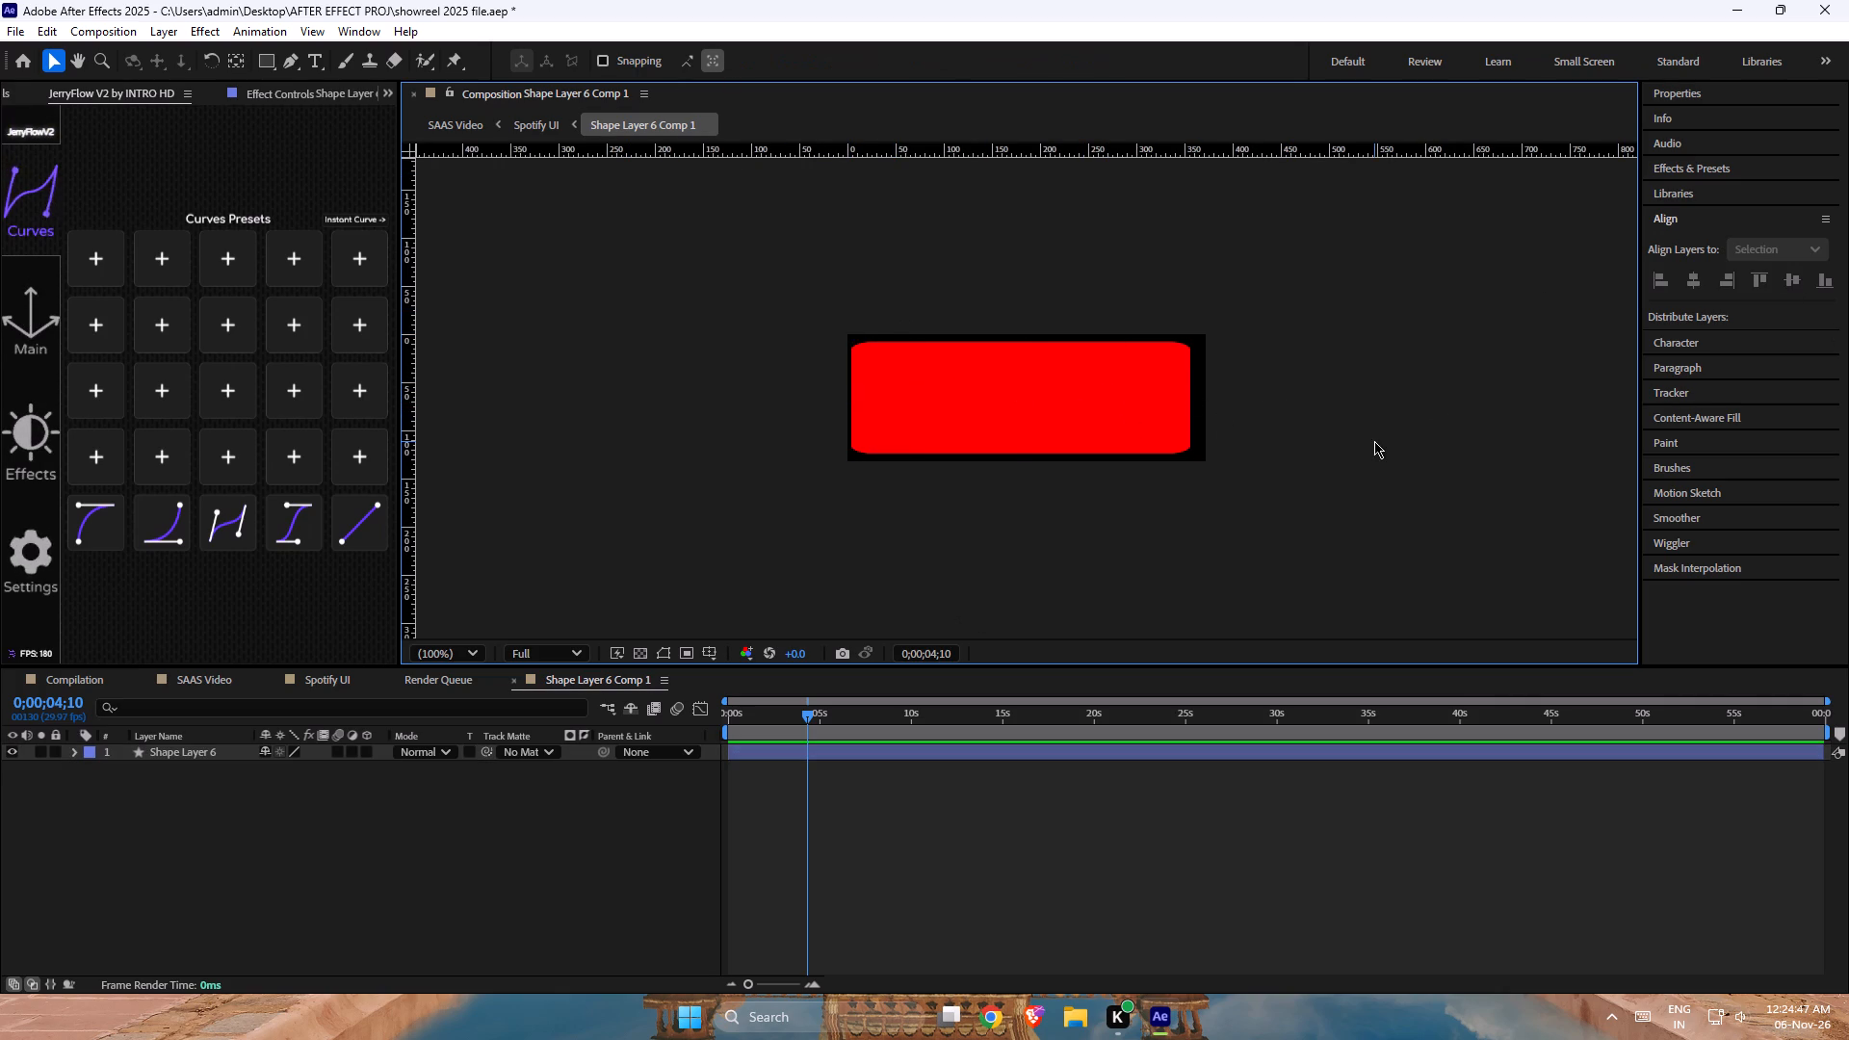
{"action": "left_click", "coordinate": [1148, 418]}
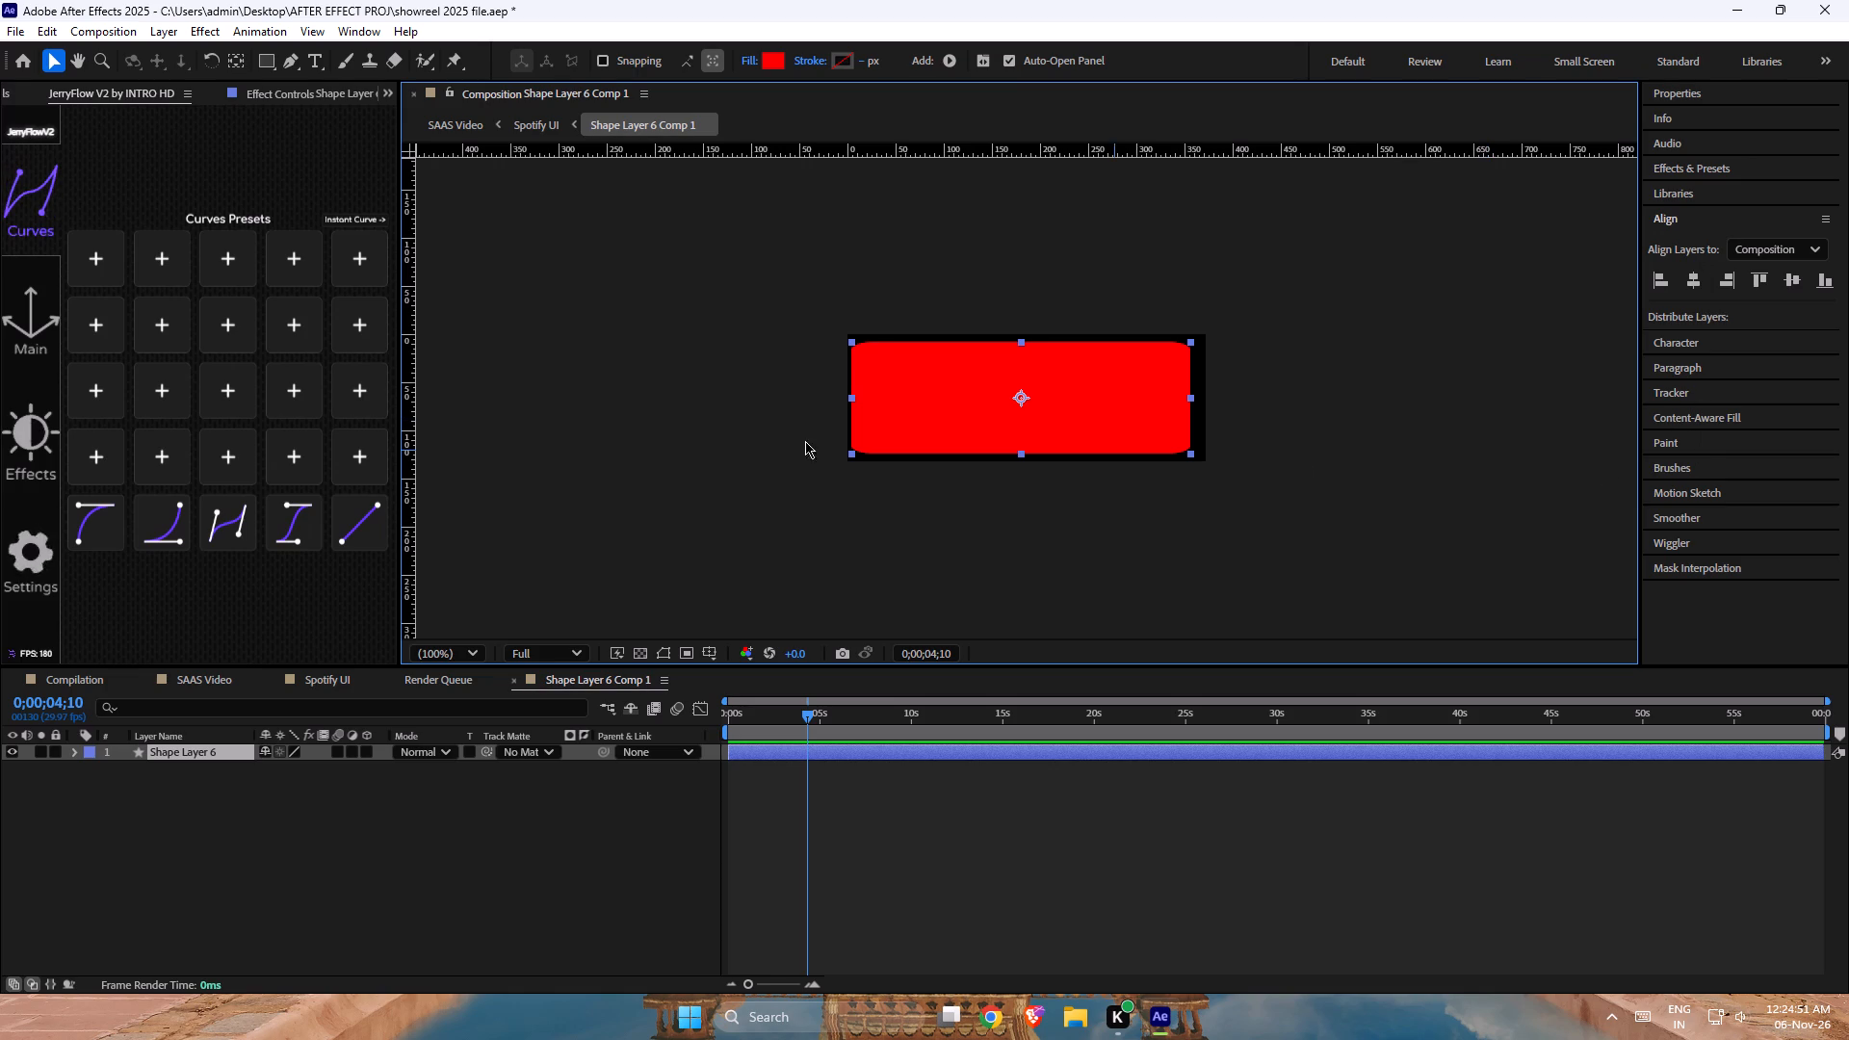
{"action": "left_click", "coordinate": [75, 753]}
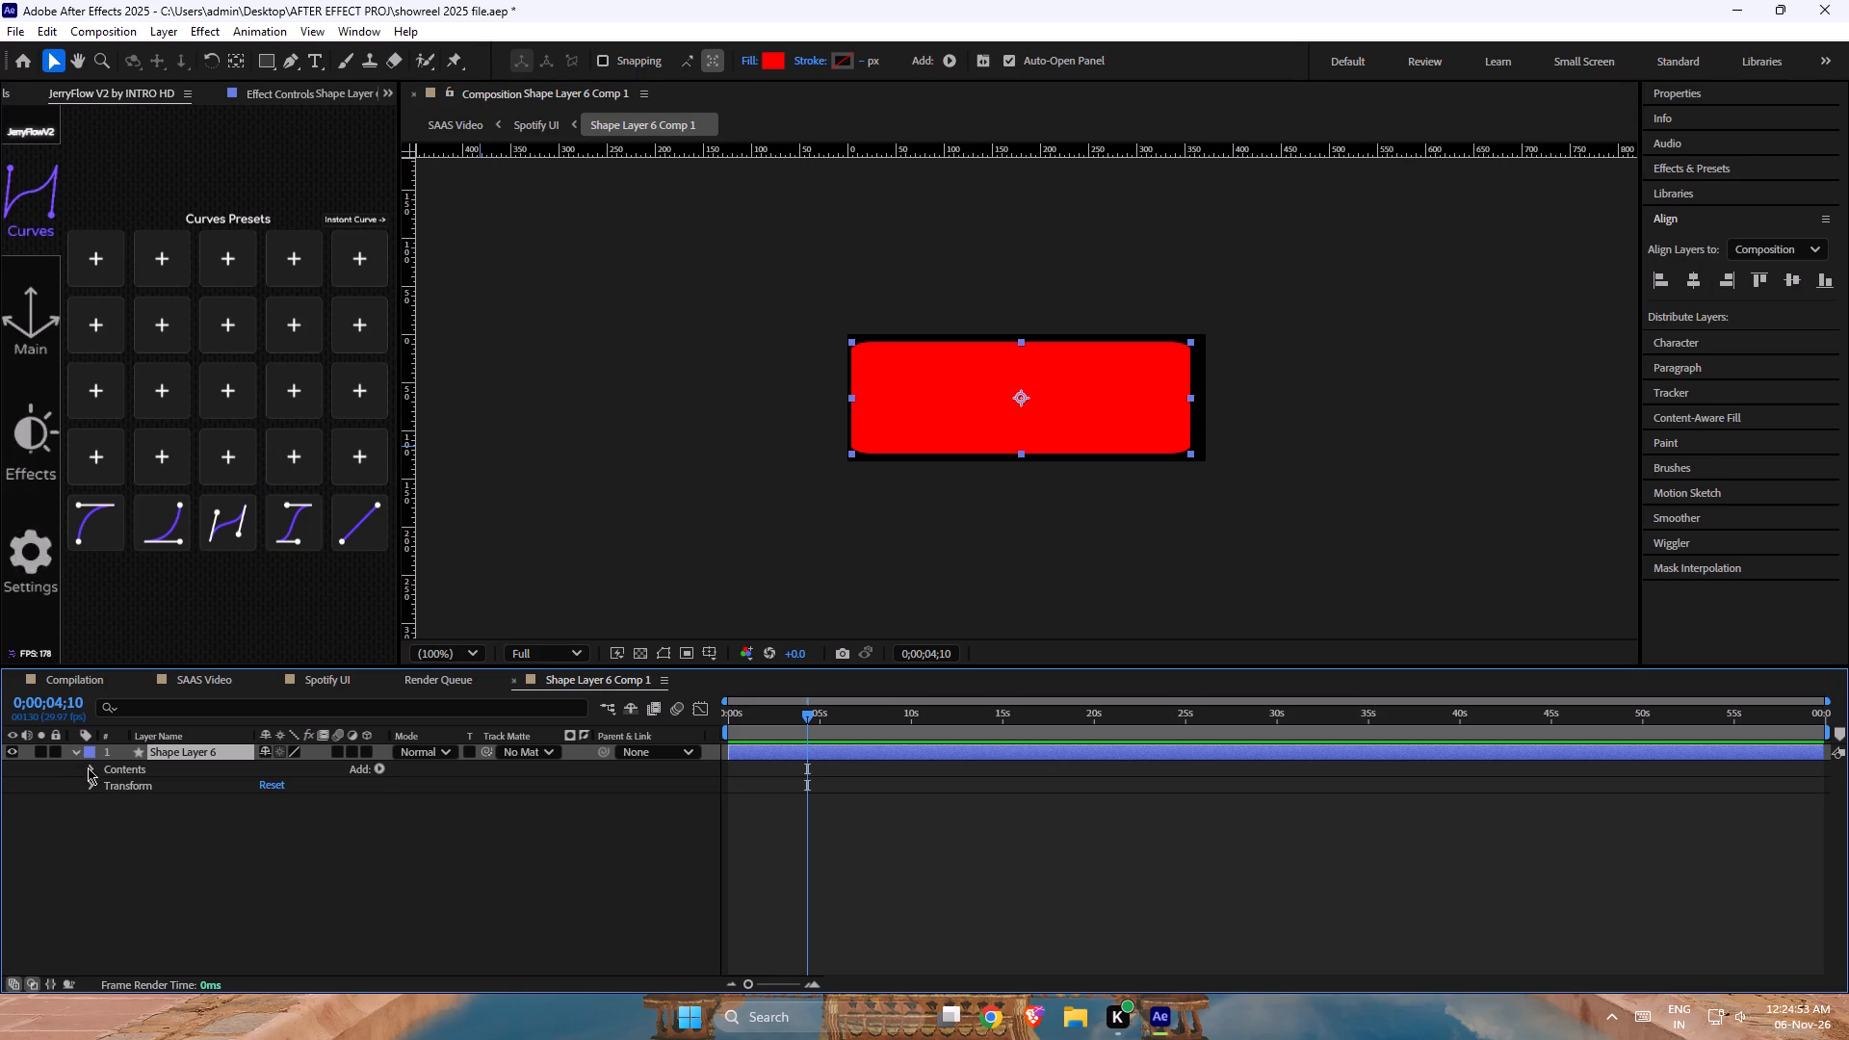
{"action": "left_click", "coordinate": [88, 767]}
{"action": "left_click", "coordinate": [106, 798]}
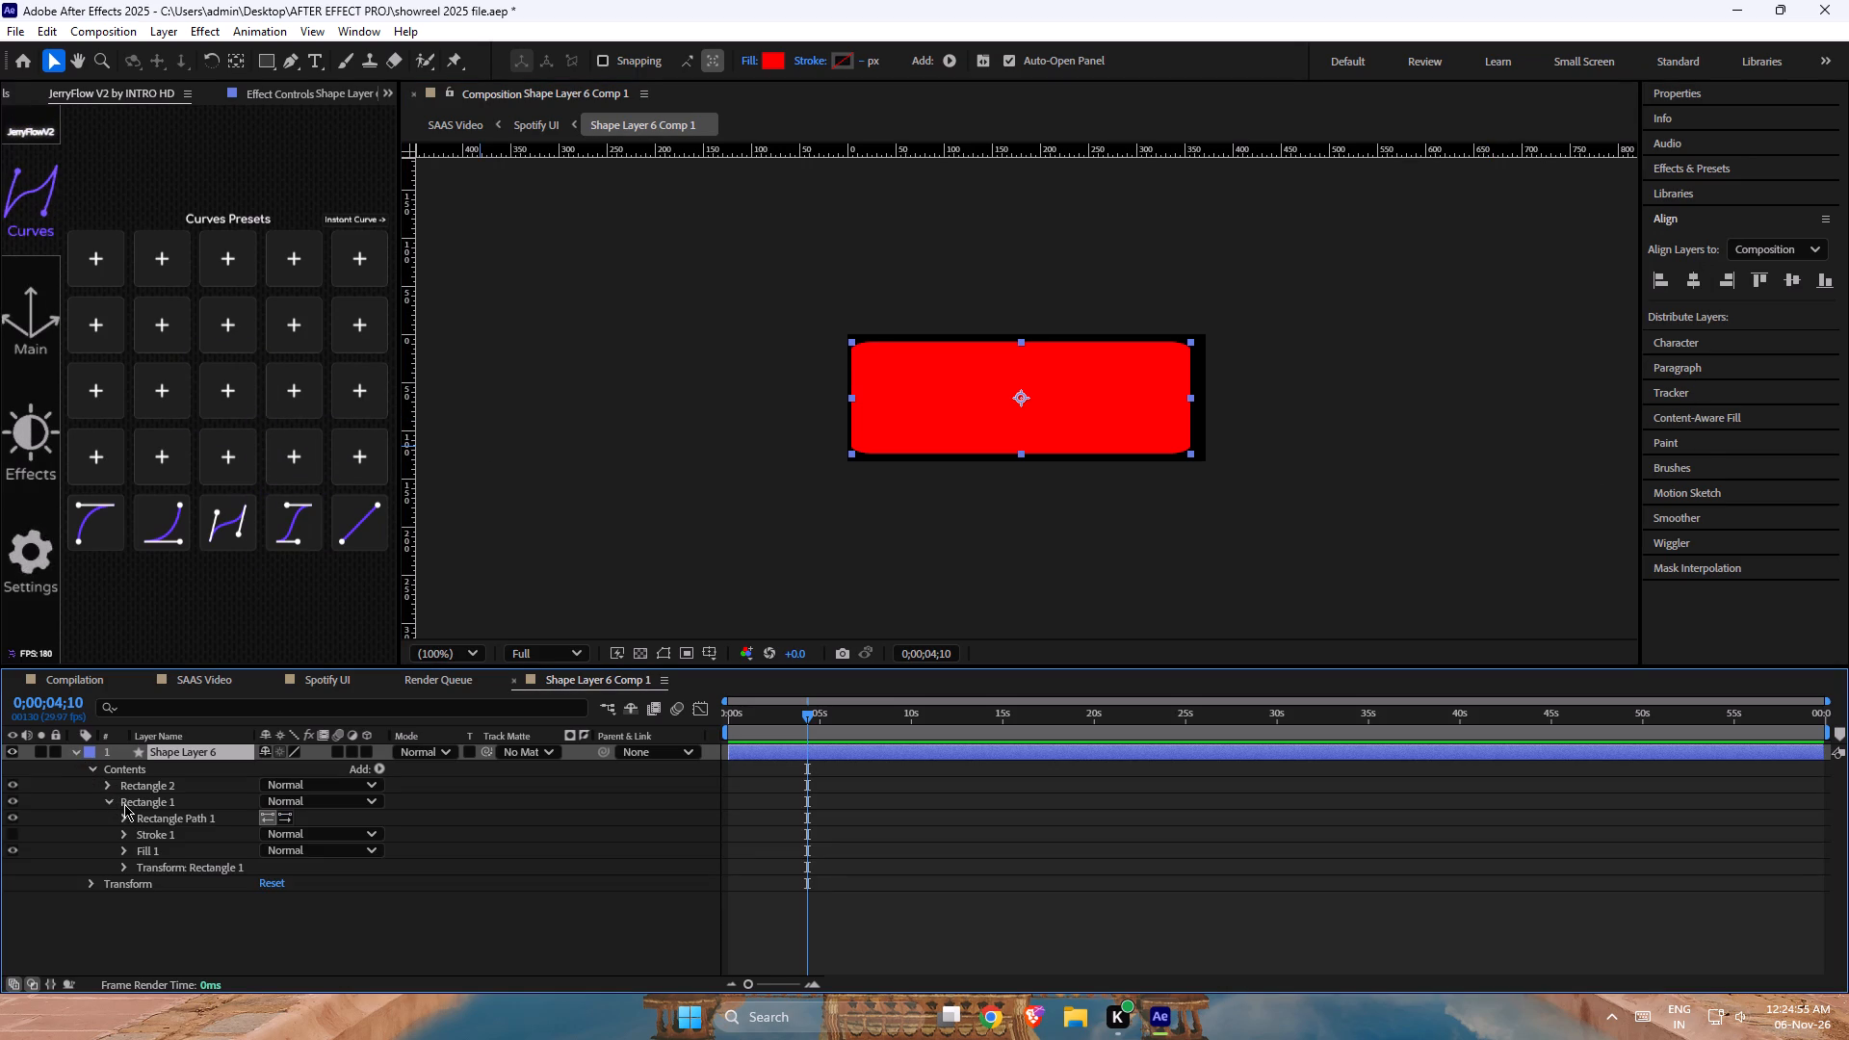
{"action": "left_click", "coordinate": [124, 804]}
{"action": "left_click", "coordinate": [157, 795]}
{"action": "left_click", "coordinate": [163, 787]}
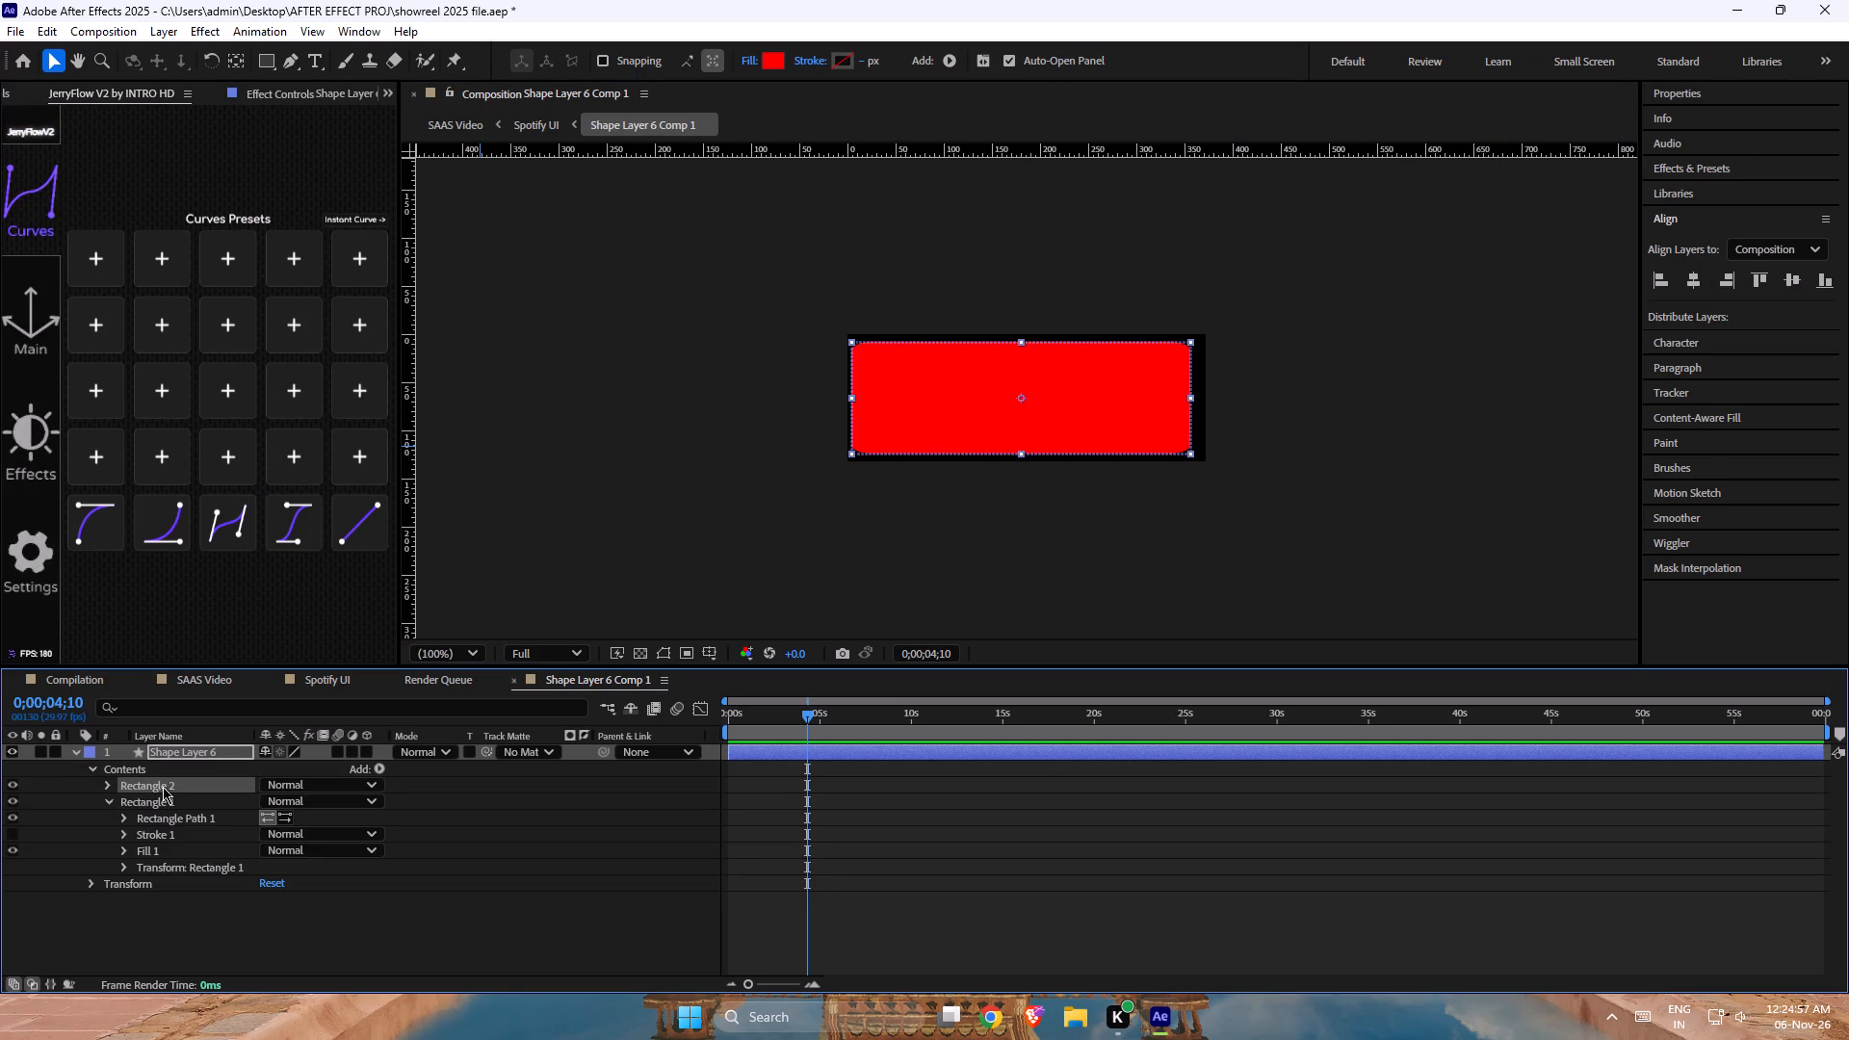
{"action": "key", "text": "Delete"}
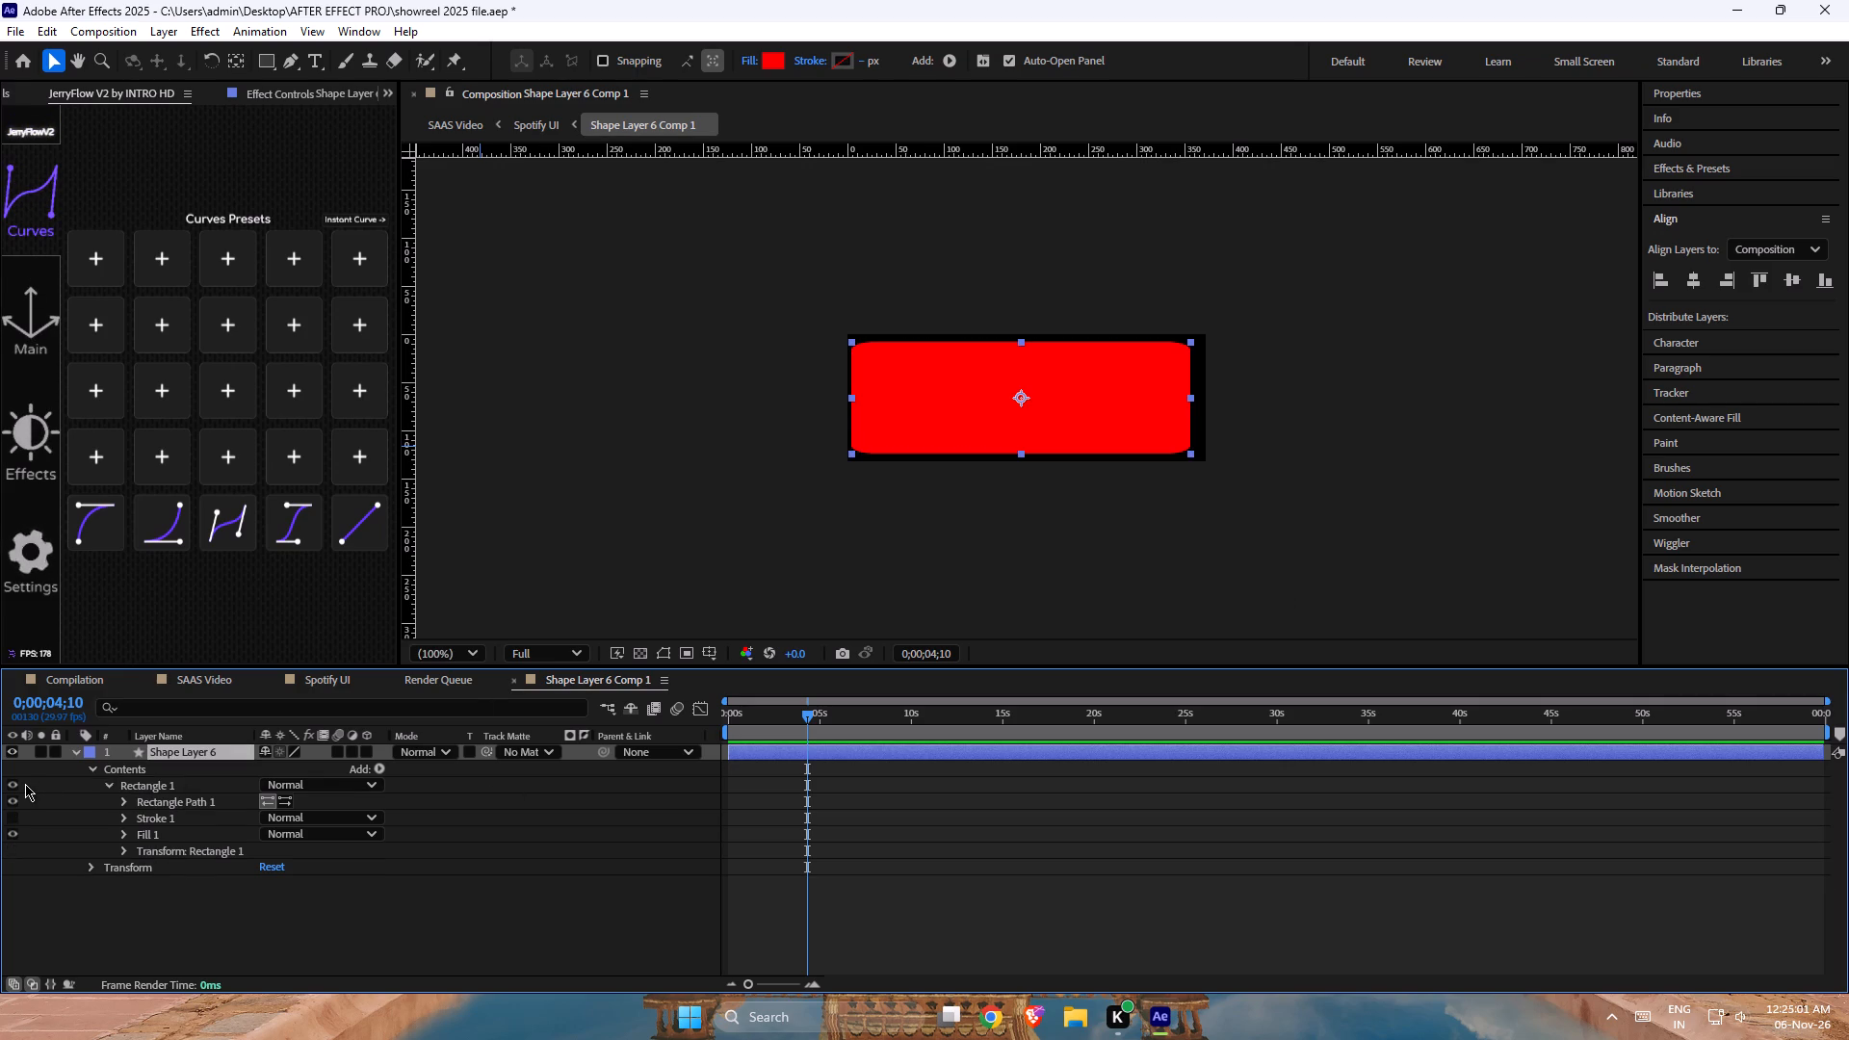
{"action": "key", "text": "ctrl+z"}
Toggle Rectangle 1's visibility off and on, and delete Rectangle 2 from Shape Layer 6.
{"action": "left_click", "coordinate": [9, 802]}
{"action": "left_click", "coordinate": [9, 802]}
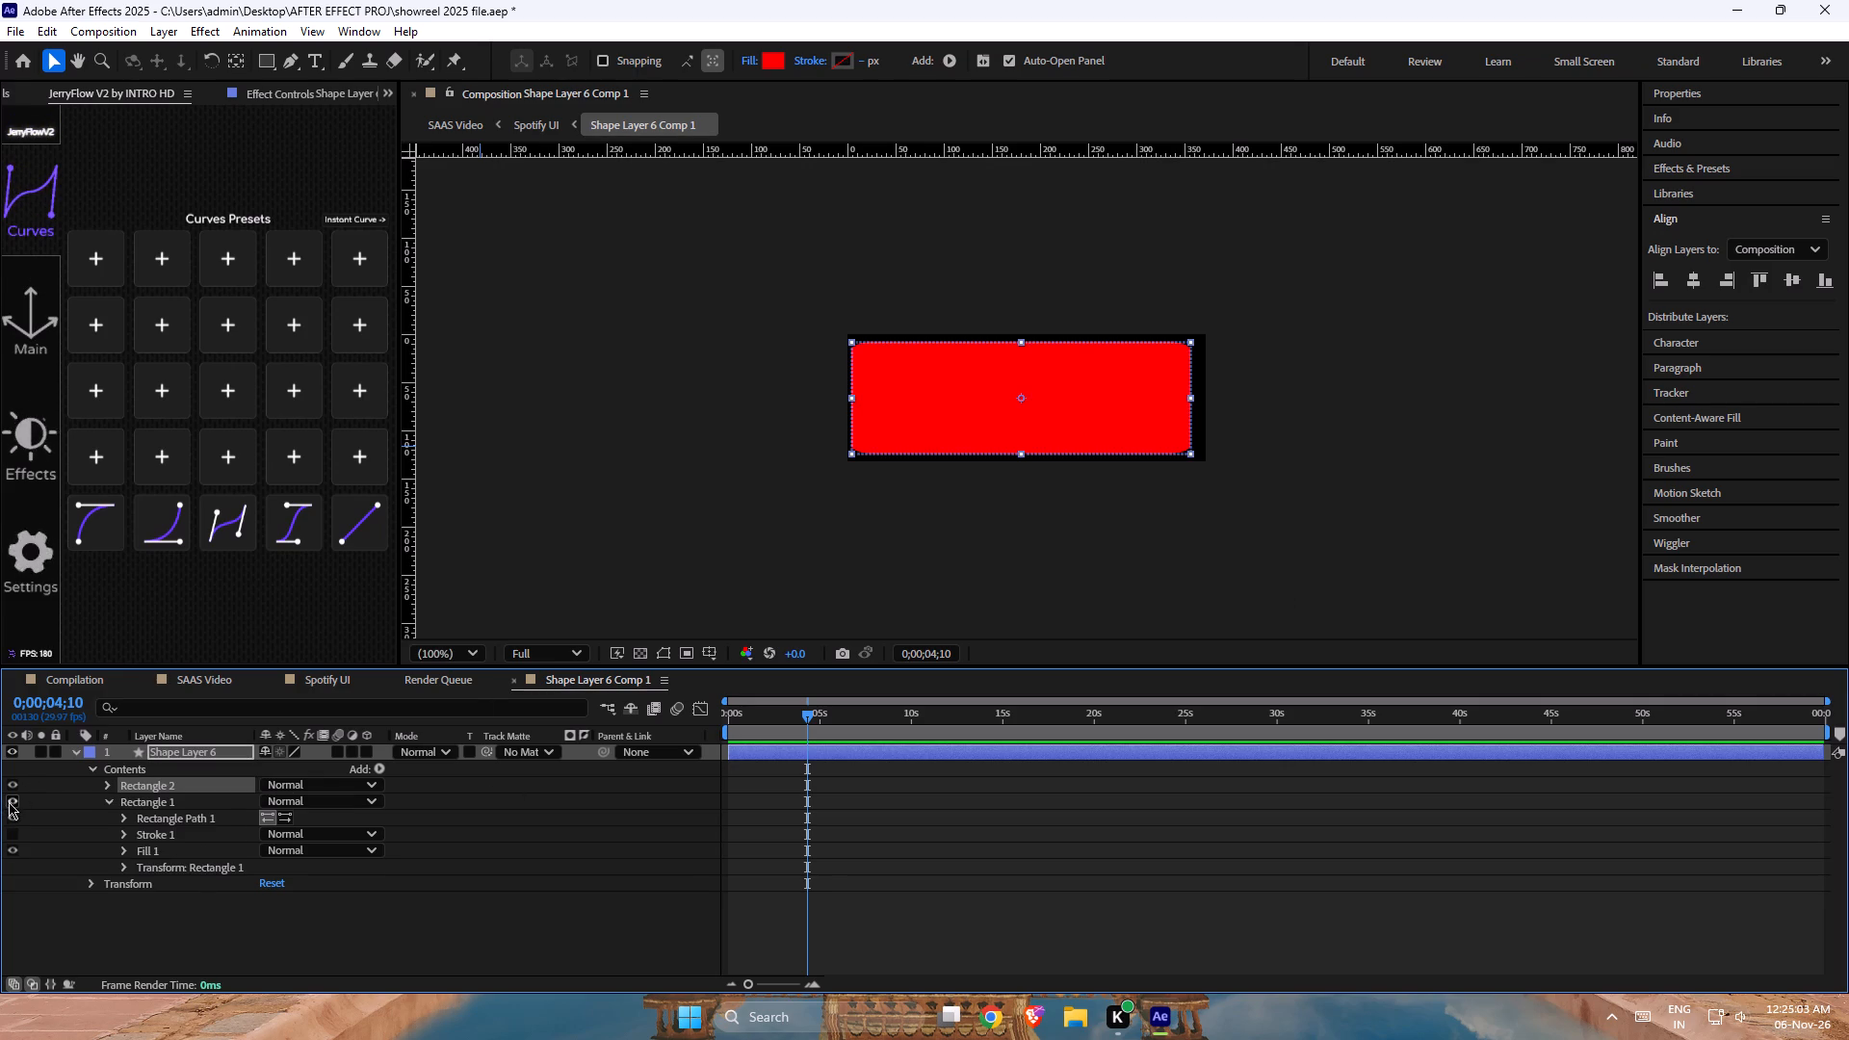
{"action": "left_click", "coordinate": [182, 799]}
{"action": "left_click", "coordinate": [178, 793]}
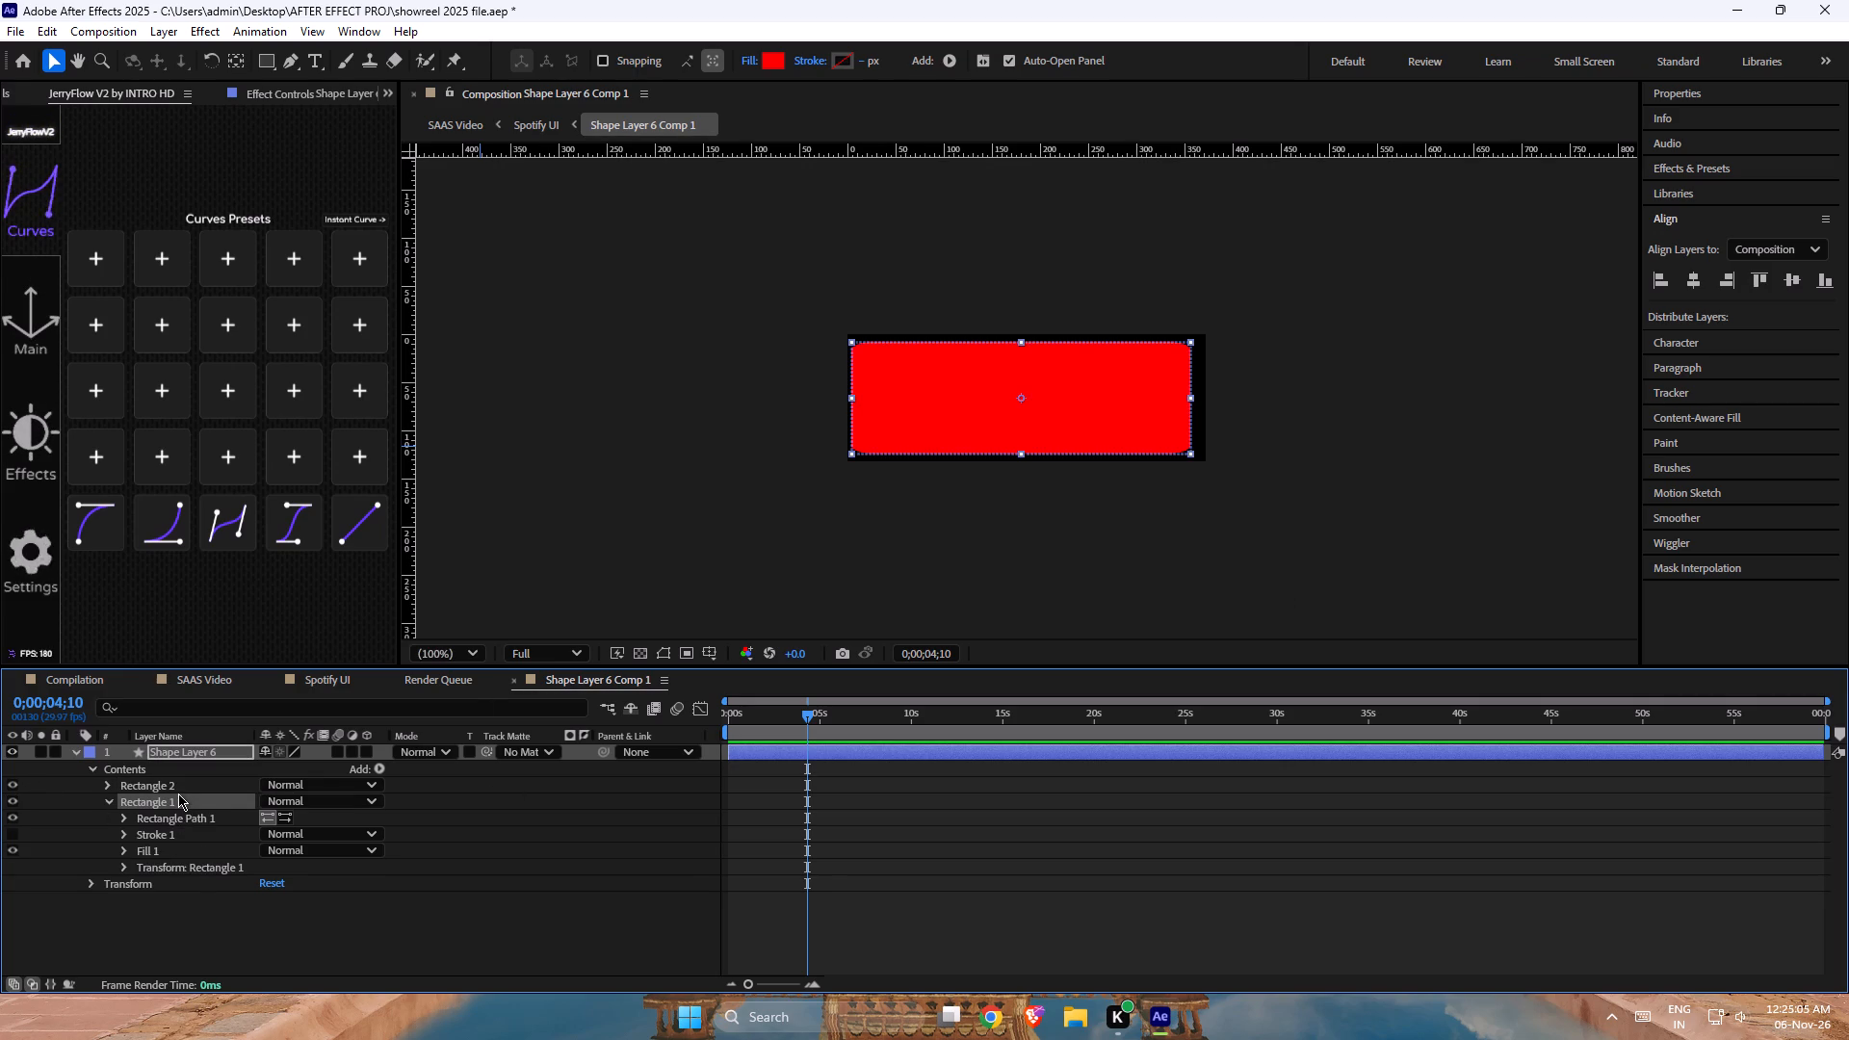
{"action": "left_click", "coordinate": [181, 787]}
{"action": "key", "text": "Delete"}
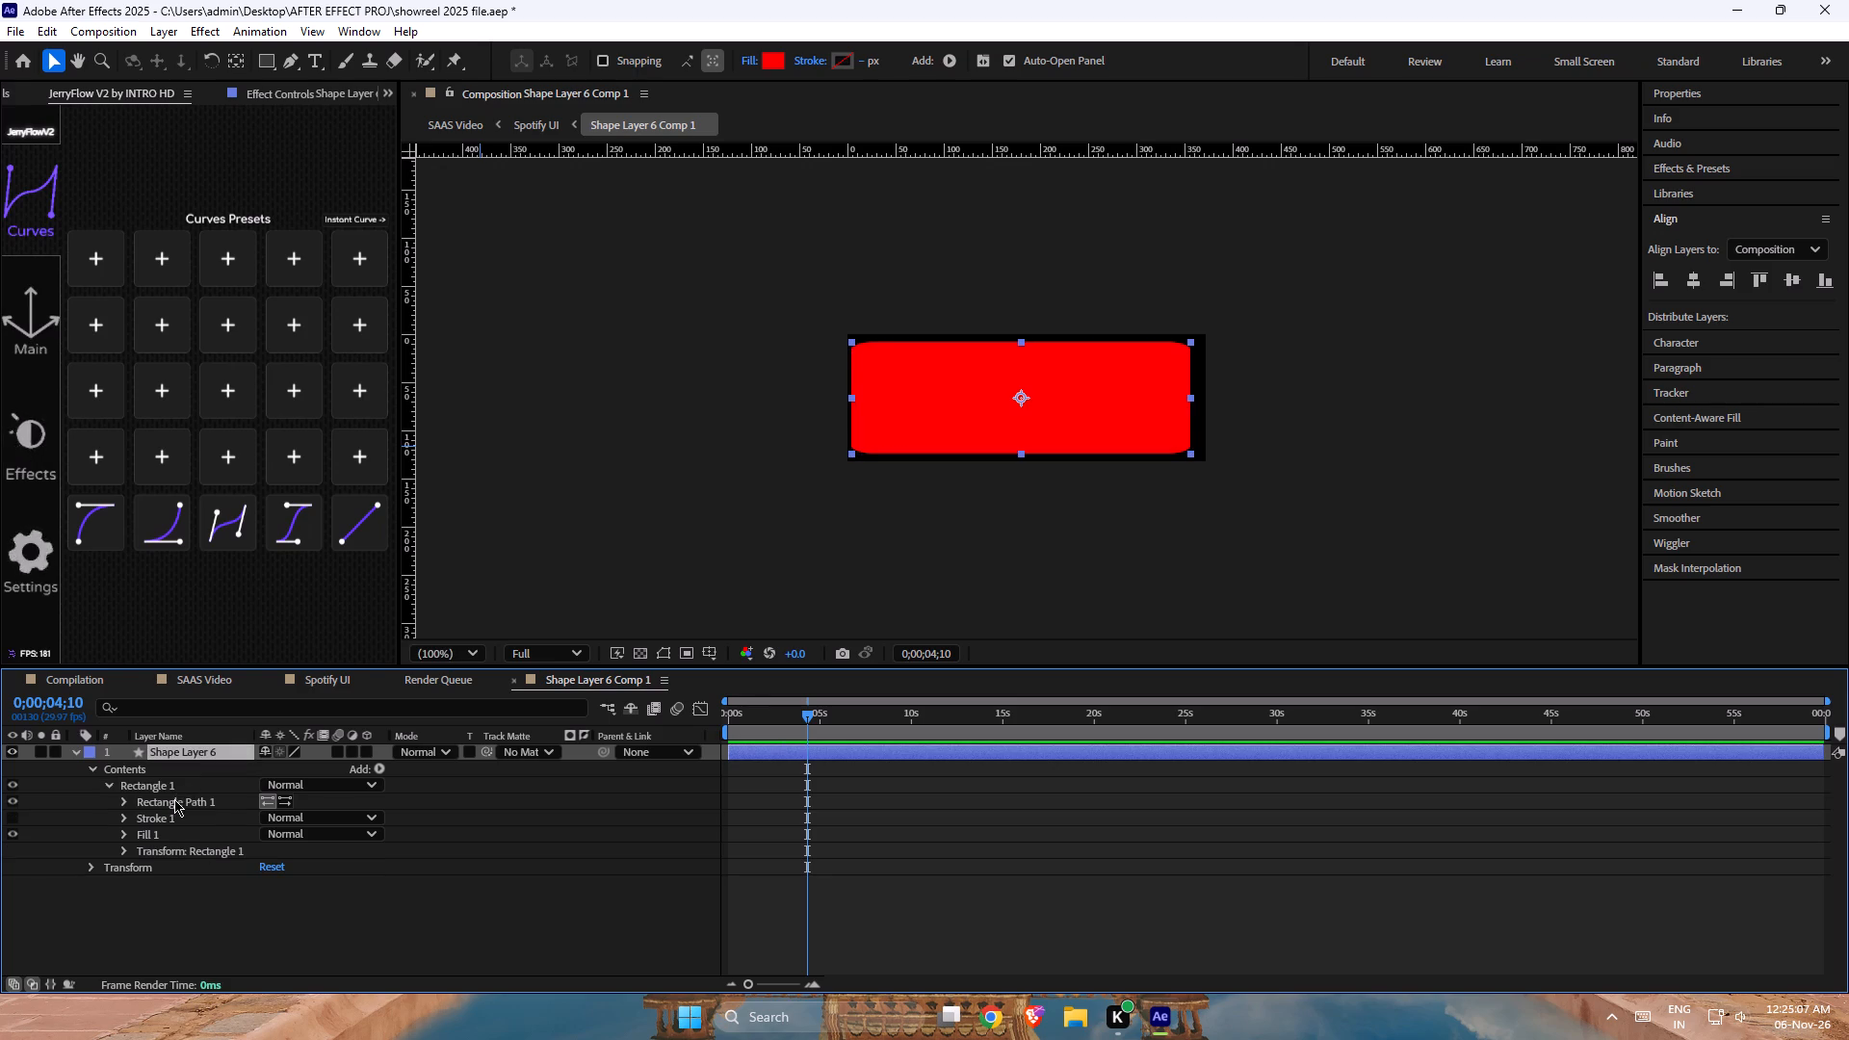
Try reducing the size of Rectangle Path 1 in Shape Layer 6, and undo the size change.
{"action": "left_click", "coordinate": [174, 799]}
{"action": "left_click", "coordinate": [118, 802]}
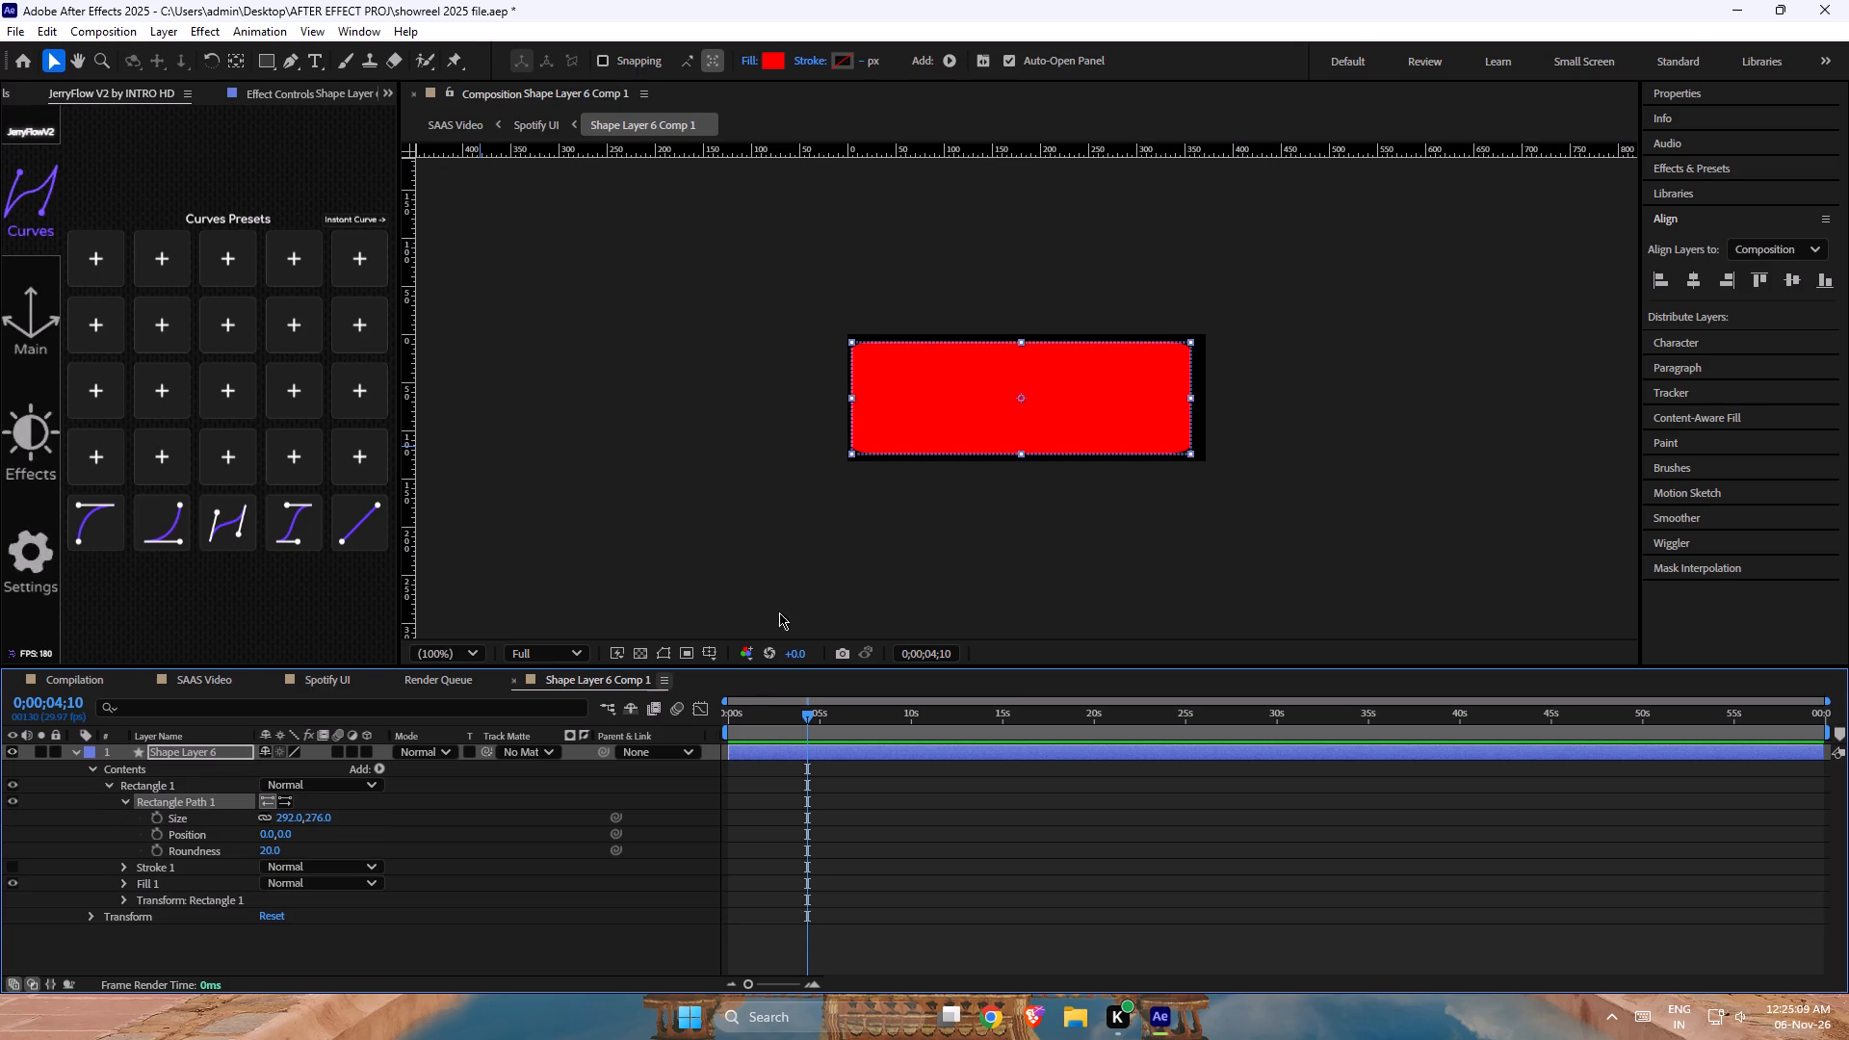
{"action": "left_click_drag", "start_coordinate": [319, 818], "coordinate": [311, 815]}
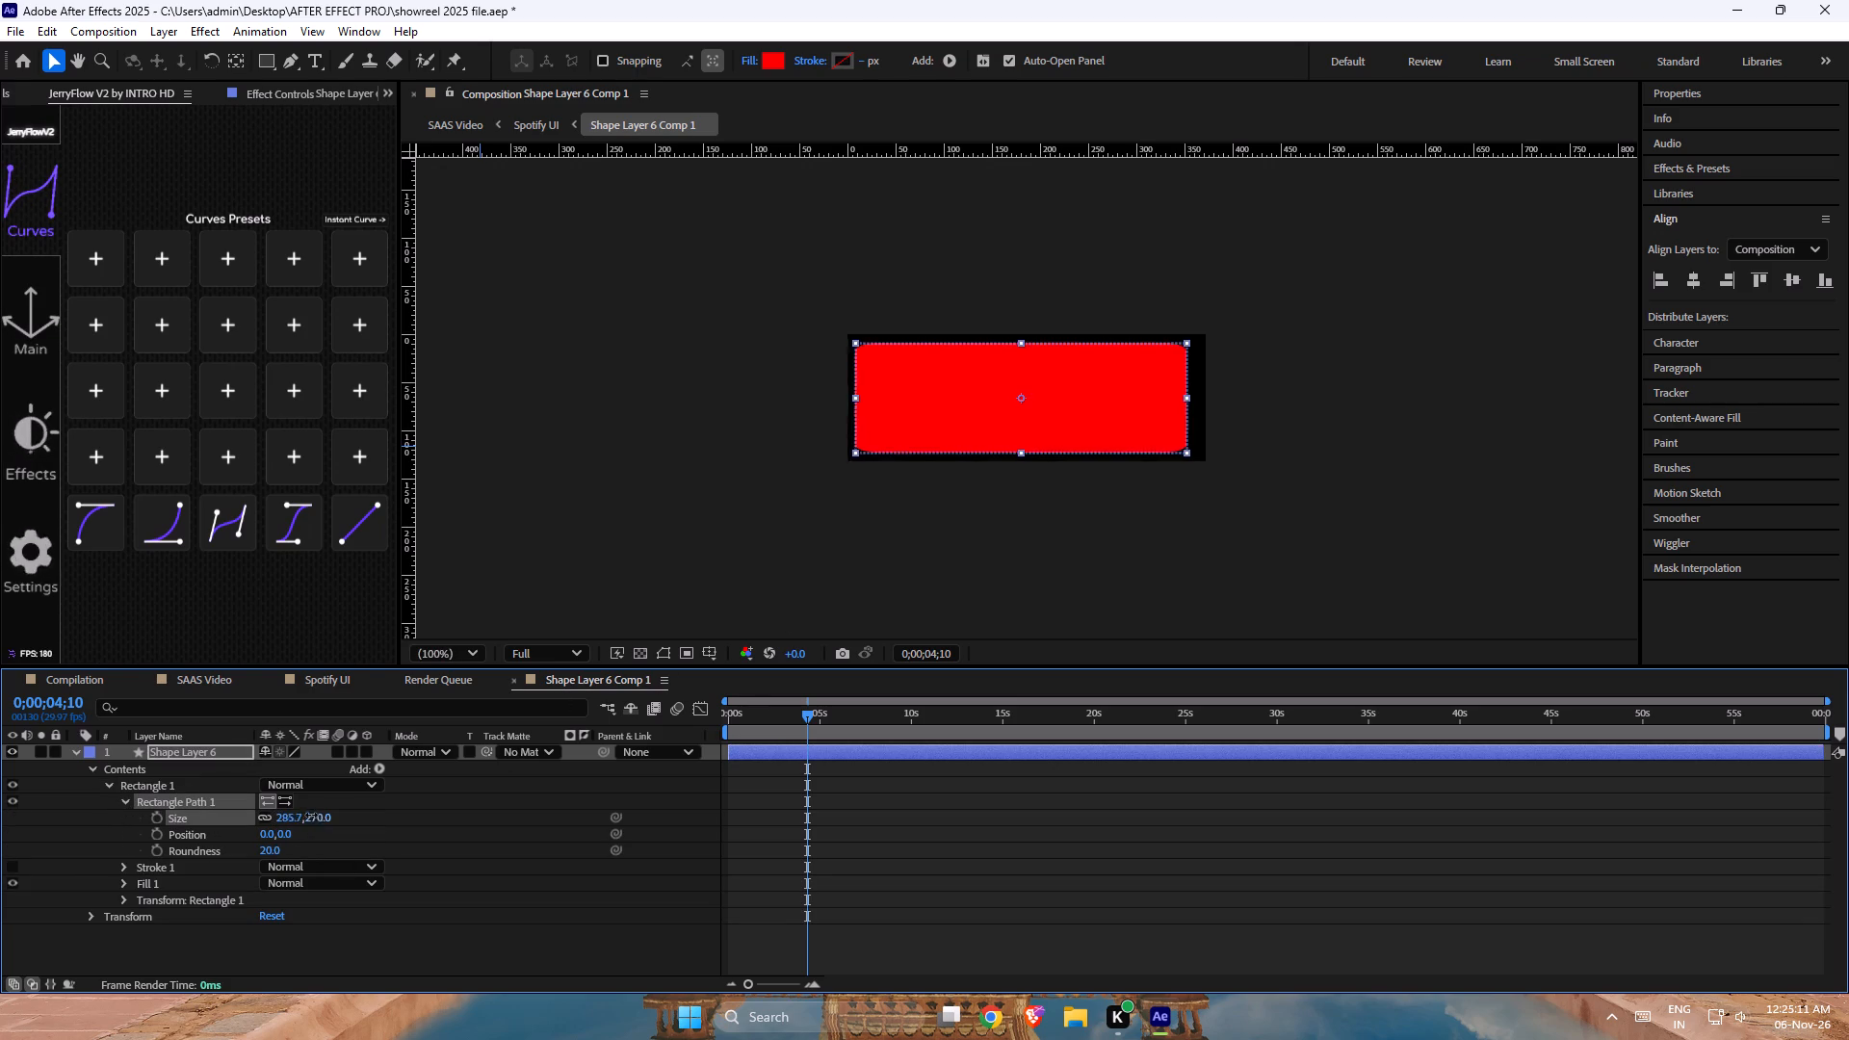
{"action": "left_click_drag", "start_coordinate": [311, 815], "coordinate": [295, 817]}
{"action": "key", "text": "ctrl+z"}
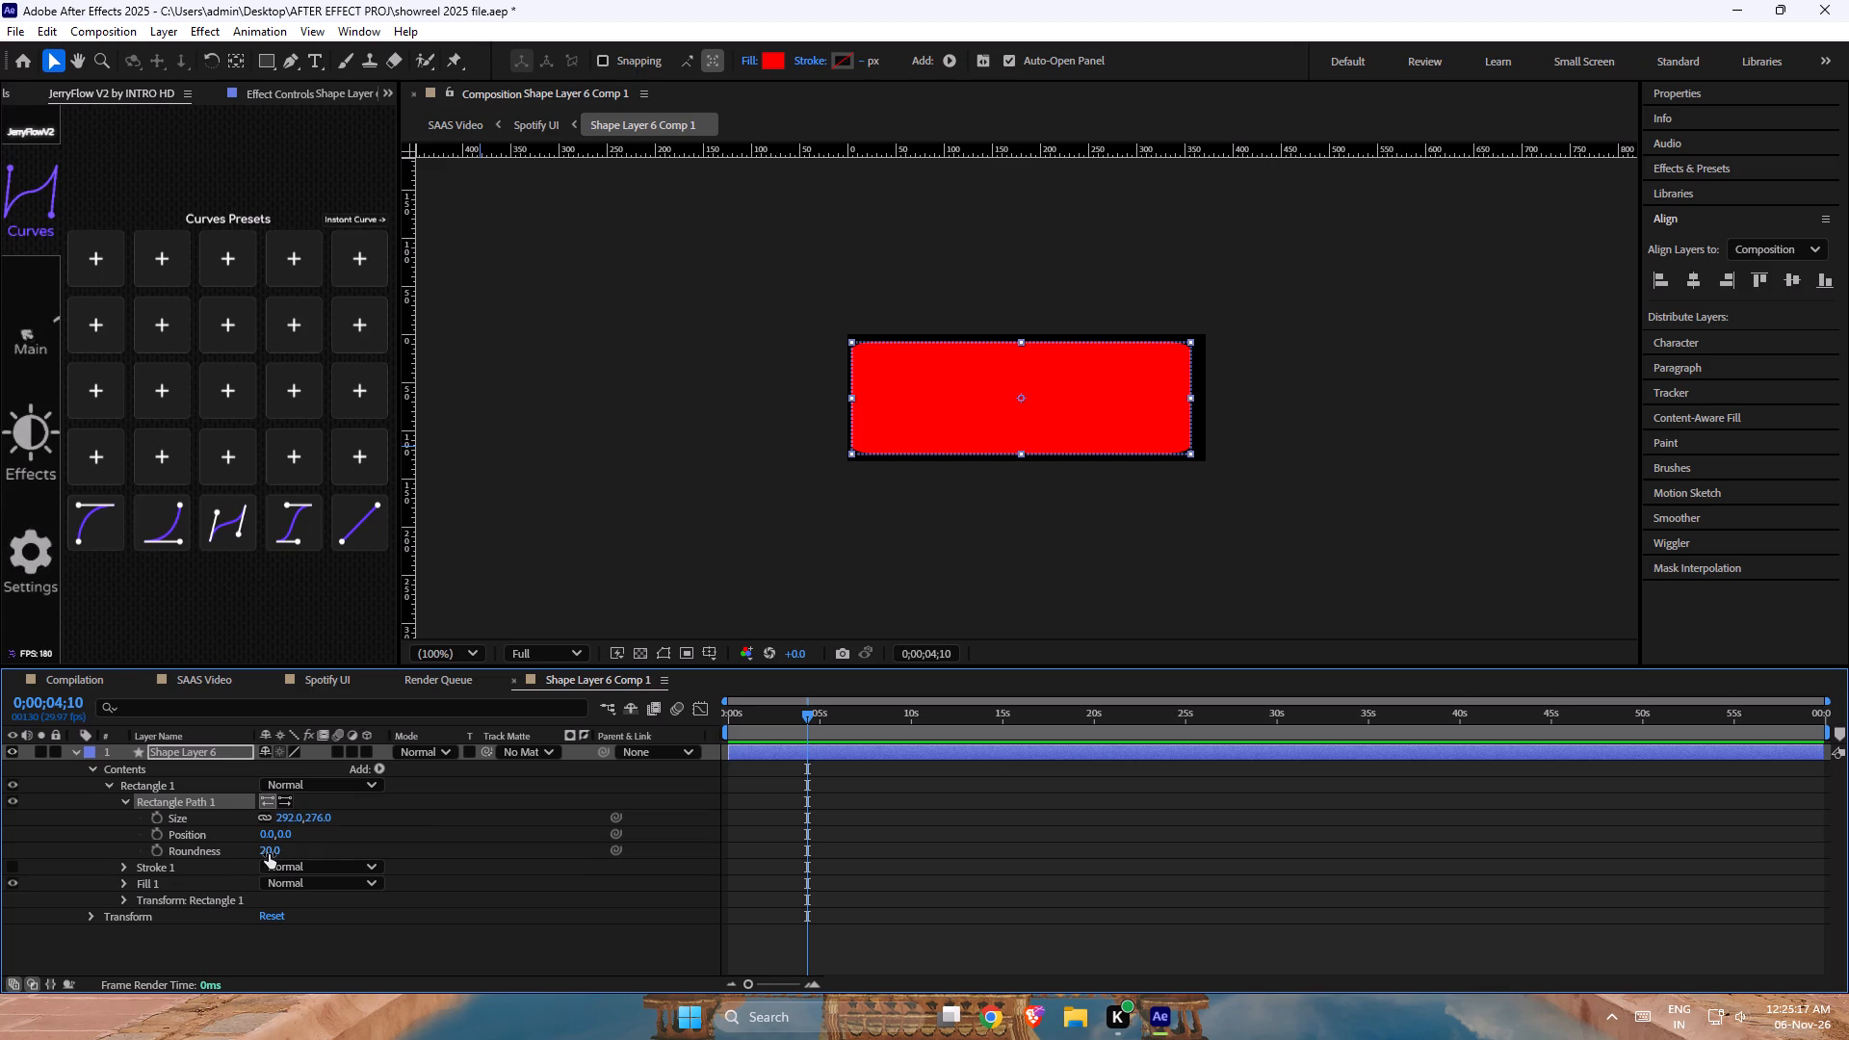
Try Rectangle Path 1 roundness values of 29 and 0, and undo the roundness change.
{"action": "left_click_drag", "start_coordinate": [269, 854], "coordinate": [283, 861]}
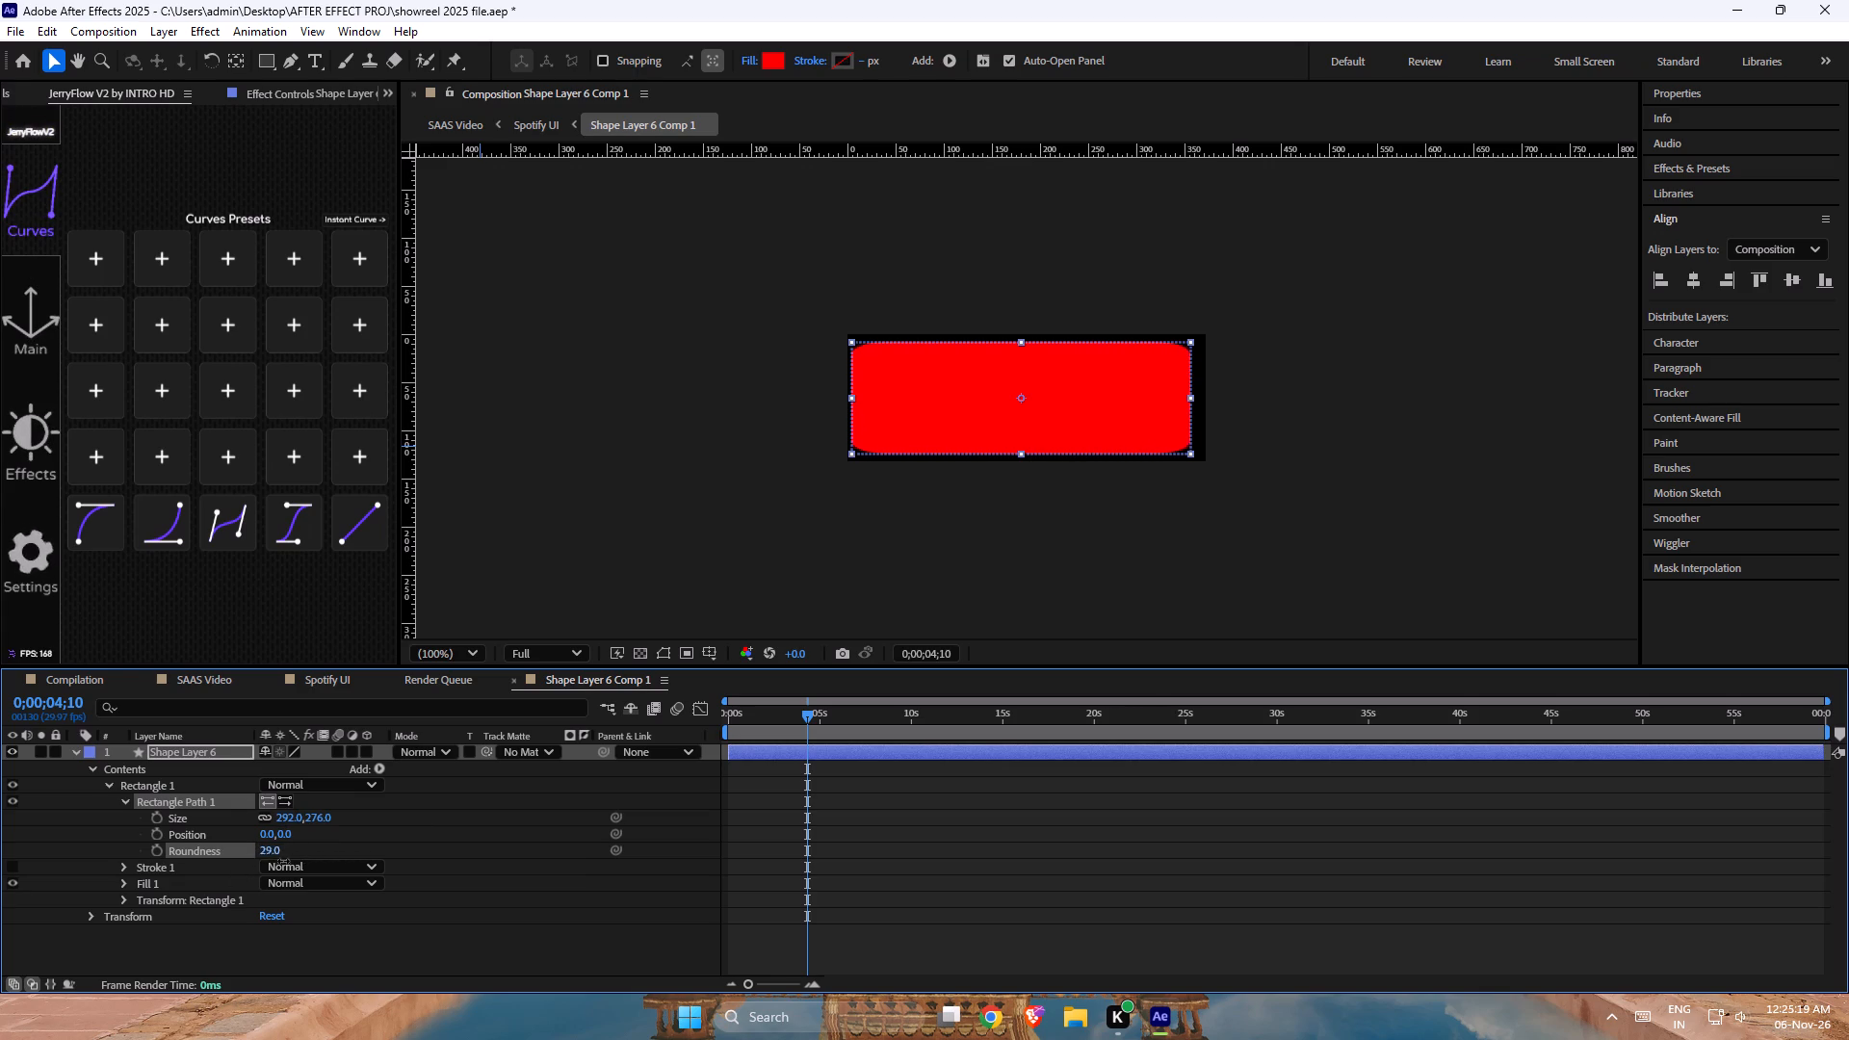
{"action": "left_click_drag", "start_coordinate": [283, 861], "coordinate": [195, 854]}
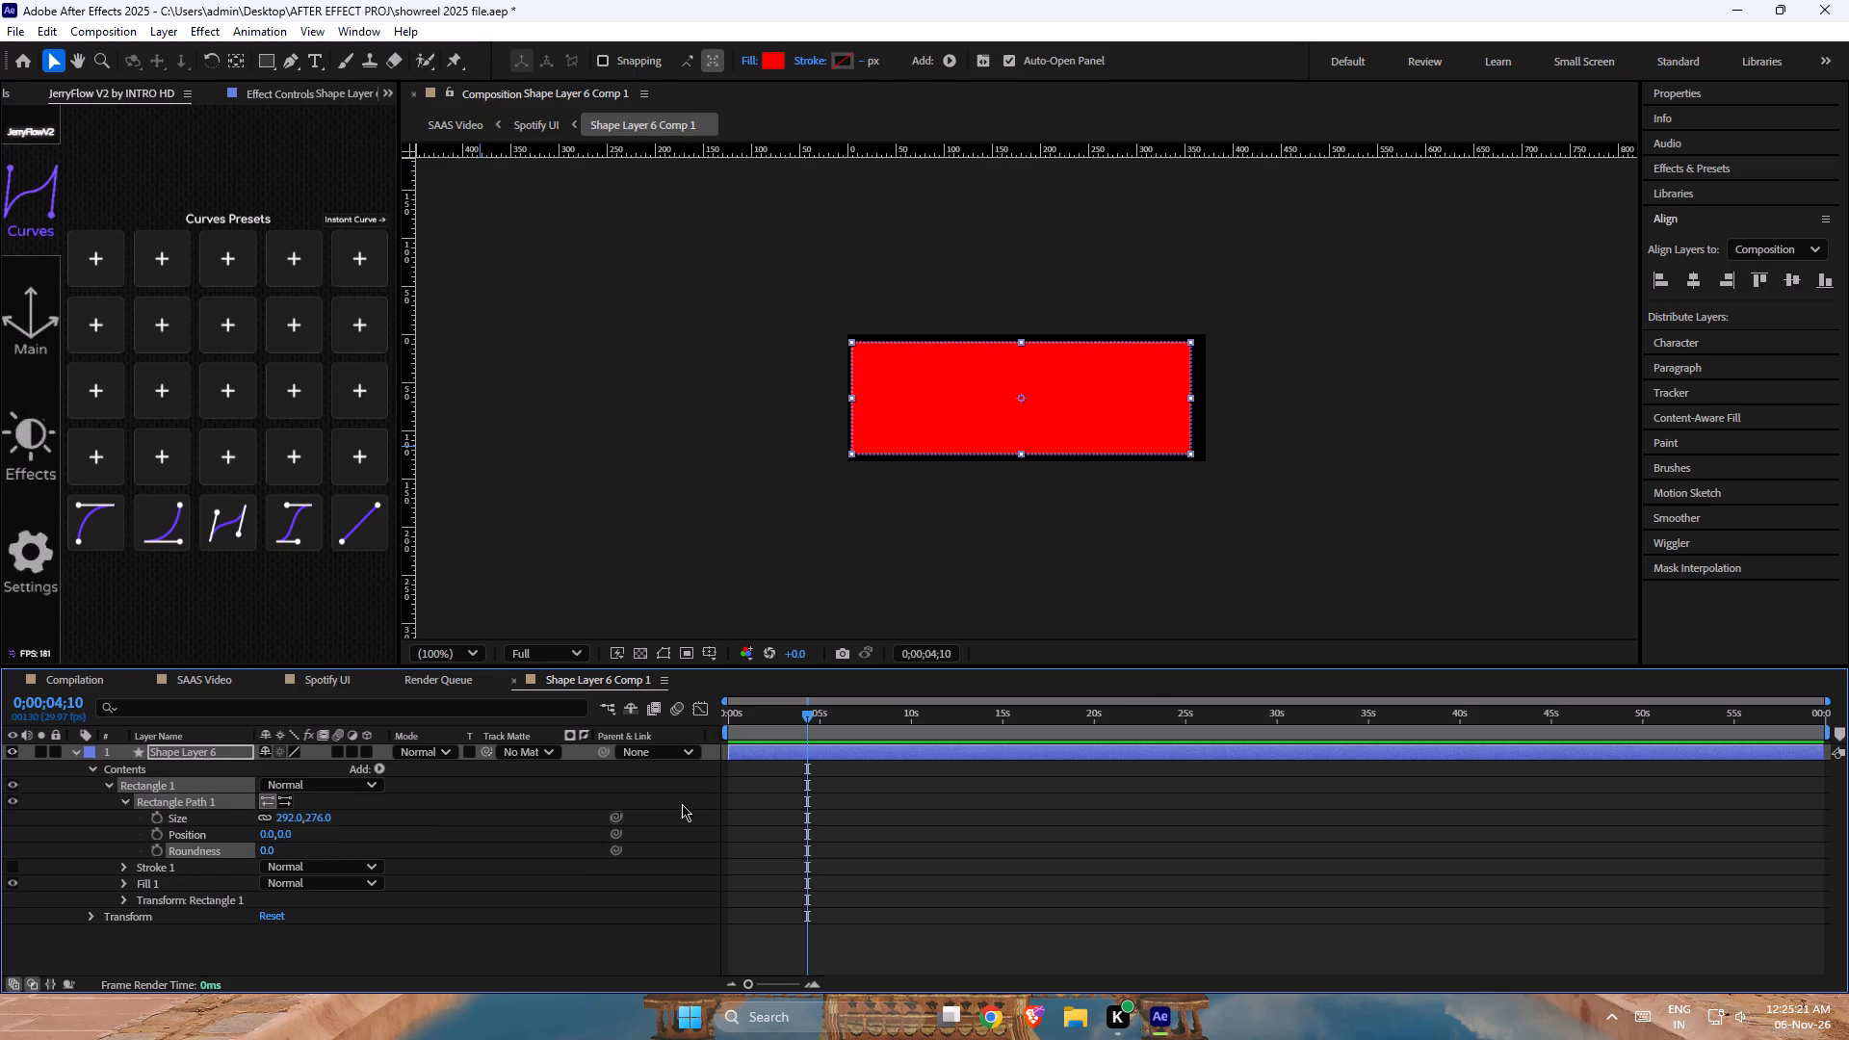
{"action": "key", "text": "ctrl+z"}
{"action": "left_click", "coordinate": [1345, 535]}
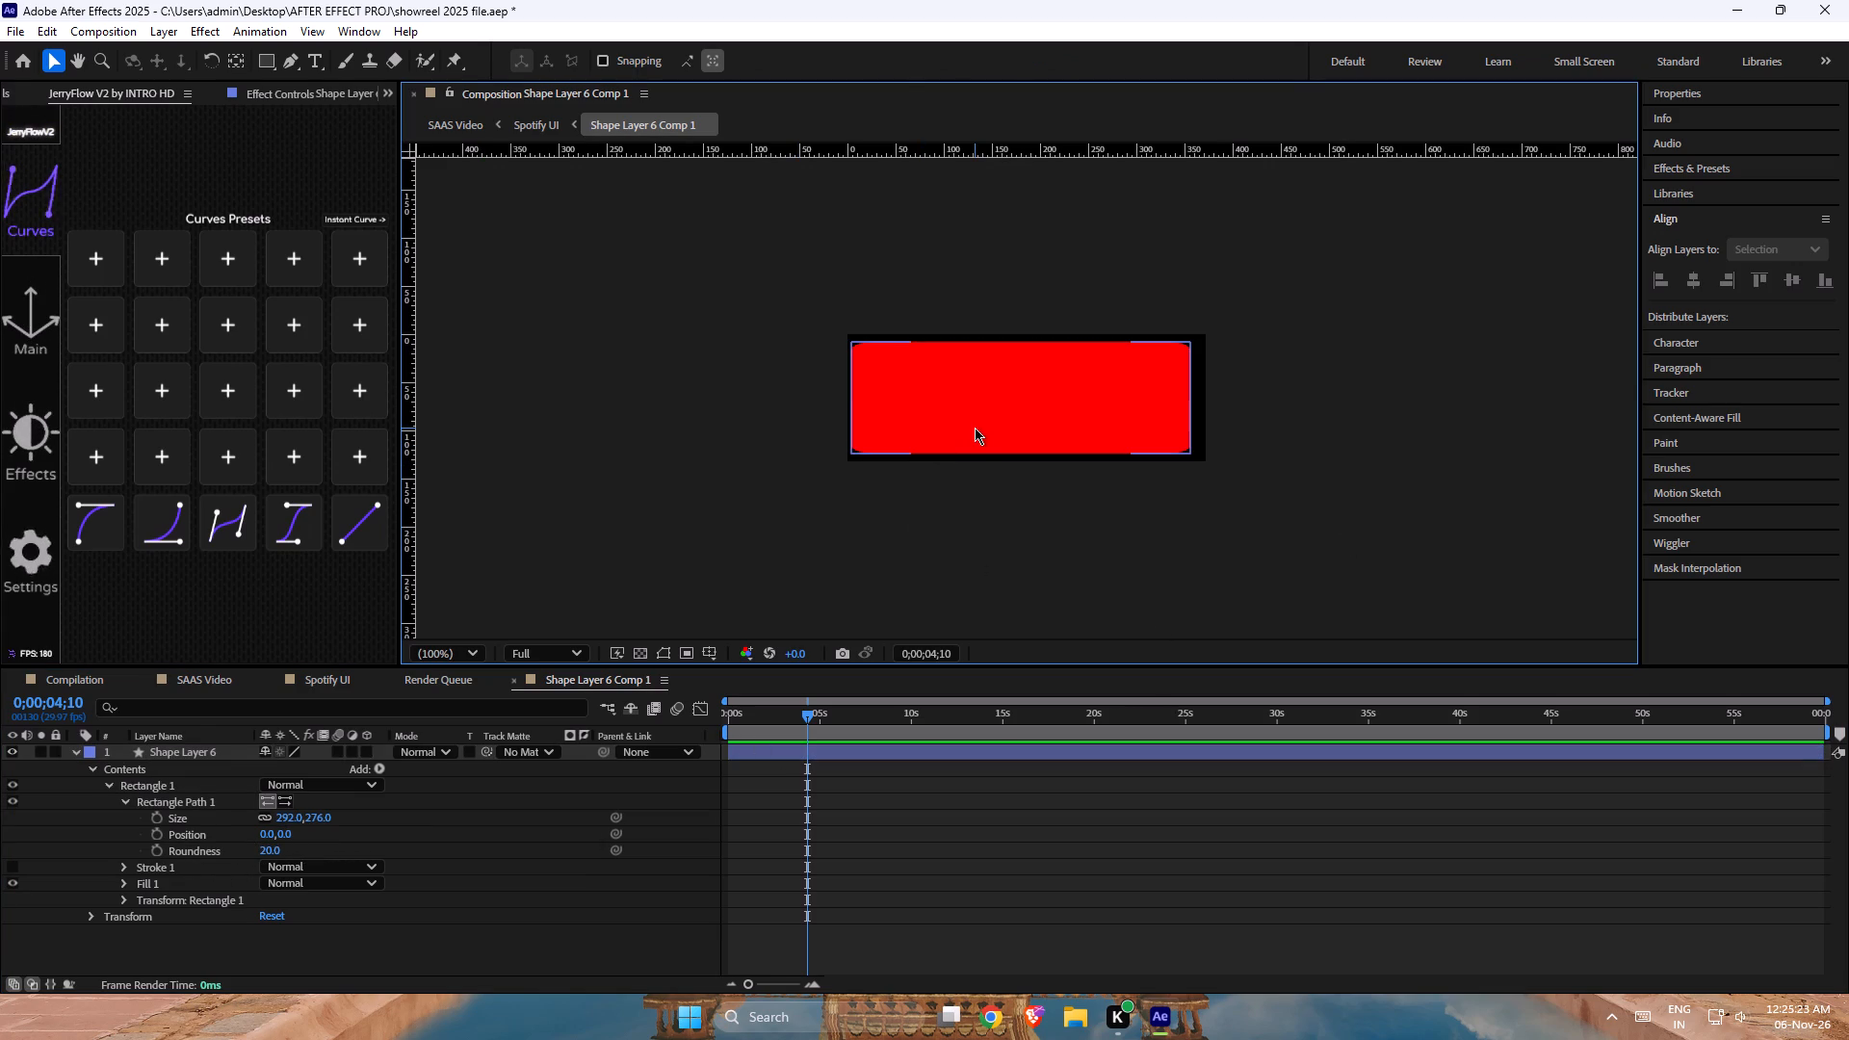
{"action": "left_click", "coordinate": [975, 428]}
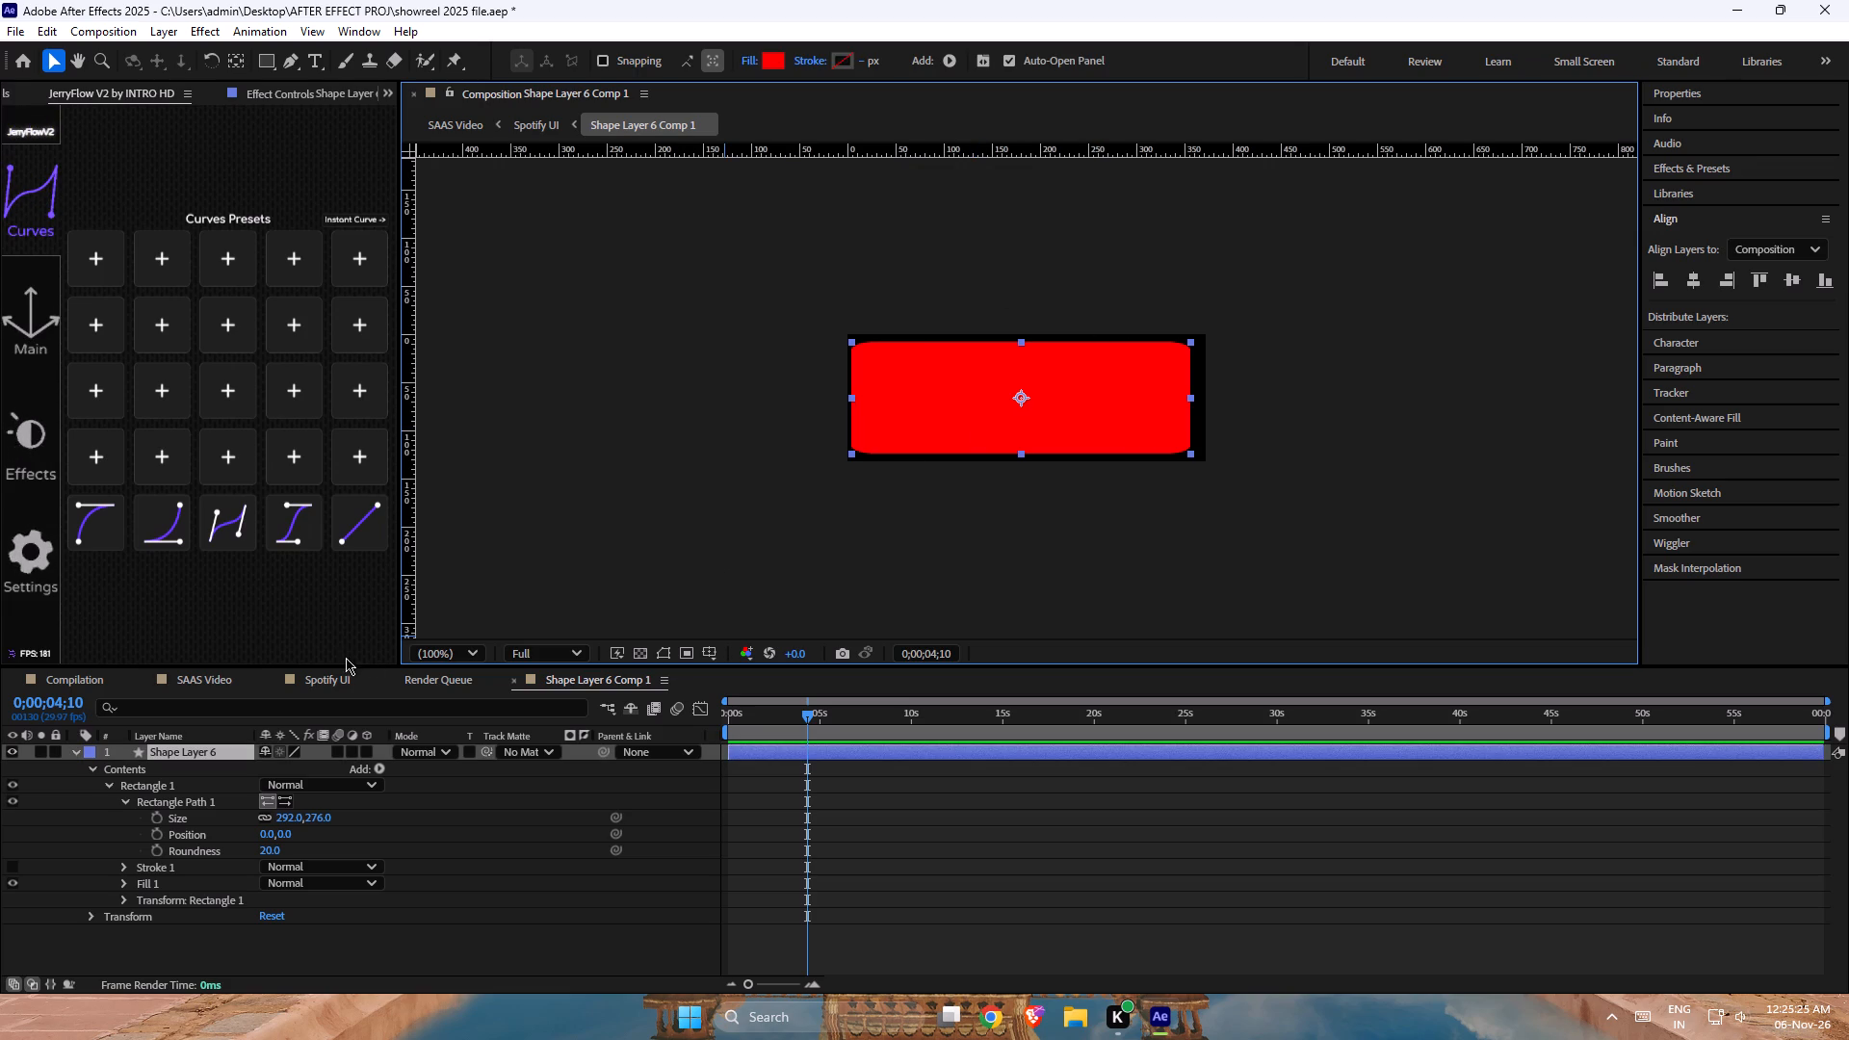
Return to the Spotify UI composition and undo the edits back through the crop of Shape Layer 6 Comp 1.
{"action": "left_click", "coordinate": [343, 683]}
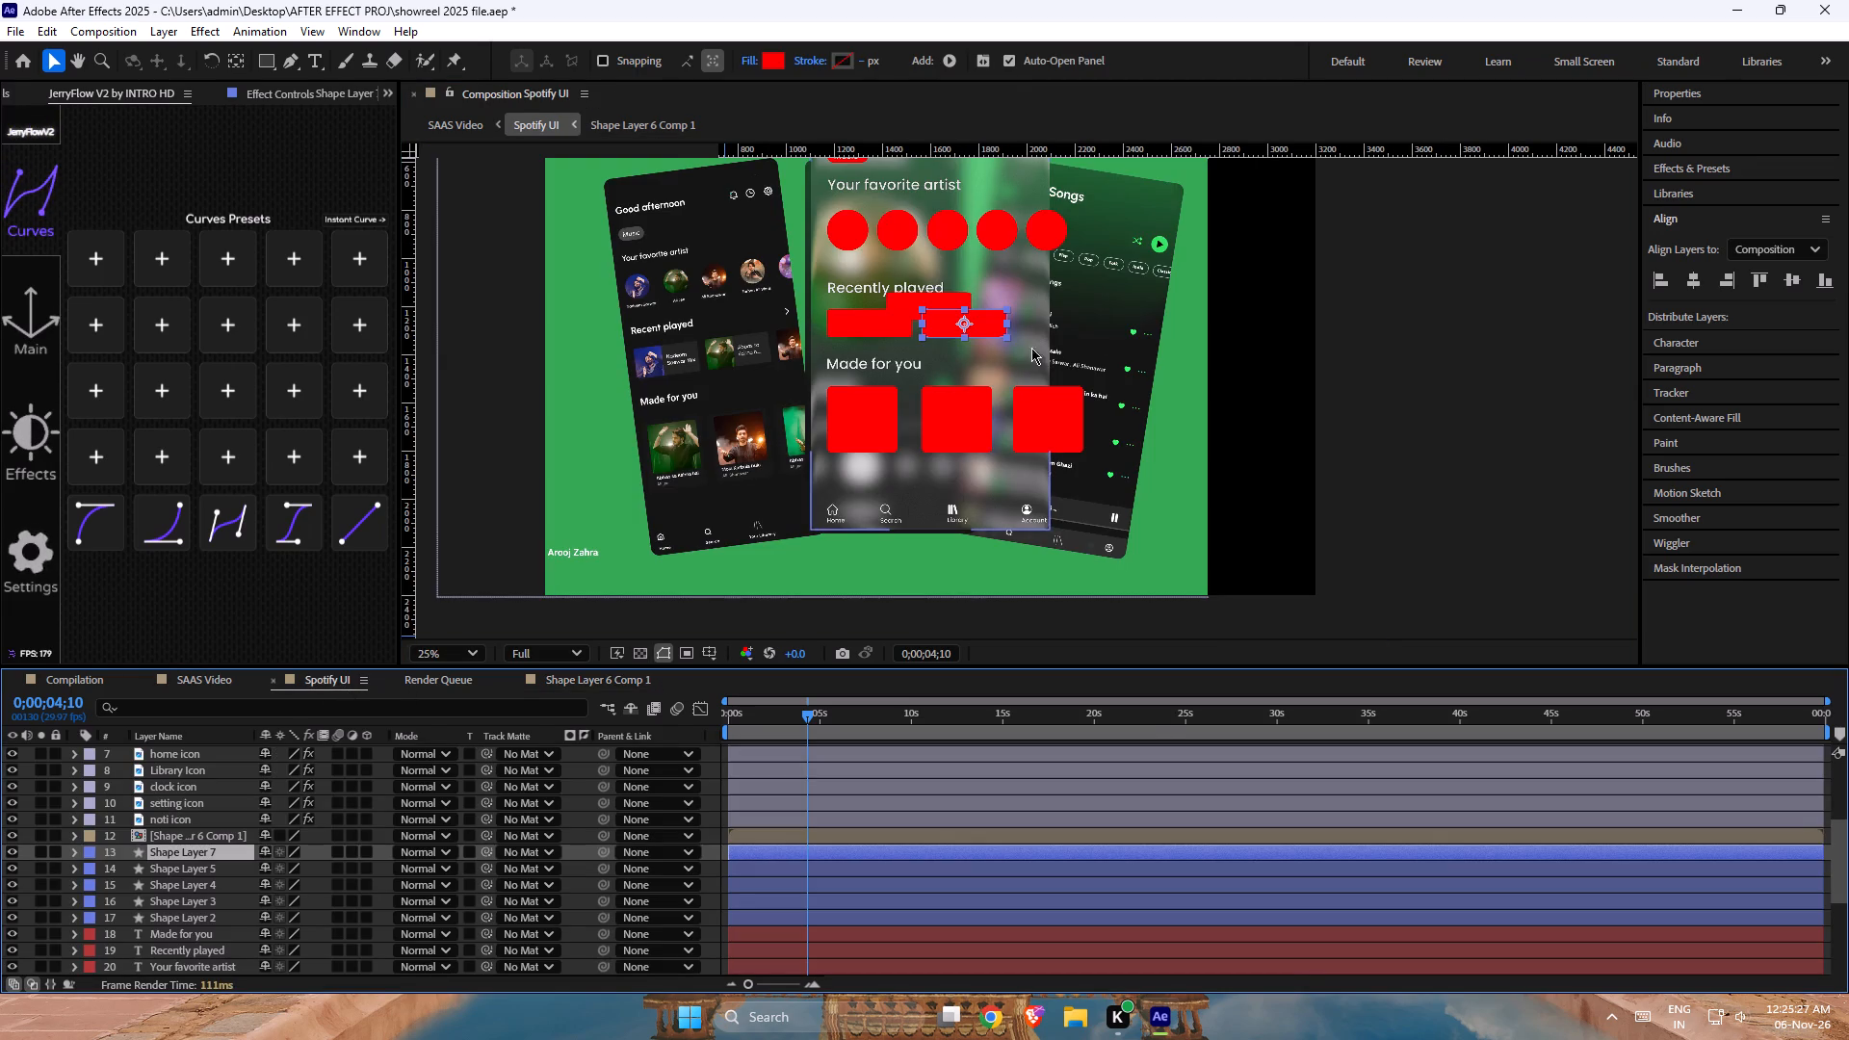
{"action": "key", "text": "ctrl+z"}
{"action": "key", "text": "ctrl+z"}
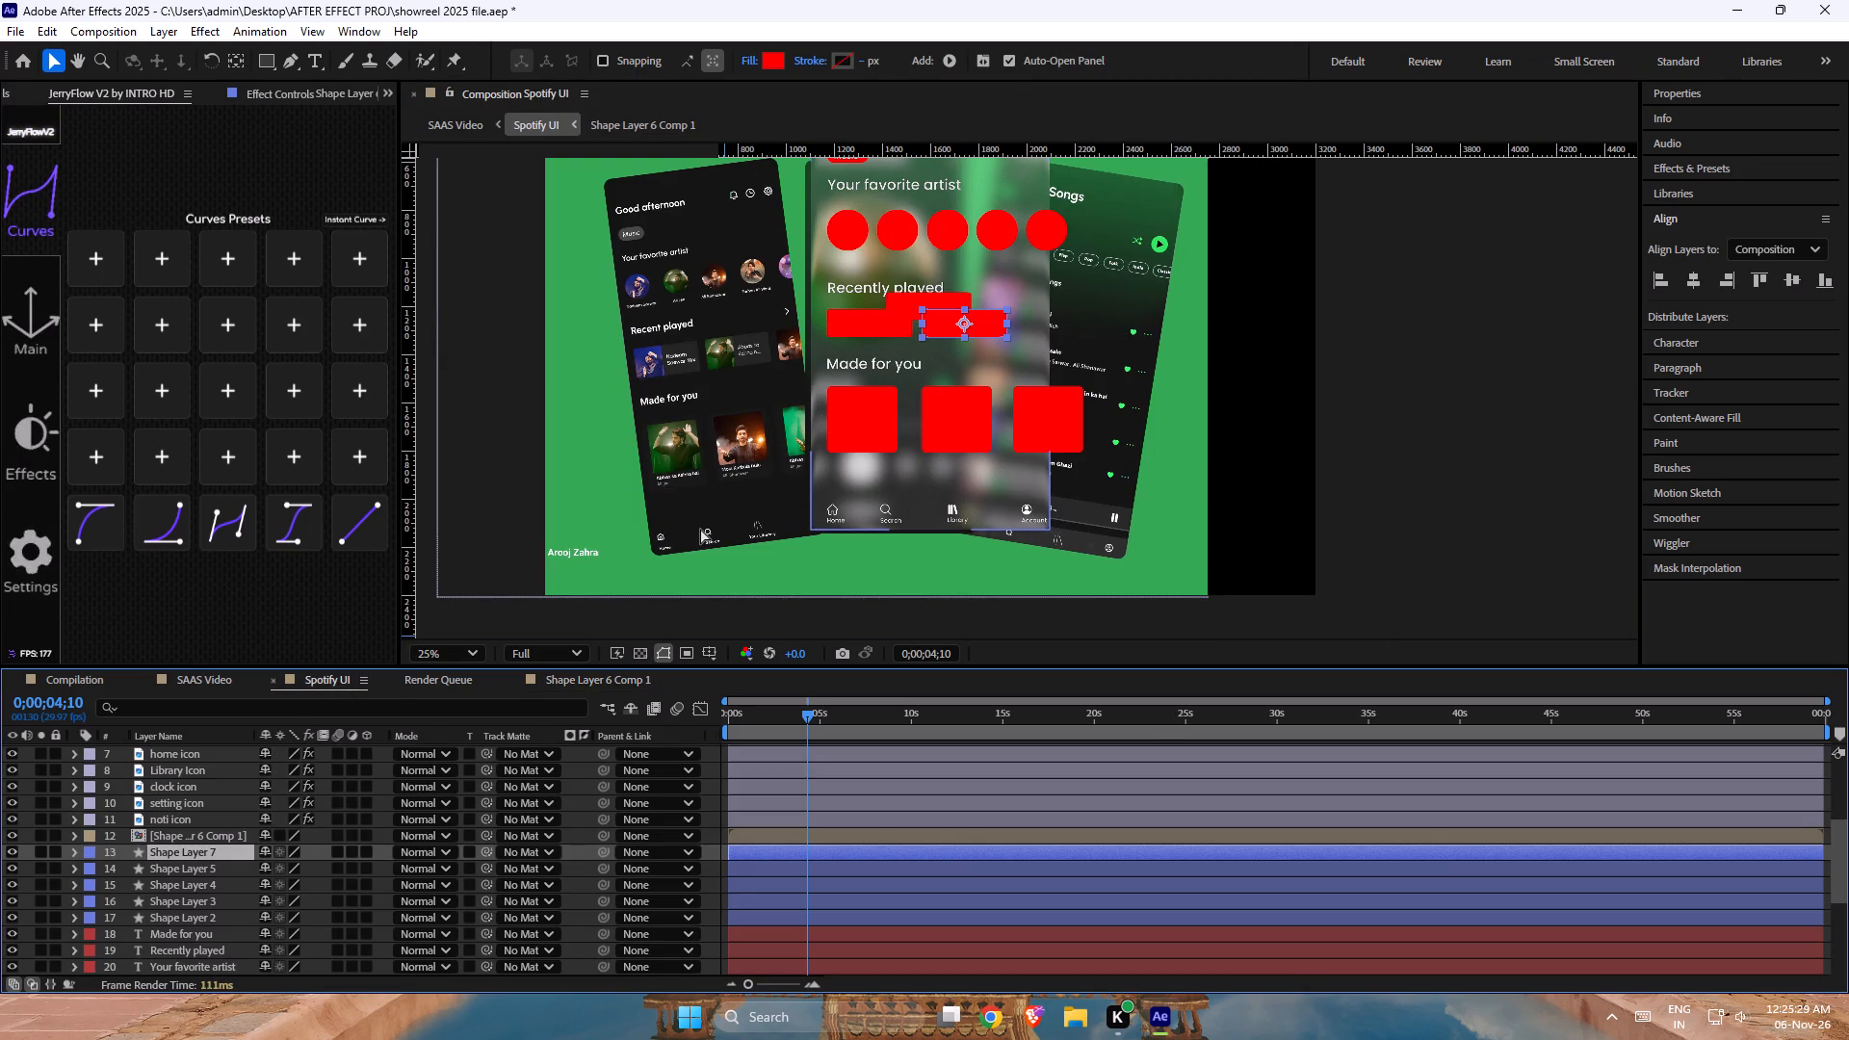
{"action": "key", "text": "ctrl+z"}
{"action": "key", "text": "ctrl+z"}
{"action": "key", "text": "ctrl+z"}
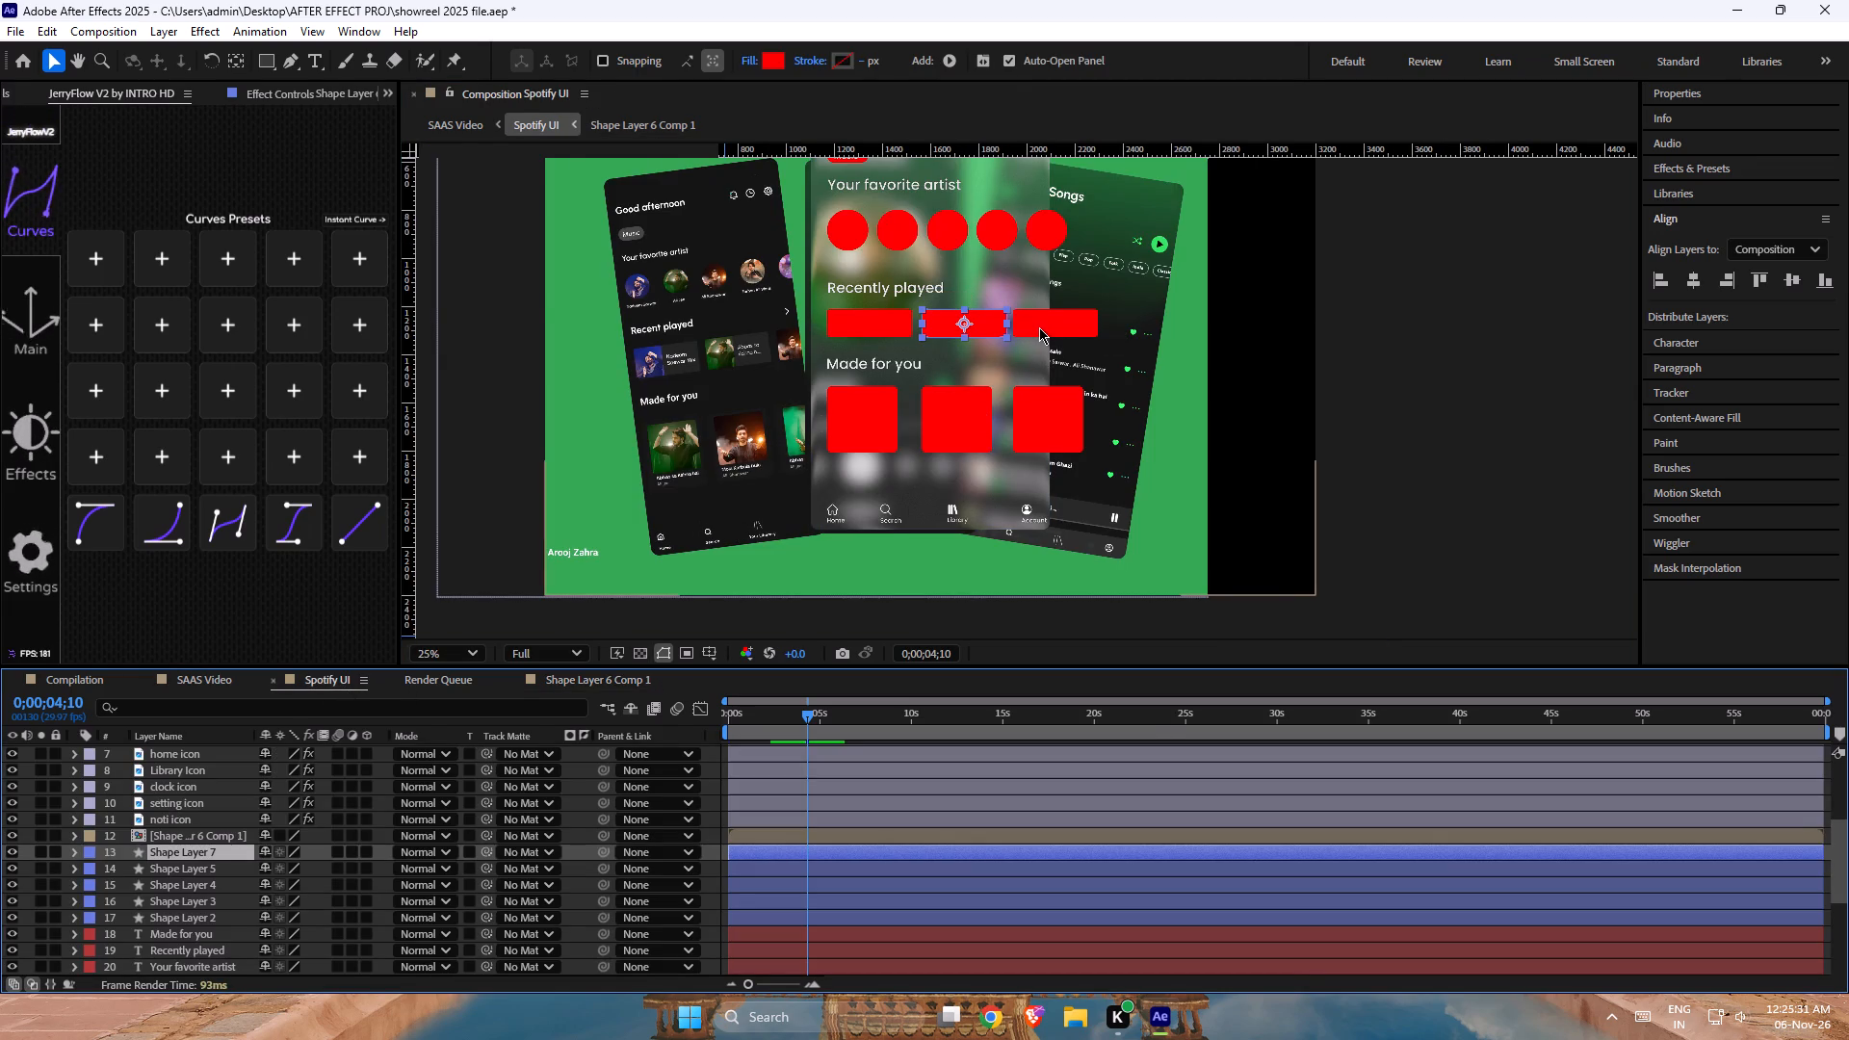
Undo the precomposing of the third Recently played rectangle, restoring Shape Layer 6 as a shape layer.
{"action": "left_click", "coordinate": [1039, 327]}
{"action": "left_click", "coordinate": [185, 839]}
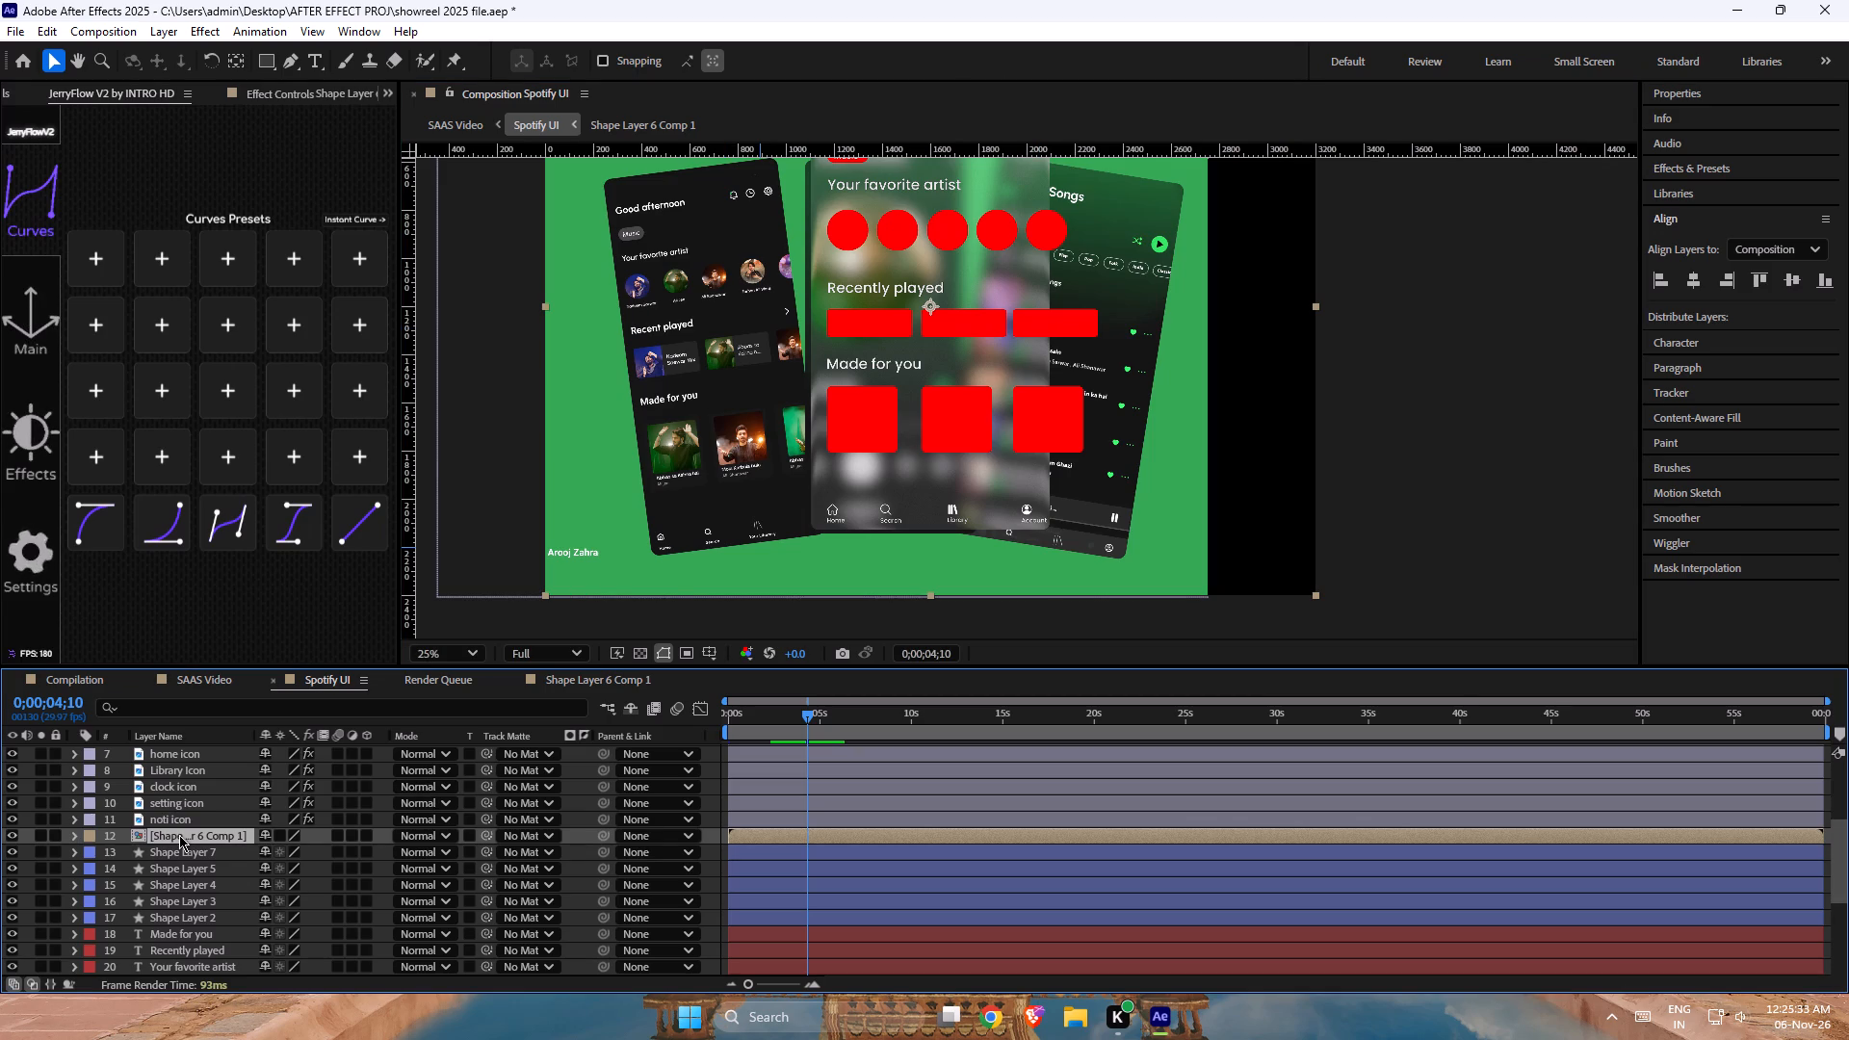
{"action": "key", "text": "ctrl+z"}
{"action": "key", "text": "ctrl+z"}
{"action": "key", "text": "ctrl+z"}
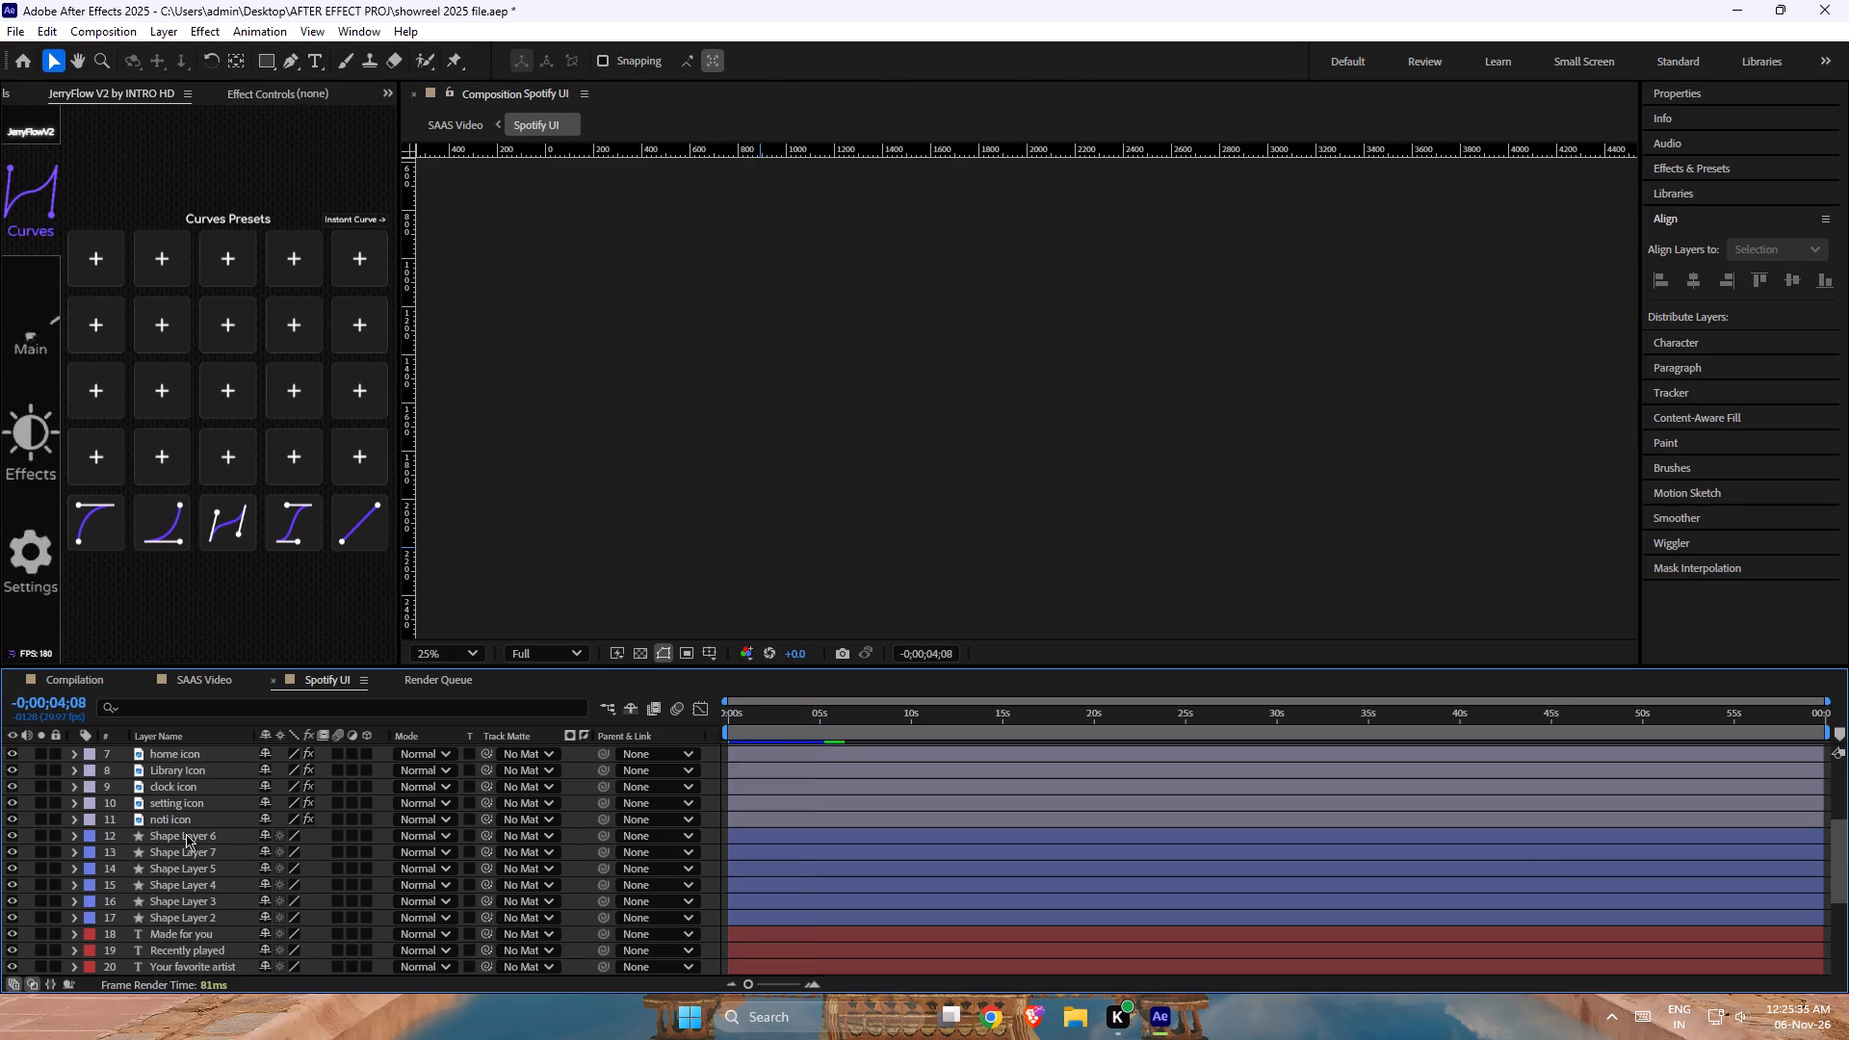
Bring the Spotify UI composition's current time back into range at 0;00;00;11.
{"action": "key", "text": "ctrl+shift+z"}
{"action": "left_click", "coordinate": [617, 687]}
{"action": "left_click", "coordinate": [849, 427]}
{"action": "scroll", "coordinate": [870, 446], "scroll_direction": "down", "scroll_amount": 1}
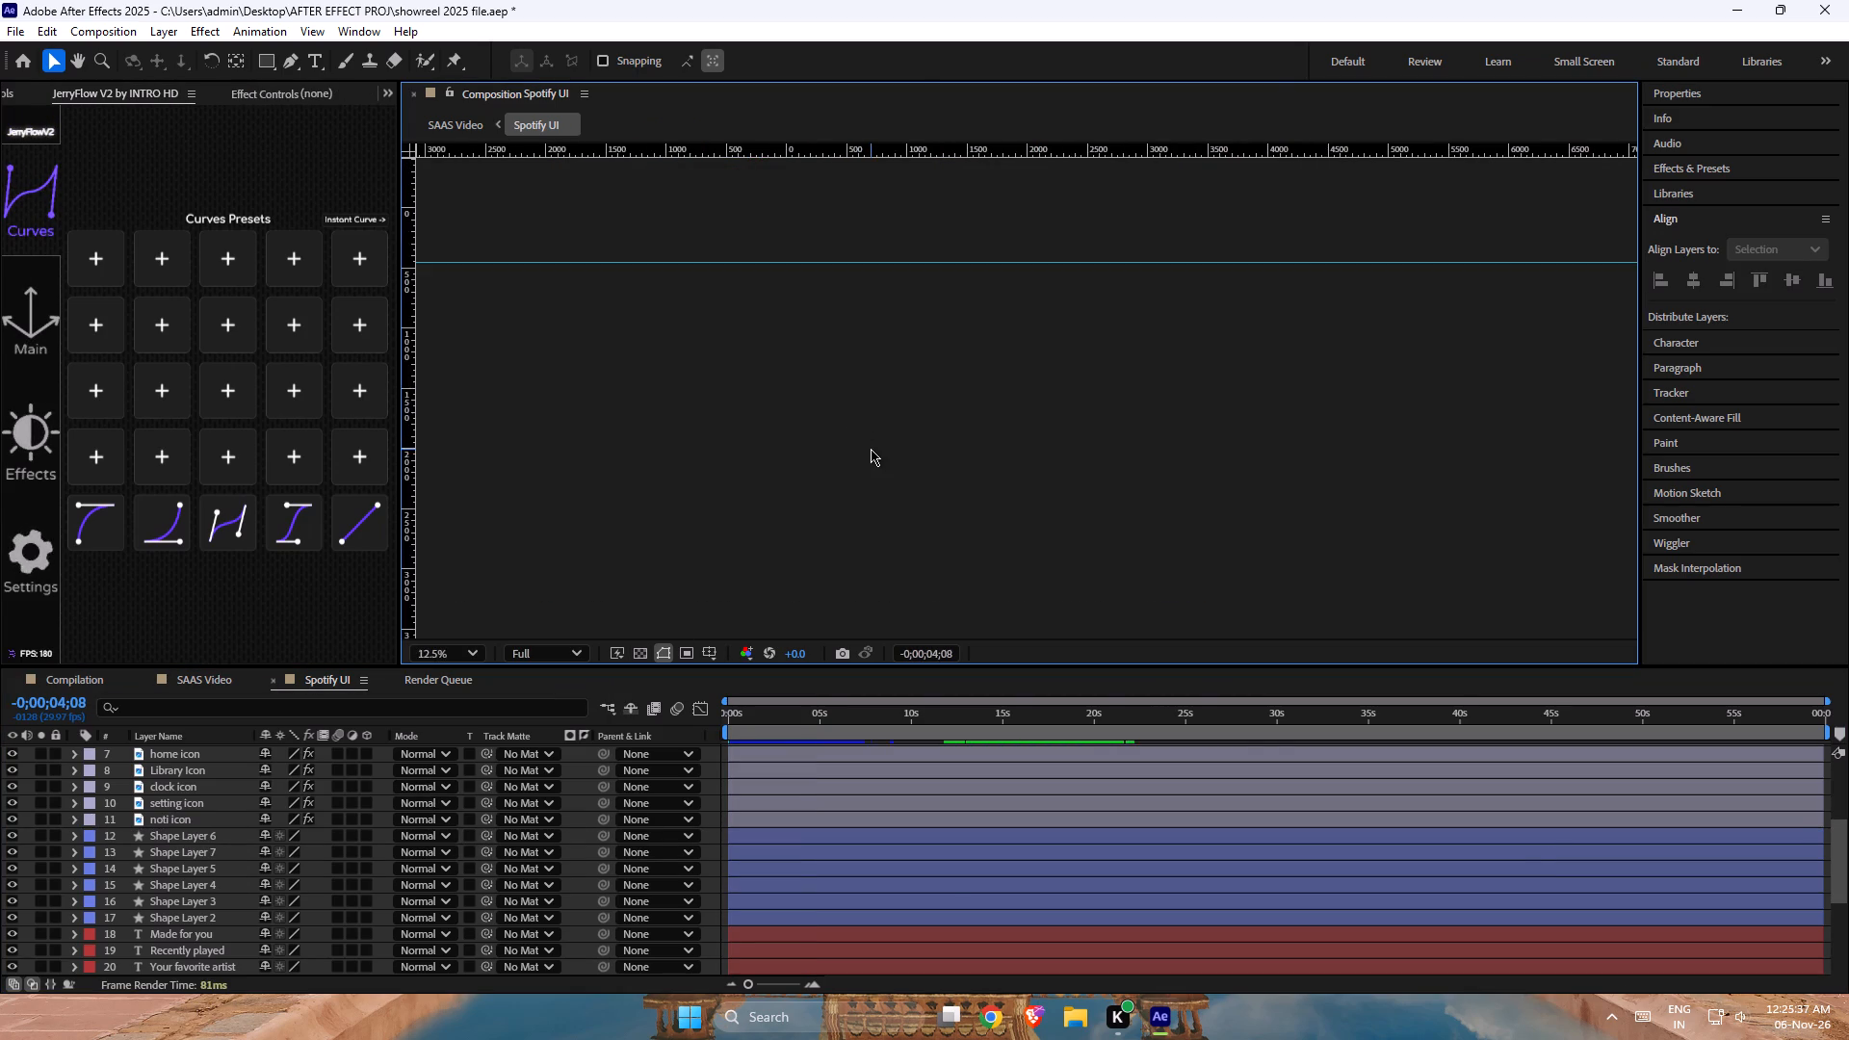
{"action": "scroll", "coordinate": [871, 449], "scroll_direction": "down", "scroll_amount": 10}
{"action": "scroll", "coordinate": [847, 521], "scroll_direction": "up", "scroll_amount": 3}
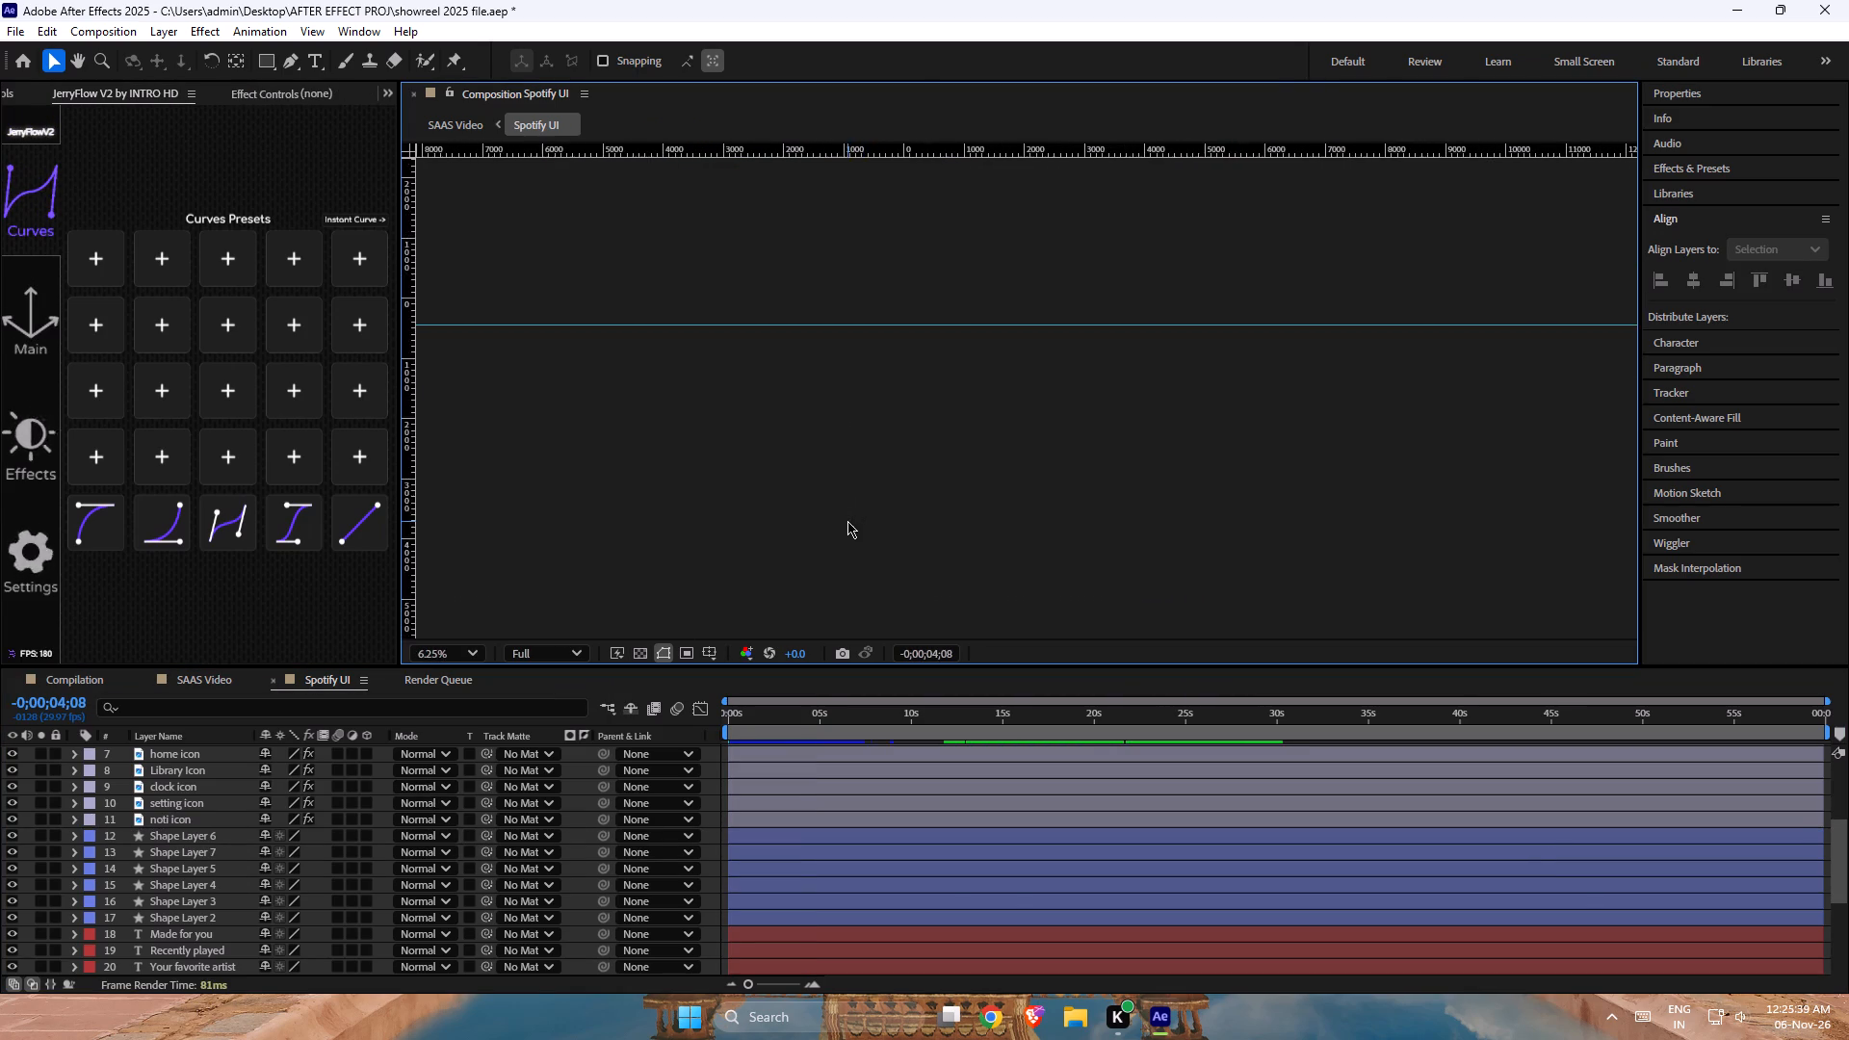
{"action": "scroll", "coordinate": [847, 521], "scroll_direction": "up", "scroll_amount": 3}
{"action": "scroll", "coordinate": [847, 563], "scroll_direction": "down", "scroll_amount": 5}
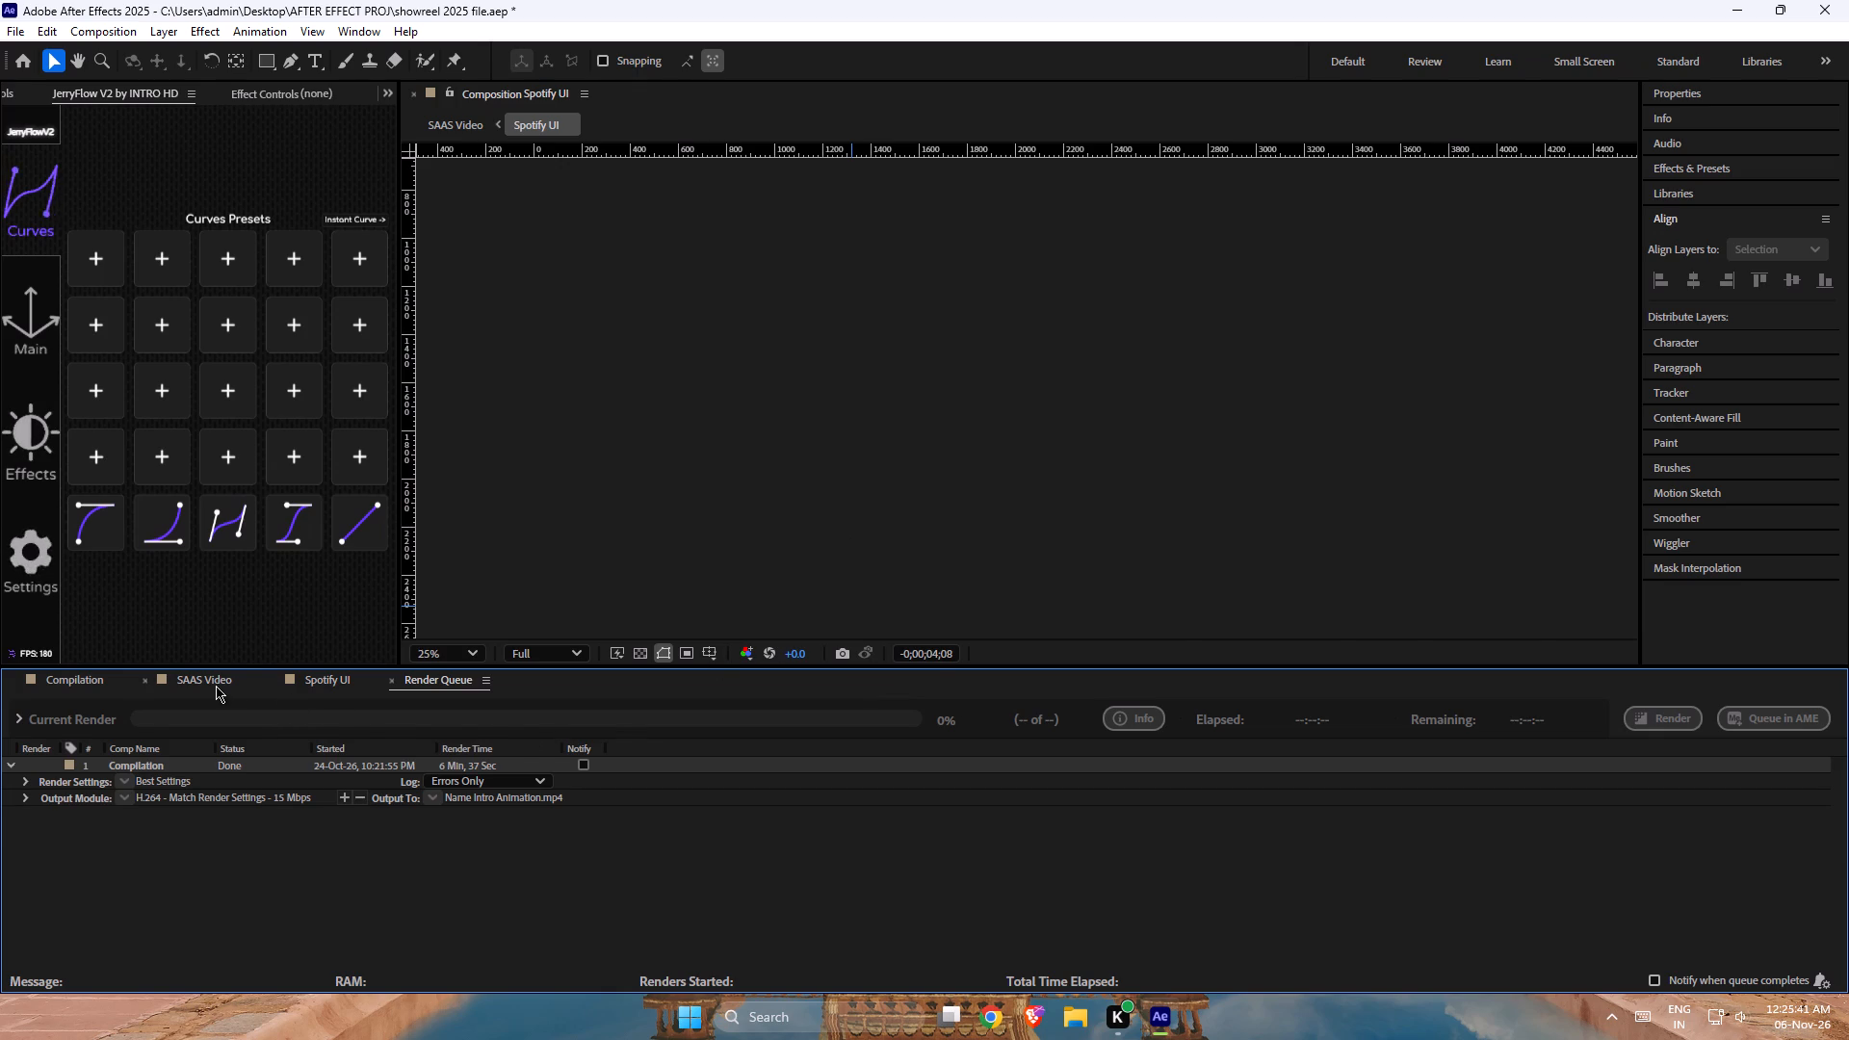
{"action": "left_click", "coordinate": [216, 686]}
{"action": "scroll", "coordinate": [1020, 407], "scroll_direction": "up", "scroll_amount": 1}
{"action": "left_click", "coordinate": [334, 683]}
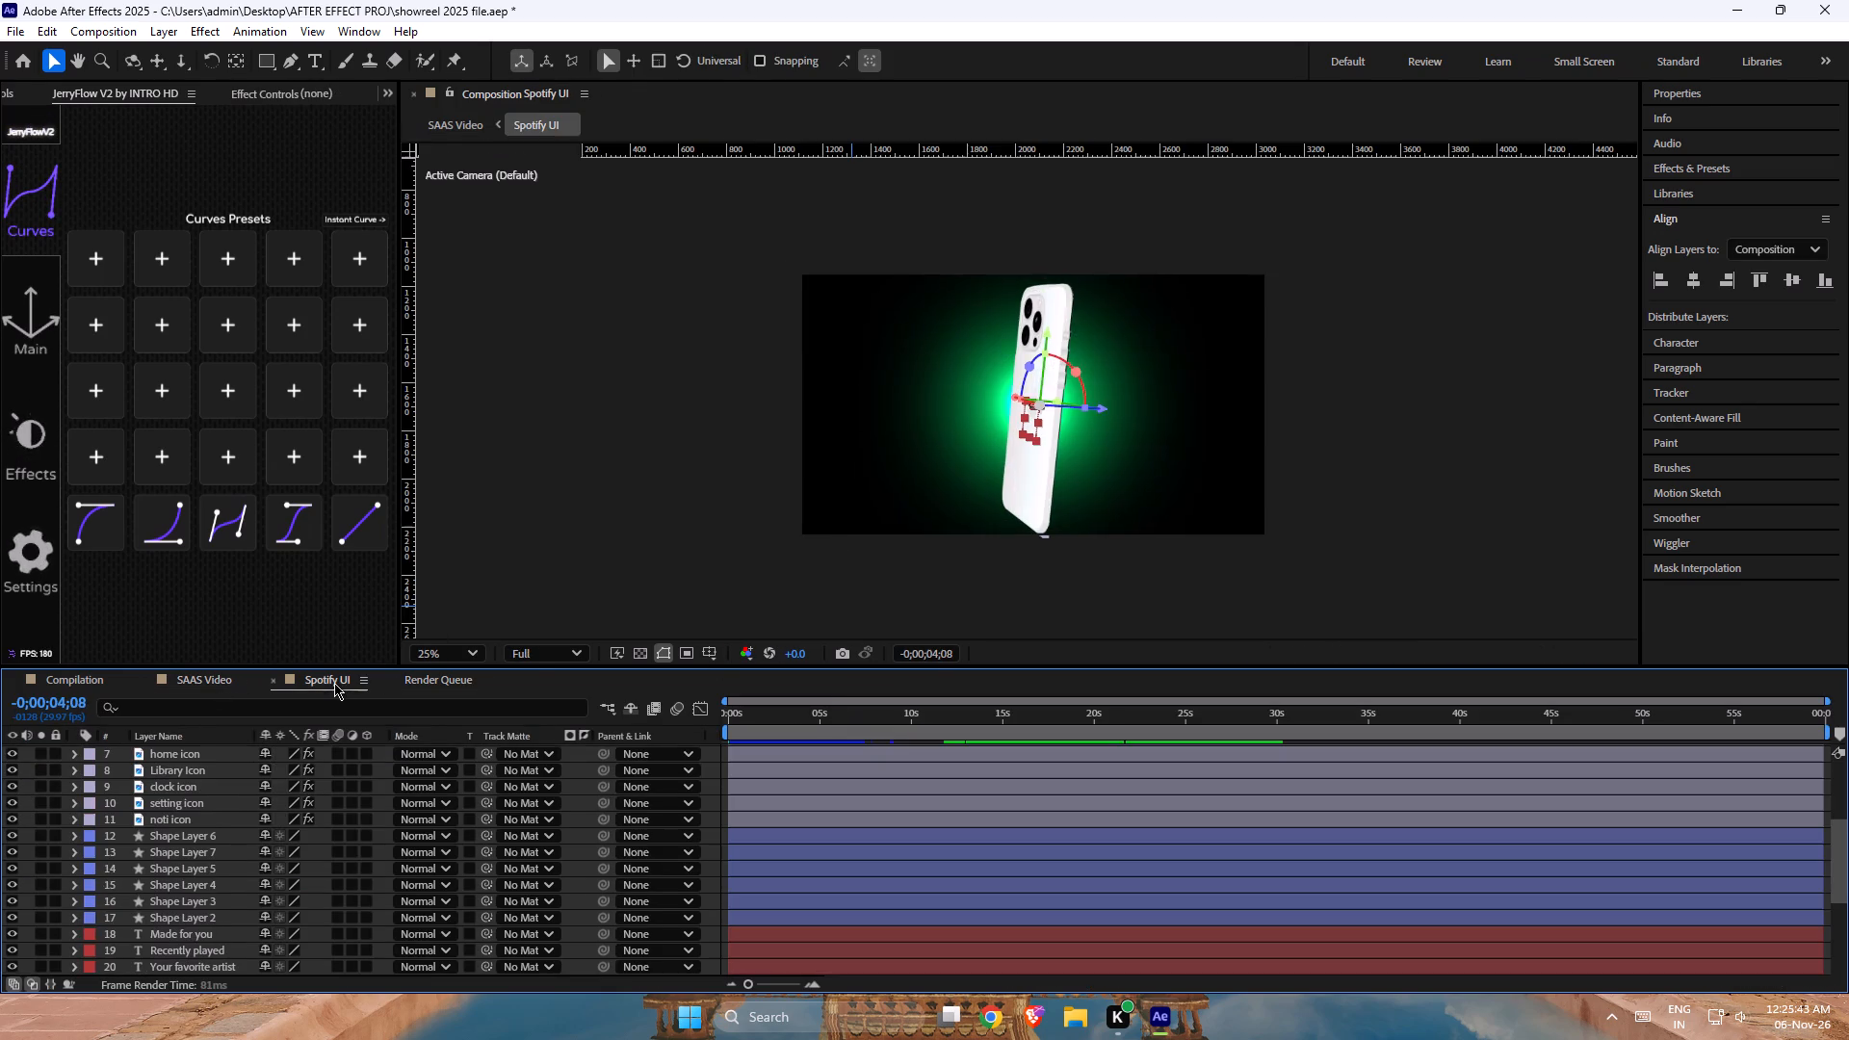
{"action": "left_click_drag", "start_coordinate": [793, 715], "coordinate": [735, 719]}
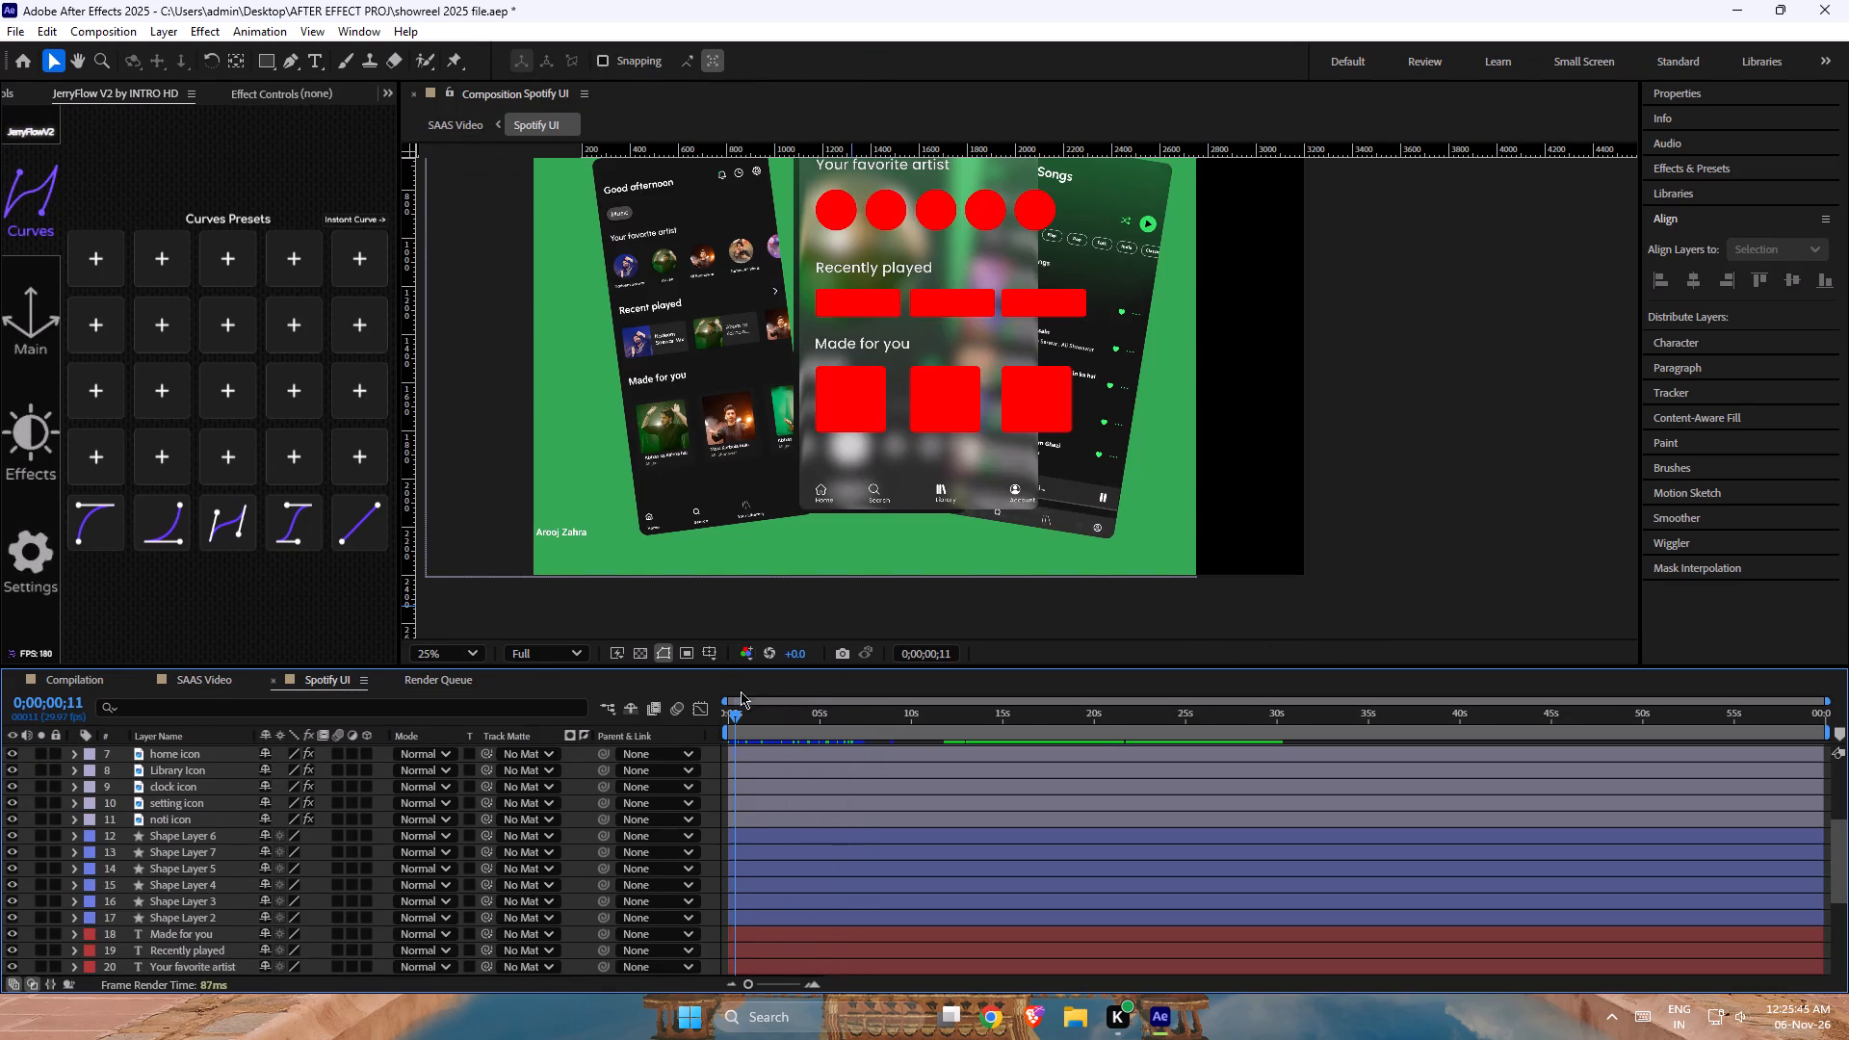
Inspect the red placeholder shapes in the favourite artist, Recently played and Made for you sections of the centre screen.
{"action": "middle_click_drag", "start_coordinate": [977, 282], "coordinate": [990, 457]}
{"action": "scroll", "coordinate": [974, 420], "scroll_direction": "up", "scroll_amount": 1}
{"action": "middle_click_drag", "start_coordinate": [898, 411], "coordinate": [951, 343]}
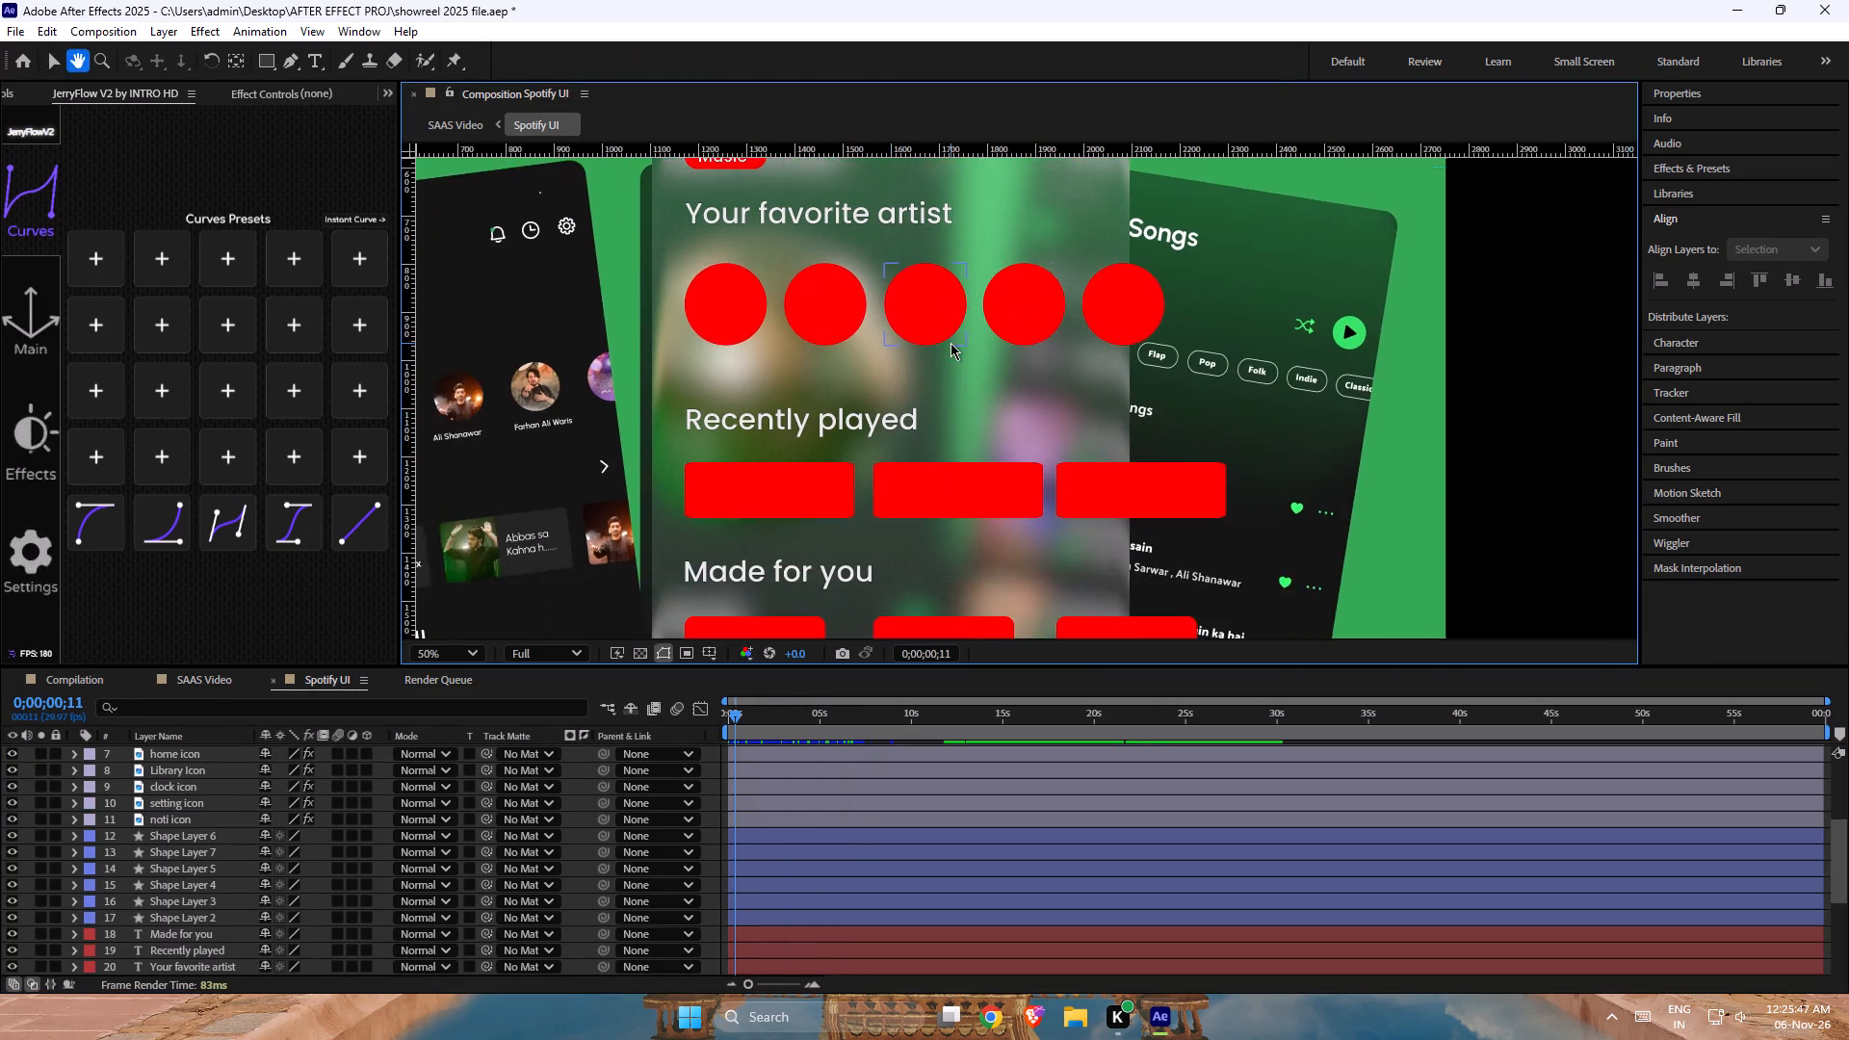
{"action": "scroll", "coordinate": [951, 343], "scroll_direction": "down", "scroll_amount": 1}
{"action": "middle_click_drag", "start_coordinate": [973, 473], "coordinate": [931, 360]}
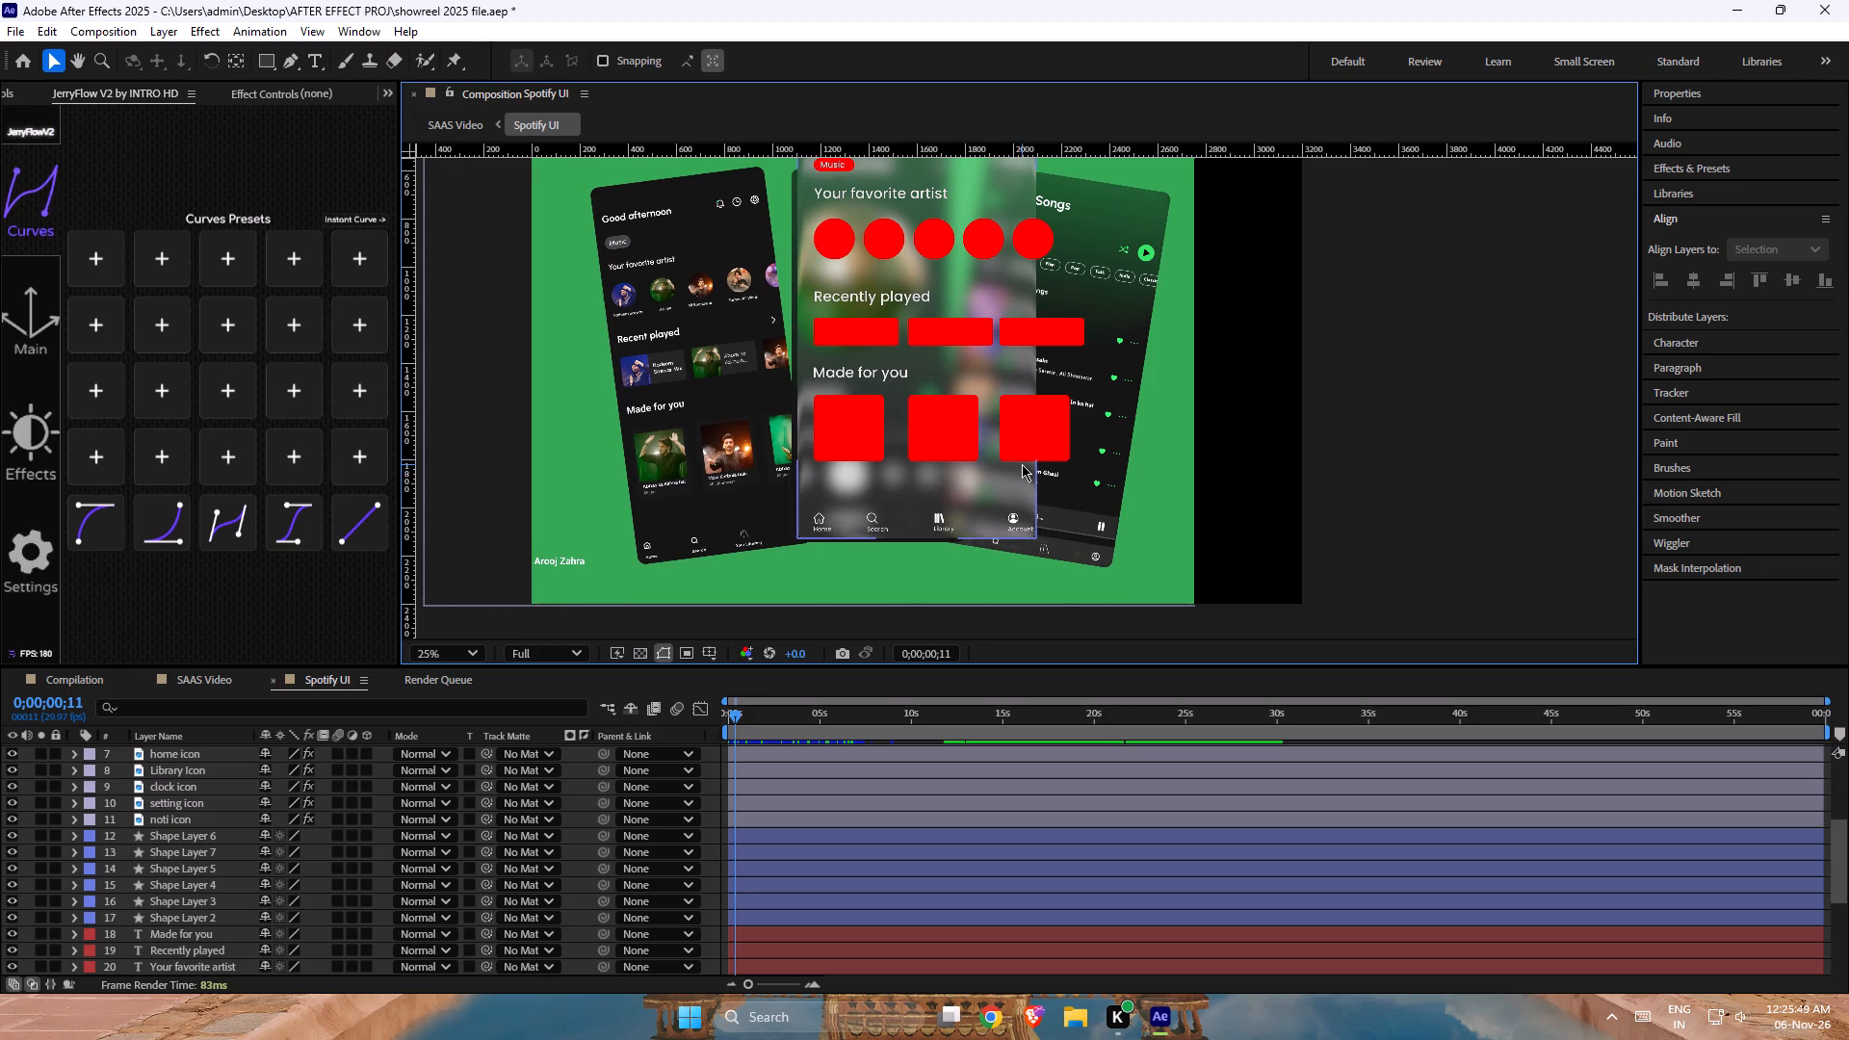
{"action": "left_click", "coordinate": [1049, 441]}
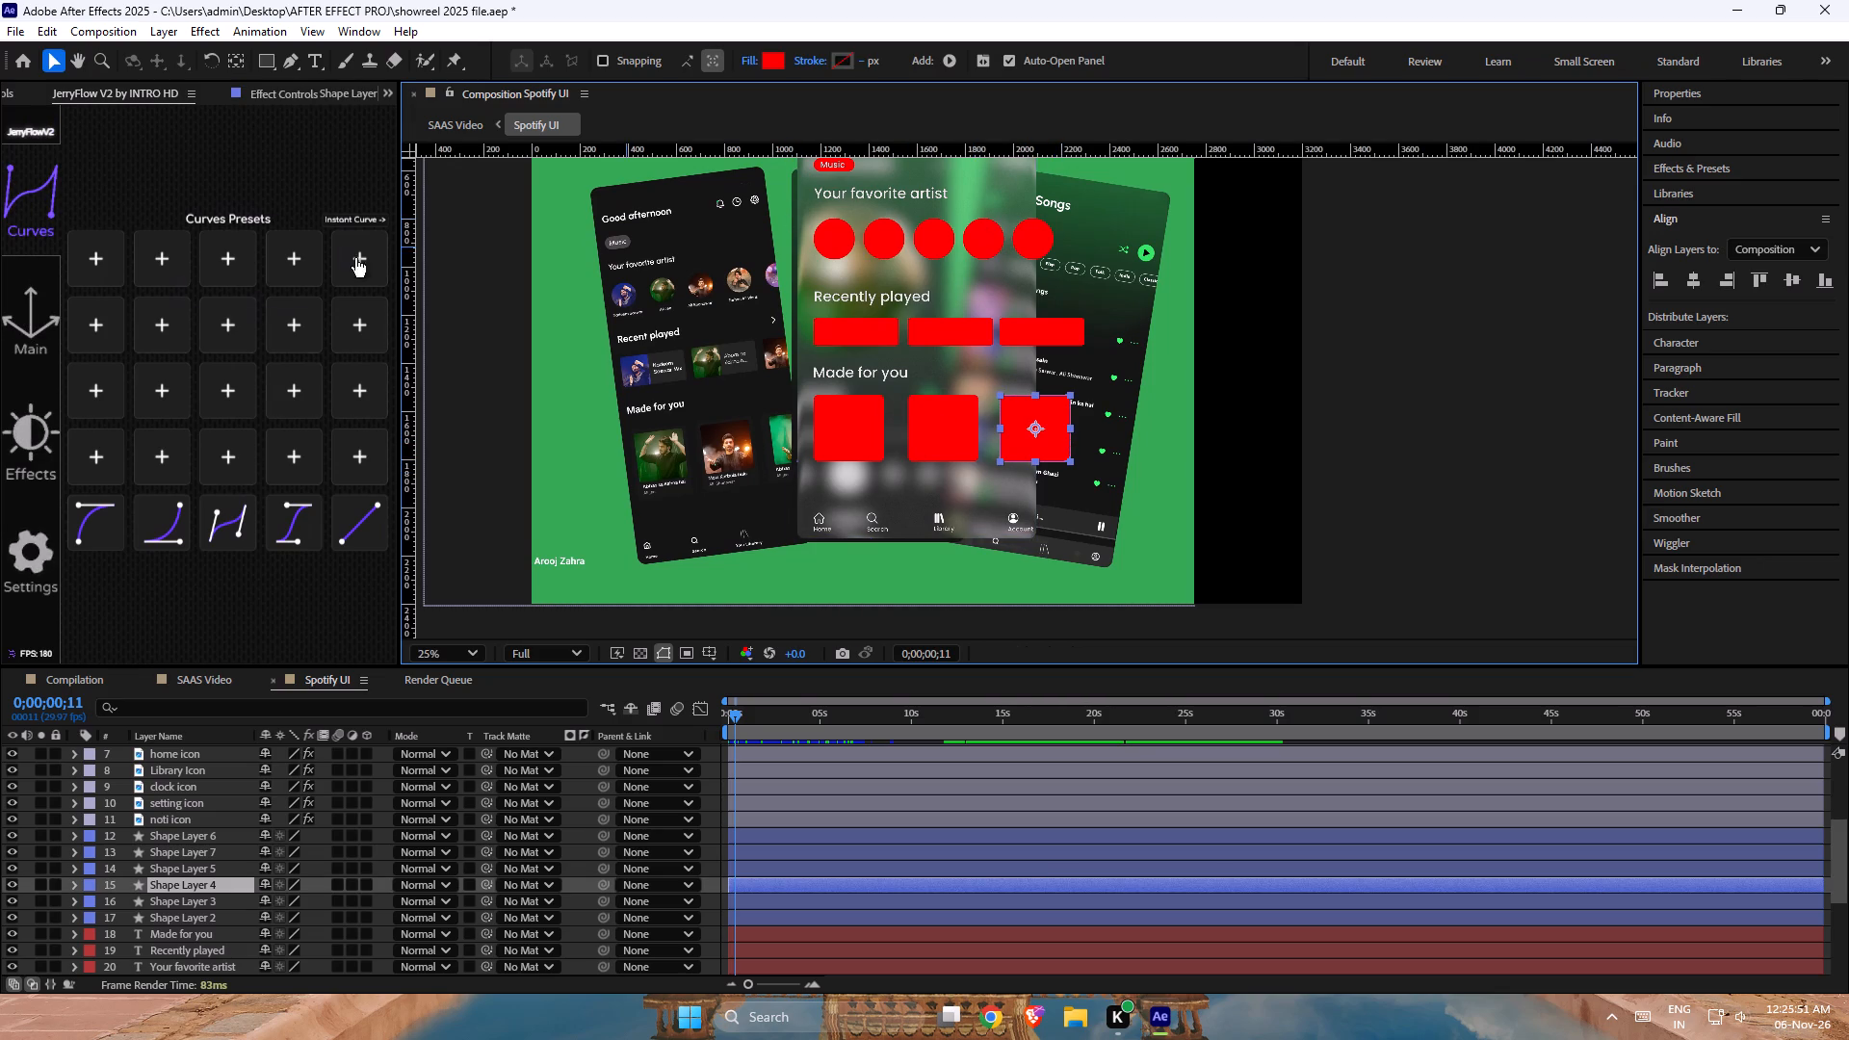
{"action": "scroll", "coordinate": [989, 431], "scroll_direction": "up", "scroll_amount": 2}
{"action": "middle_click_drag", "start_coordinate": [1142, 516], "coordinate": [1120, 438]}
{"action": "left_click", "coordinate": [1440, 431]}
{"action": "left_click", "coordinate": [1145, 465]}
{"action": "middle_click_drag", "start_coordinate": [1118, 302], "coordinate": [1159, 726]}
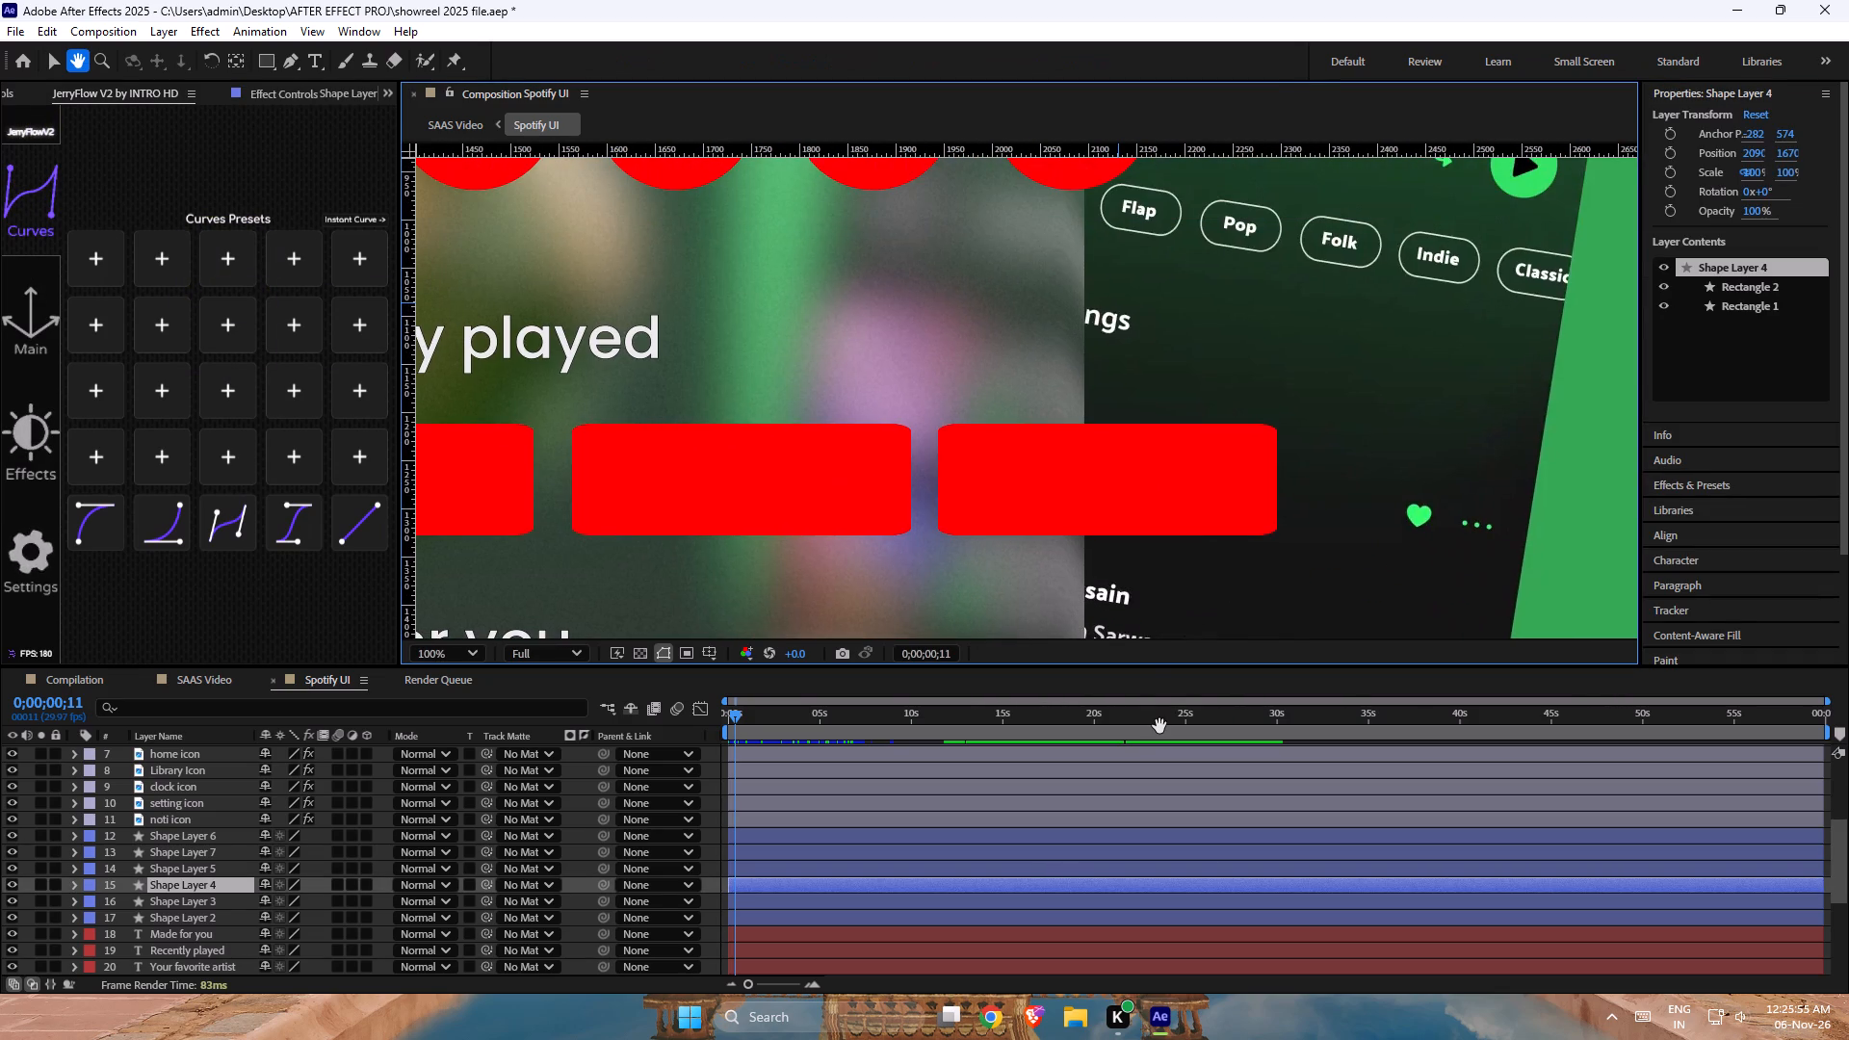
{"action": "middle_click_drag", "start_coordinate": [1159, 726], "coordinate": [1356, 655]}
{"action": "middle_click_drag", "start_coordinate": [911, 441], "coordinate": [1108, 585]}
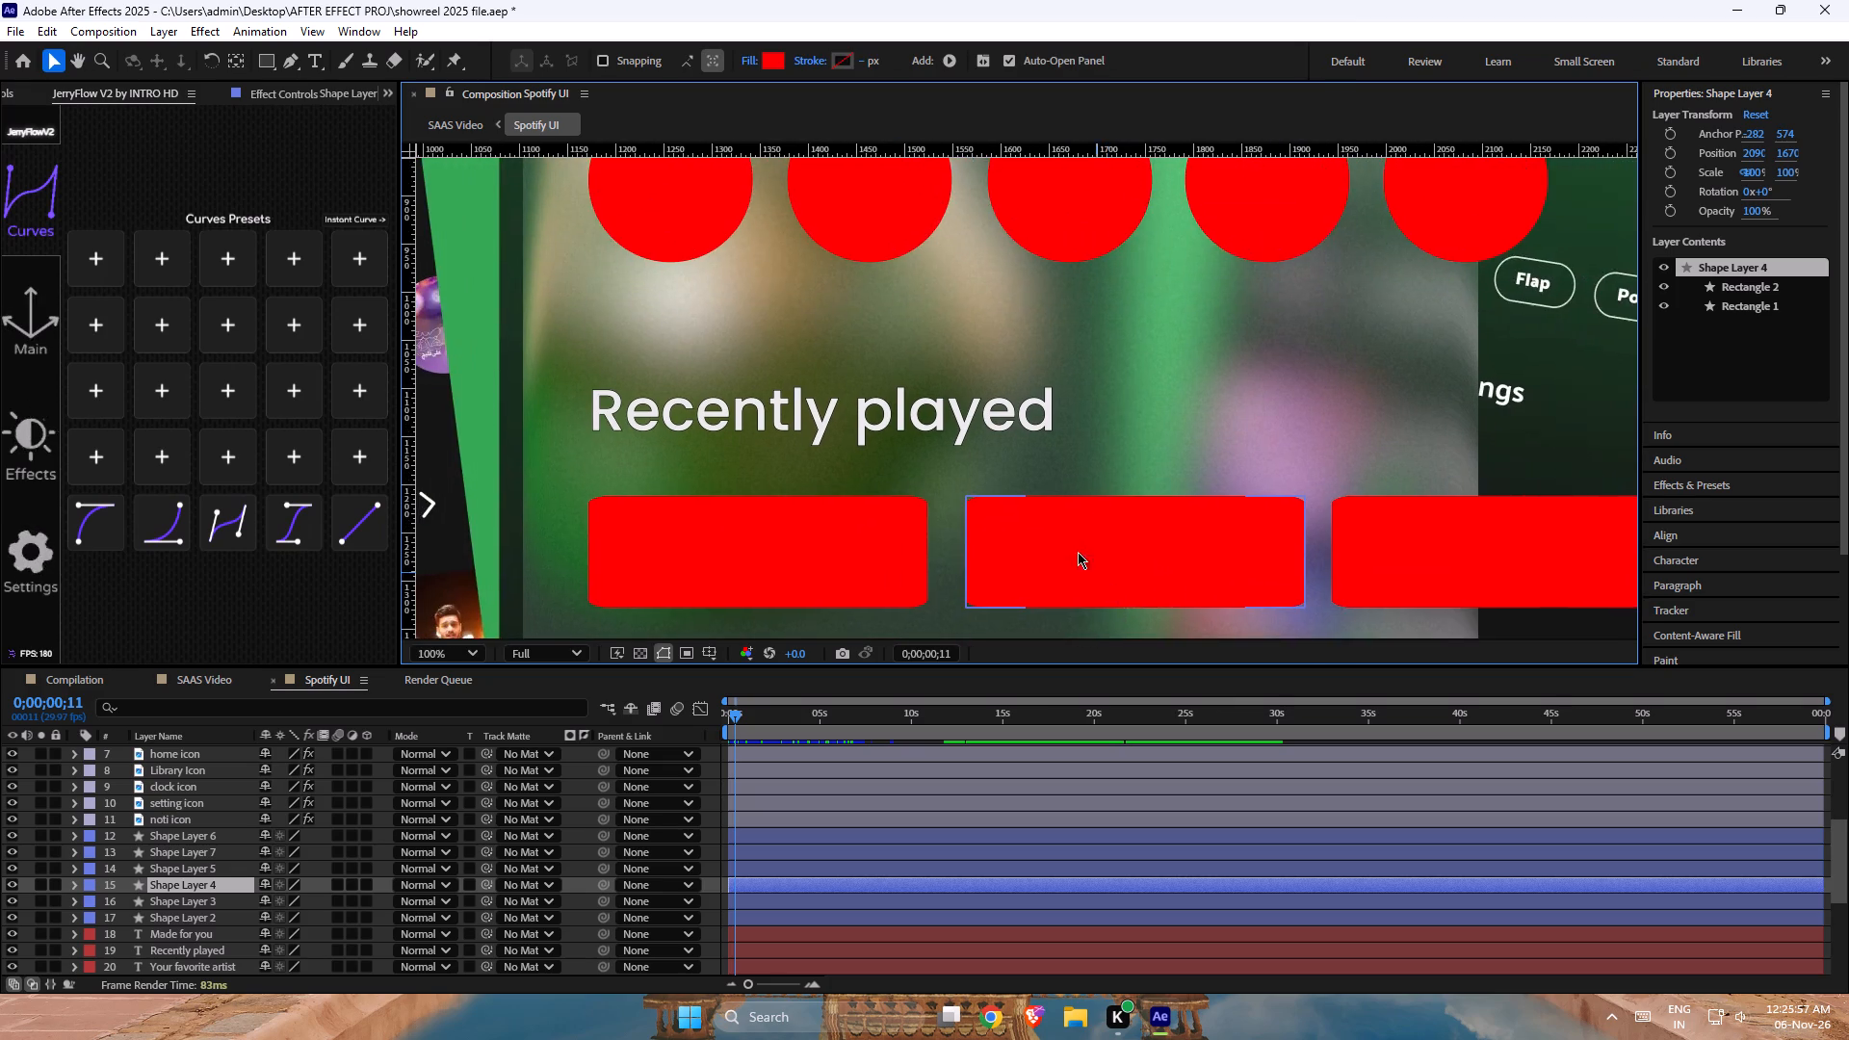
{"action": "scroll", "coordinate": [1007, 493], "scroll_direction": "down", "scroll_amount": 2}
{"action": "scroll", "coordinate": [971, 495], "scroll_direction": "up", "scroll_amount": 1}
{"action": "left_click", "coordinate": [908, 461]}
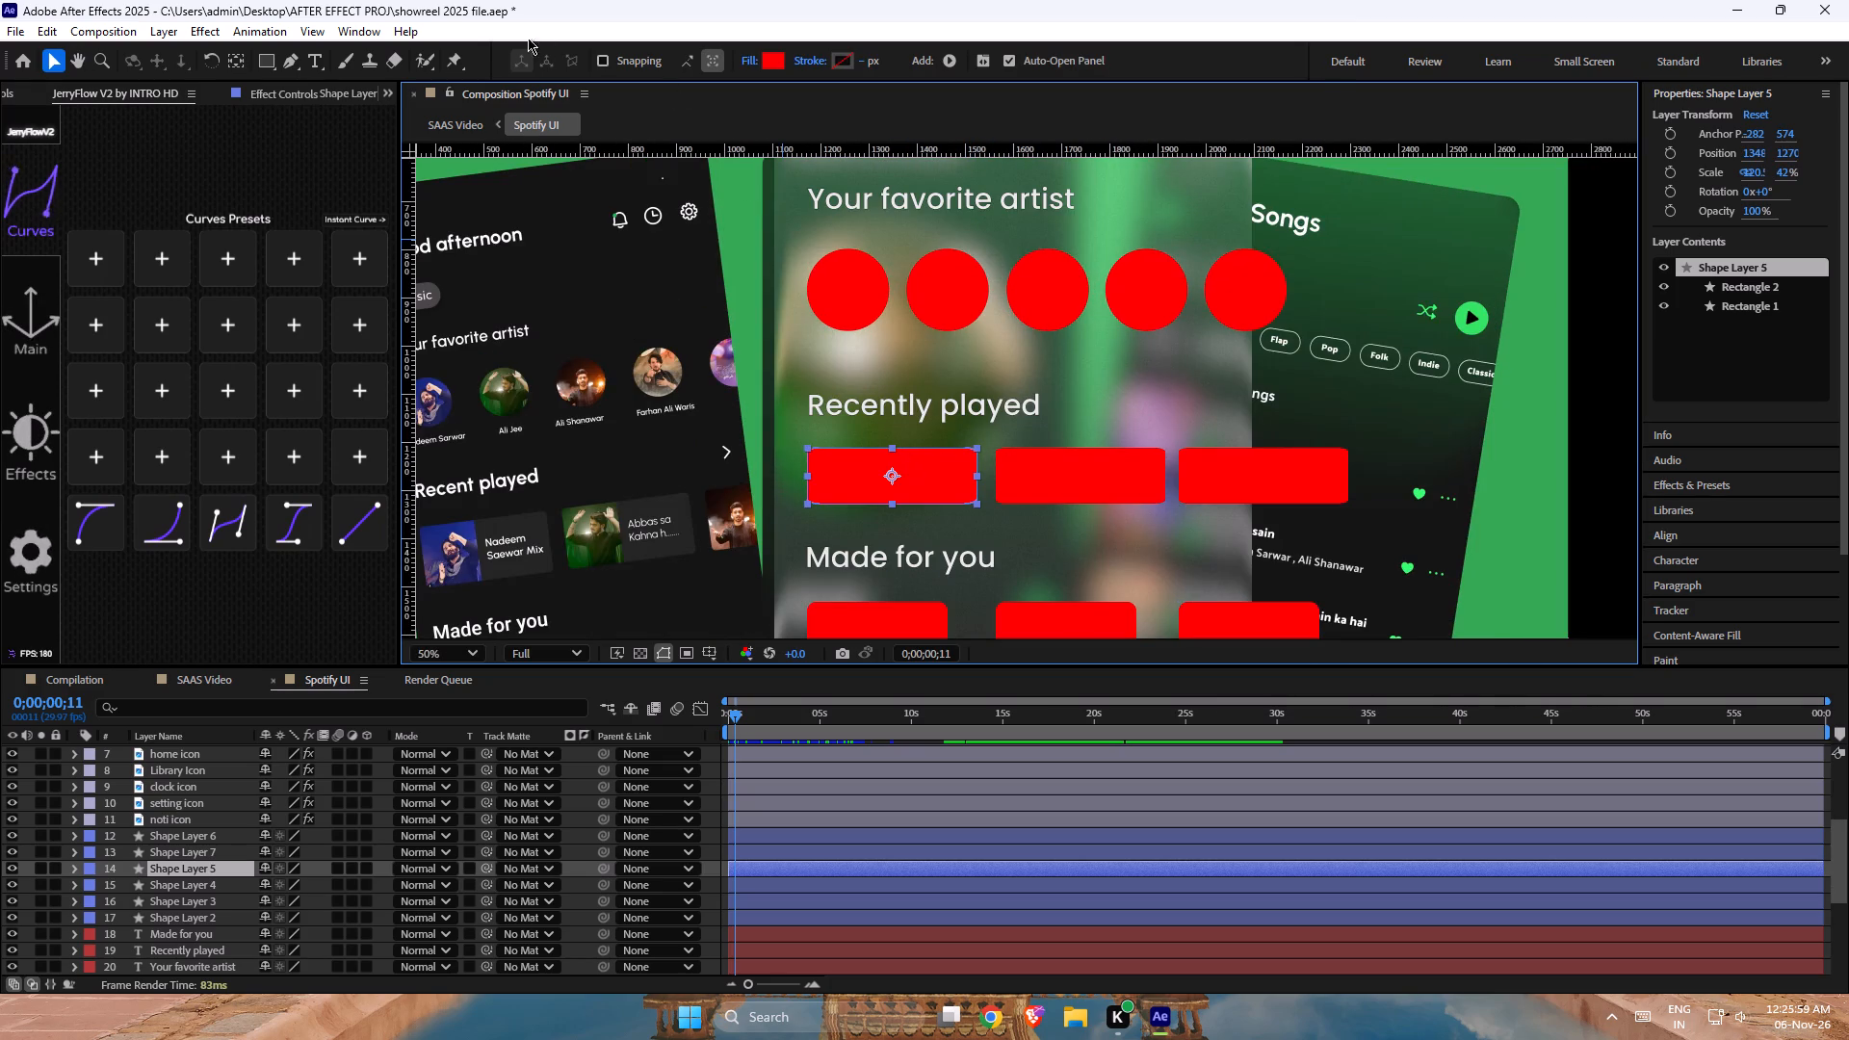
Draw a white rounded rectangle about 350 by 116 px over the first red Recently played placeholder, as a new shape layer.
{"action": "left_click", "coordinate": [848, 841]}
{"action": "left_click", "coordinate": [820, 797]}
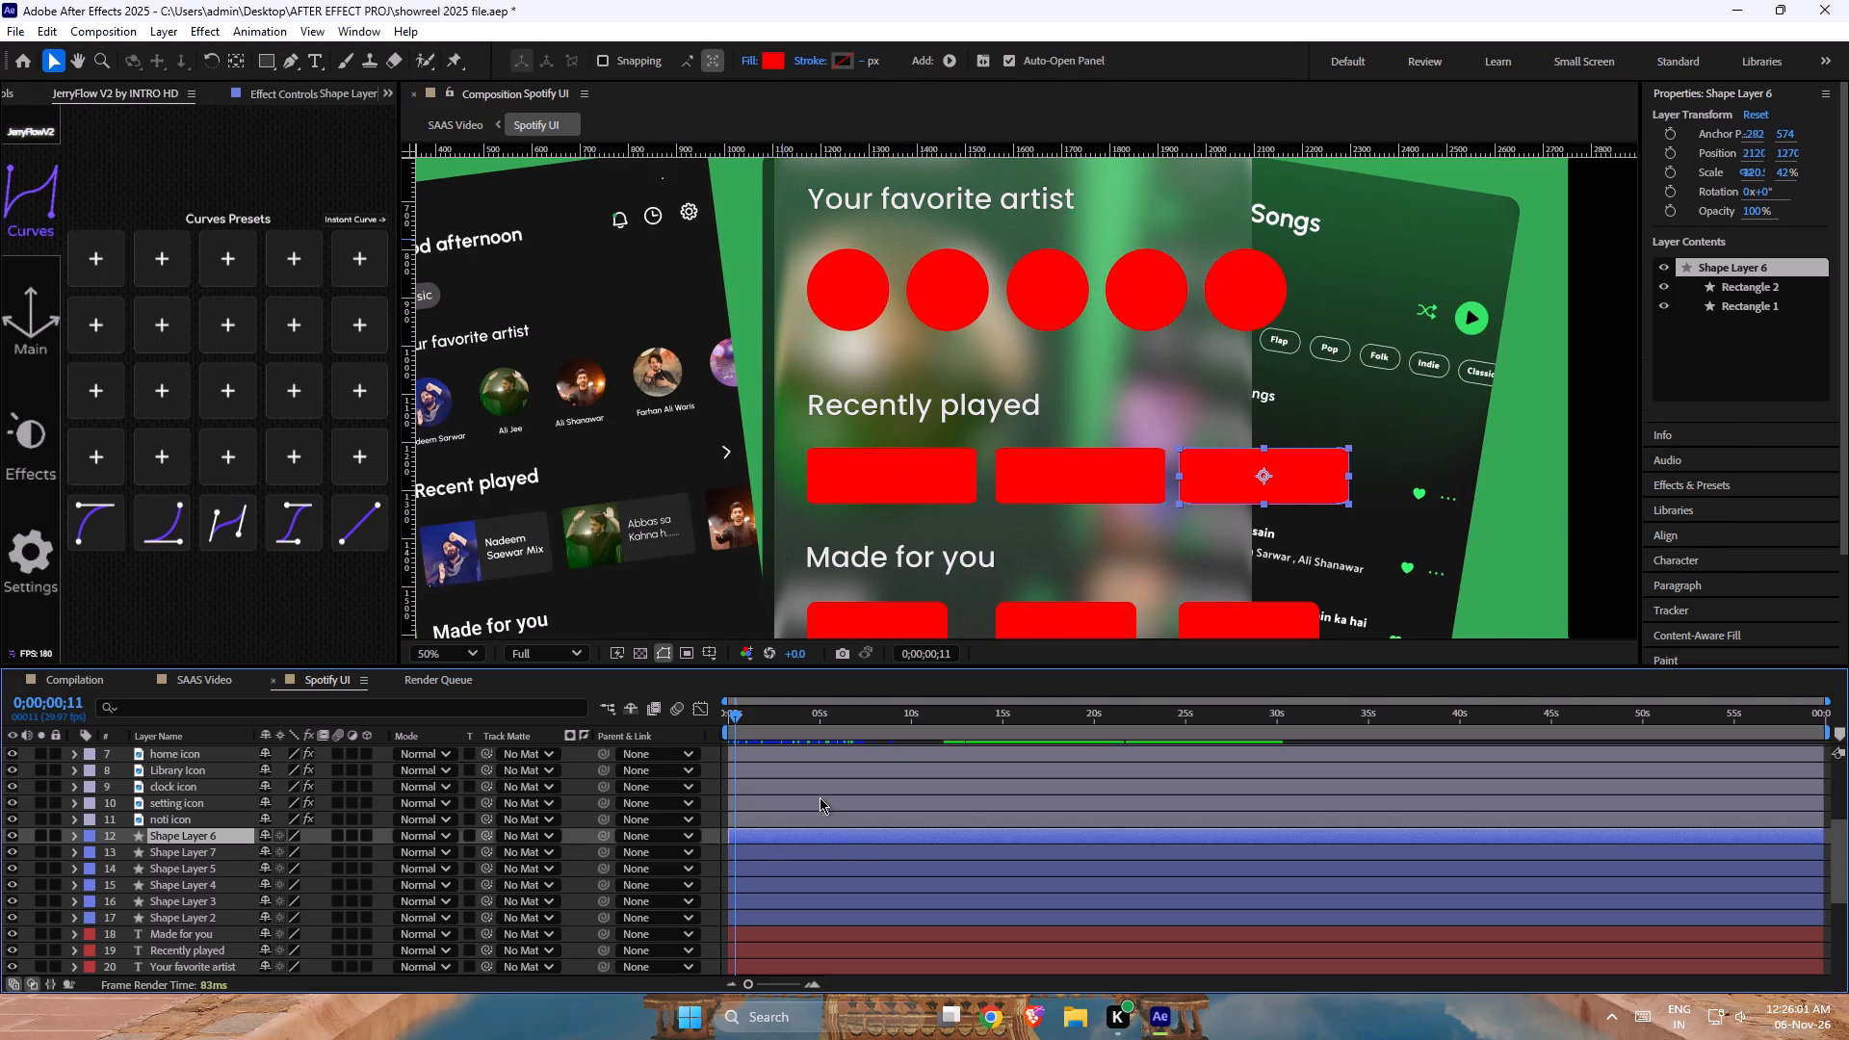
{"action": "key", "text": "F2"}
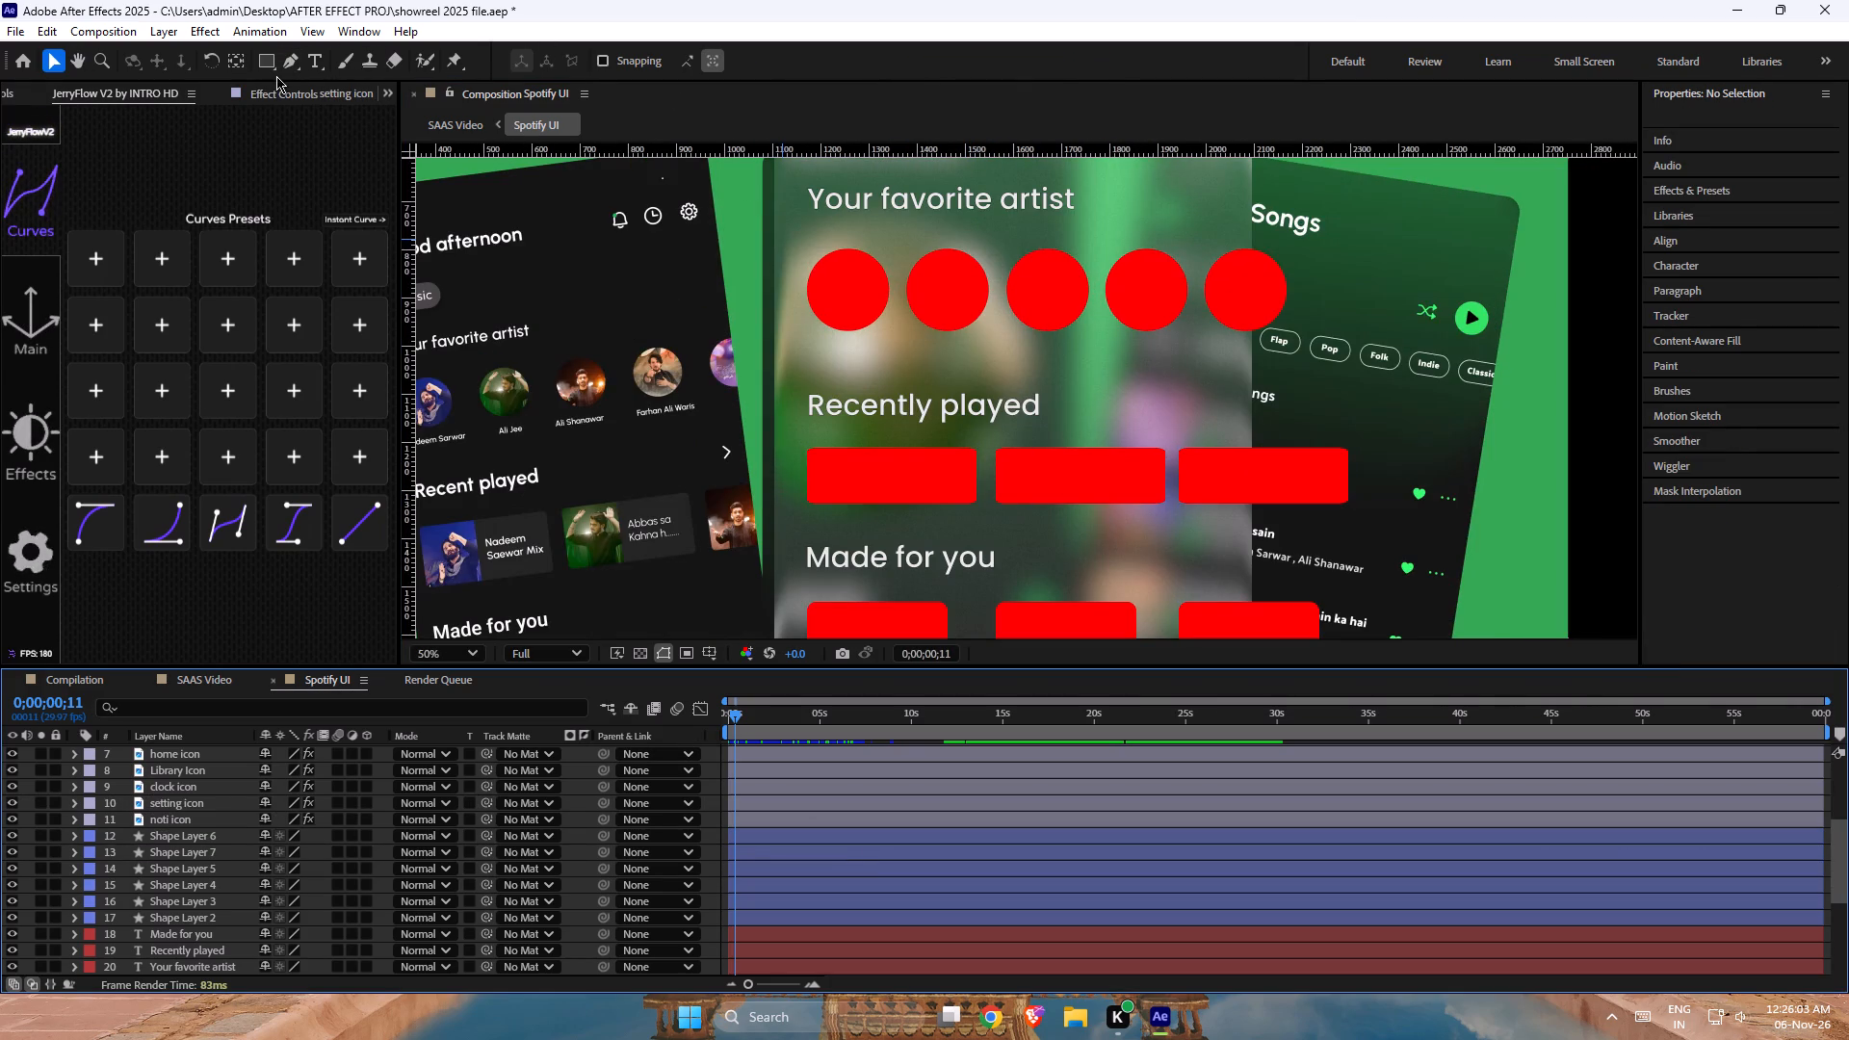
{"action": "left_click", "coordinate": [273, 62]}
{"action": "left_click", "coordinate": [270, 58]}
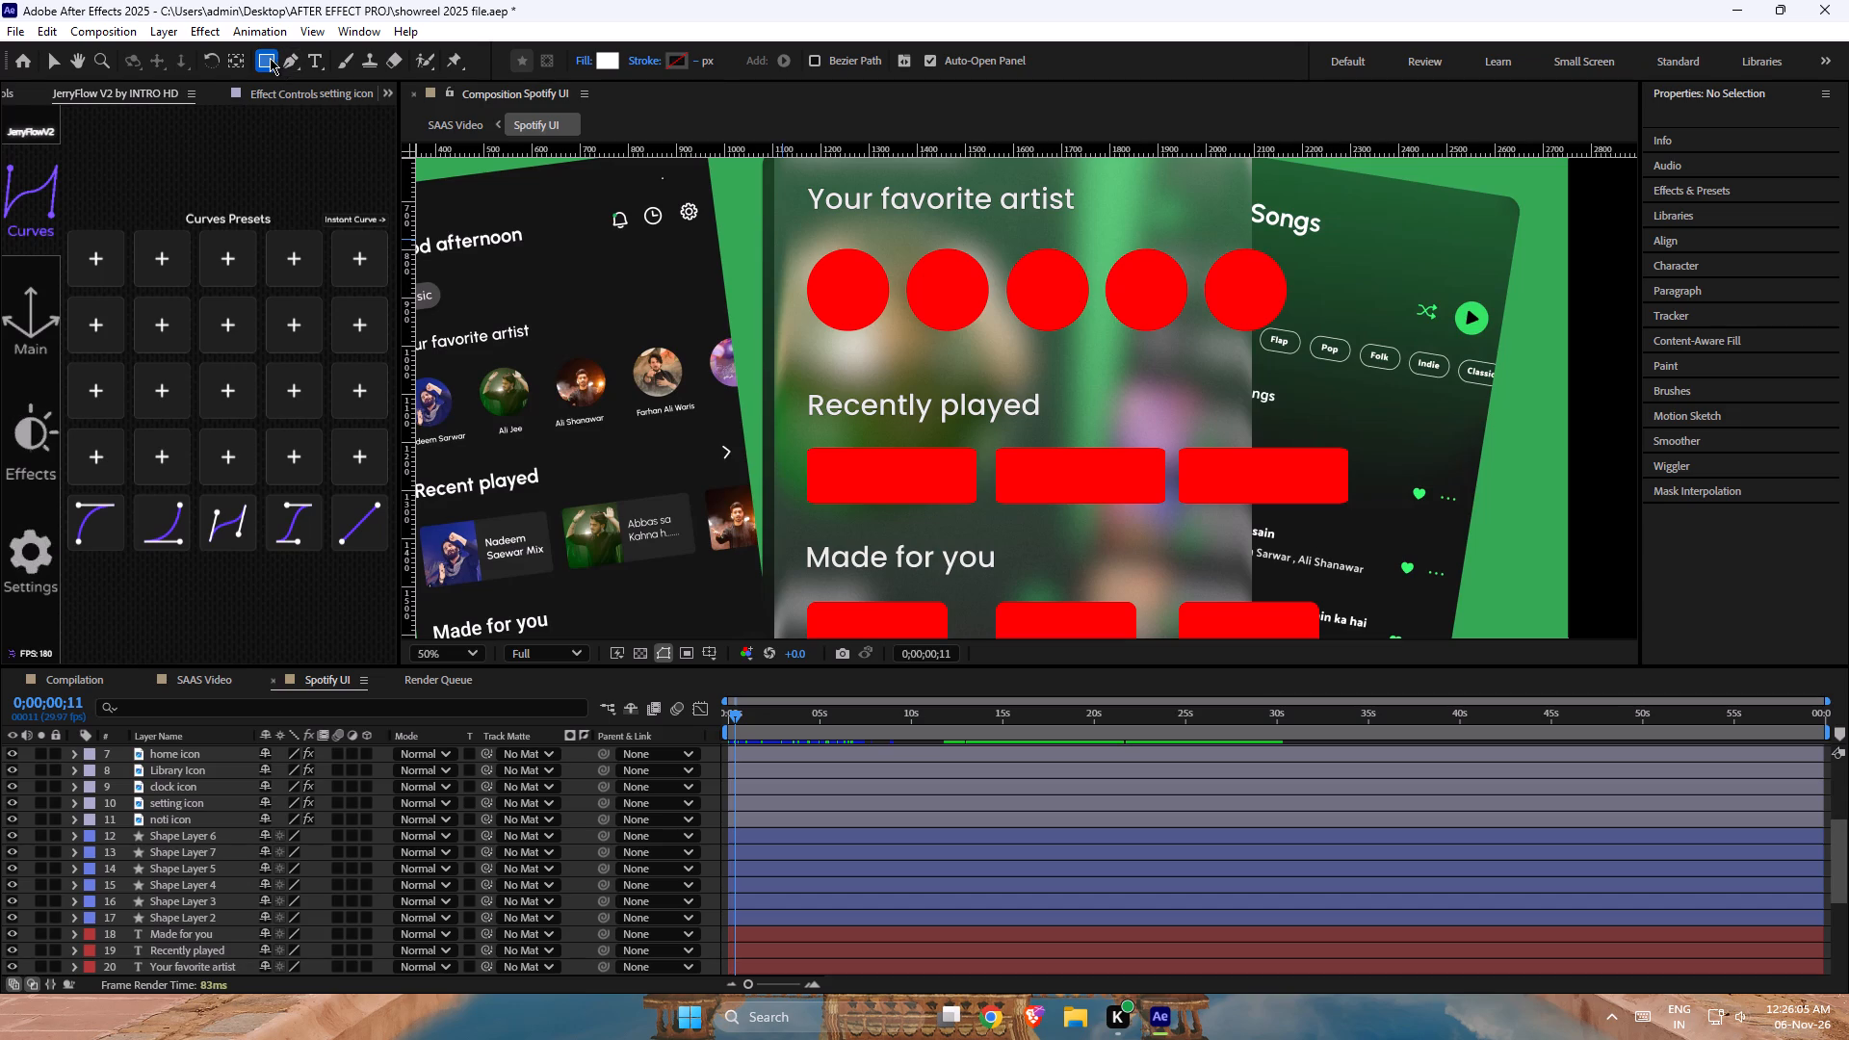
{"action": "left_click", "coordinate": [326, 79]}
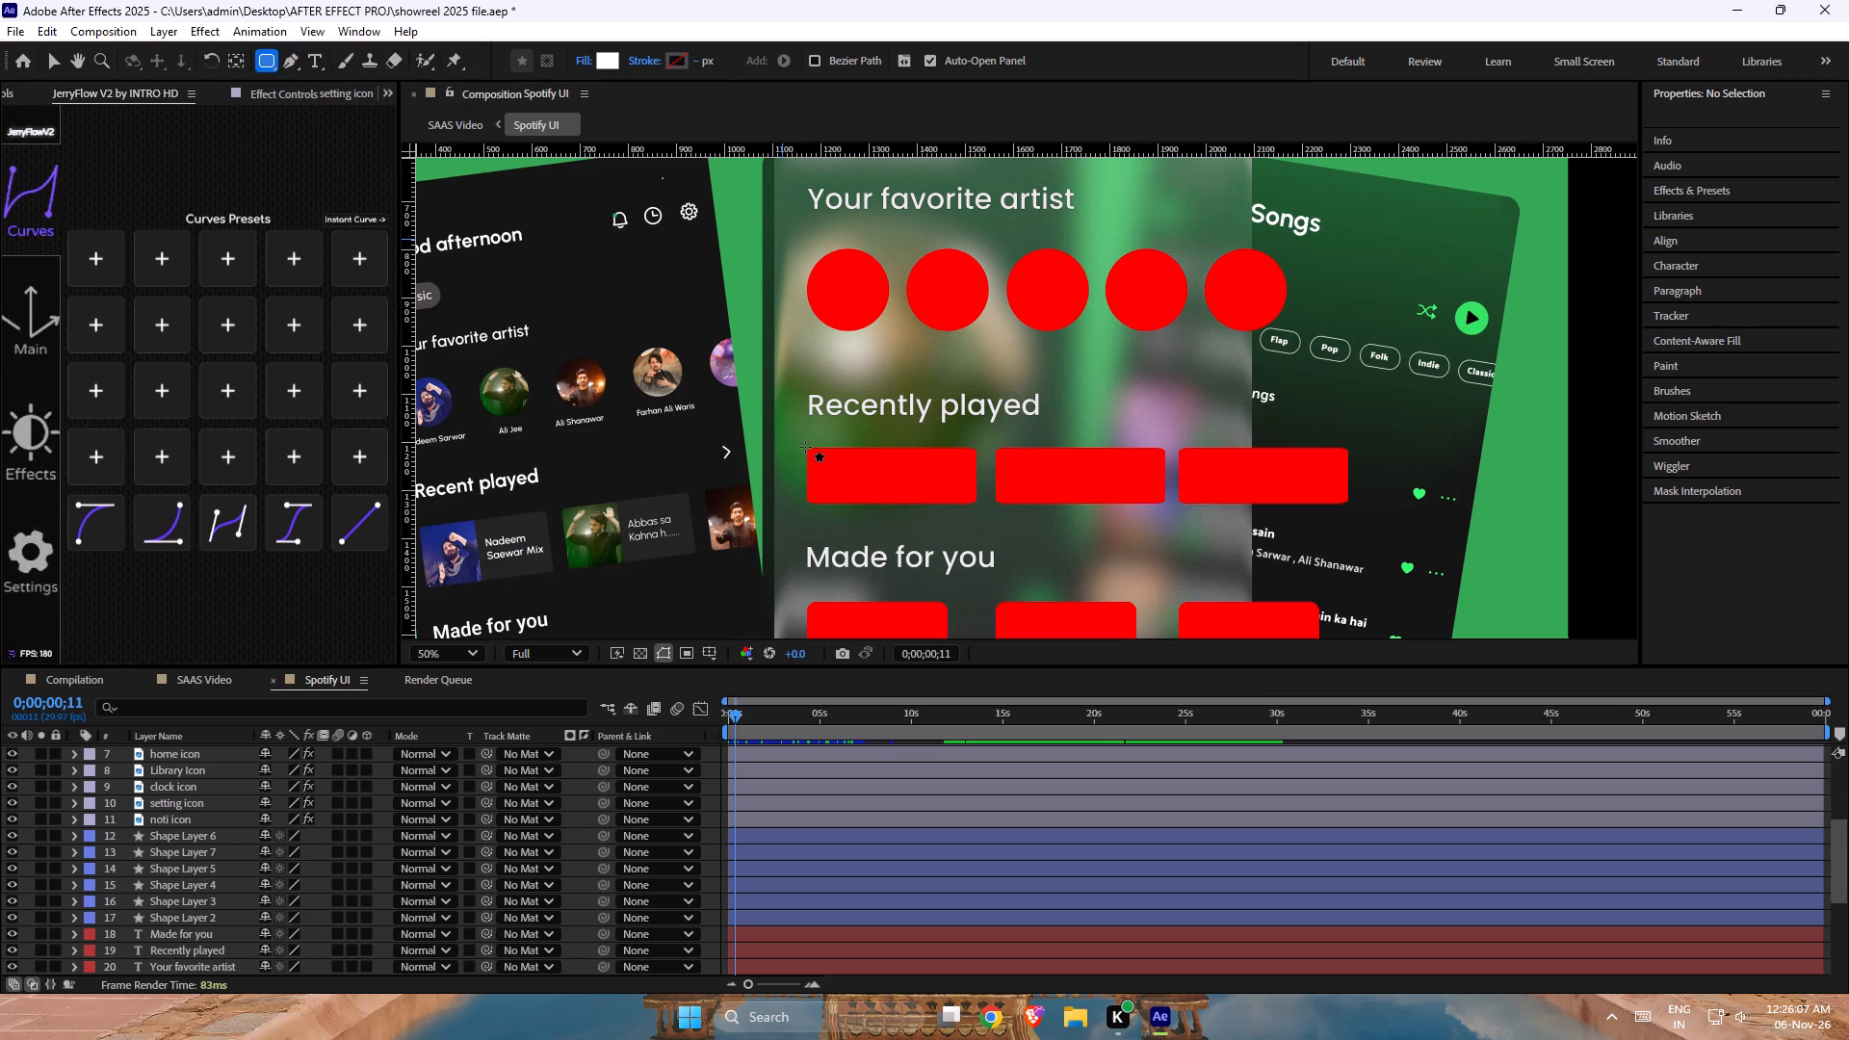
{"action": "left_click_drag", "start_coordinate": [808, 448], "coordinate": [862, 490]}
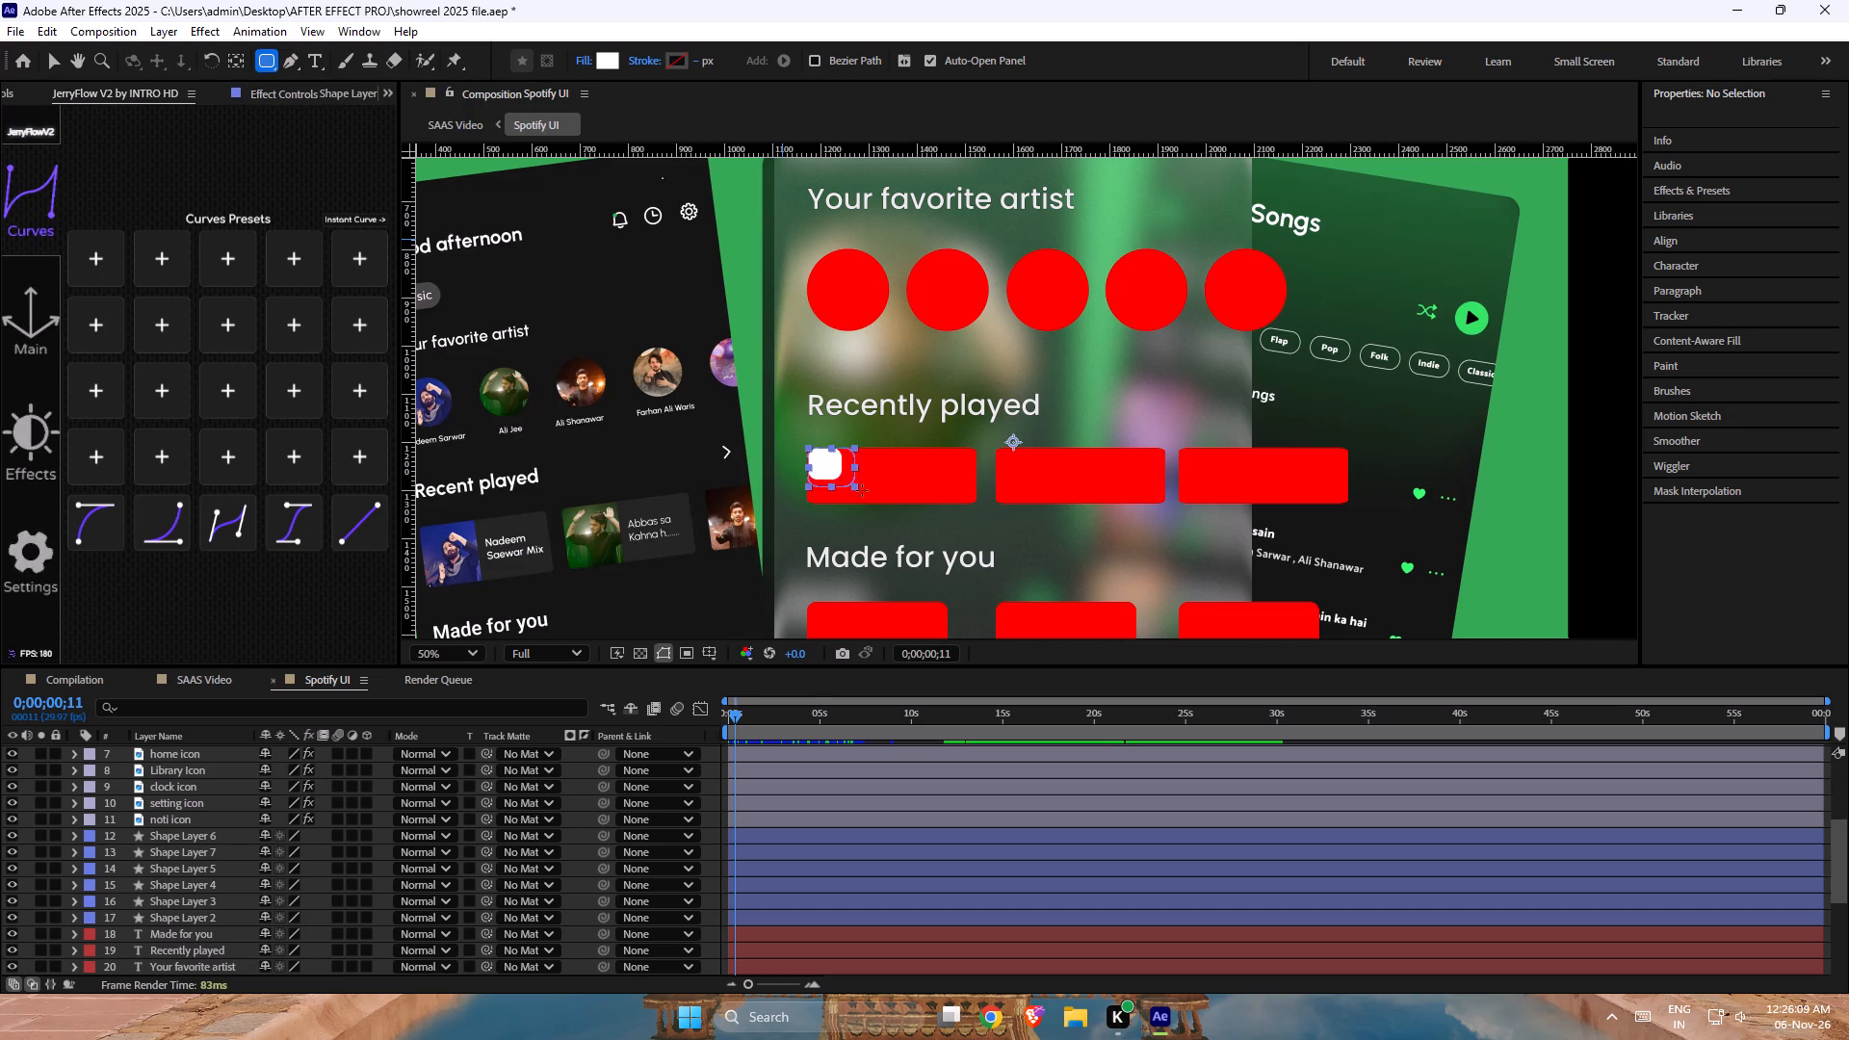
{"action": "left_click_drag", "start_coordinate": [862, 490], "coordinate": [977, 504]}
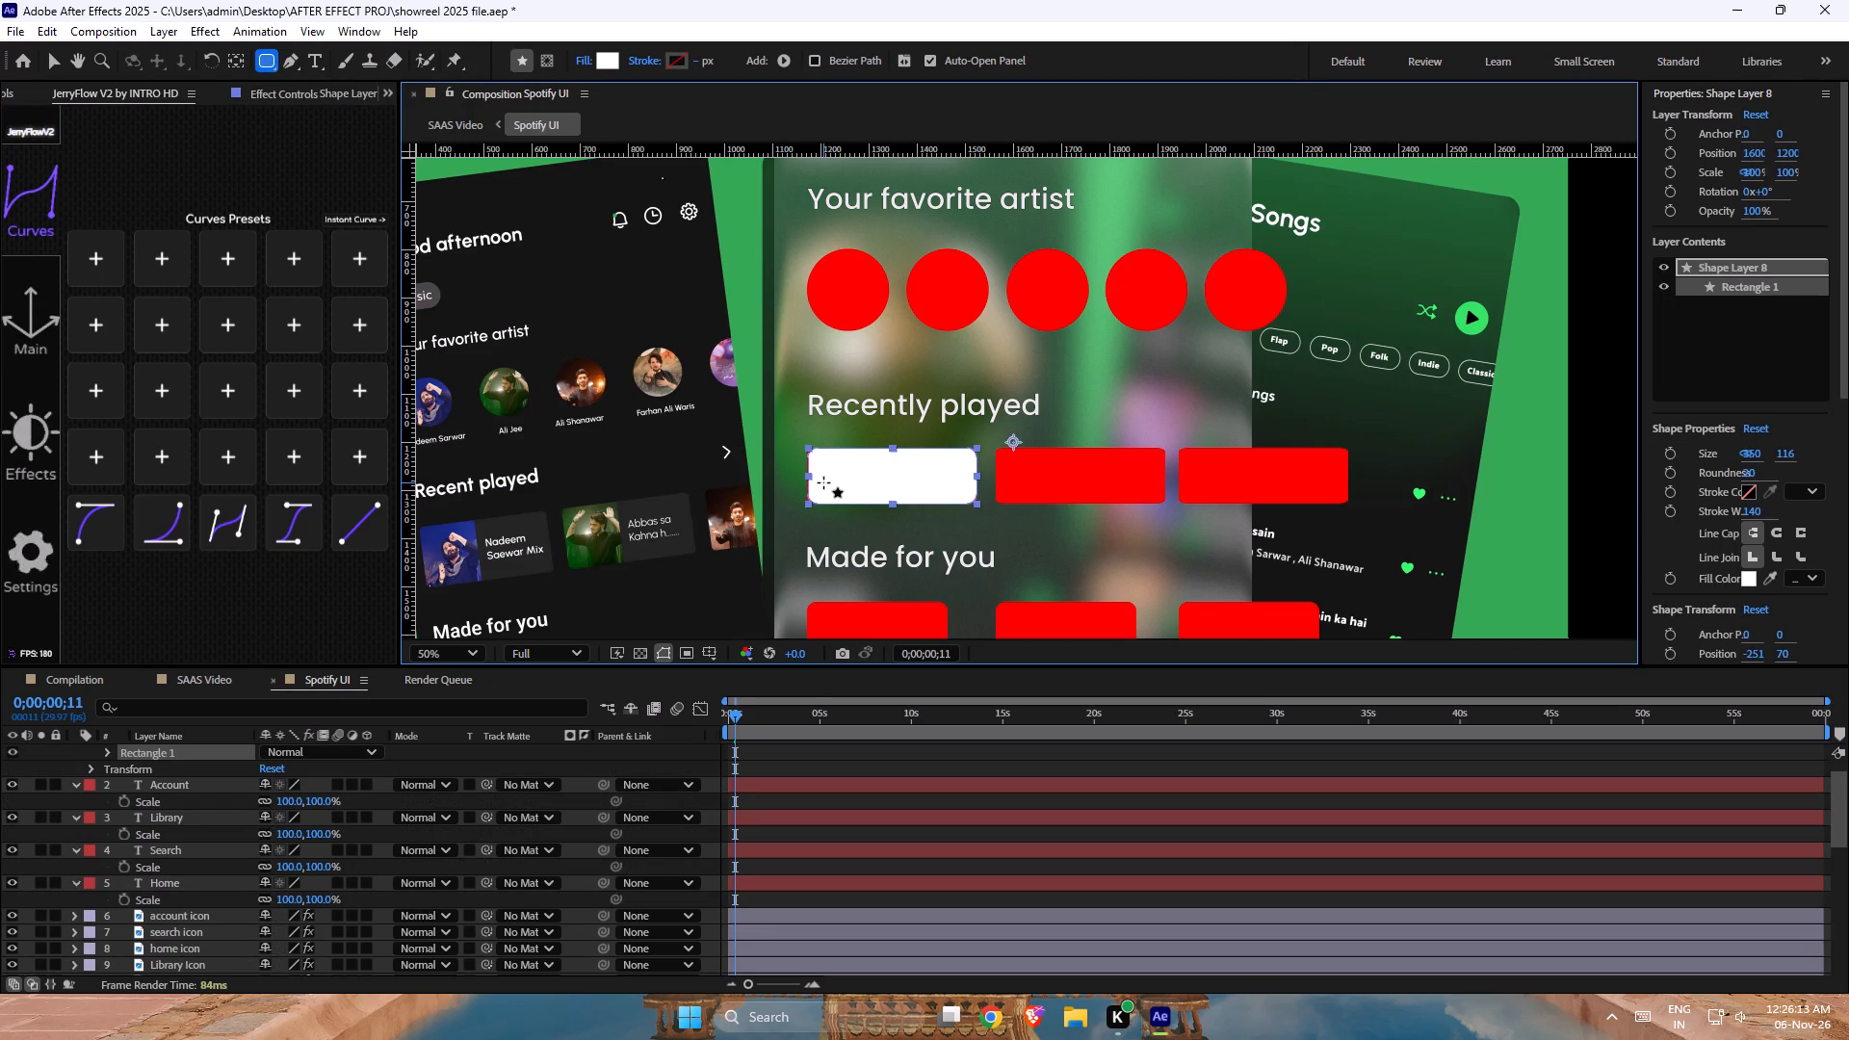
{"action": "key", "text": "v"}
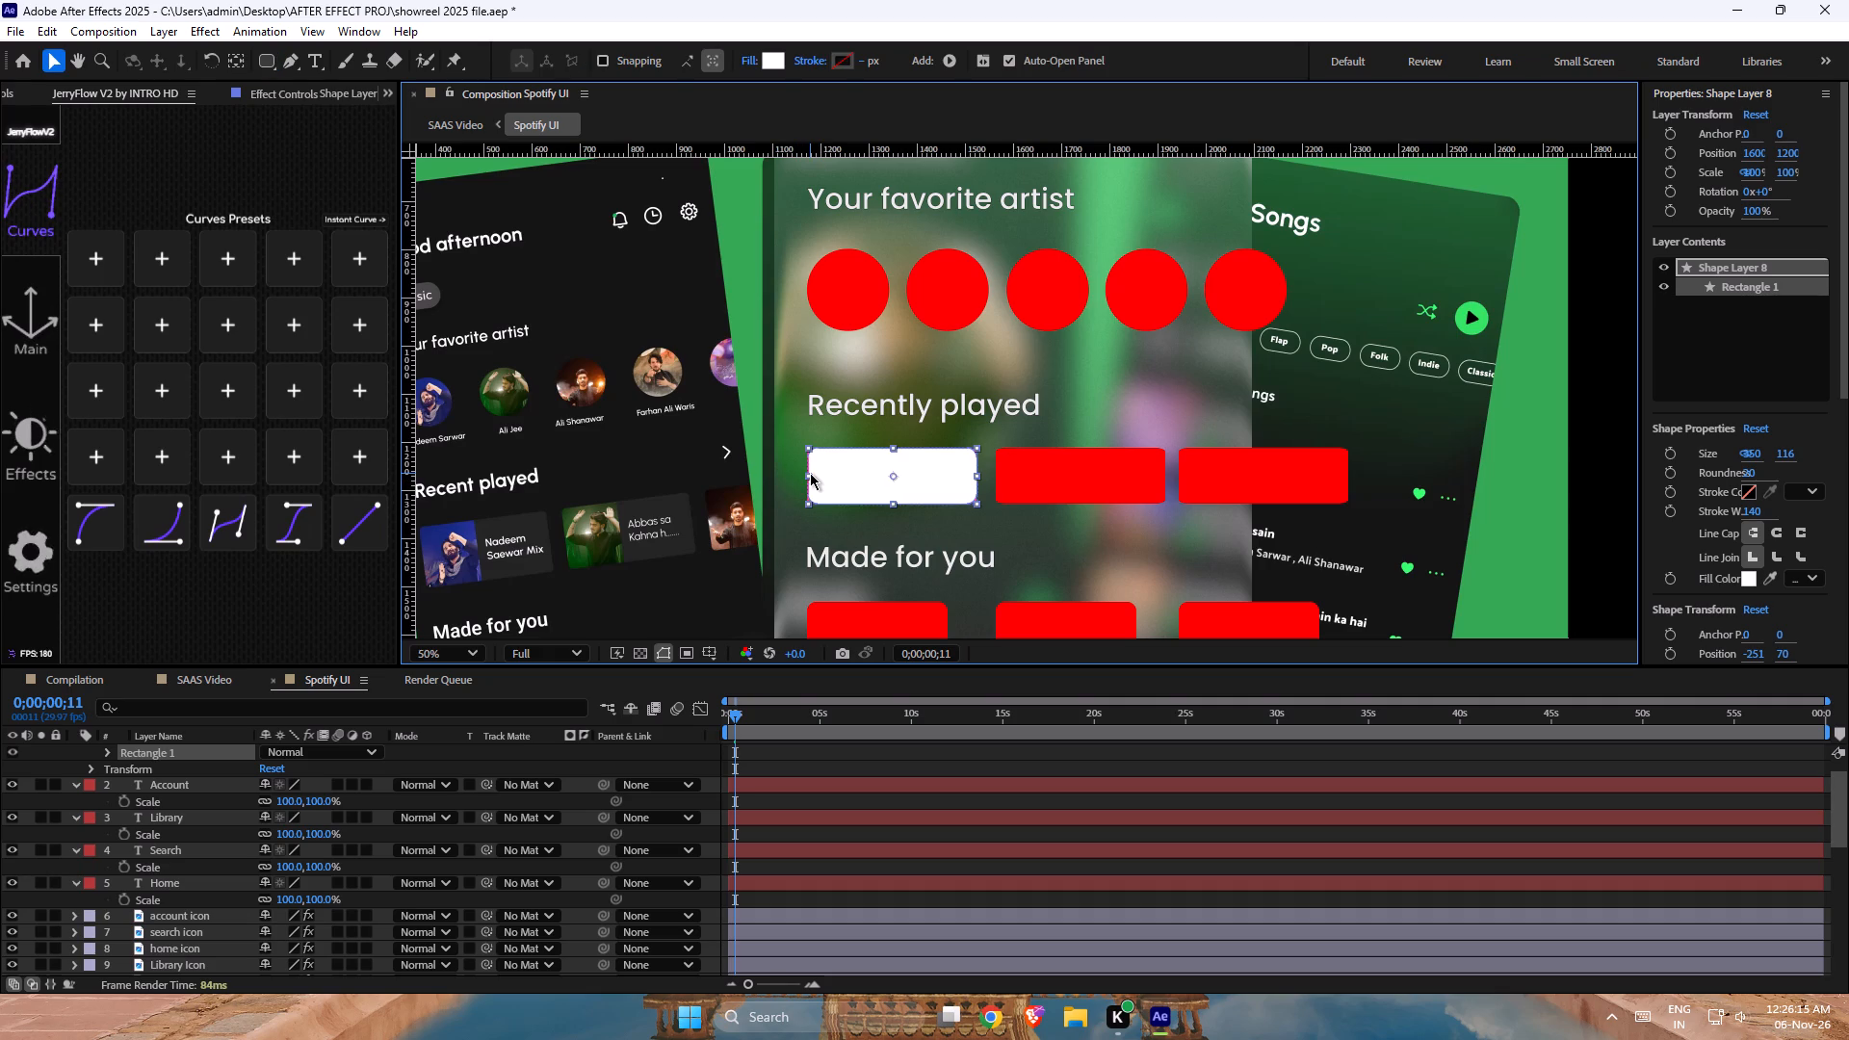
Duplicate the white rounded rectangle layer and align the copy over the second Recently played placeholder.
{"action": "scroll", "coordinate": [200, 794], "scroll_direction": "up", "scroll_amount": 7}
{"action": "left_click", "coordinate": [198, 748]}
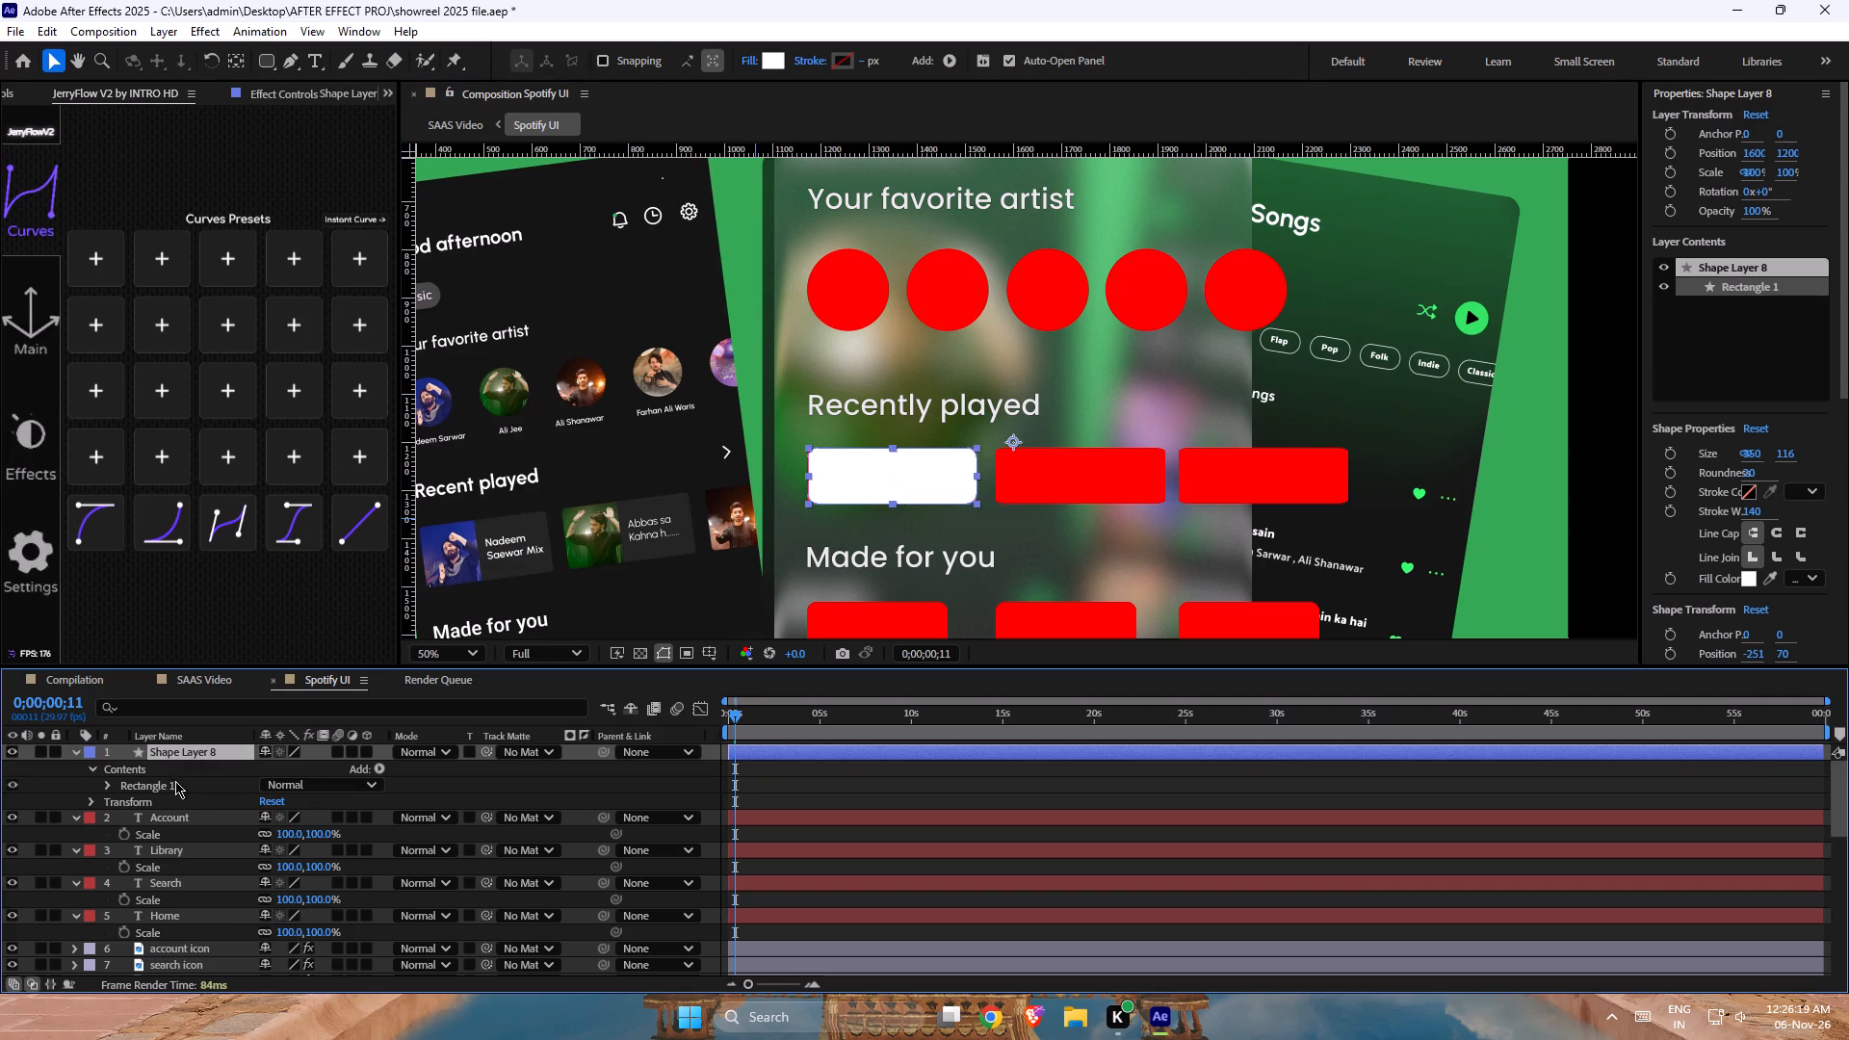
{"action": "key", "text": "ctrl+d"}
{"action": "left_click_drag", "start_coordinate": [890, 485], "coordinate": [958, 486]}
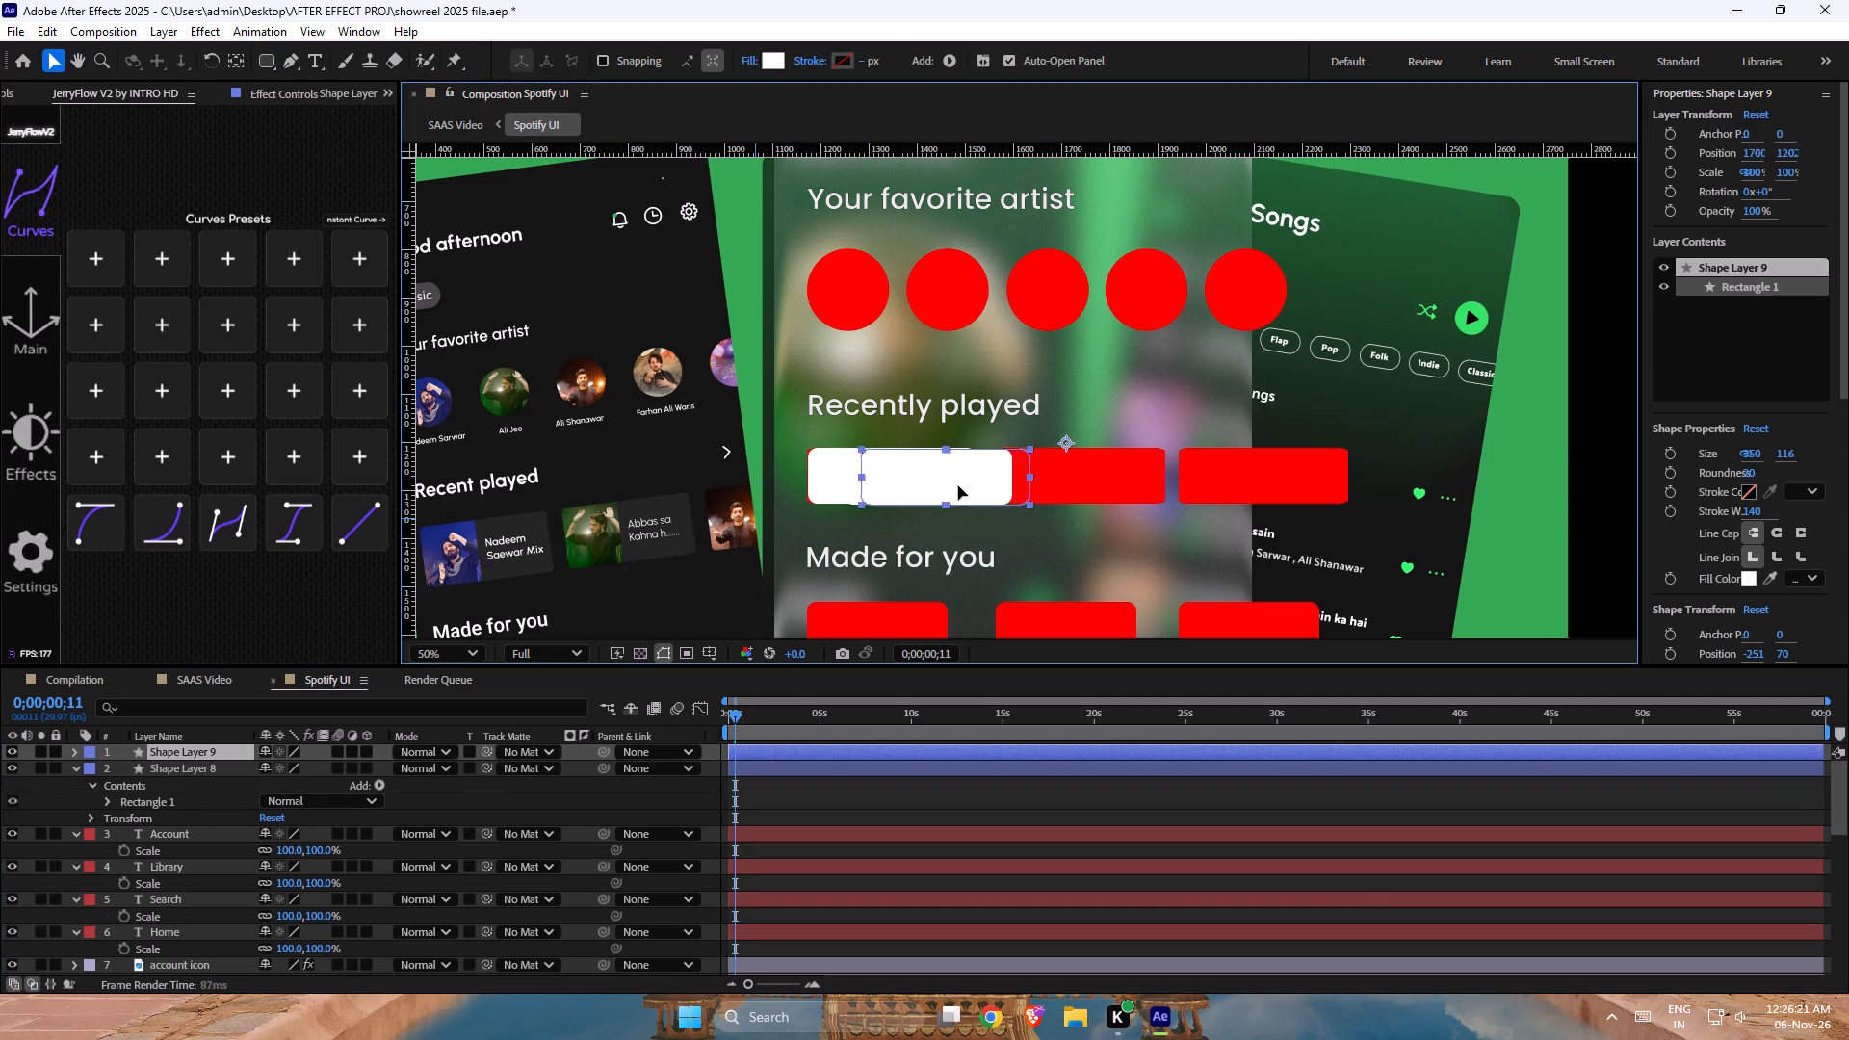
{"action": "left_click_drag", "start_coordinate": [958, 486], "coordinate": [1082, 484]}
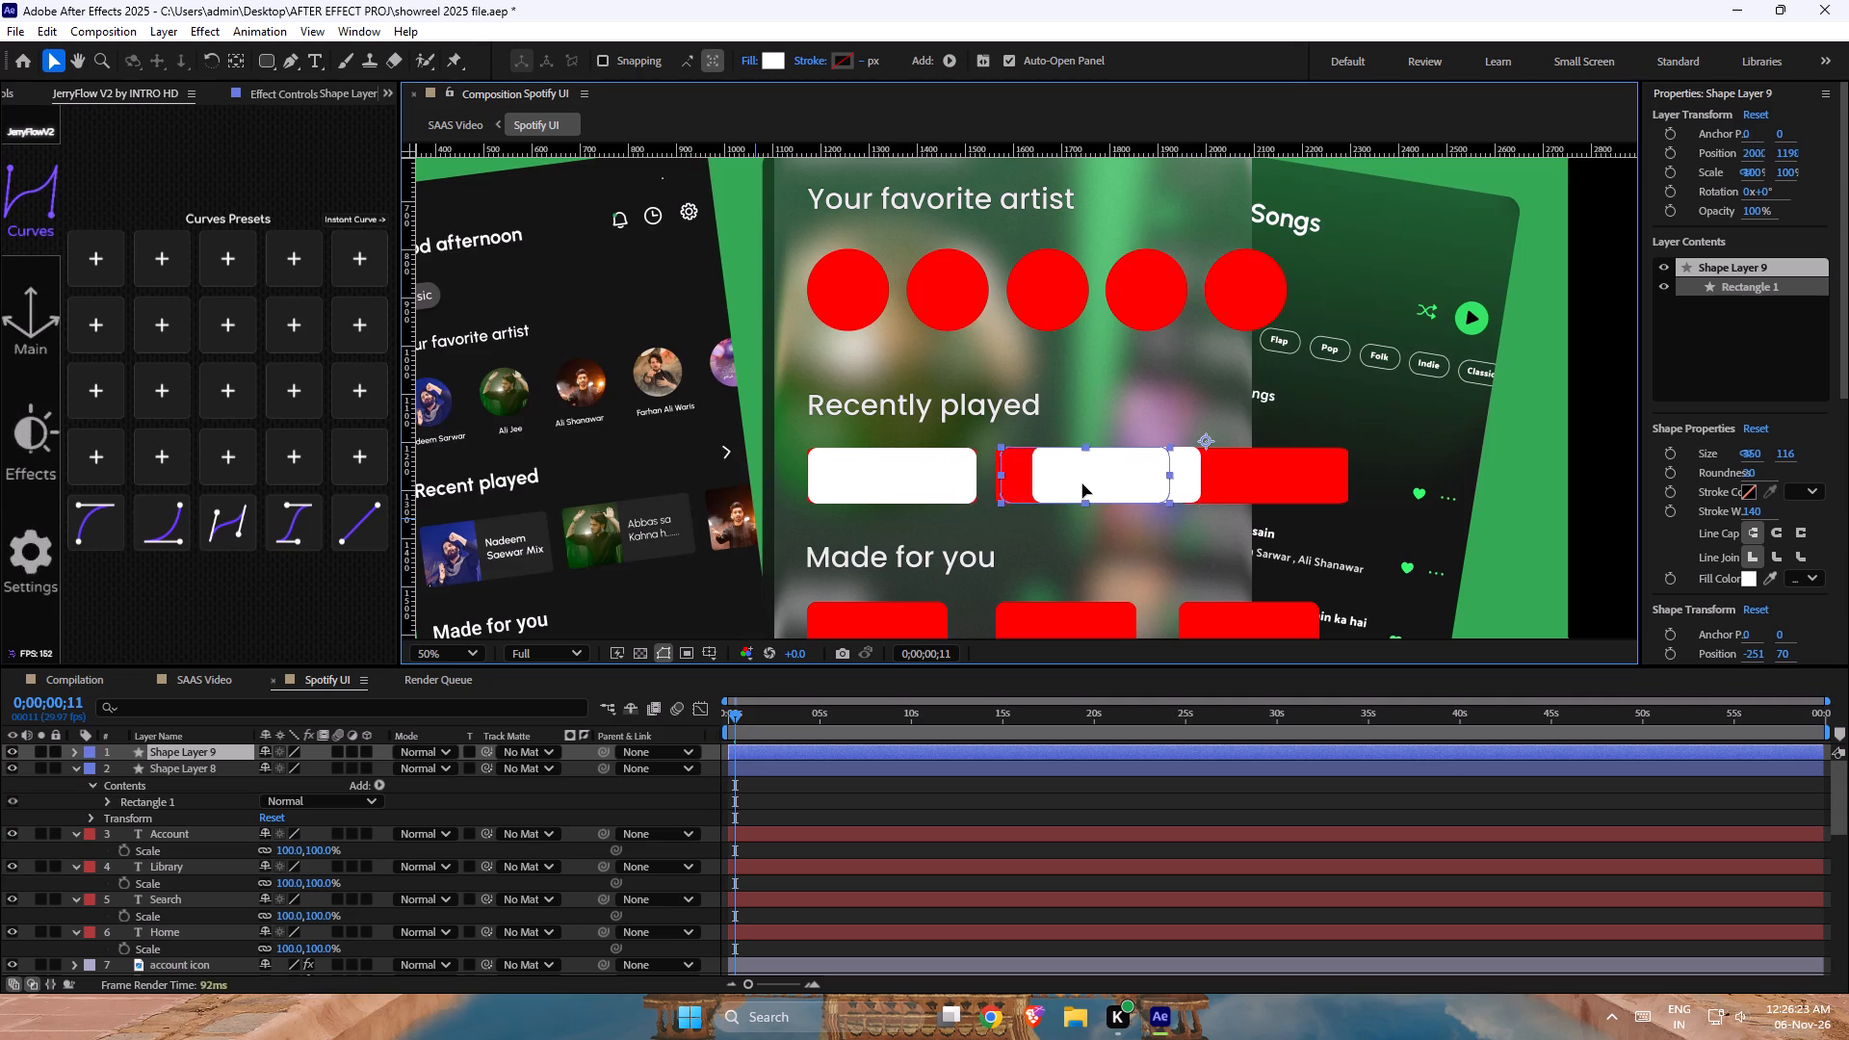
{"action": "left_click_drag", "start_coordinate": [1082, 484], "coordinate": [1077, 484]}
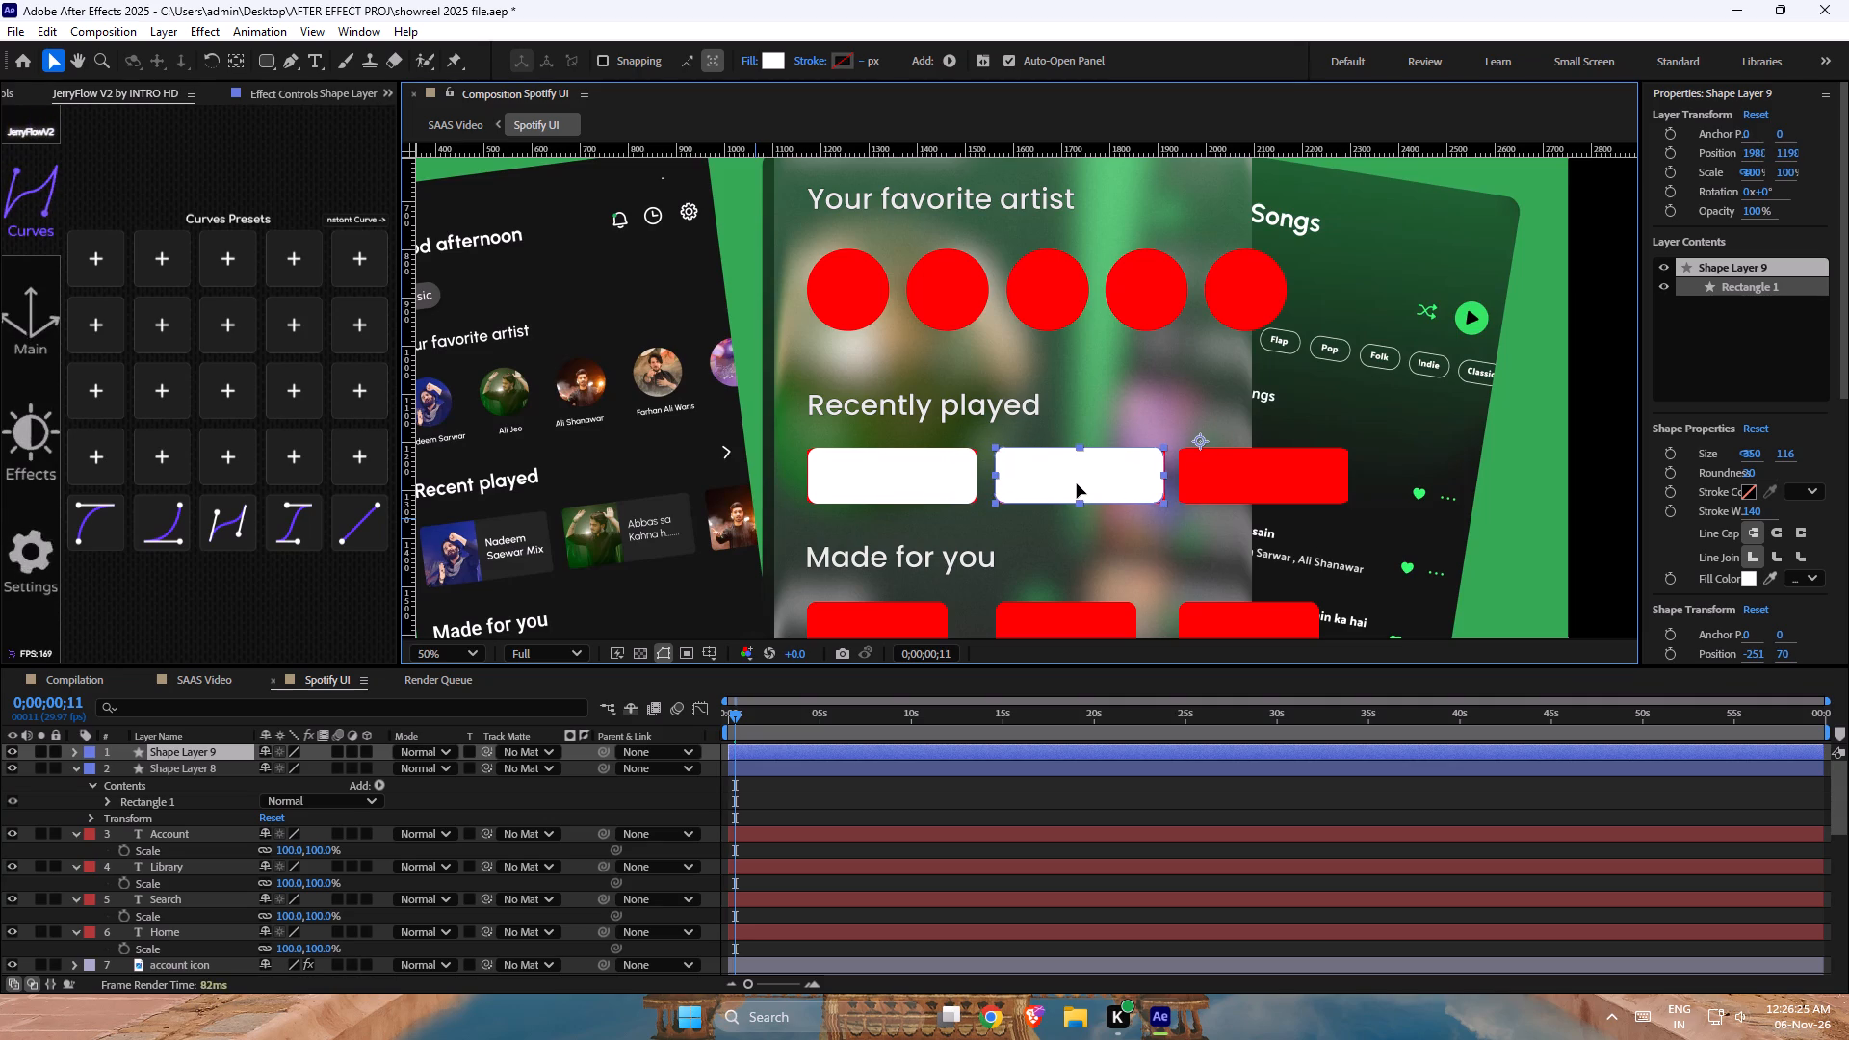
{"action": "left_click_drag", "start_coordinate": [1077, 484], "coordinate": [1078, 484]}
Centre the anchor points of the second and first white Recently played rectangles in their layer content.
{"action": "key", "text": "ctrl+alt+Home"}
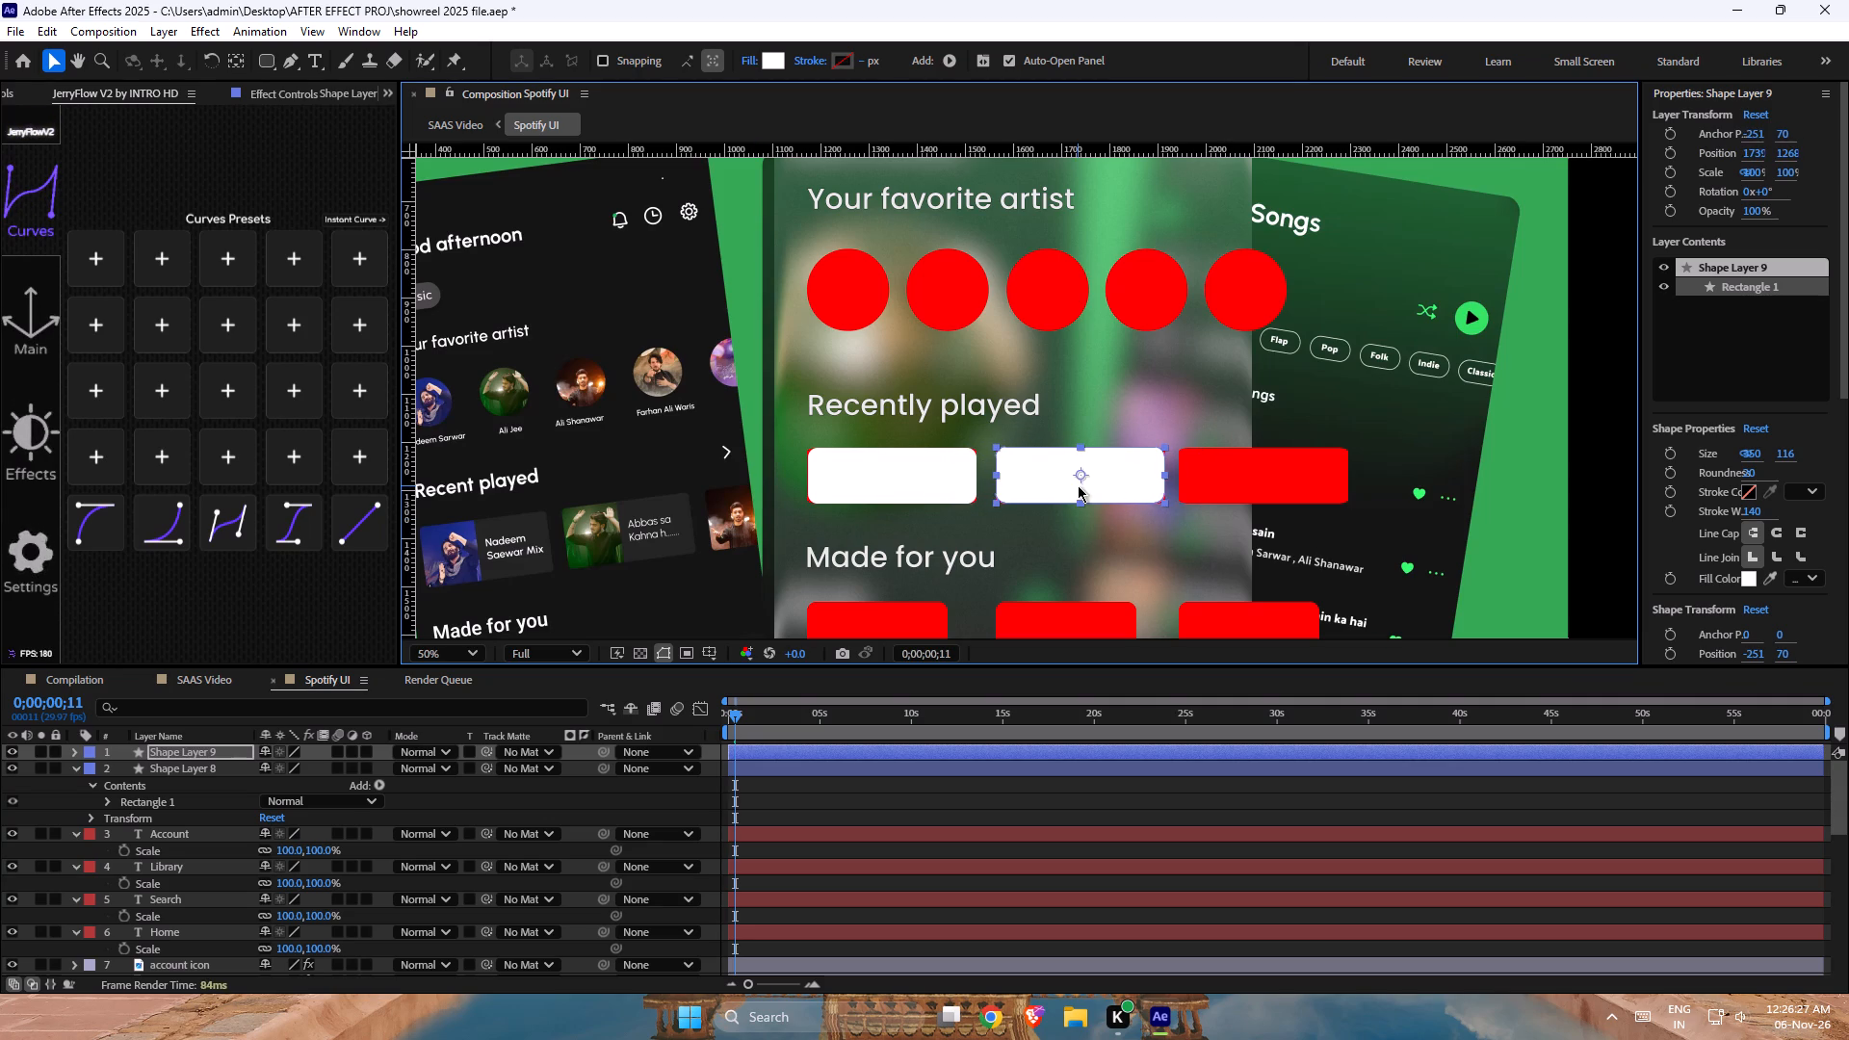
{"action": "left_click", "coordinate": [943, 496]}
{"action": "key", "text": "ctrl+alt+Home"}
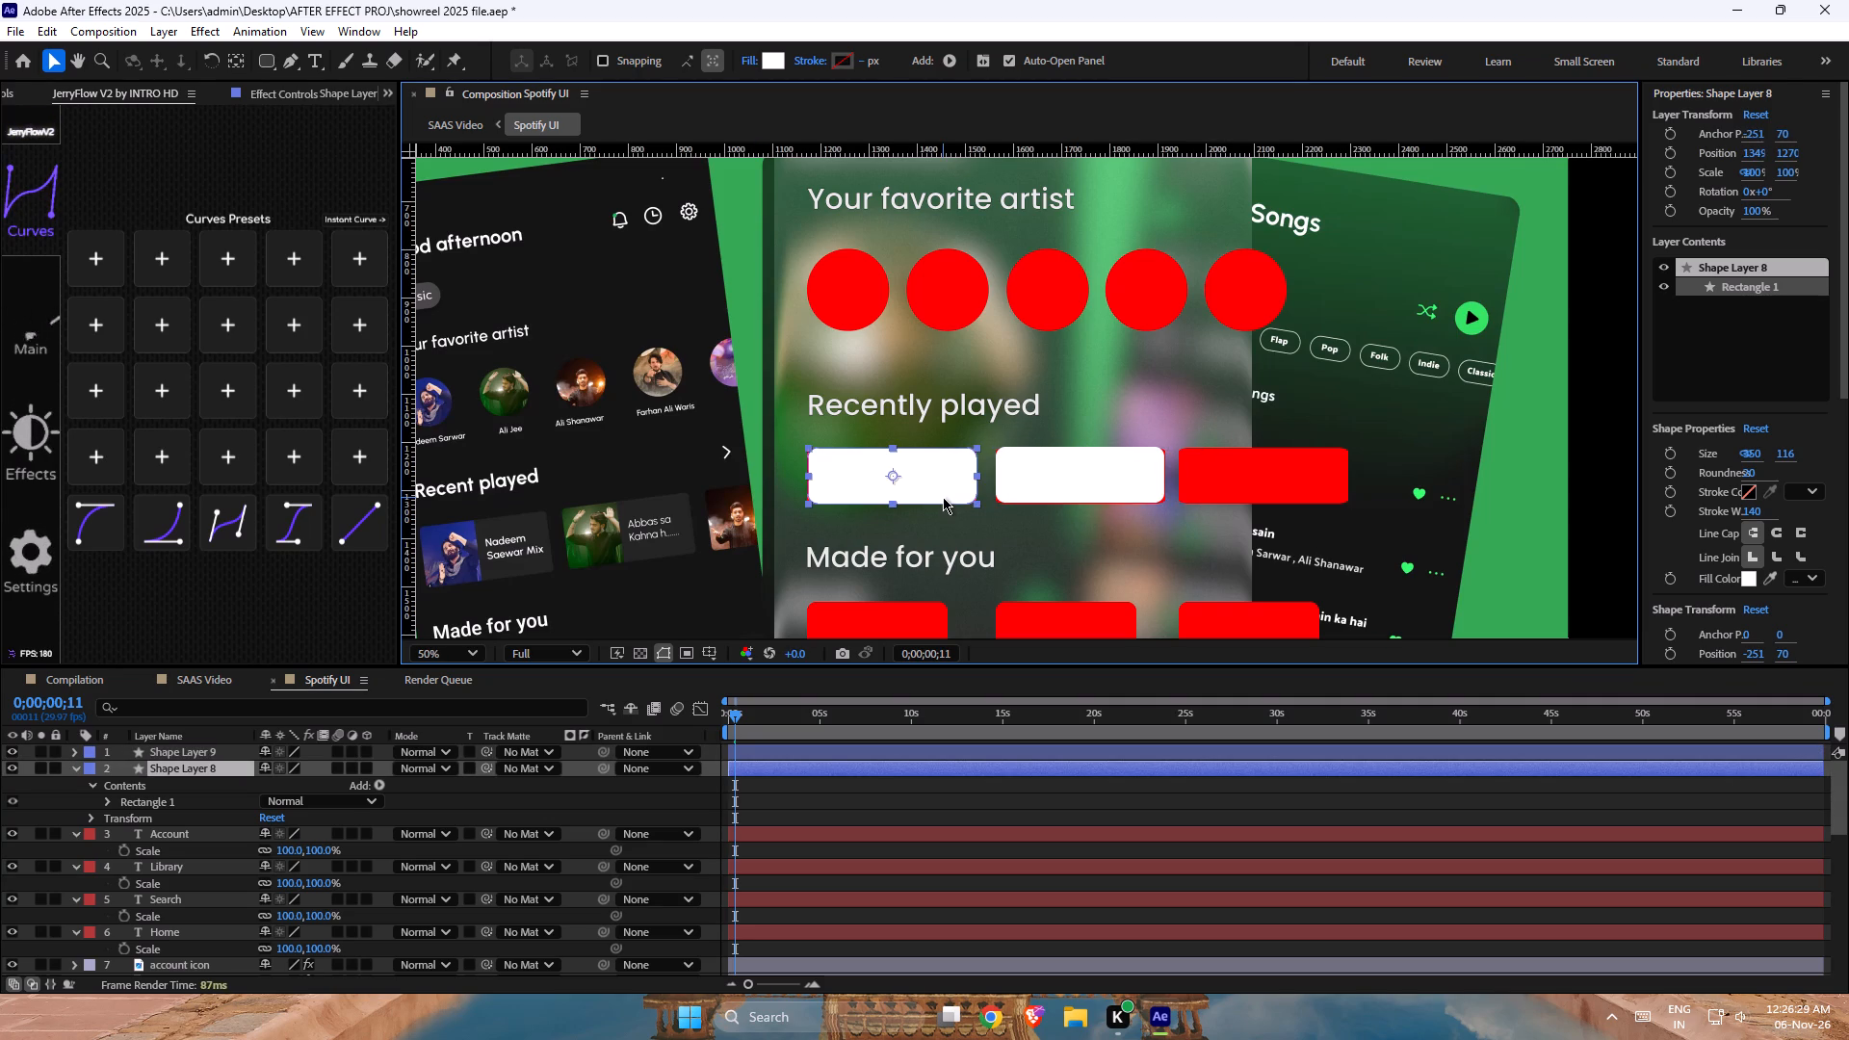
Duplicate the second white rectangle and align the copy over the third Recently played placeholder.
{"action": "left_click", "coordinate": [1026, 484]}
{"action": "key", "text": "ctrl+d"}
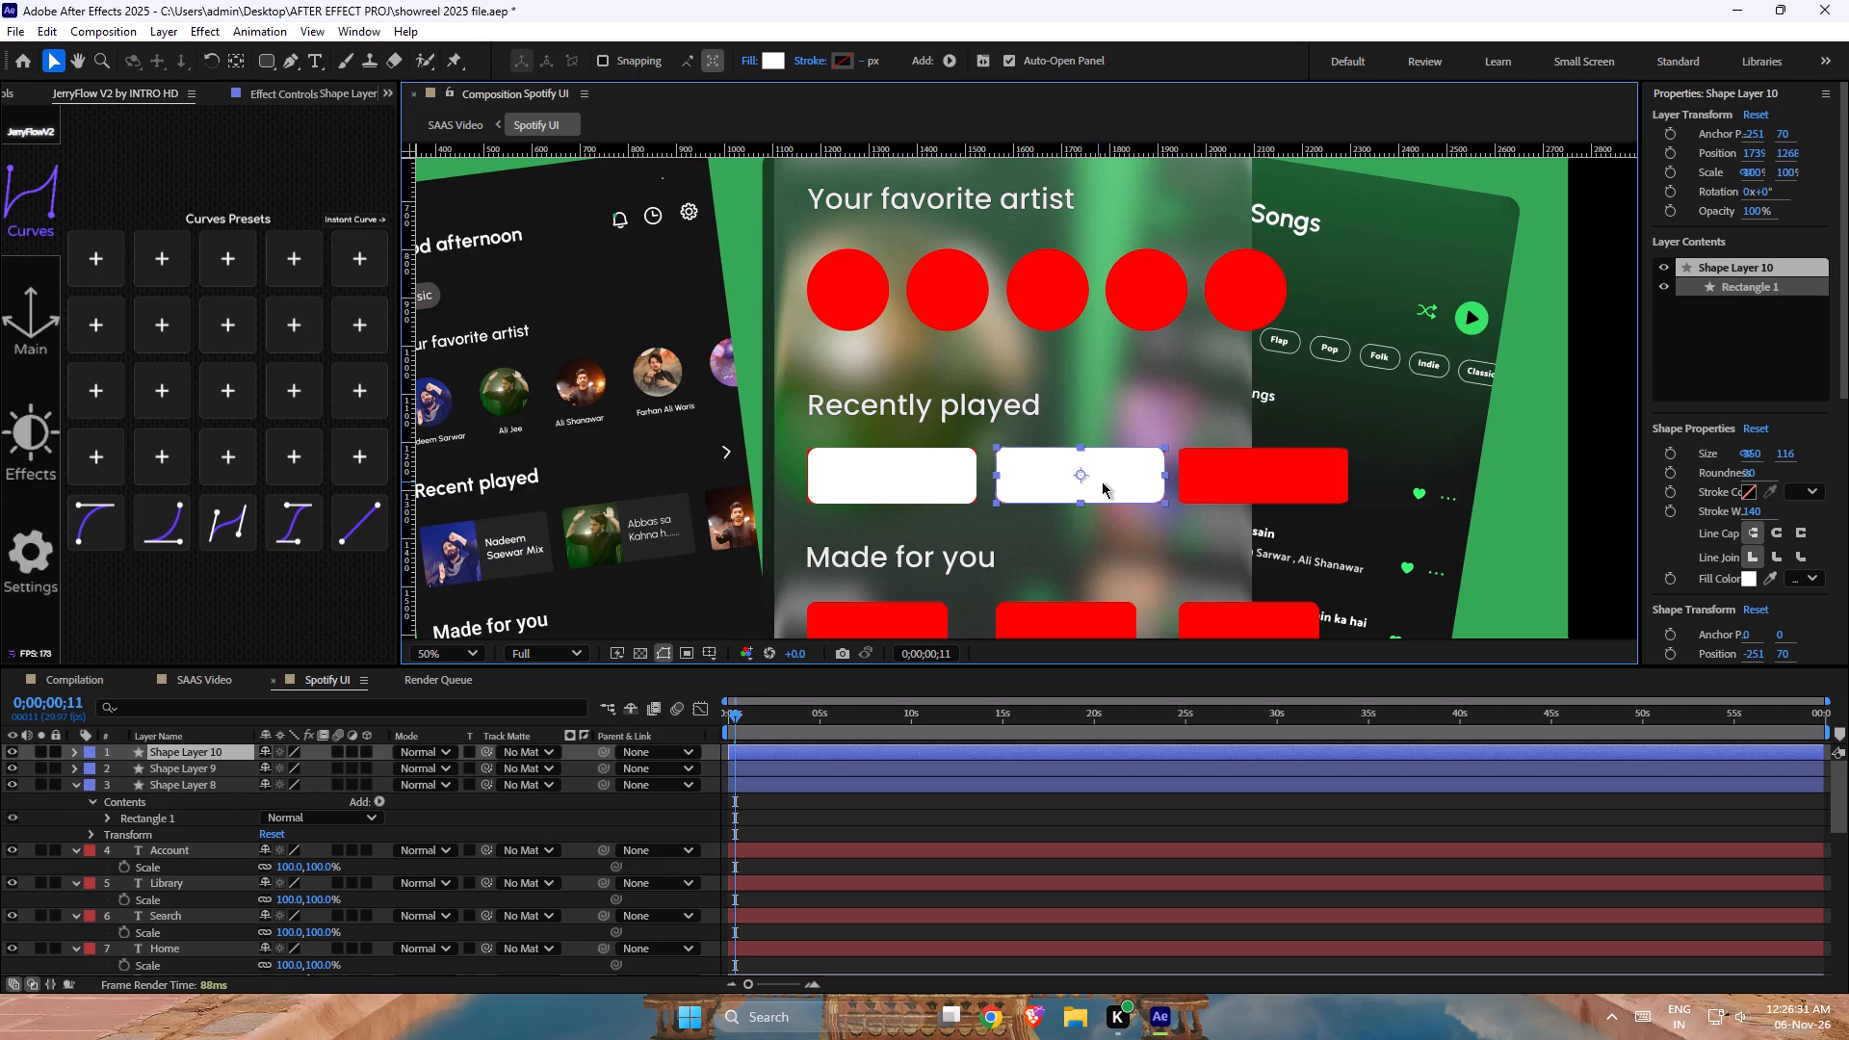
{"action": "left_click_drag", "start_coordinate": [1110, 483], "coordinate": [1260, 478]}
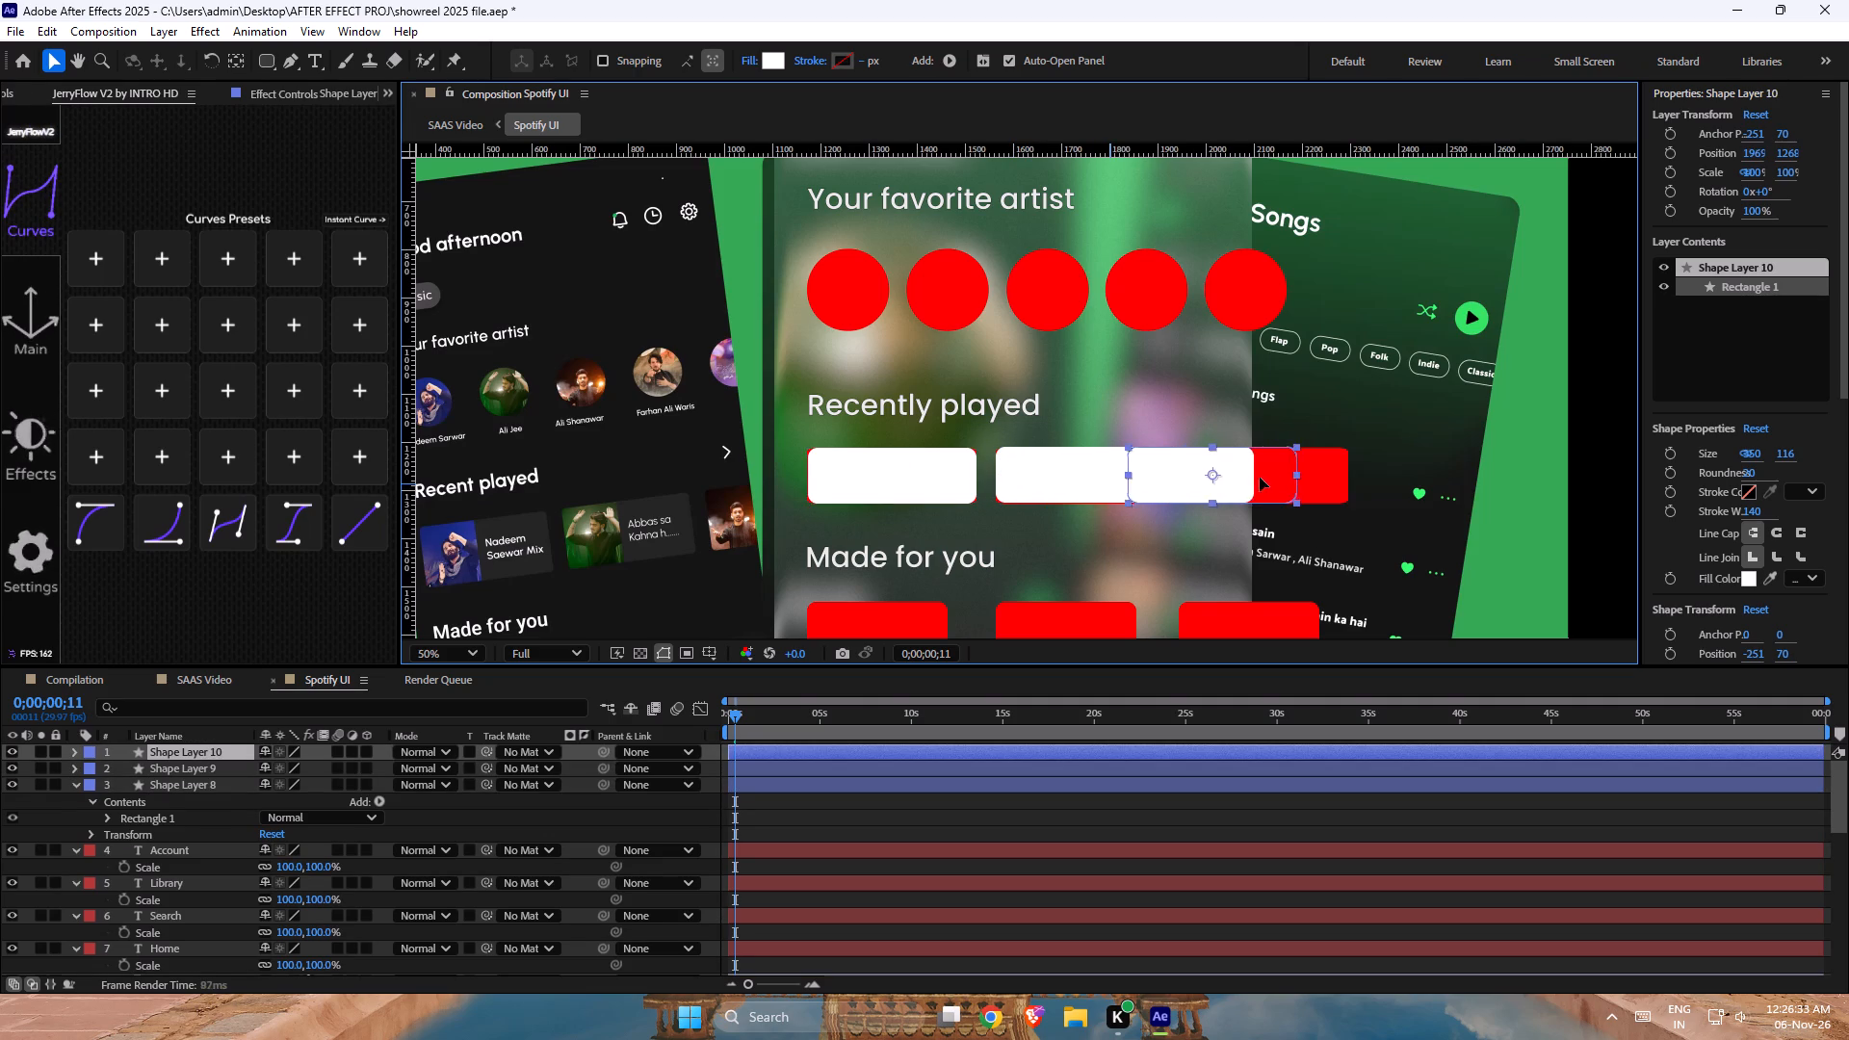
{"action": "left_click_drag", "start_coordinate": [1260, 478], "coordinate": [1294, 477]}
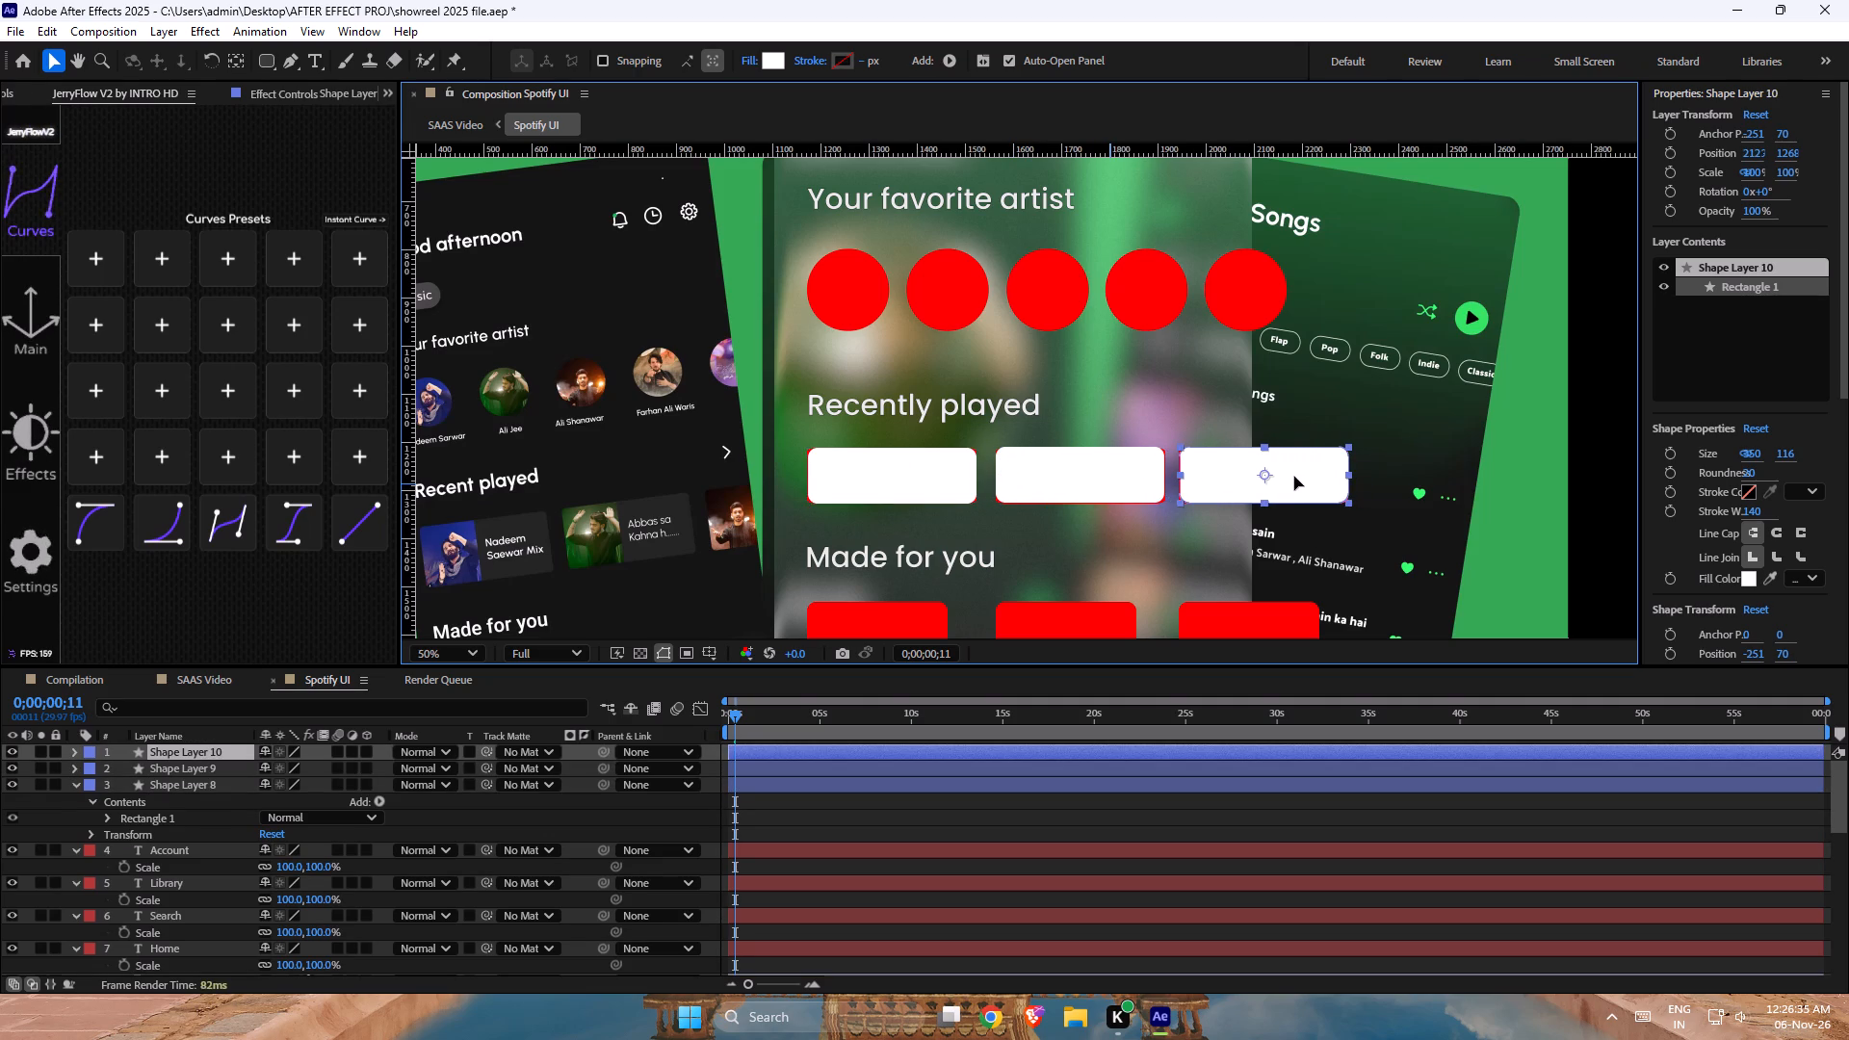
{"action": "left_click_drag", "start_coordinate": [1294, 477], "coordinate": [1293, 477]}
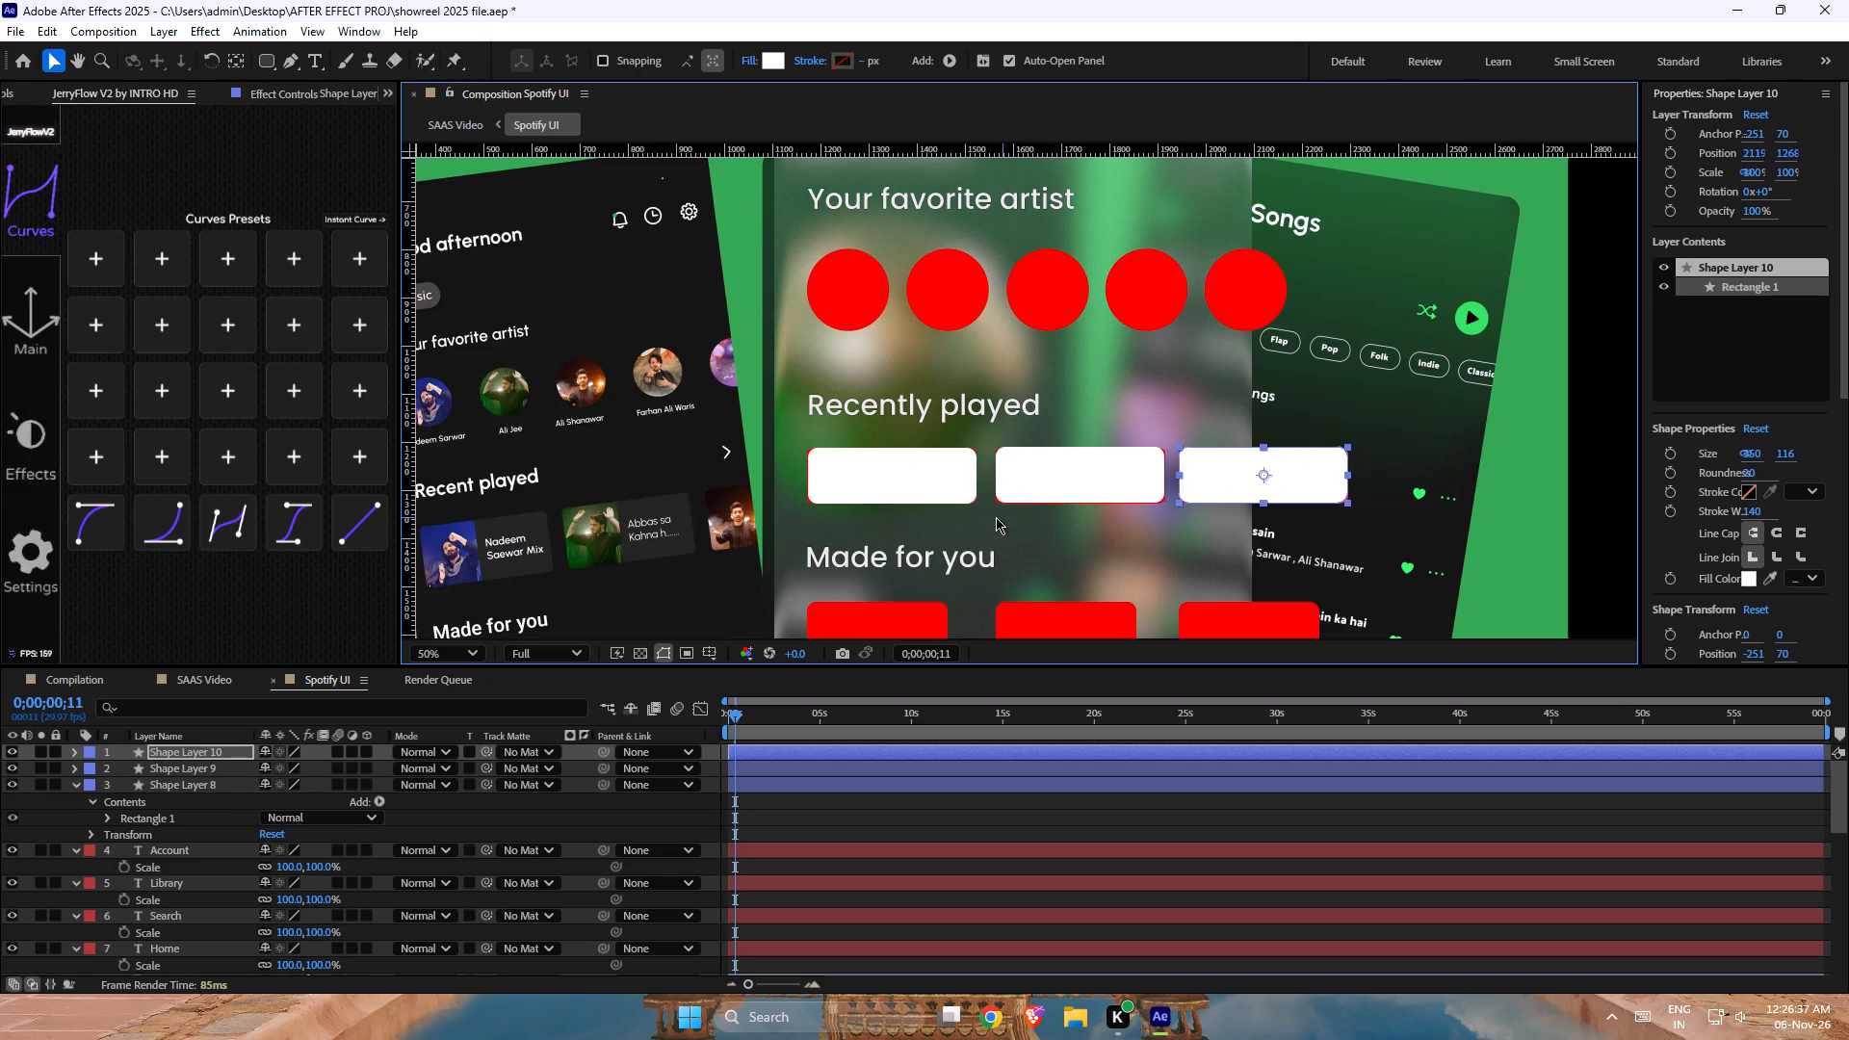
Collapse the revealed Scale properties of the Account, Library, Search and Home text layers.
{"action": "left_click", "coordinate": [180, 784]}
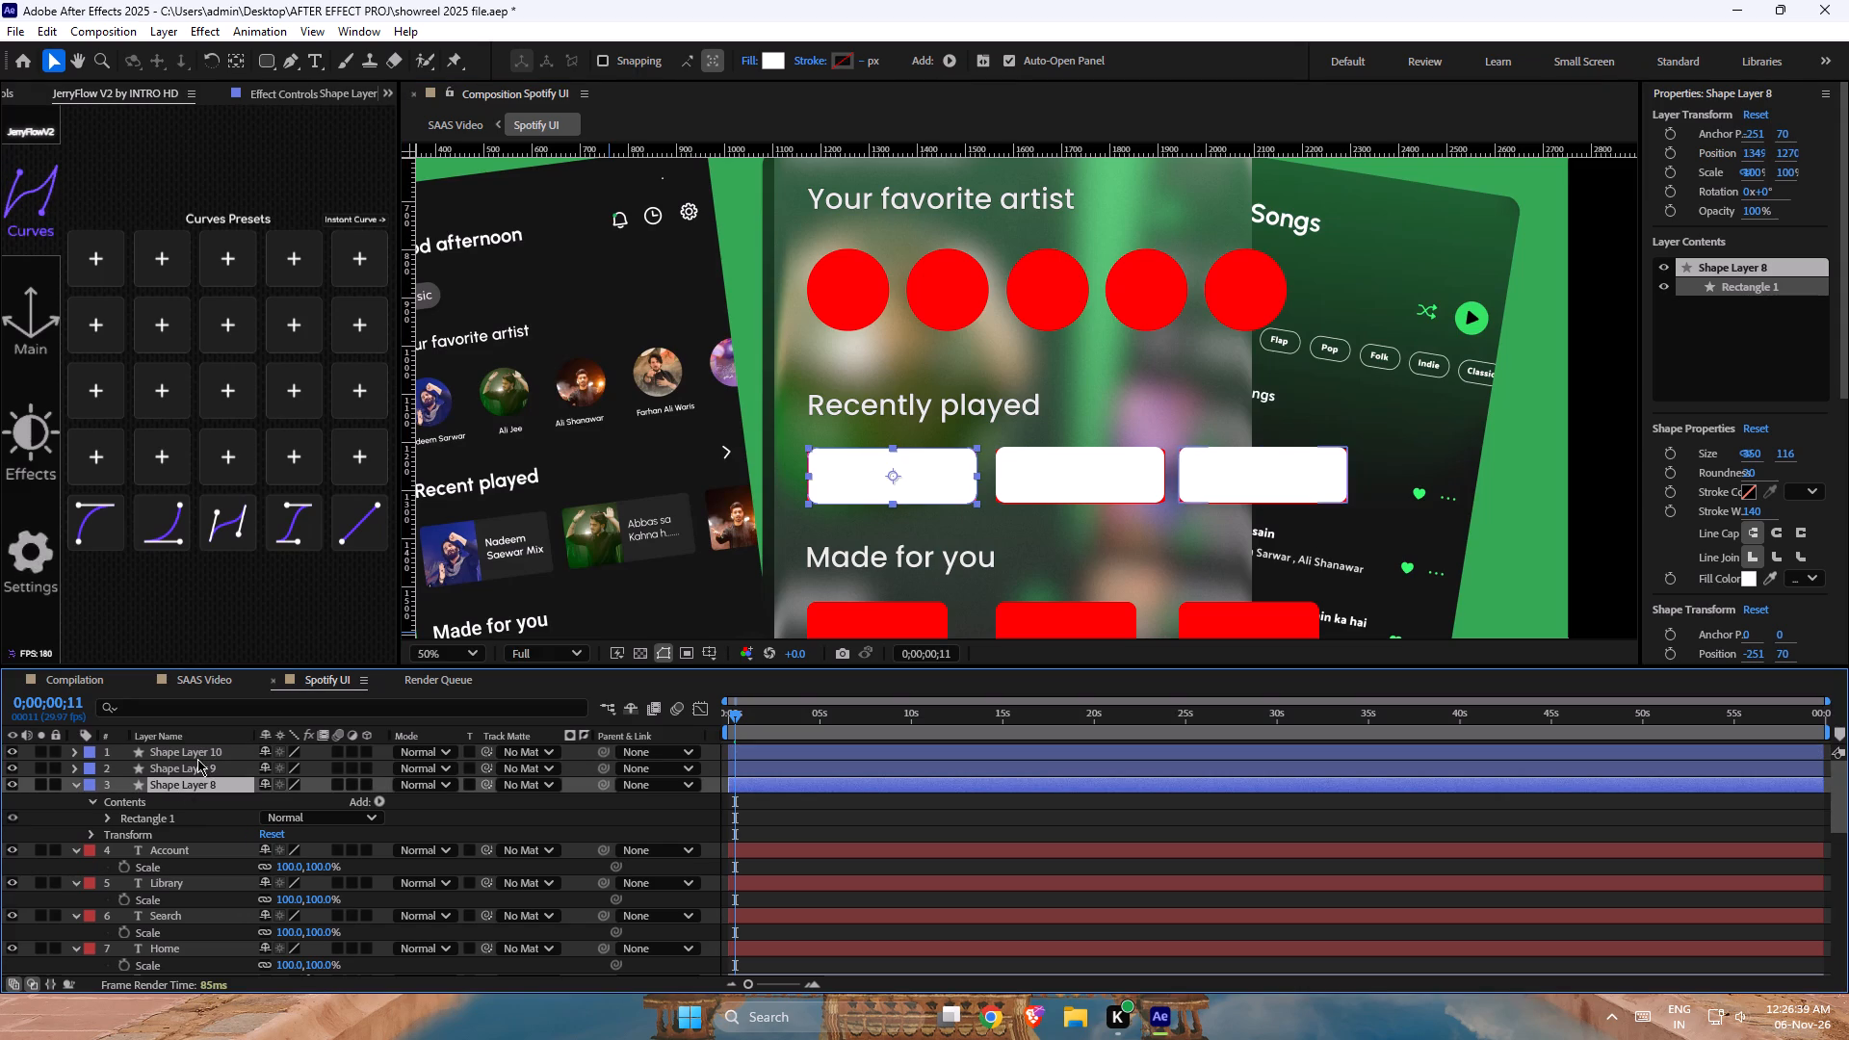
{"action": "left_click", "coordinate": [180, 854]}
{"action": "scroll", "coordinate": [182, 856], "scroll_direction": "down", "scroll_amount": 2}
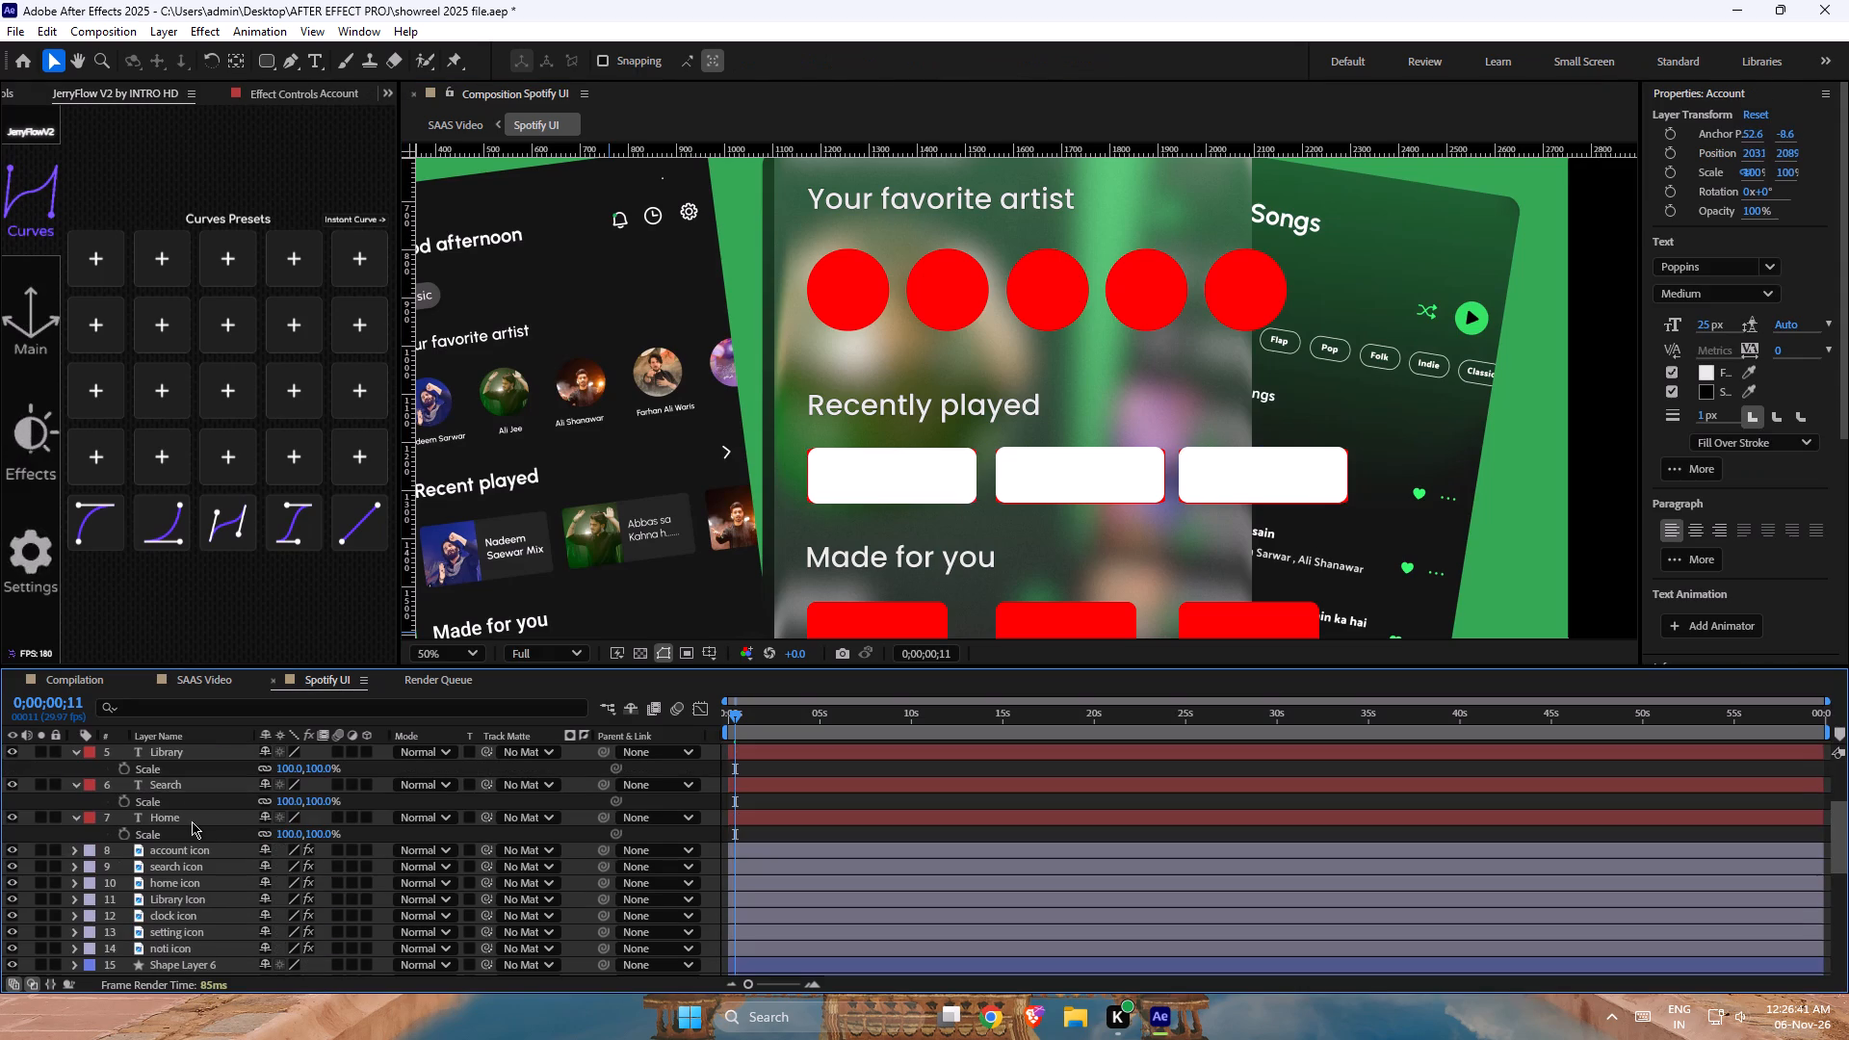
{"action": "left_click", "coordinate": [192, 821], "text": "shift"}
{"action": "key", "text": "u"}
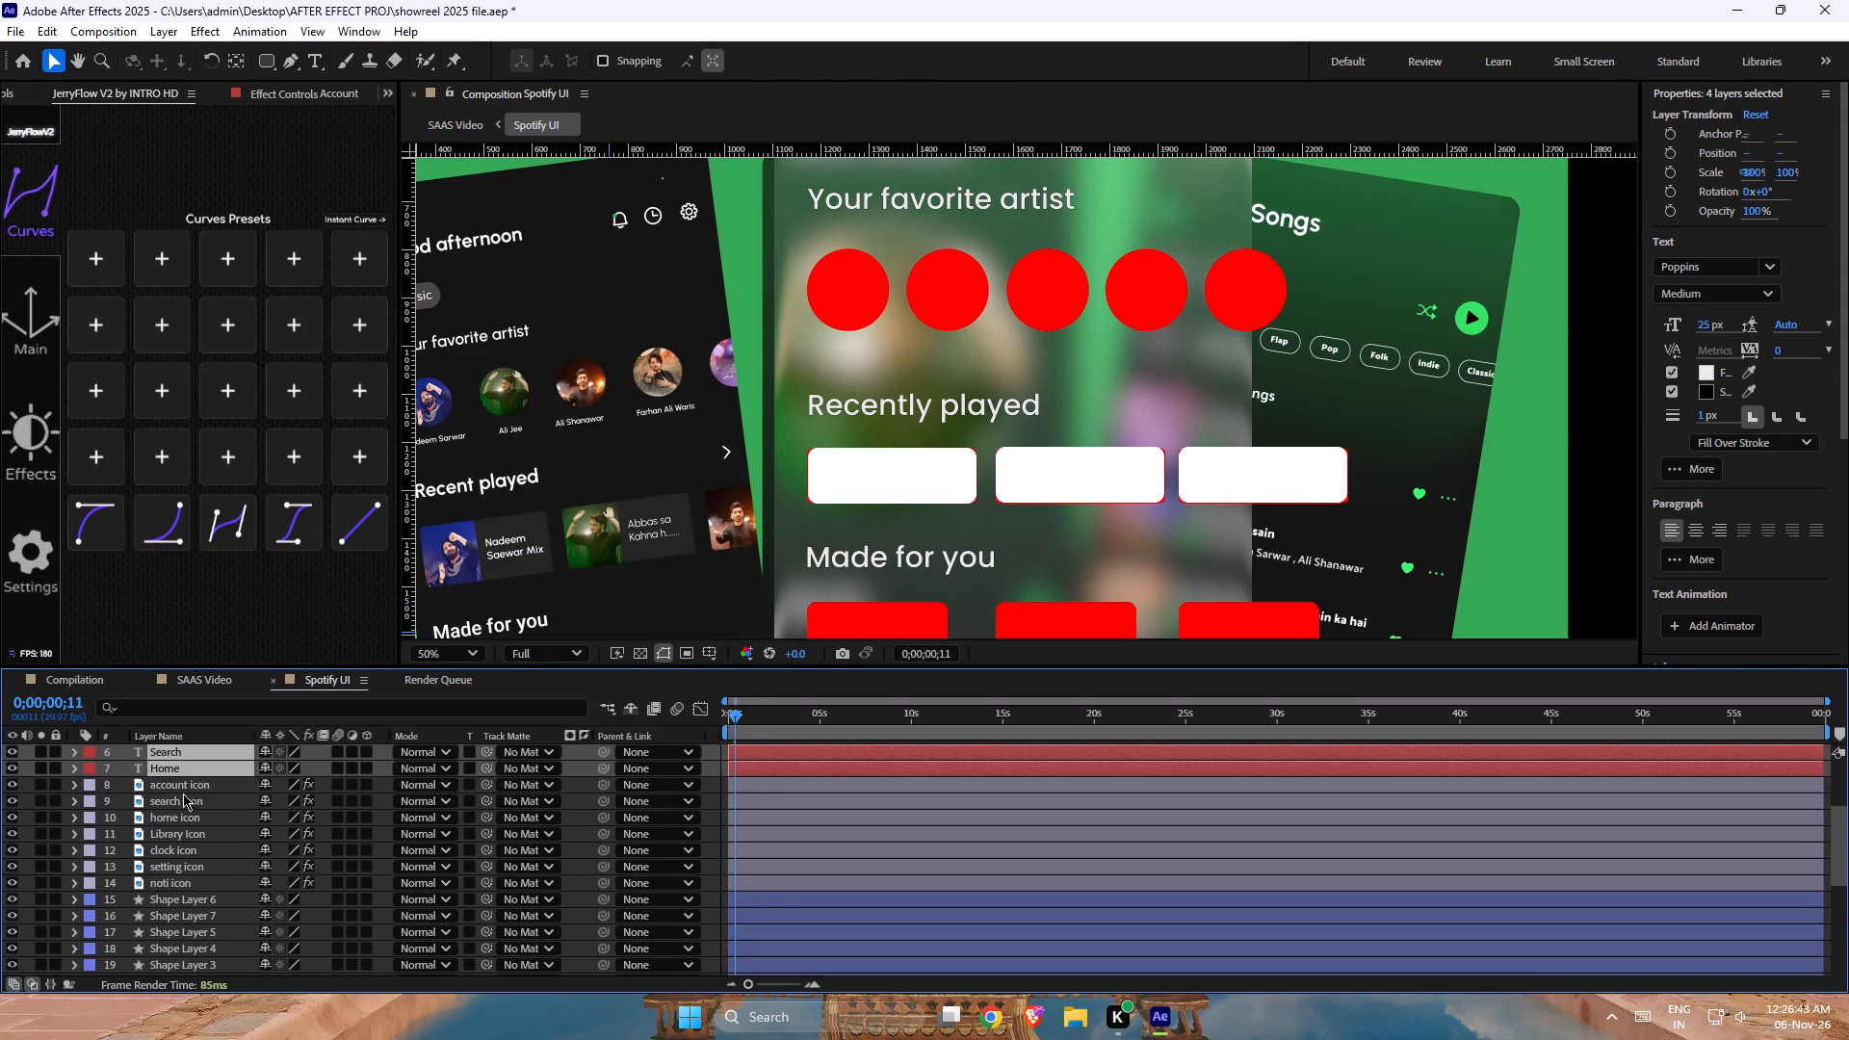
Move the three white rectangle layers below the noti icon layer, directly above Shape Layer 6 in the layer stack.
{"action": "scroll", "coordinate": [187, 803], "scroll_direction": "up", "scroll_amount": 3}
{"action": "left_click", "coordinate": [197, 782]}
{"action": "left_click", "coordinate": [201, 749], "text": "shift"}
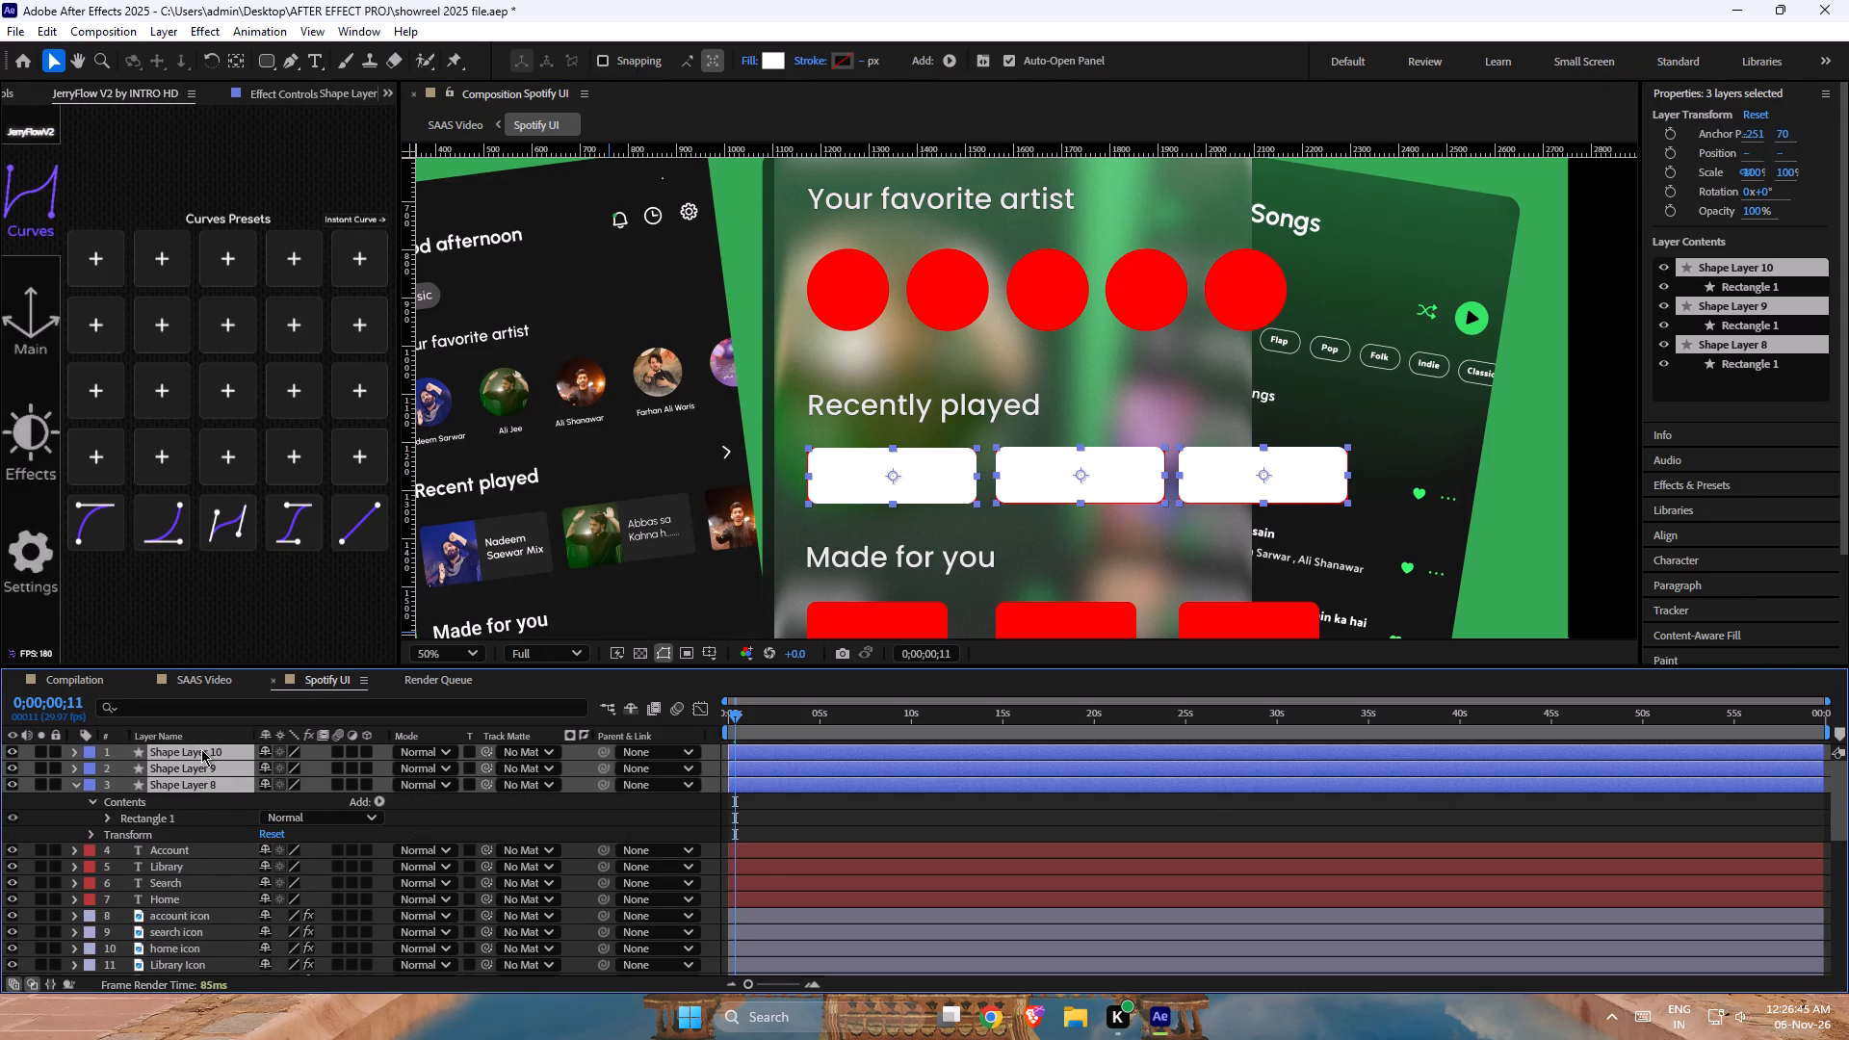
{"action": "left_click_drag", "start_coordinate": [200, 782], "coordinate": [192, 971]}
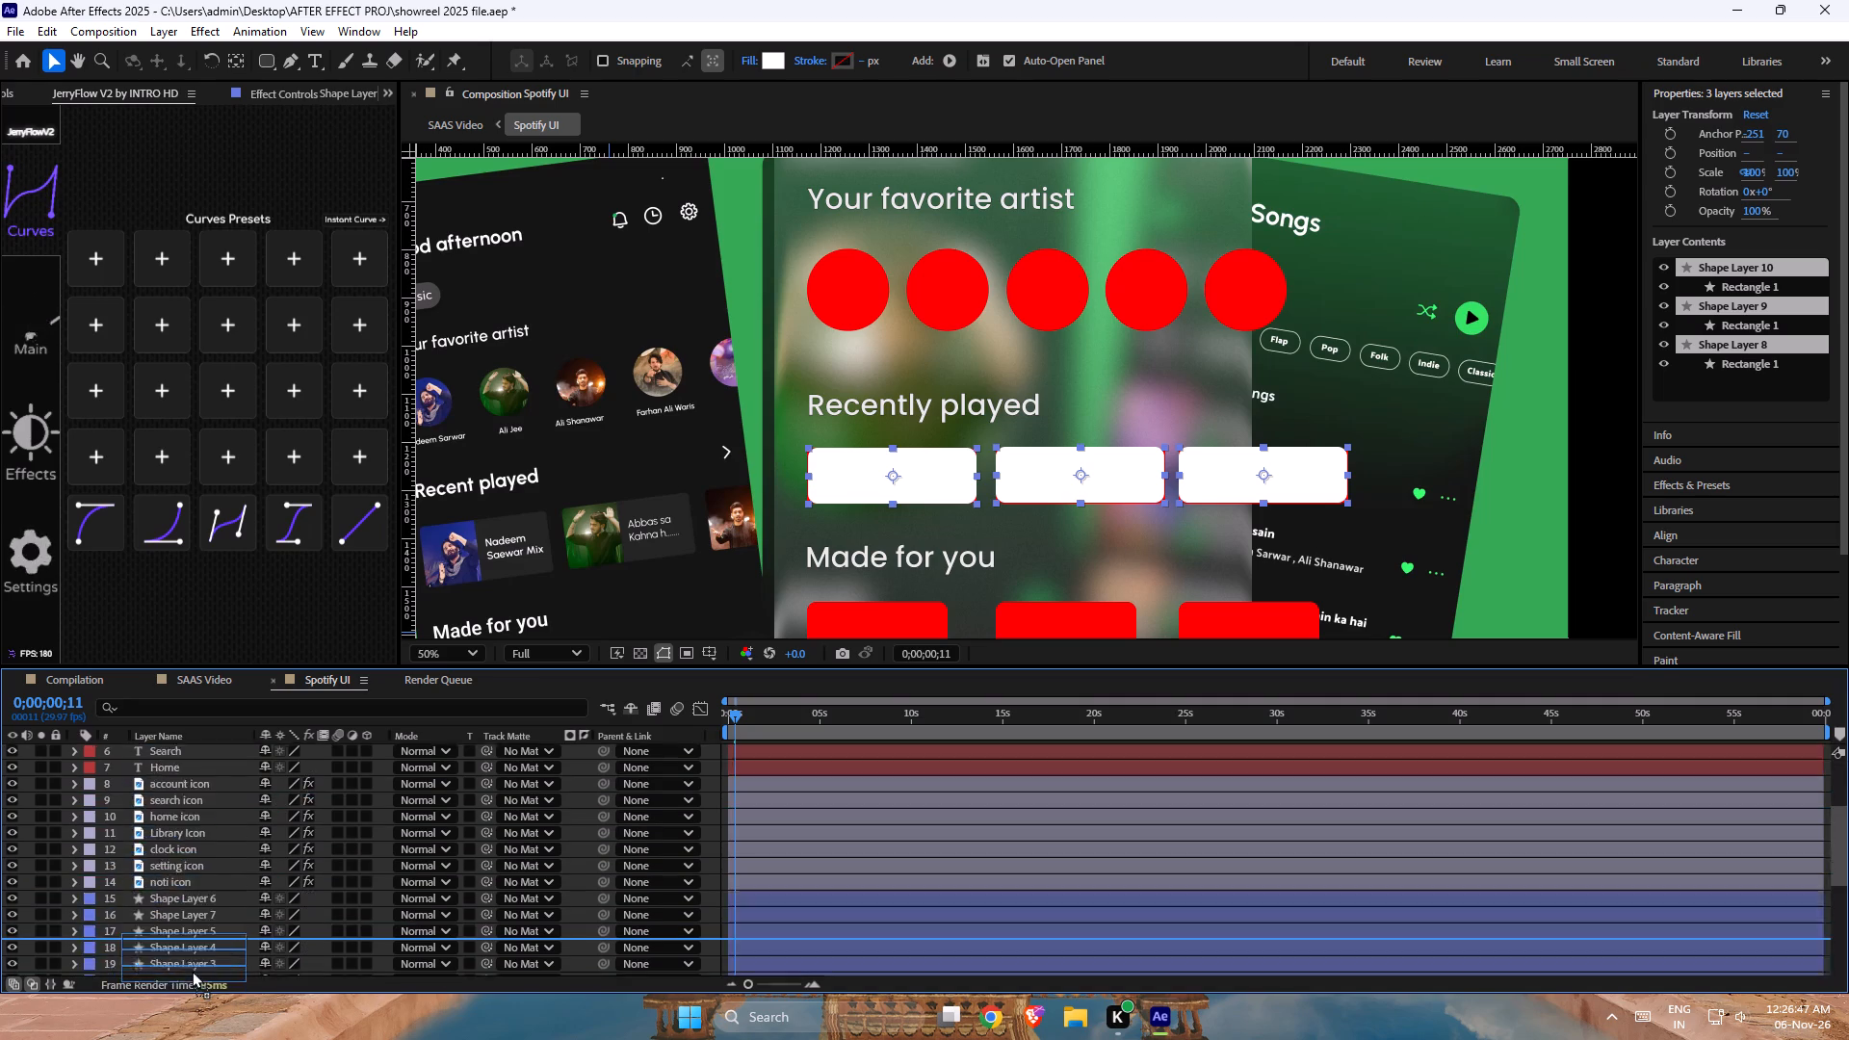
{"action": "left_click_drag", "start_coordinate": [192, 971], "coordinate": [196, 794]}
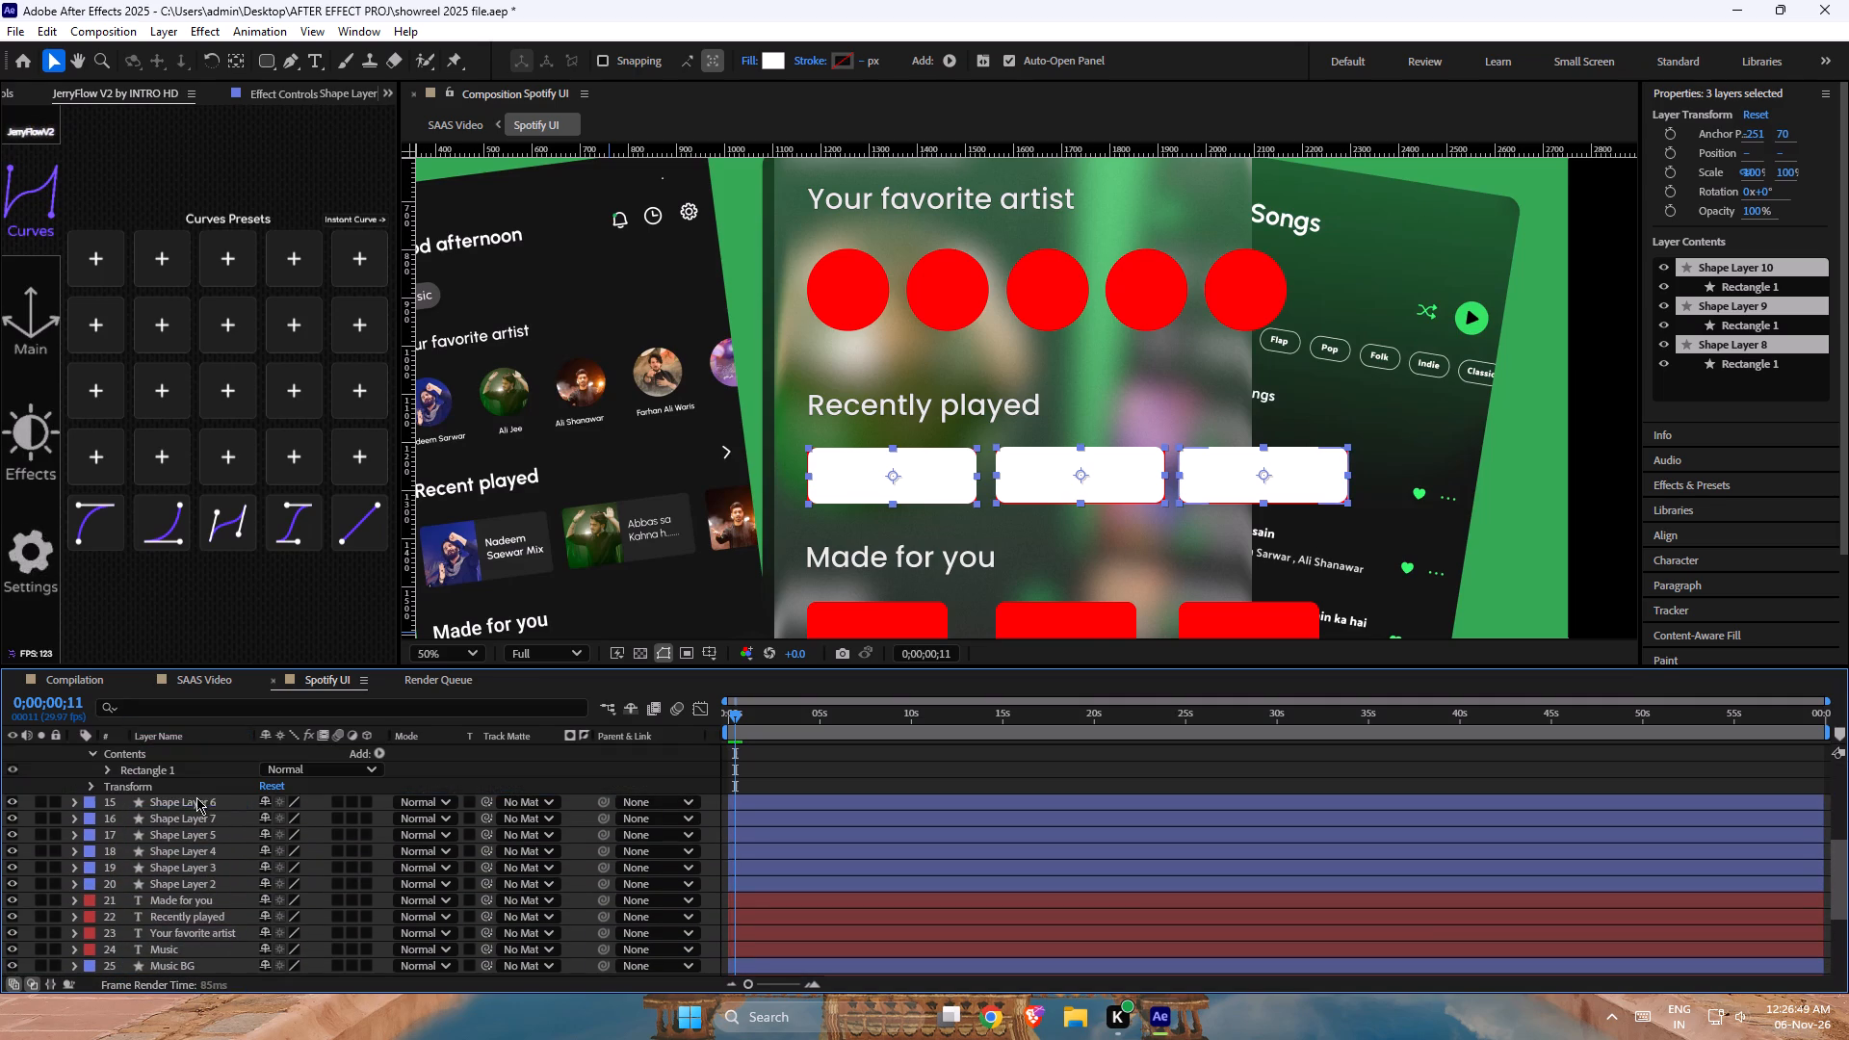
Delete the three old red Recently played rectangle layers, Shape Layer 6, Shape Layer 7 and Shape Layer 5.
{"action": "left_click", "coordinate": [195, 807]}
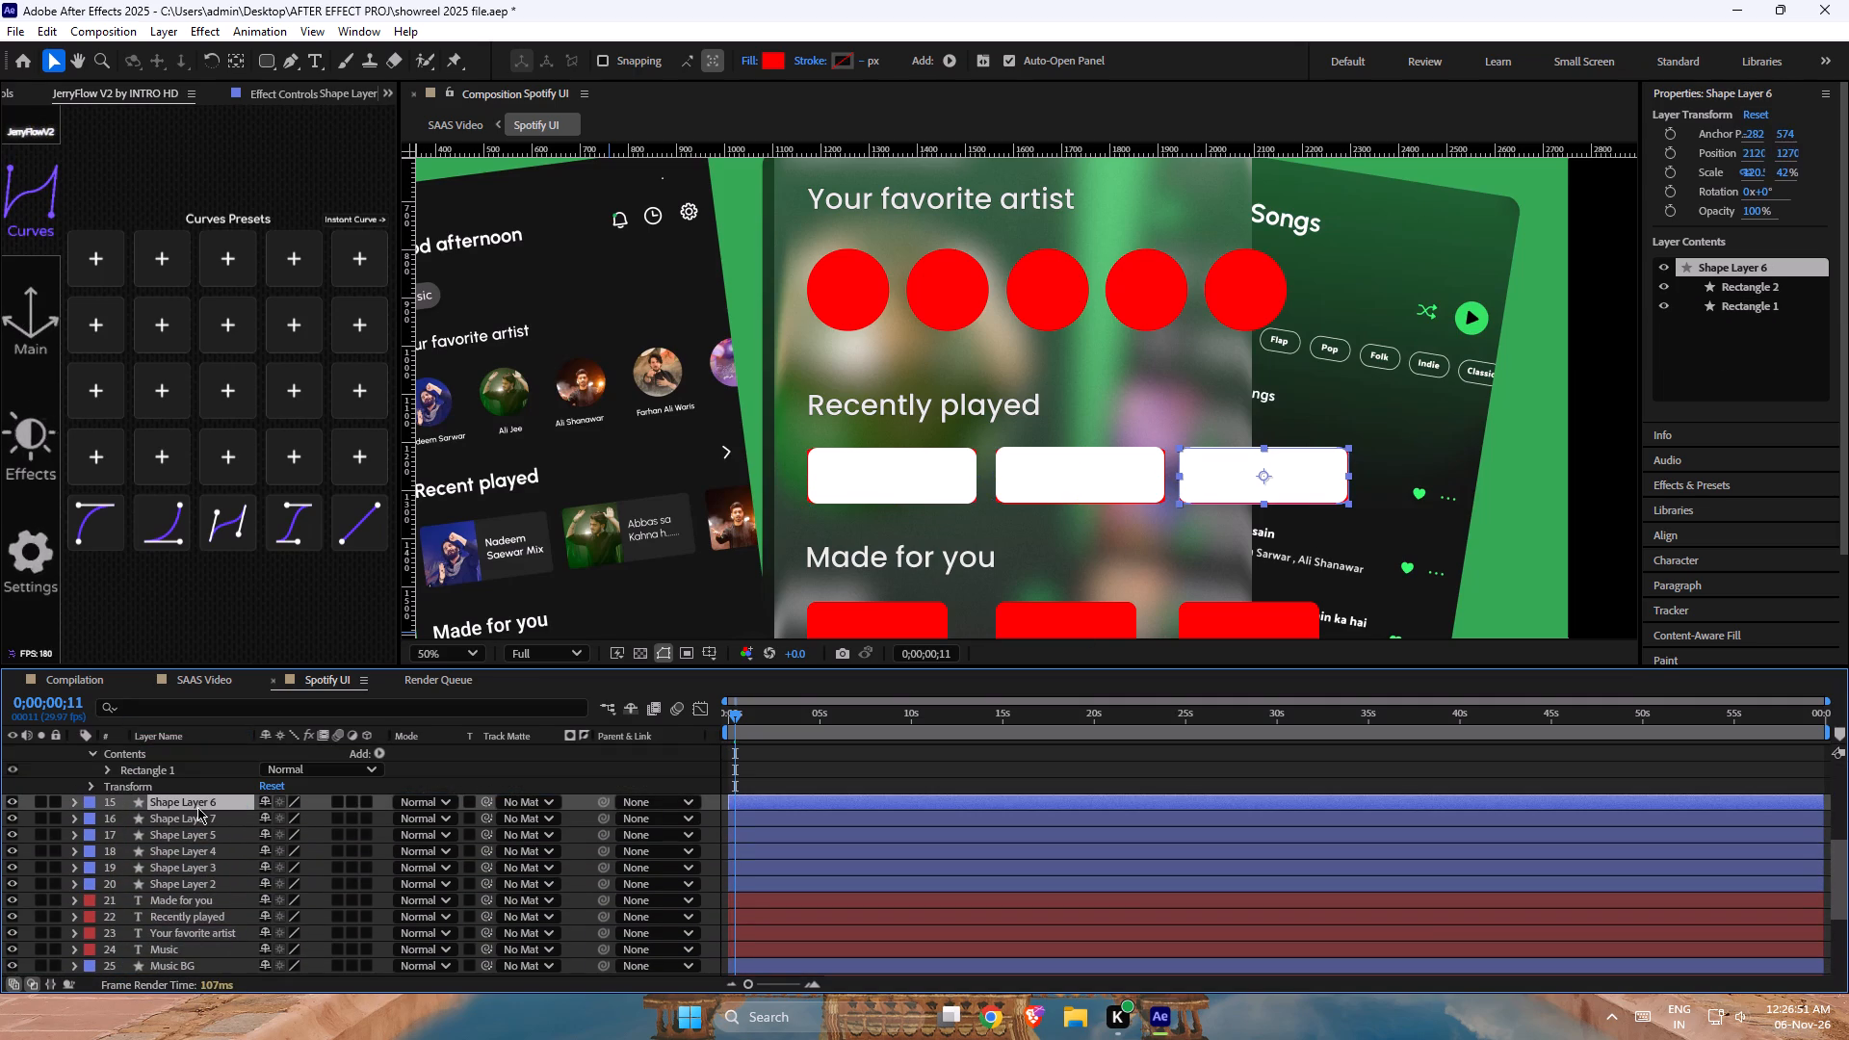
{"action": "key", "text": "Delete"}
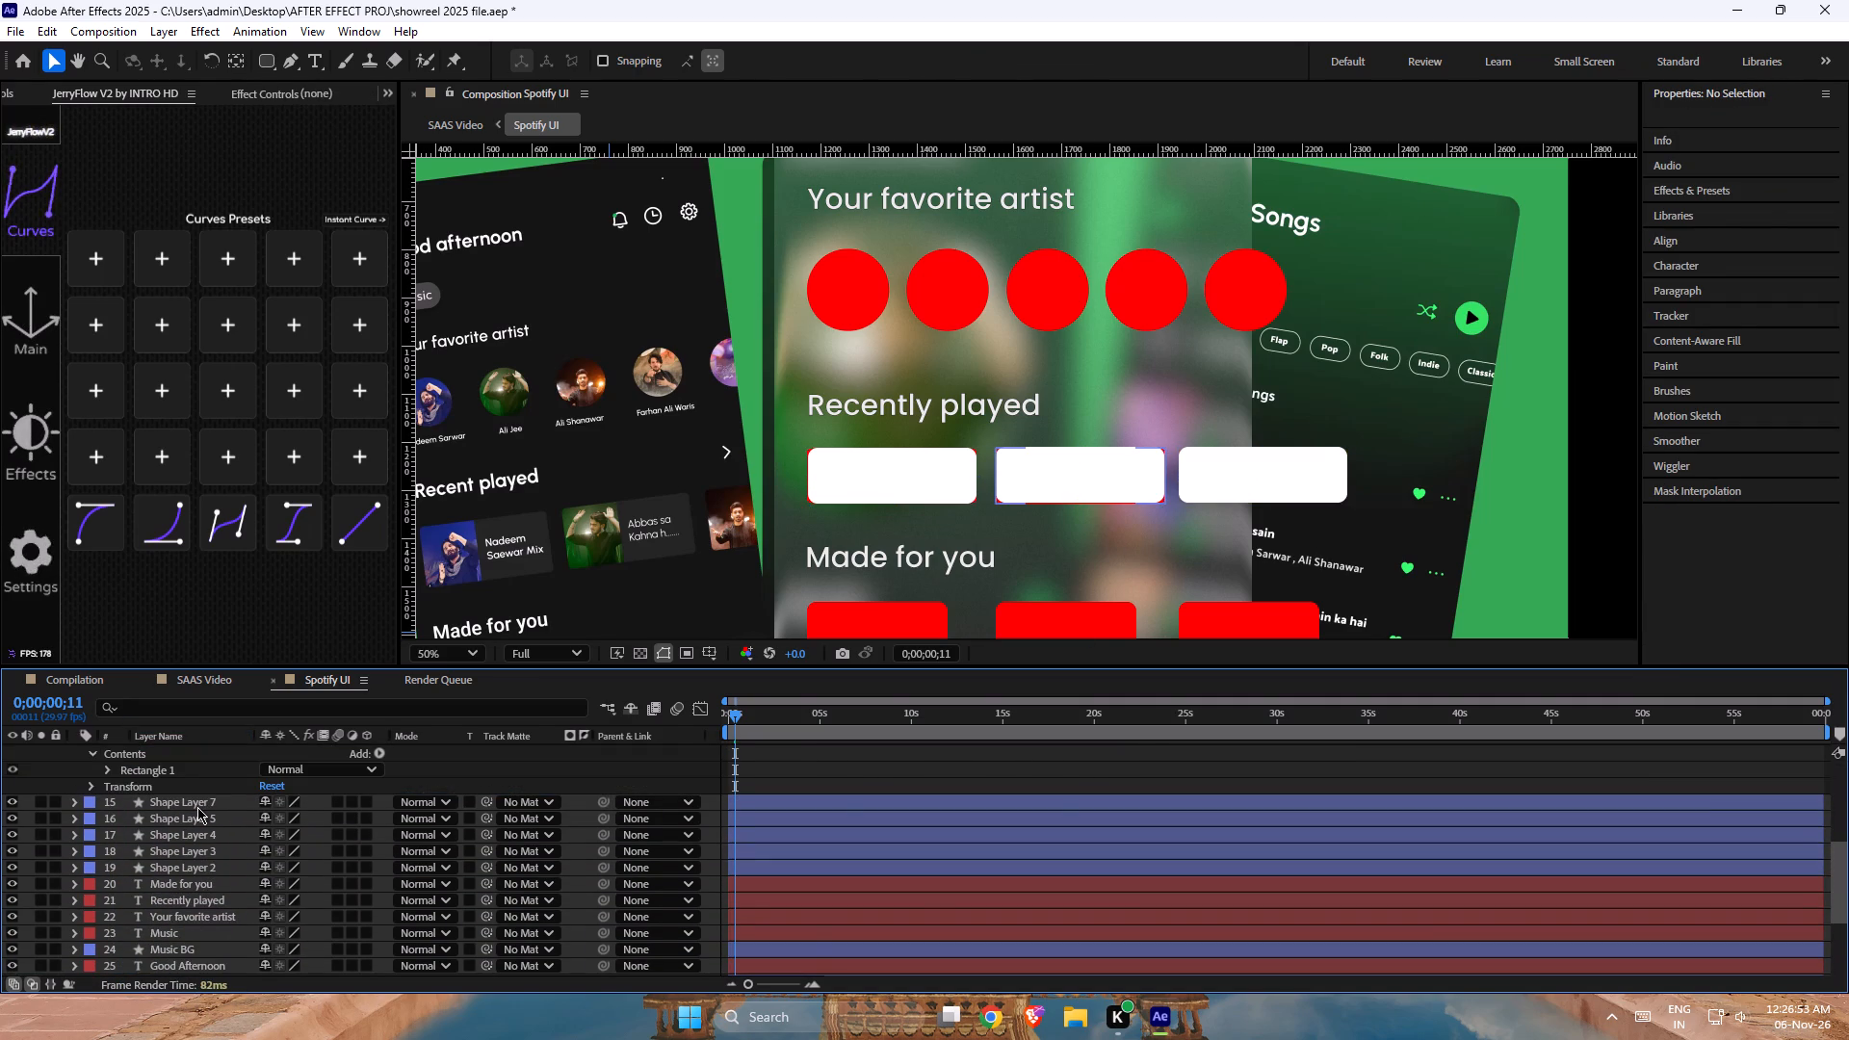
{"action": "left_click", "coordinate": [197, 807]}
{"action": "key", "text": "Delete"}
{"action": "left_click", "coordinate": [197, 807]}
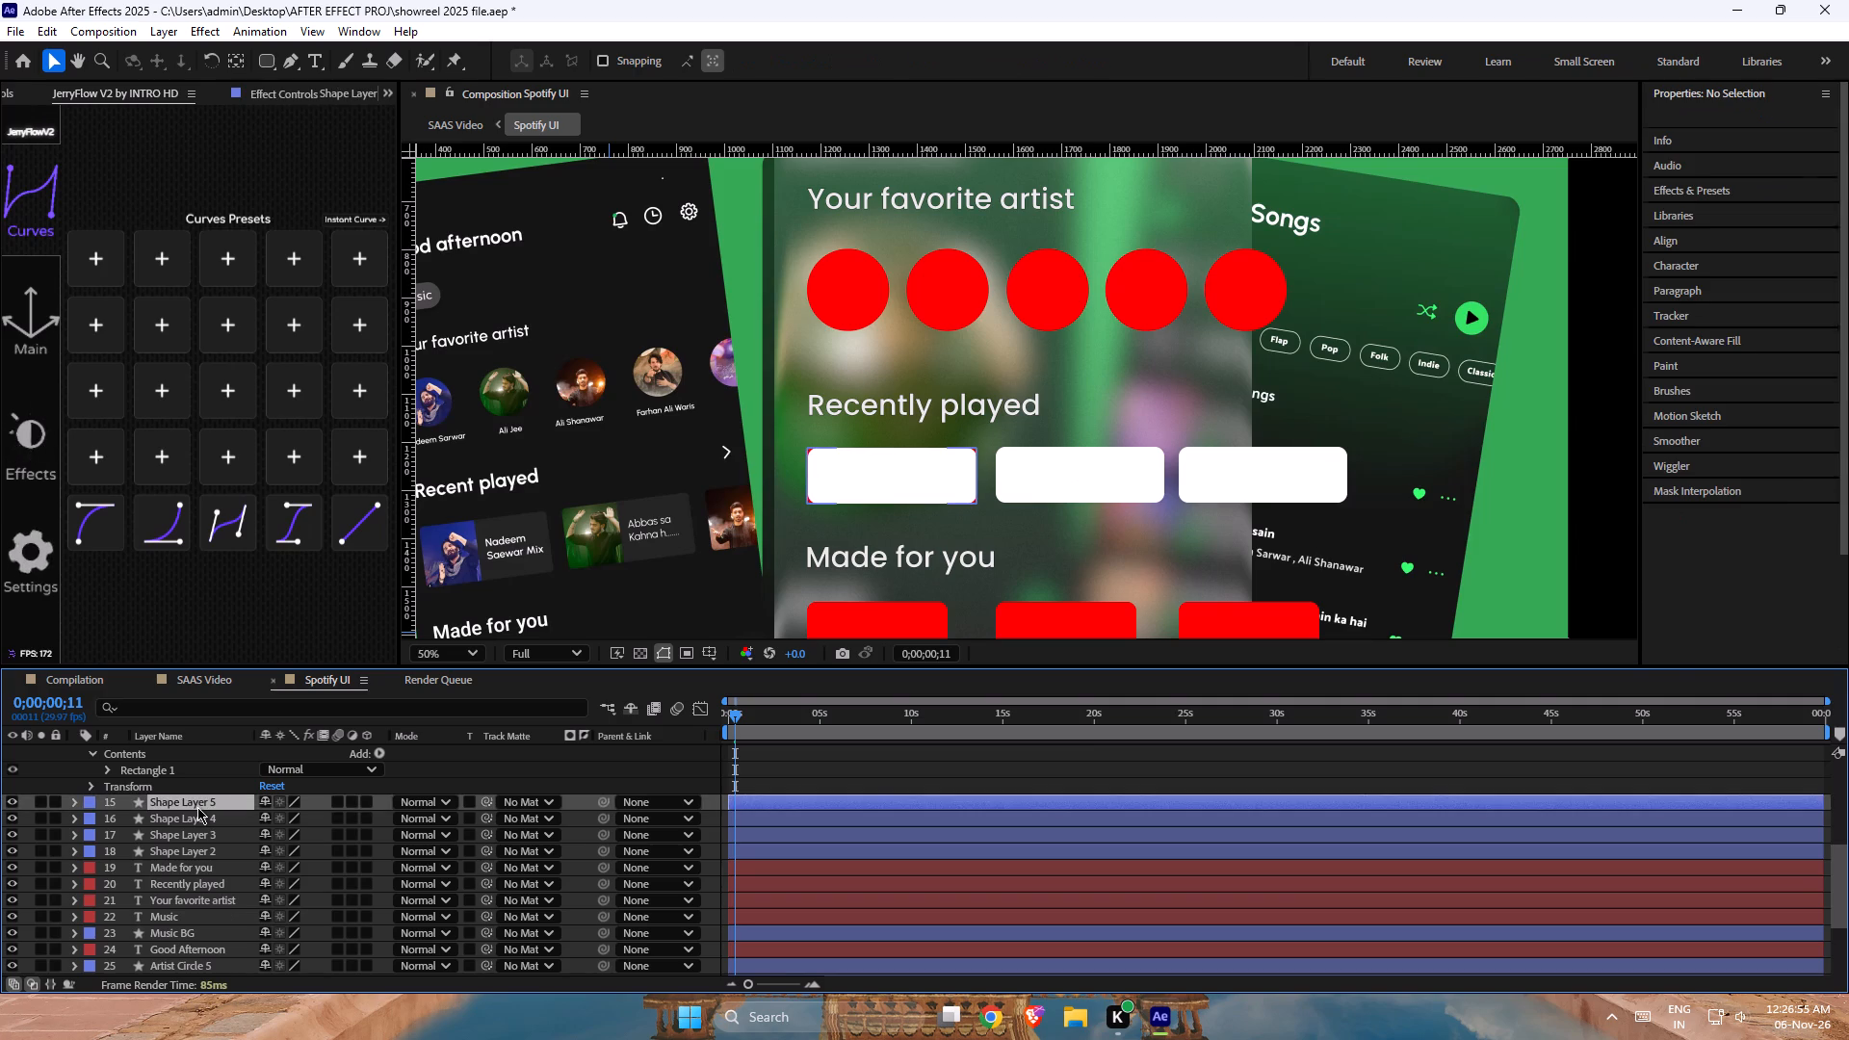
{"action": "key", "text": "Delete"}
Collapse the expanded properties of Shape Layer 8 in the layer stack.
{"action": "left_click", "coordinate": [197, 807]}
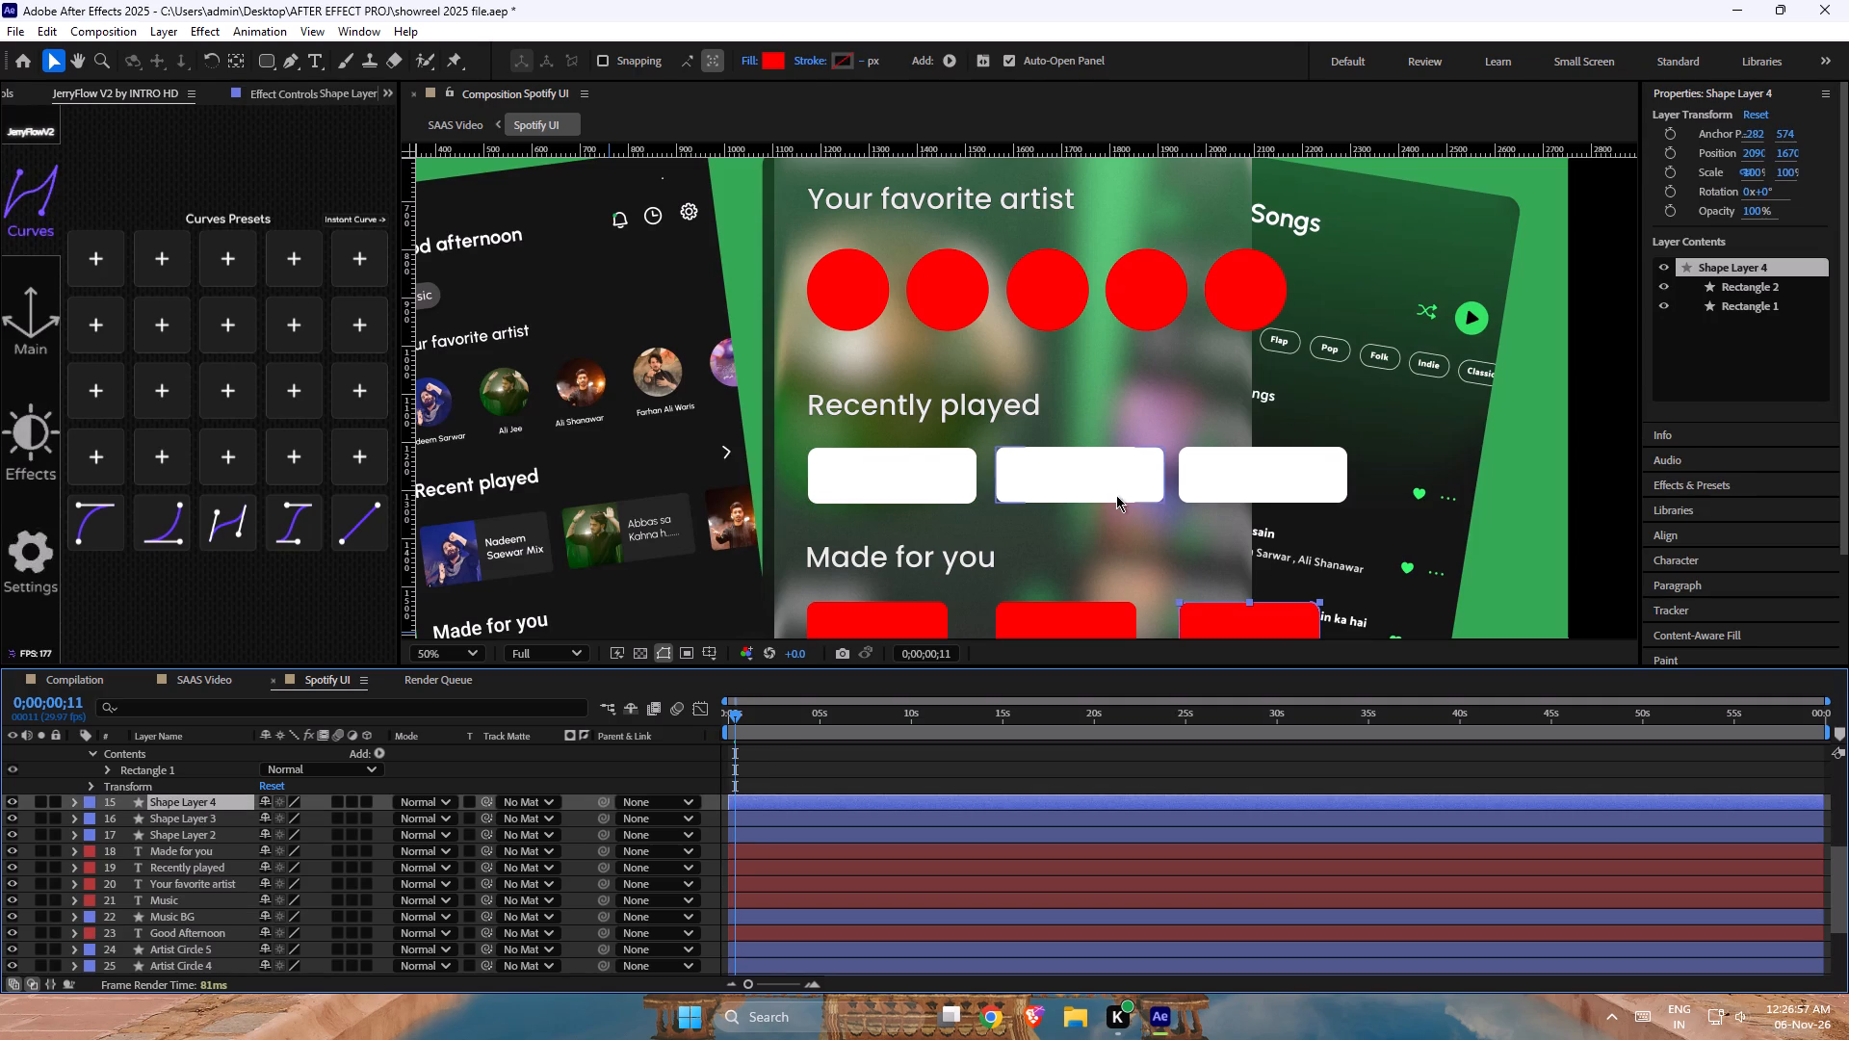
{"action": "scroll", "coordinate": [229, 828], "scroll_direction": "up", "scroll_amount": 1}
{"action": "left_click", "coordinate": [72, 802]}
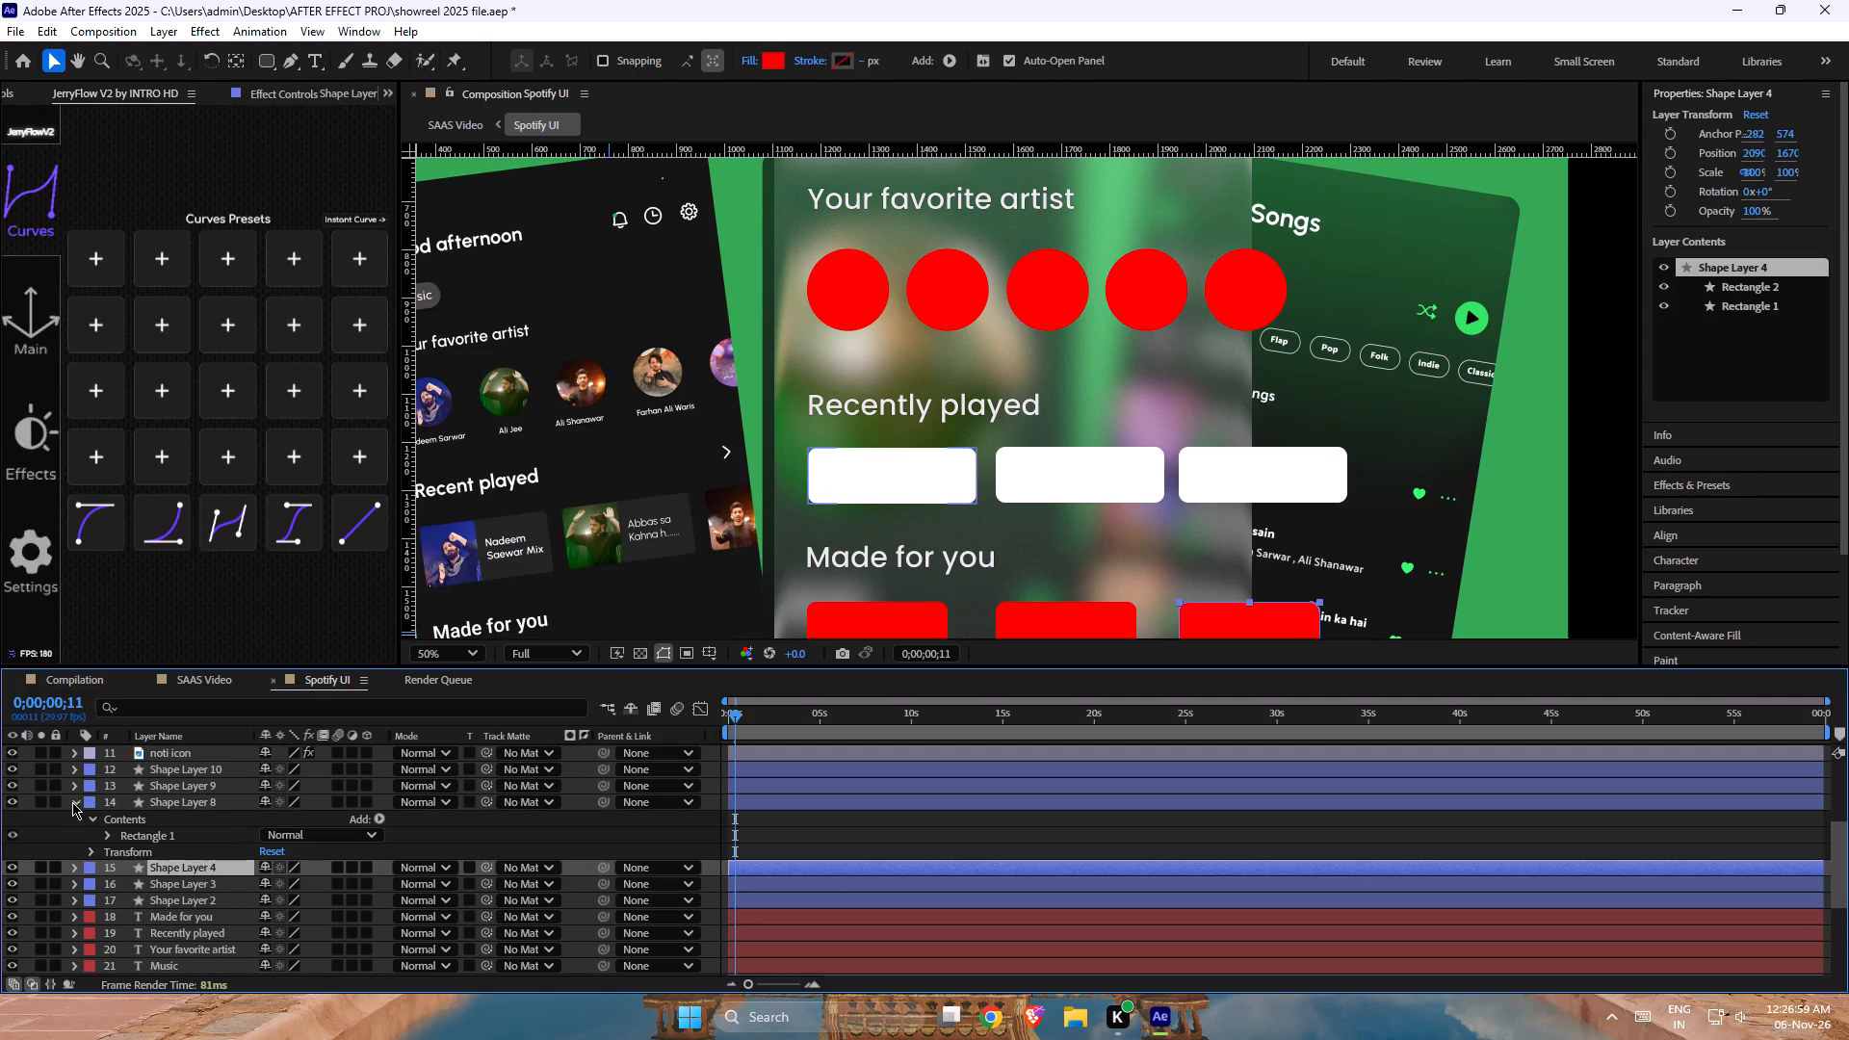
{"action": "scroll", "coordinate": [156, 822], "scroll_direction": "up", "scroll_amount": 4}
{"action": "scroll", "coordinate": [182, 830], "scroll_direction": "down", "scroll_amount": 5}
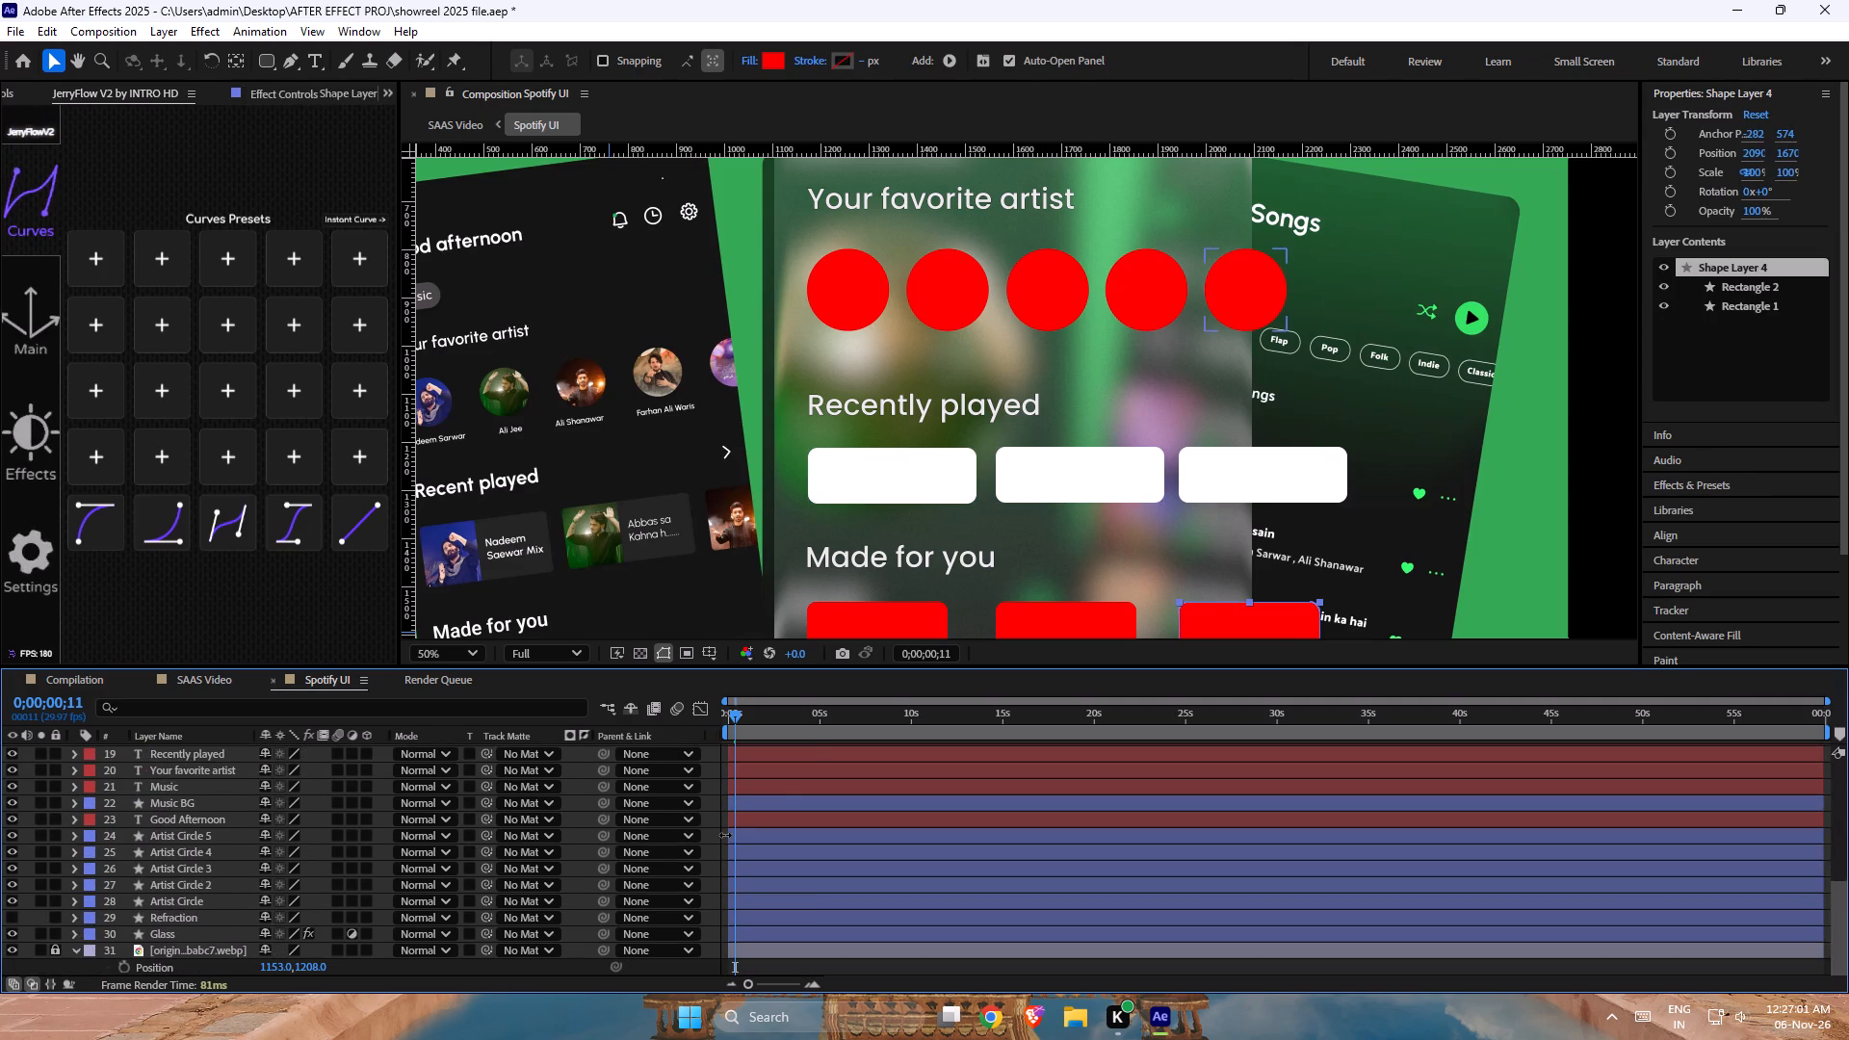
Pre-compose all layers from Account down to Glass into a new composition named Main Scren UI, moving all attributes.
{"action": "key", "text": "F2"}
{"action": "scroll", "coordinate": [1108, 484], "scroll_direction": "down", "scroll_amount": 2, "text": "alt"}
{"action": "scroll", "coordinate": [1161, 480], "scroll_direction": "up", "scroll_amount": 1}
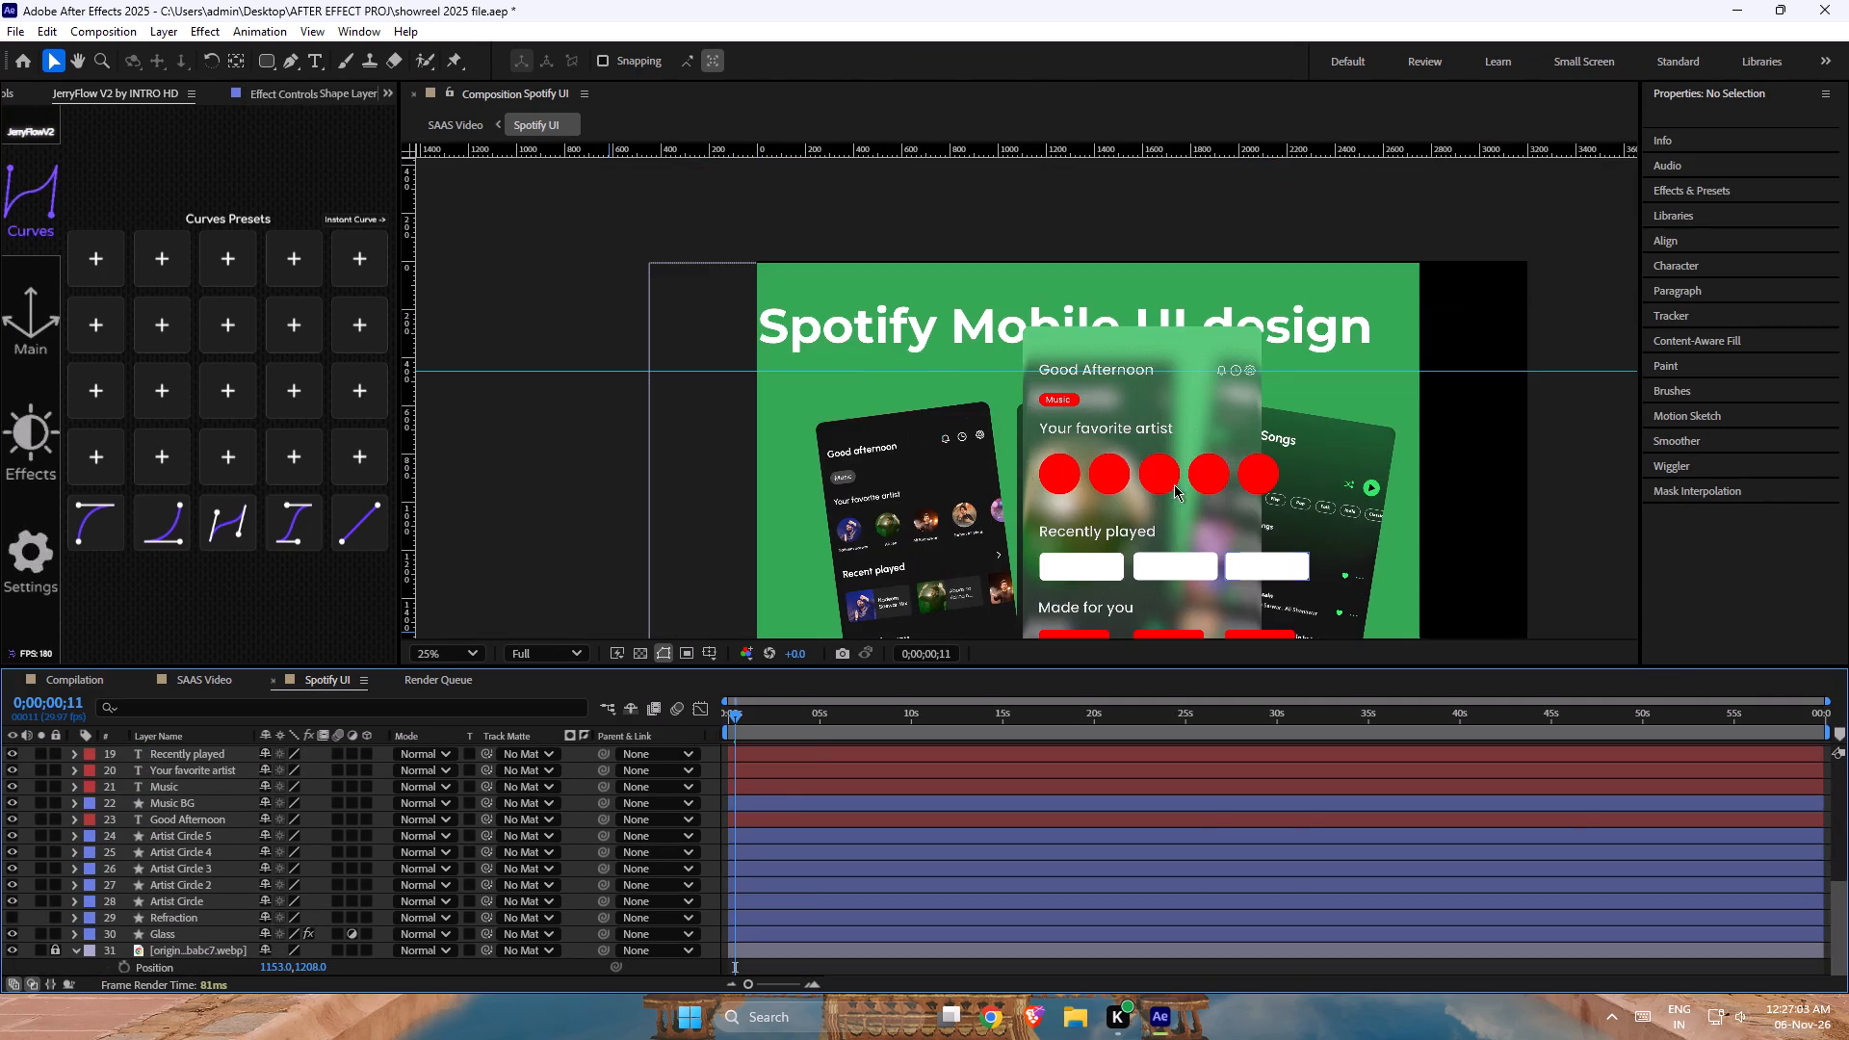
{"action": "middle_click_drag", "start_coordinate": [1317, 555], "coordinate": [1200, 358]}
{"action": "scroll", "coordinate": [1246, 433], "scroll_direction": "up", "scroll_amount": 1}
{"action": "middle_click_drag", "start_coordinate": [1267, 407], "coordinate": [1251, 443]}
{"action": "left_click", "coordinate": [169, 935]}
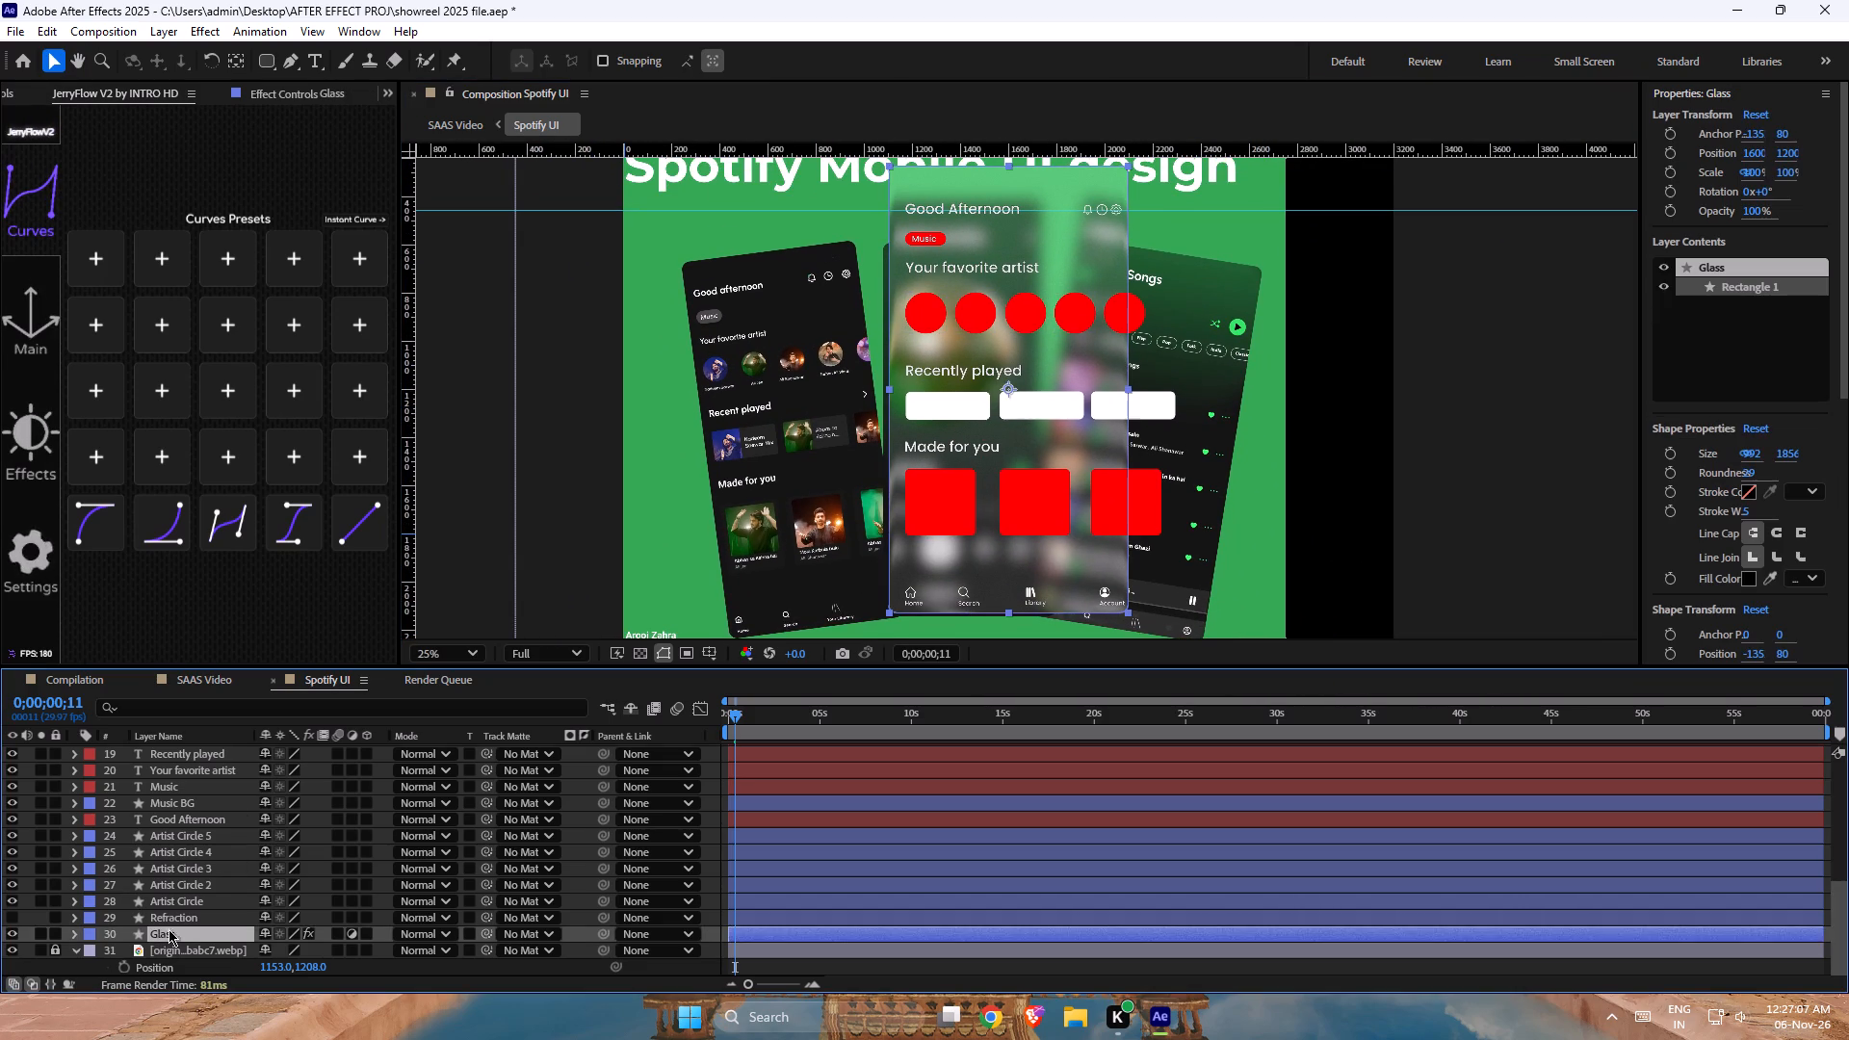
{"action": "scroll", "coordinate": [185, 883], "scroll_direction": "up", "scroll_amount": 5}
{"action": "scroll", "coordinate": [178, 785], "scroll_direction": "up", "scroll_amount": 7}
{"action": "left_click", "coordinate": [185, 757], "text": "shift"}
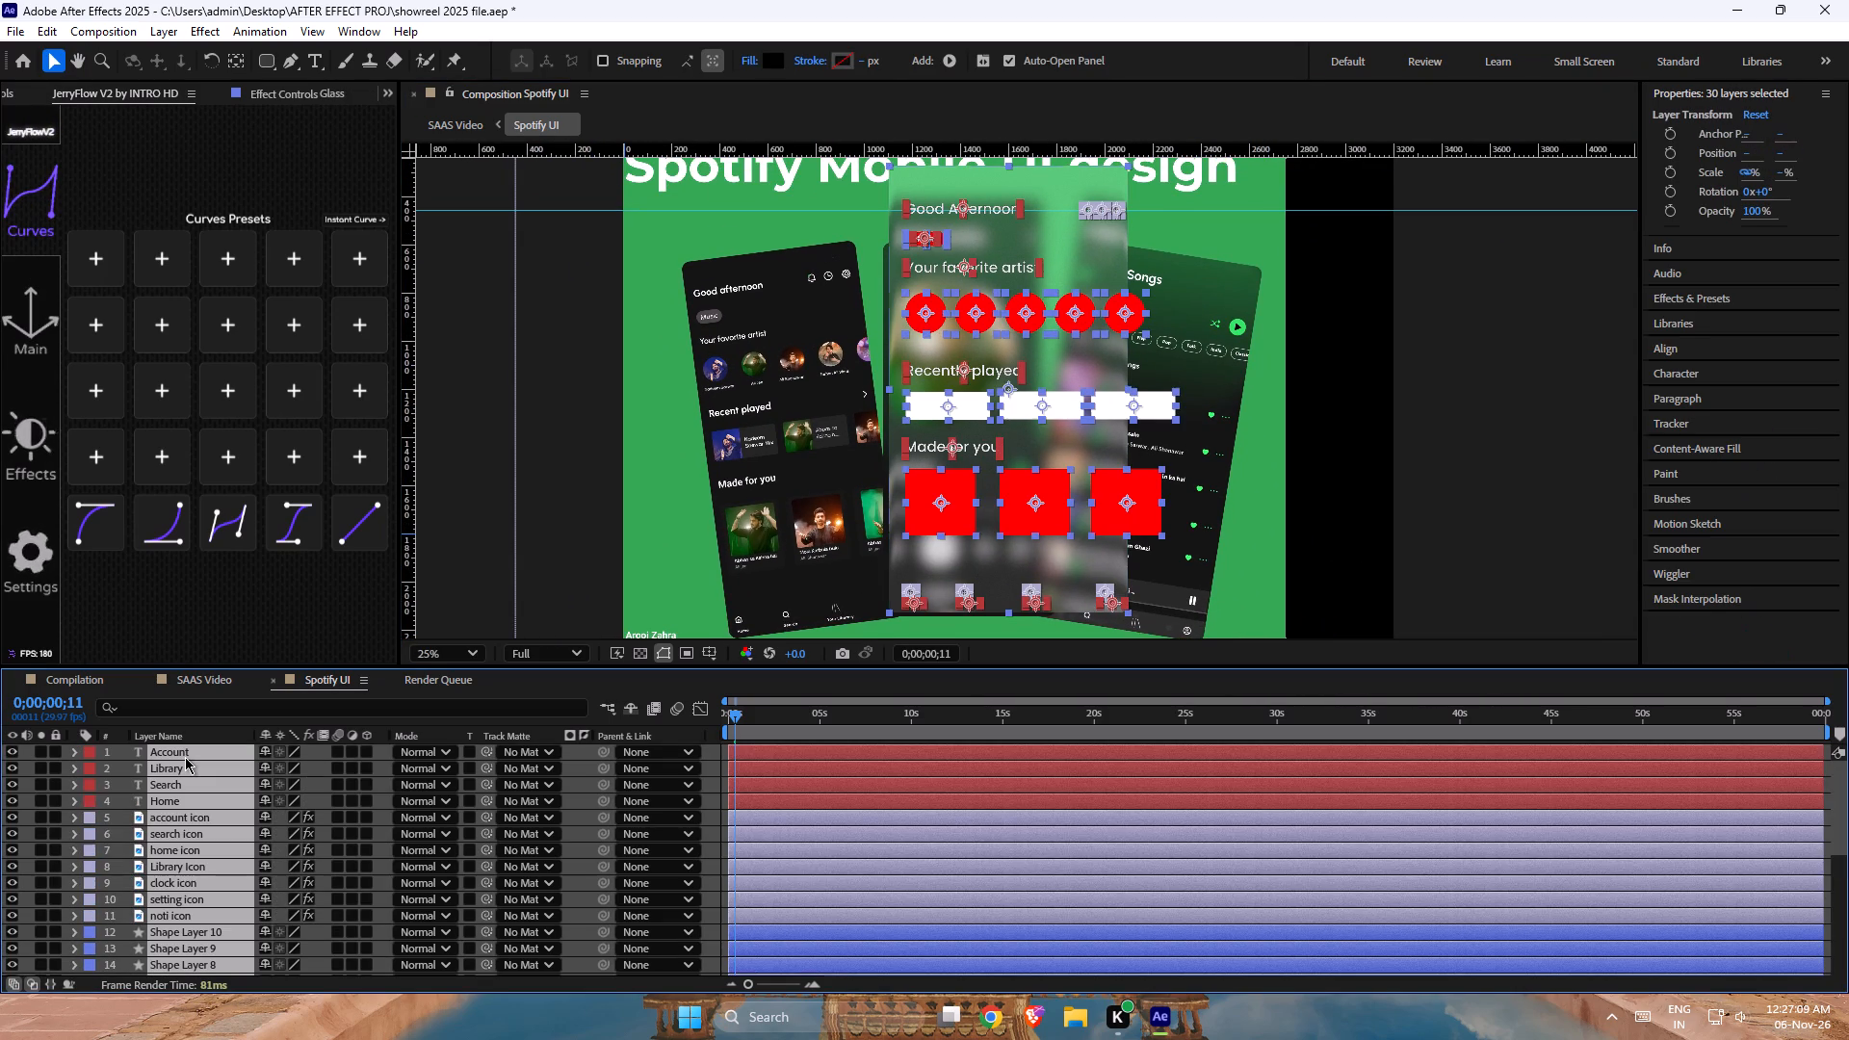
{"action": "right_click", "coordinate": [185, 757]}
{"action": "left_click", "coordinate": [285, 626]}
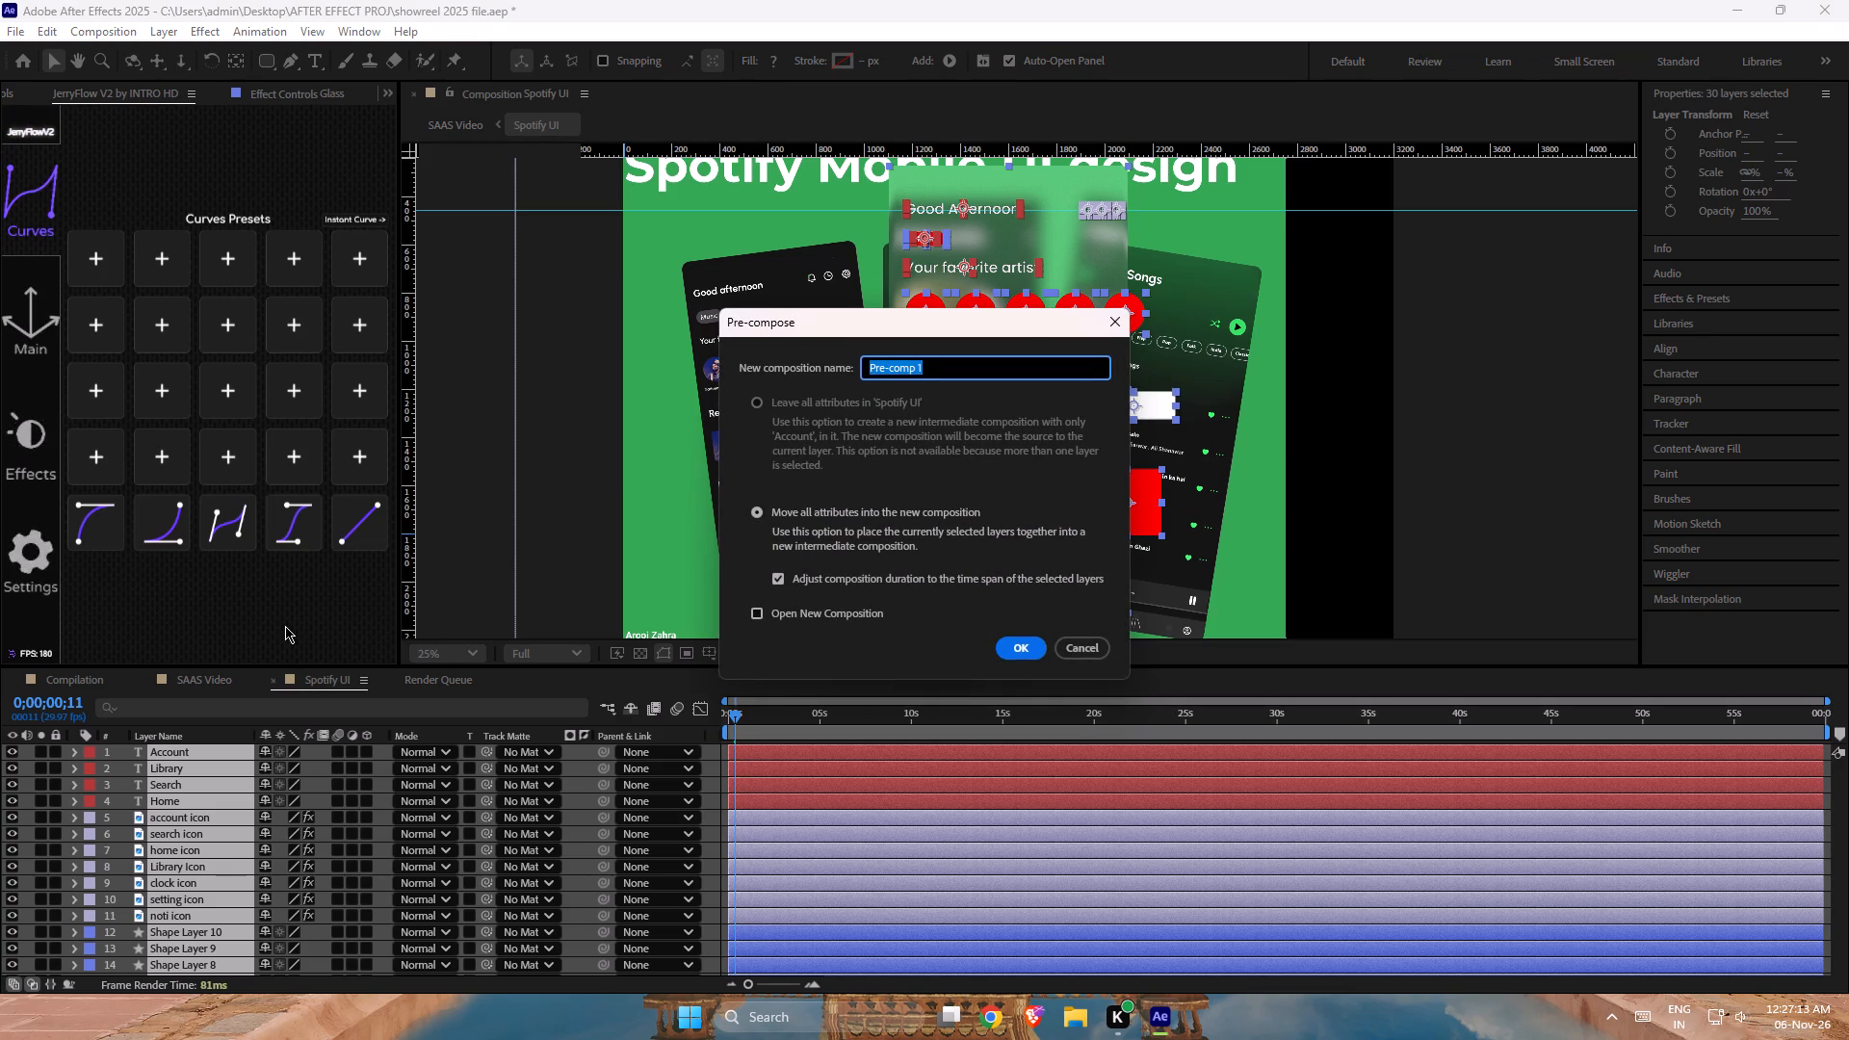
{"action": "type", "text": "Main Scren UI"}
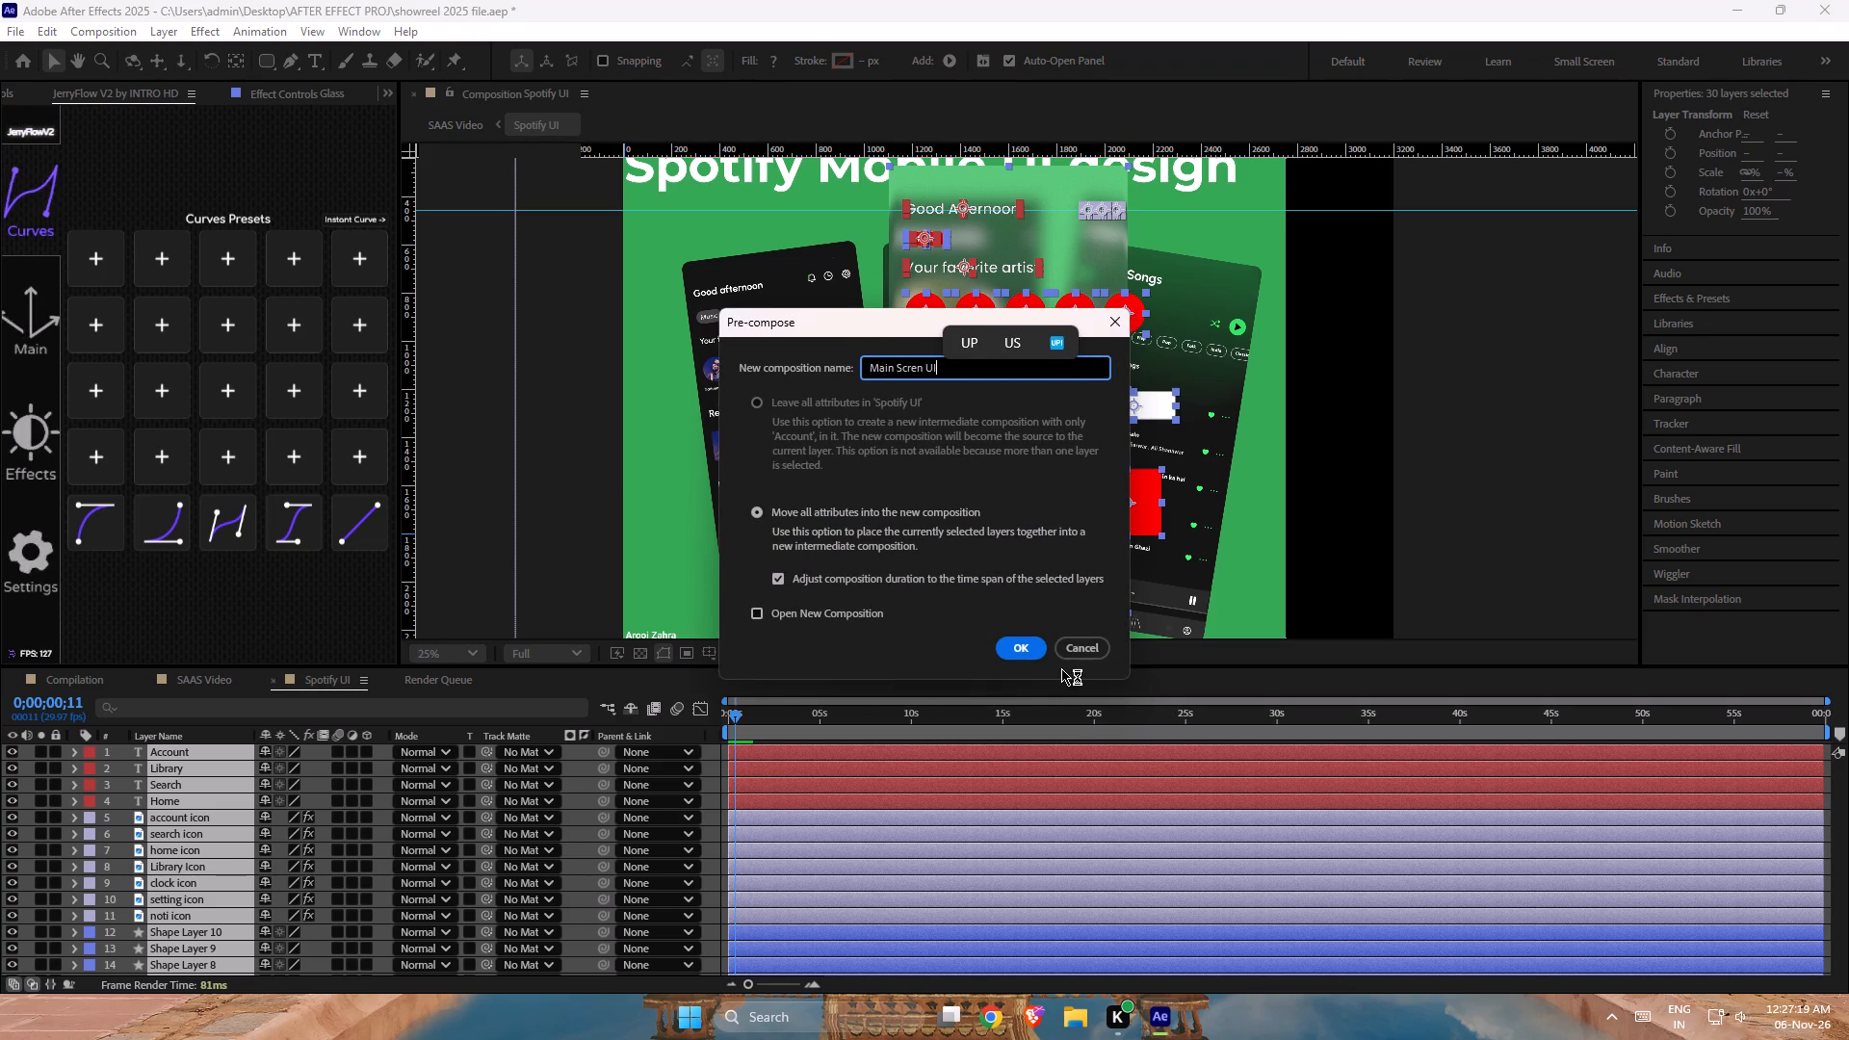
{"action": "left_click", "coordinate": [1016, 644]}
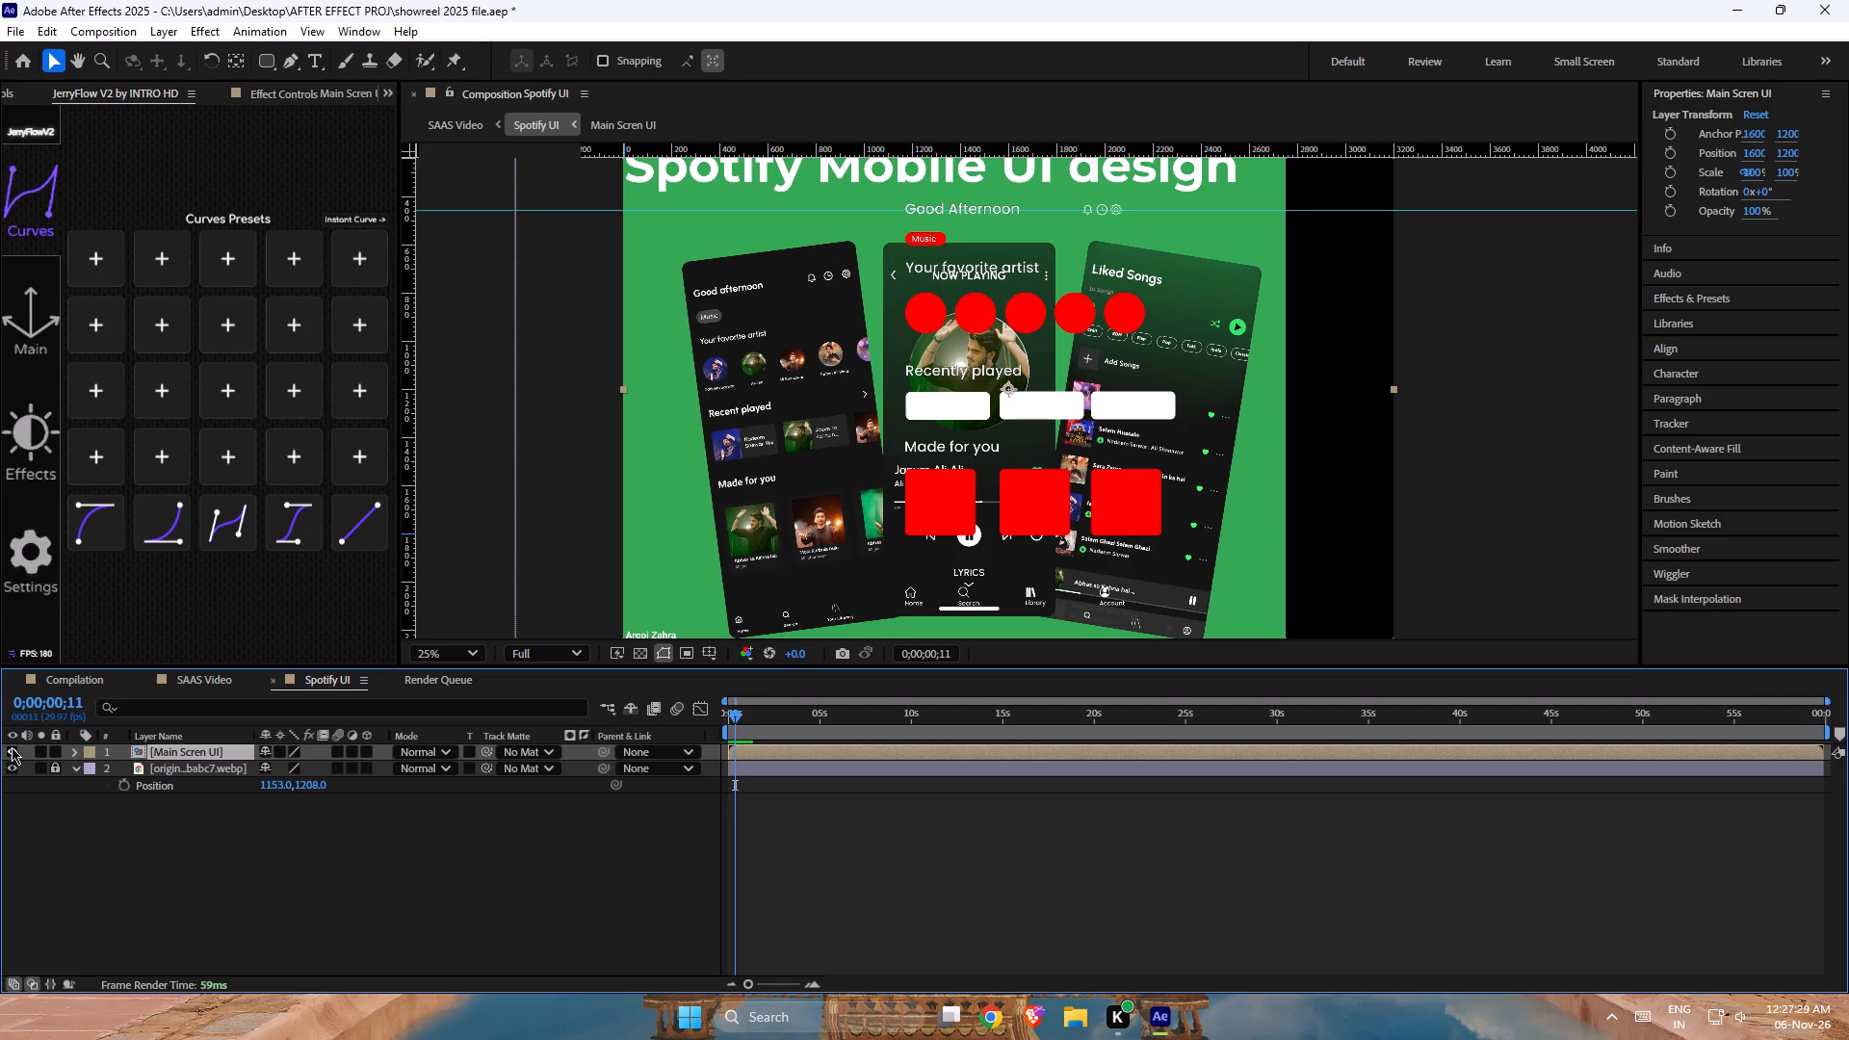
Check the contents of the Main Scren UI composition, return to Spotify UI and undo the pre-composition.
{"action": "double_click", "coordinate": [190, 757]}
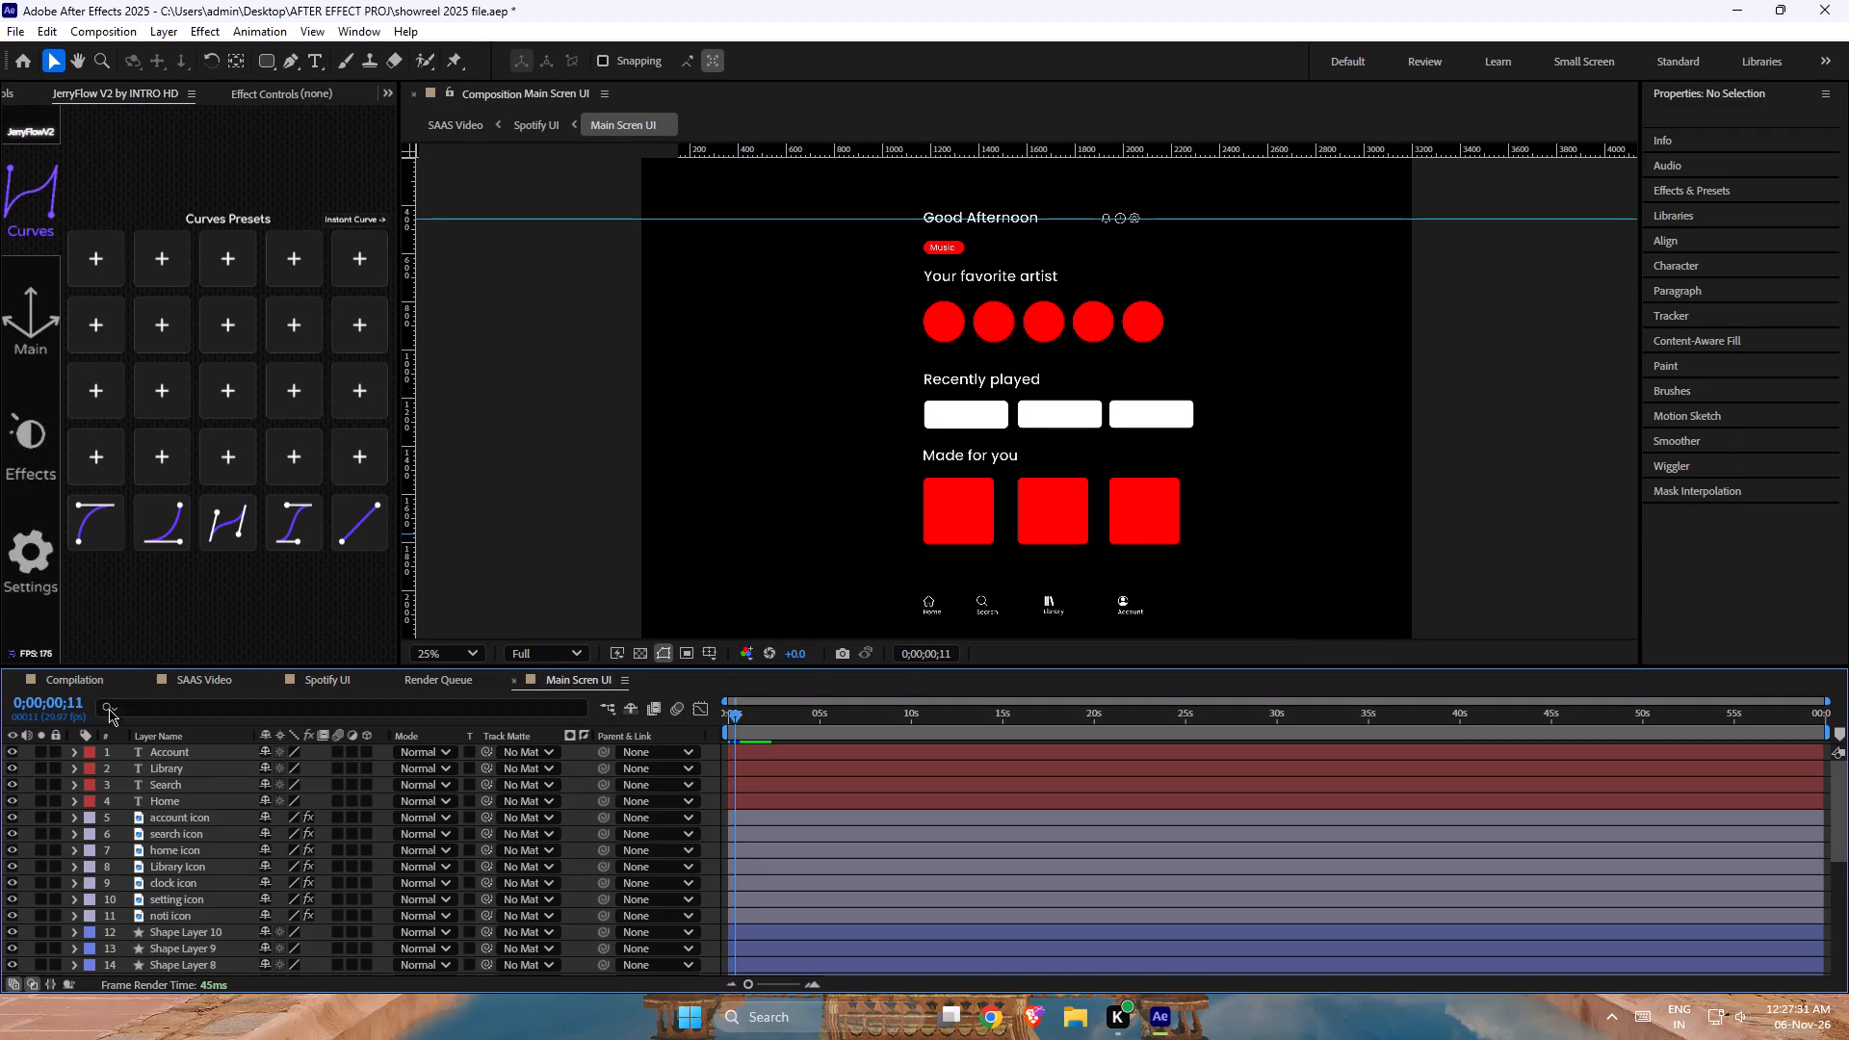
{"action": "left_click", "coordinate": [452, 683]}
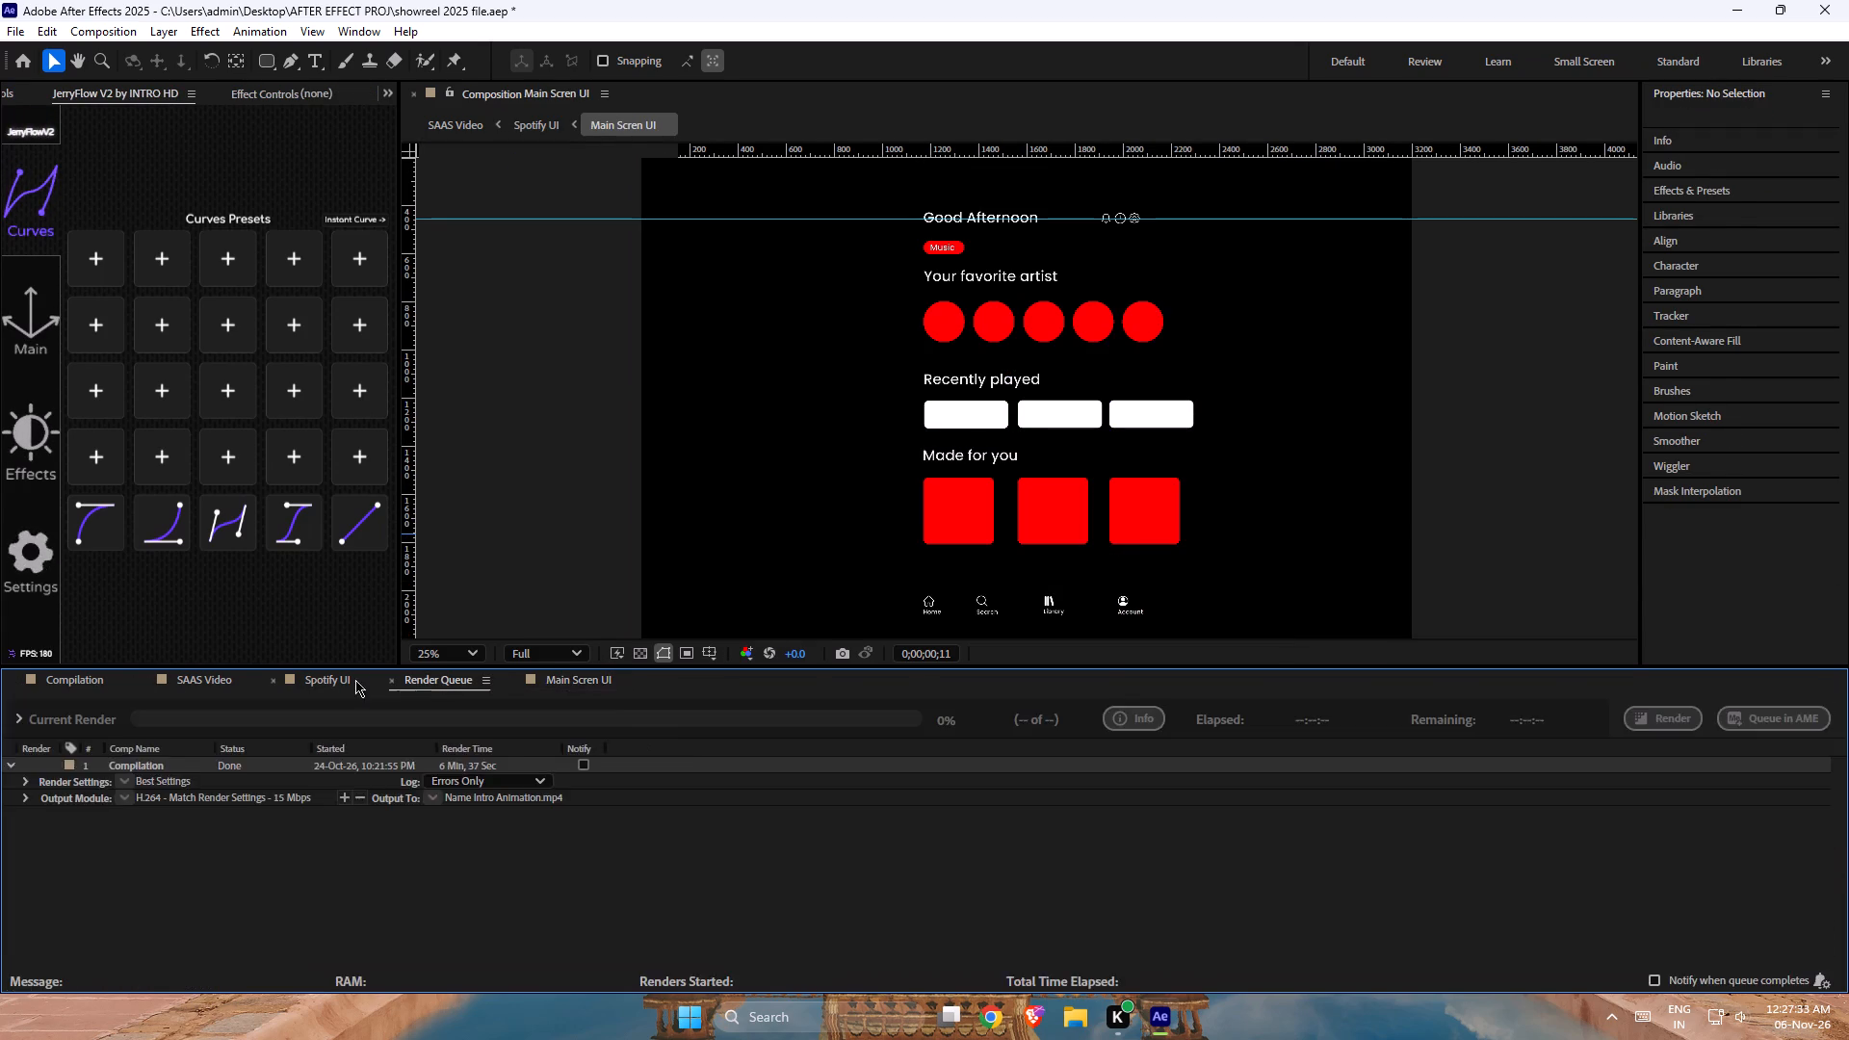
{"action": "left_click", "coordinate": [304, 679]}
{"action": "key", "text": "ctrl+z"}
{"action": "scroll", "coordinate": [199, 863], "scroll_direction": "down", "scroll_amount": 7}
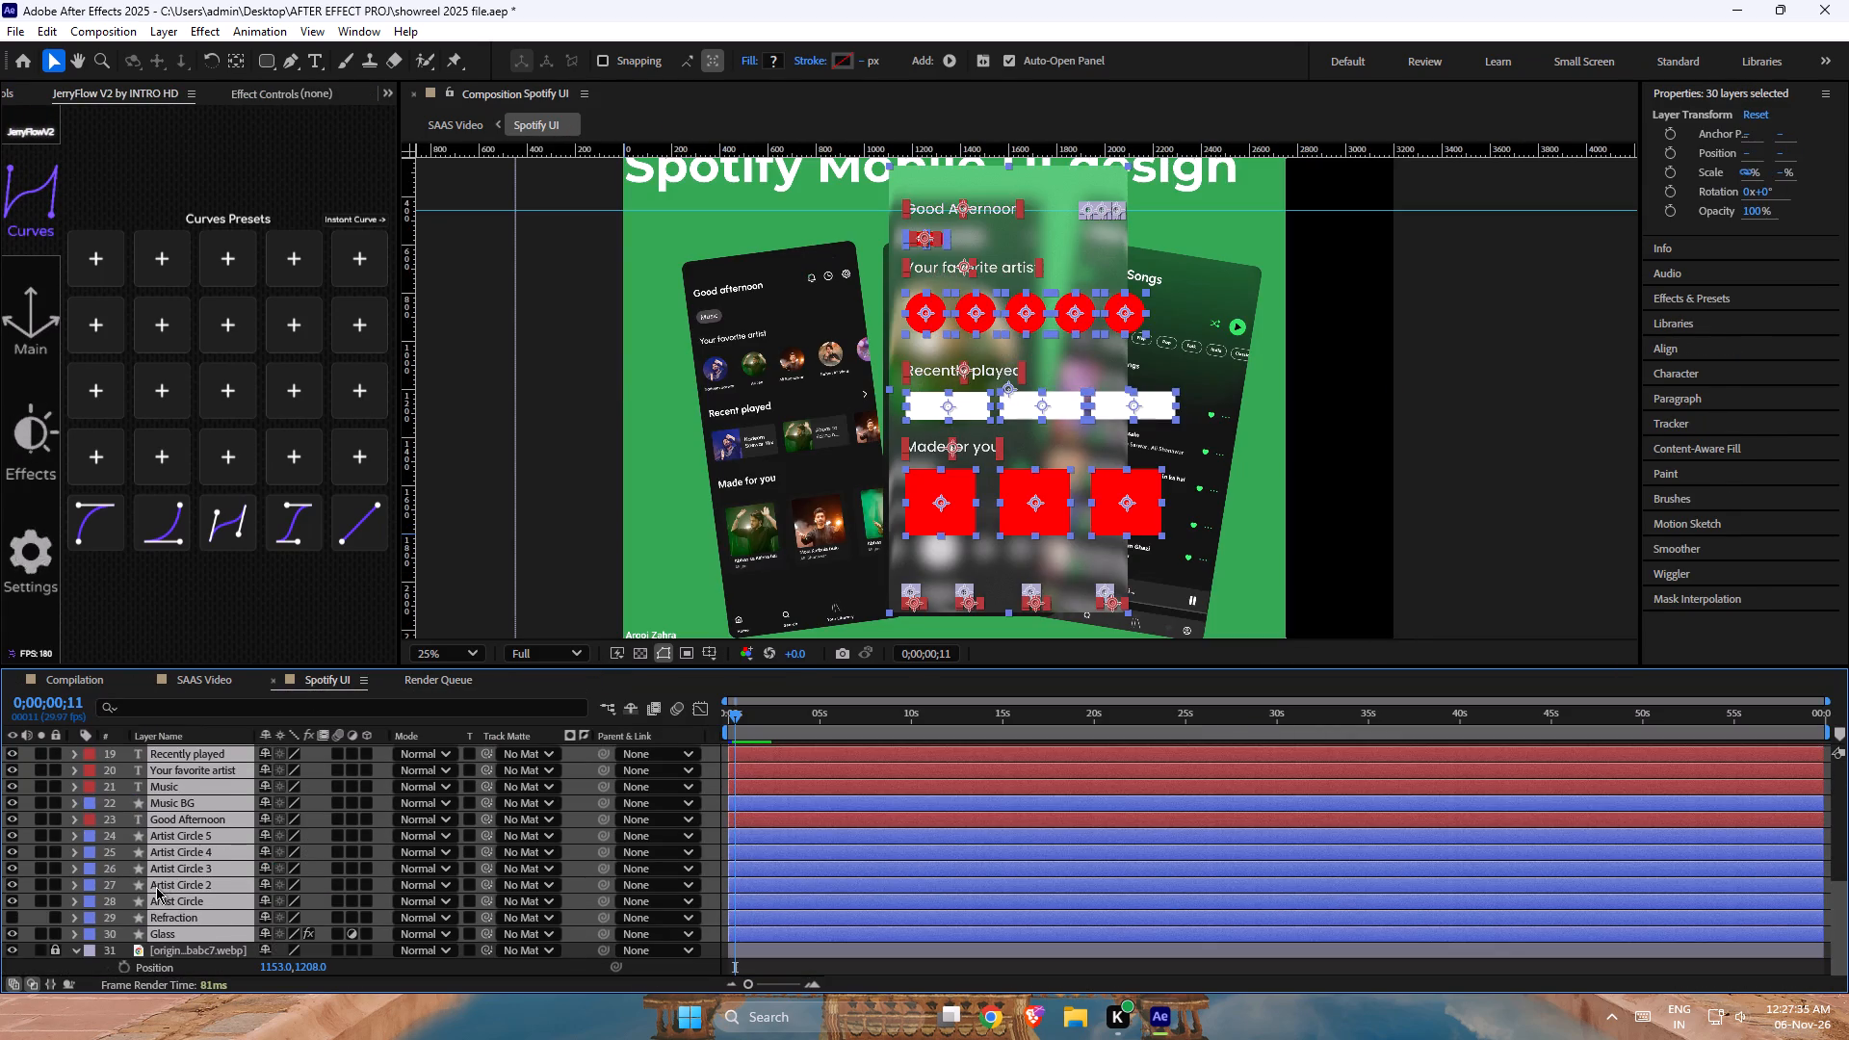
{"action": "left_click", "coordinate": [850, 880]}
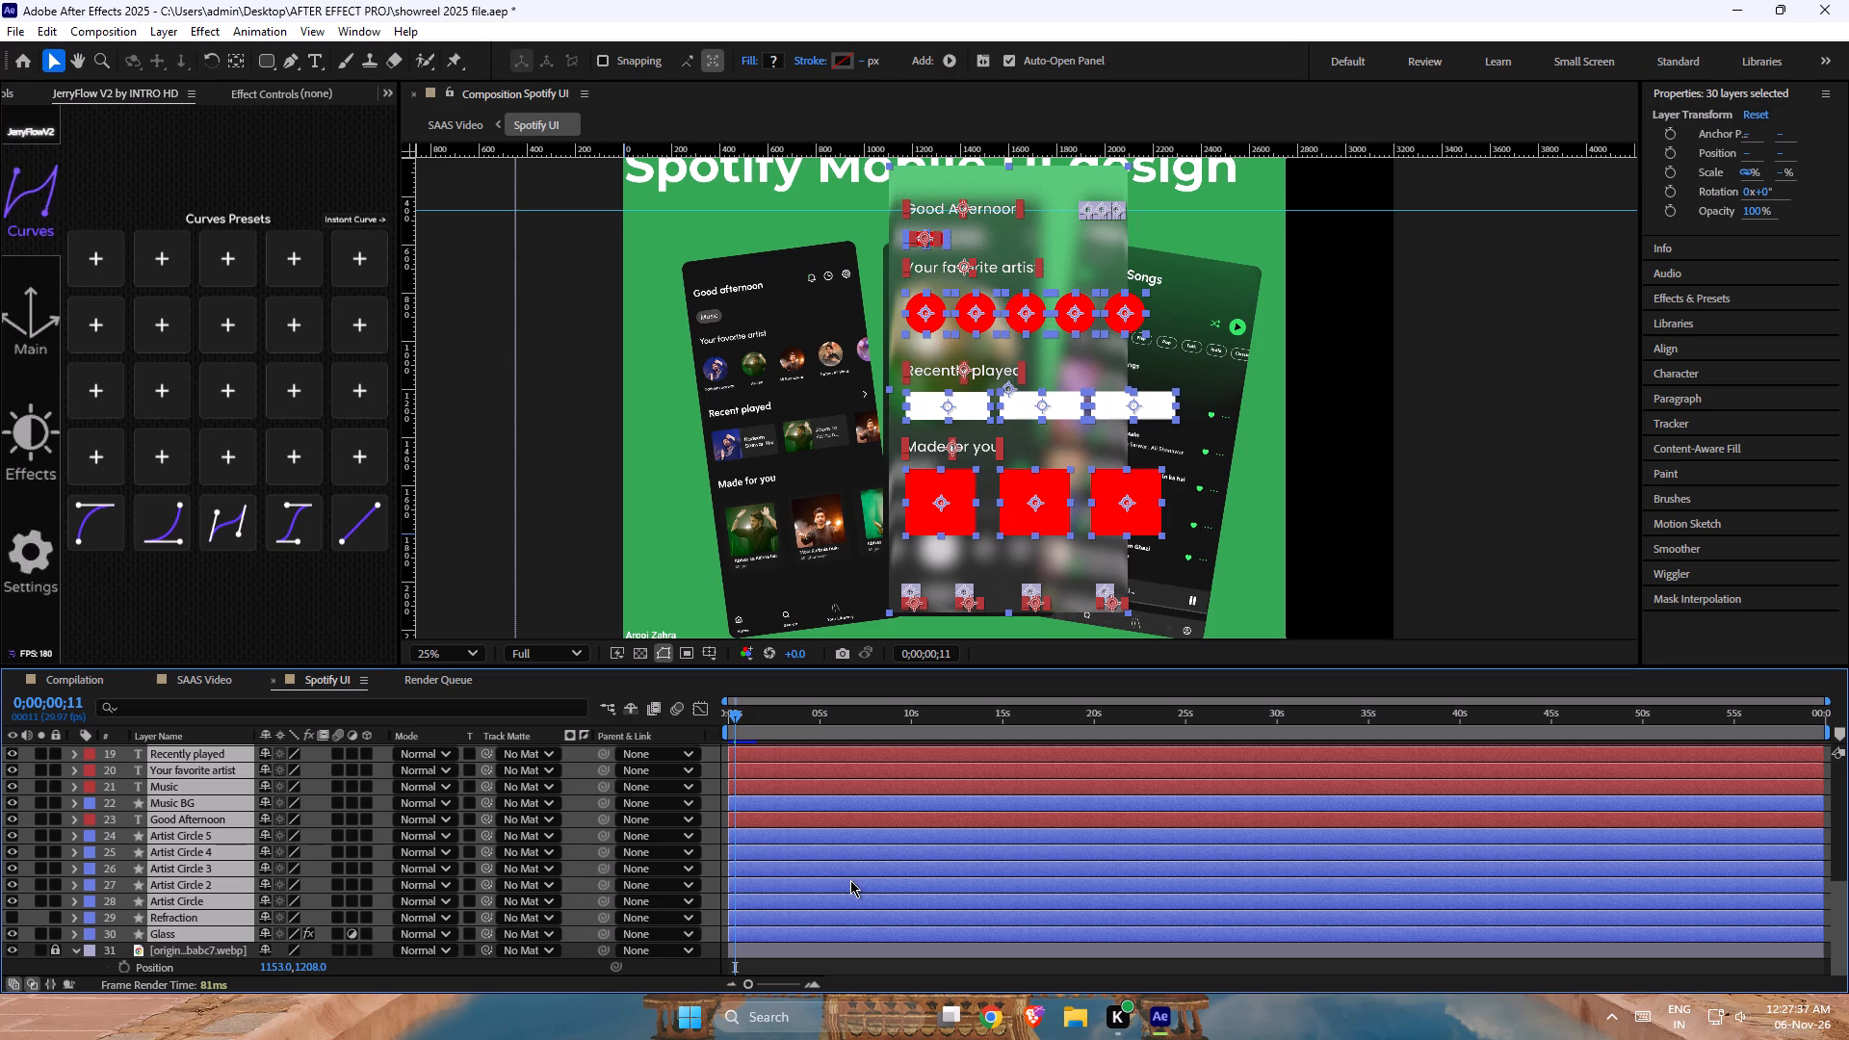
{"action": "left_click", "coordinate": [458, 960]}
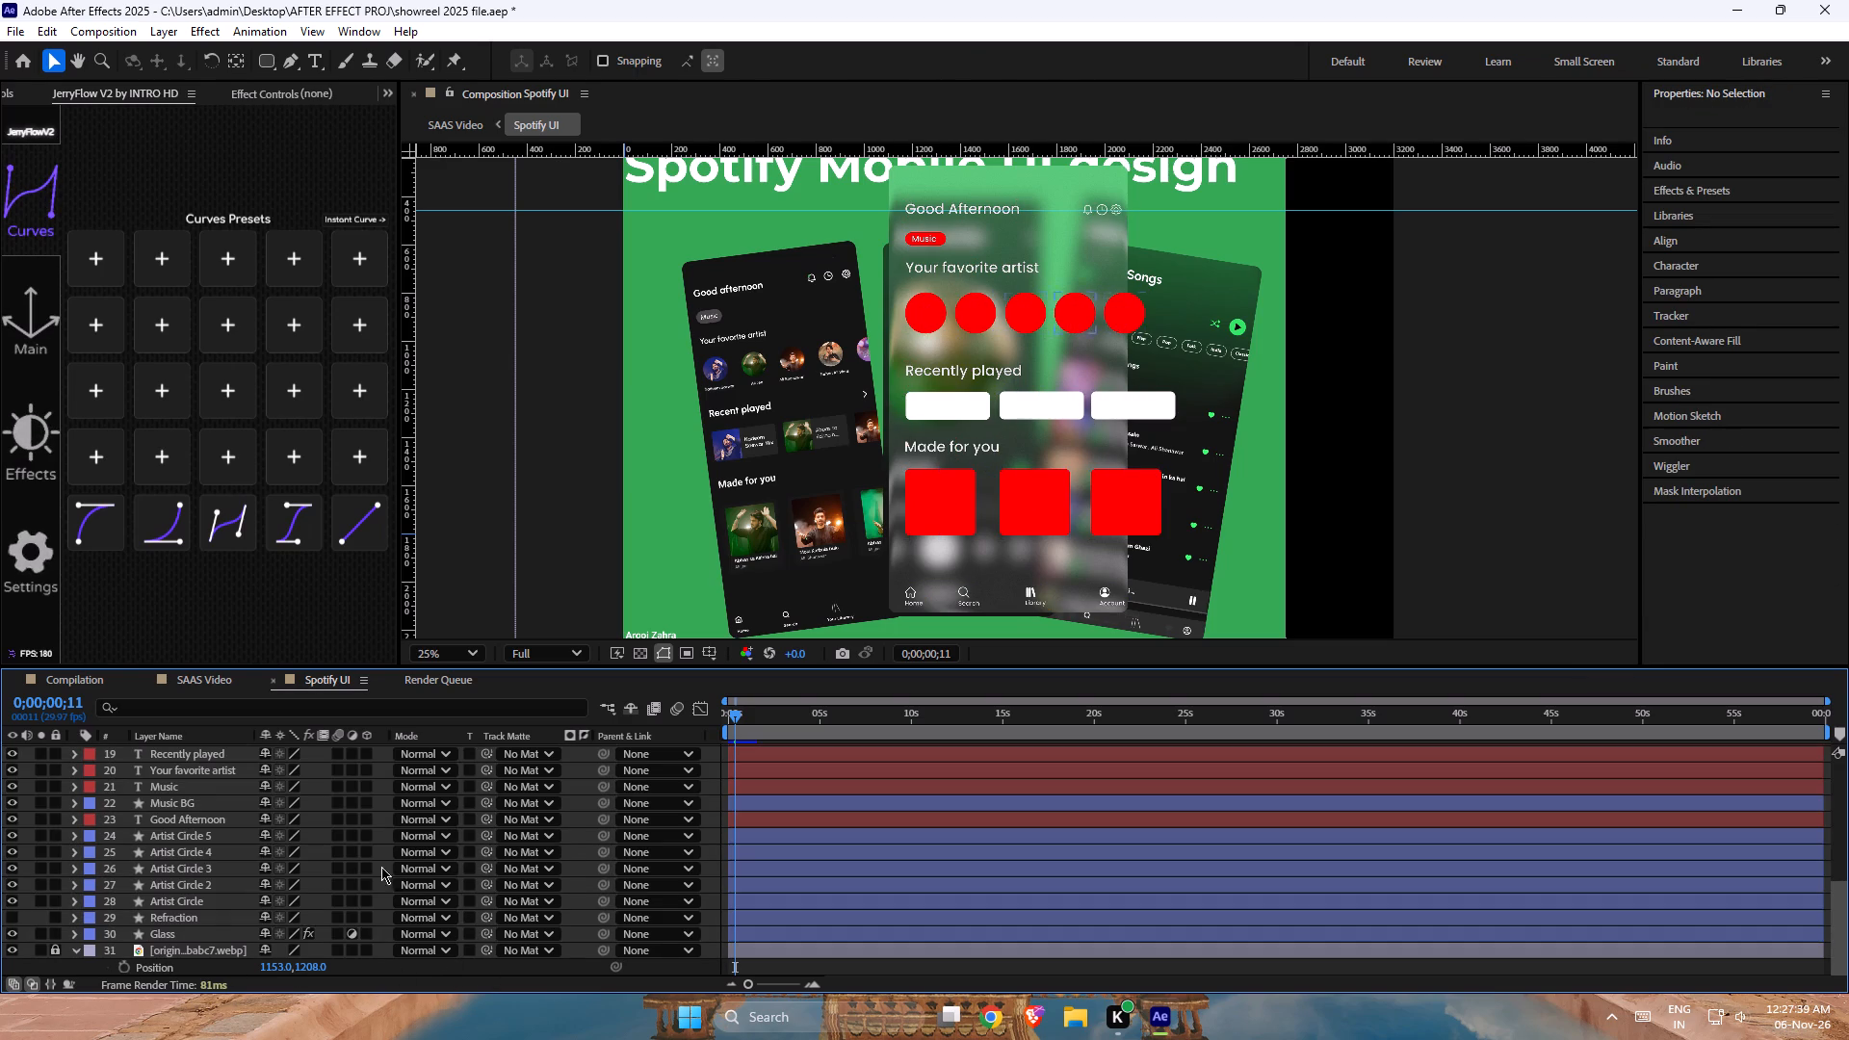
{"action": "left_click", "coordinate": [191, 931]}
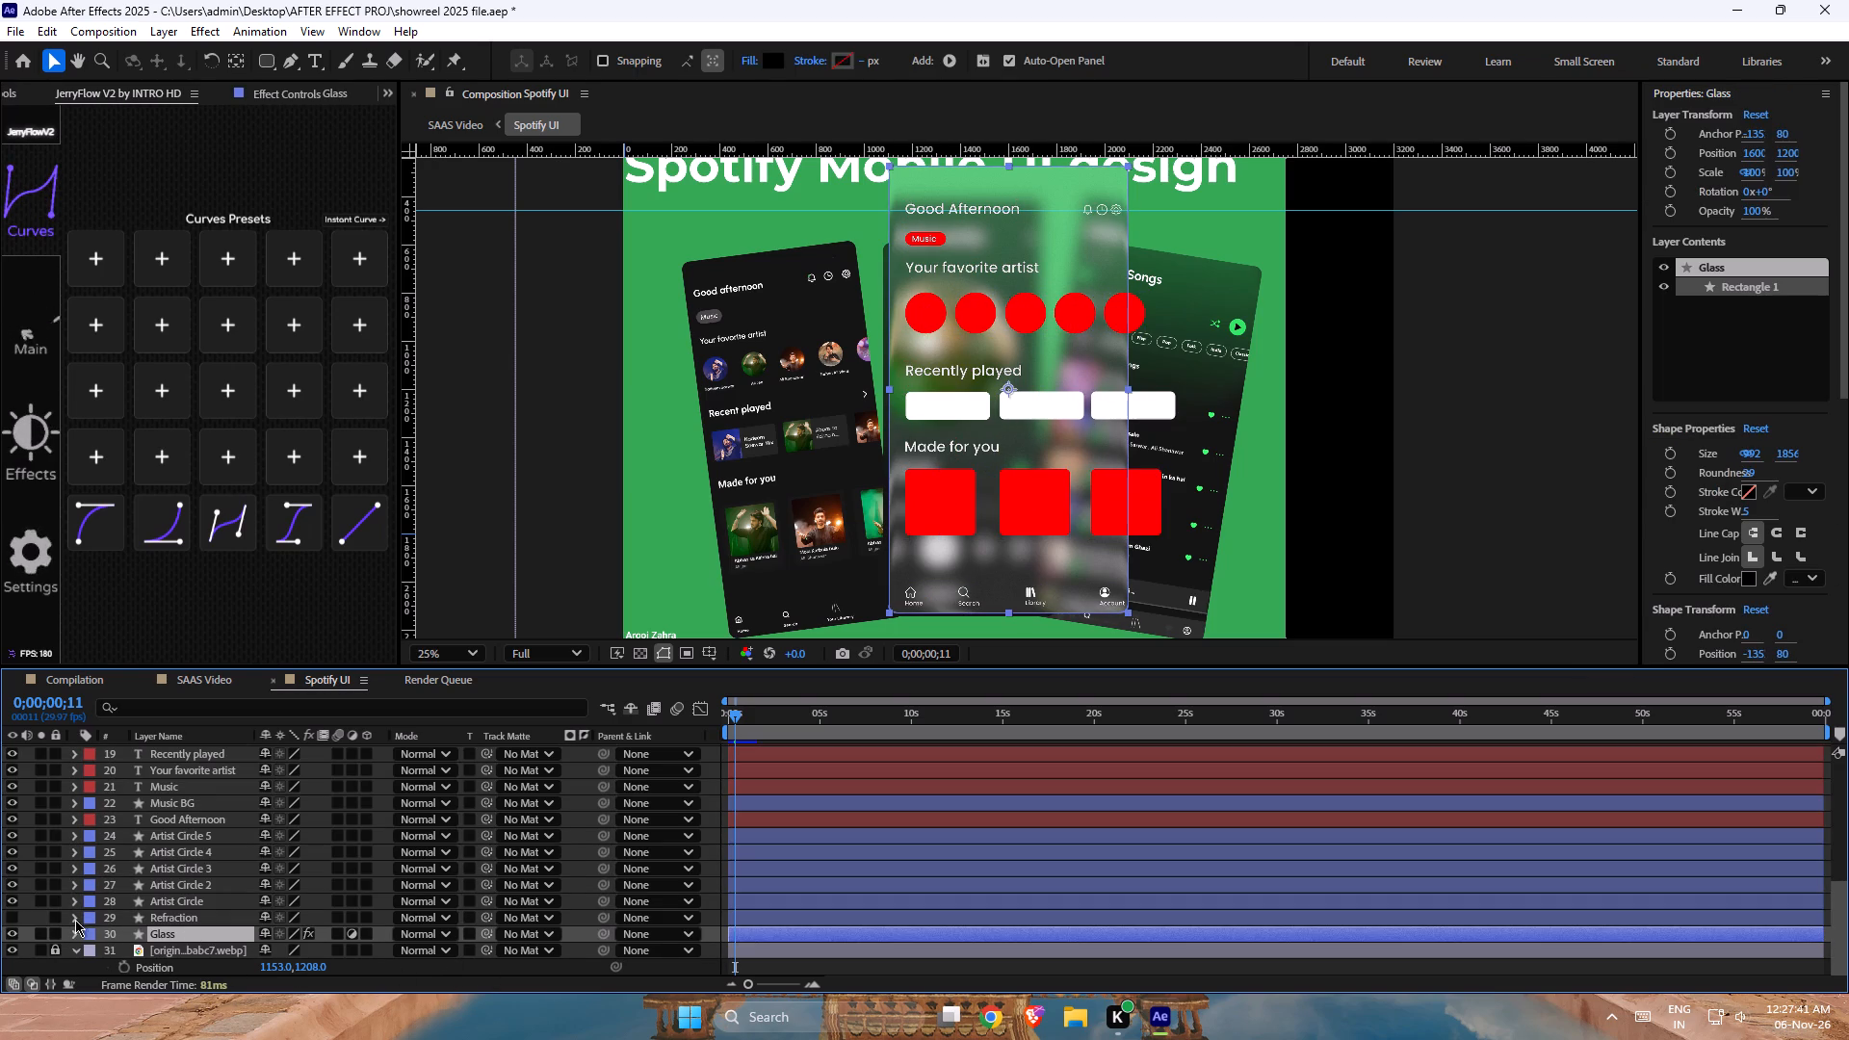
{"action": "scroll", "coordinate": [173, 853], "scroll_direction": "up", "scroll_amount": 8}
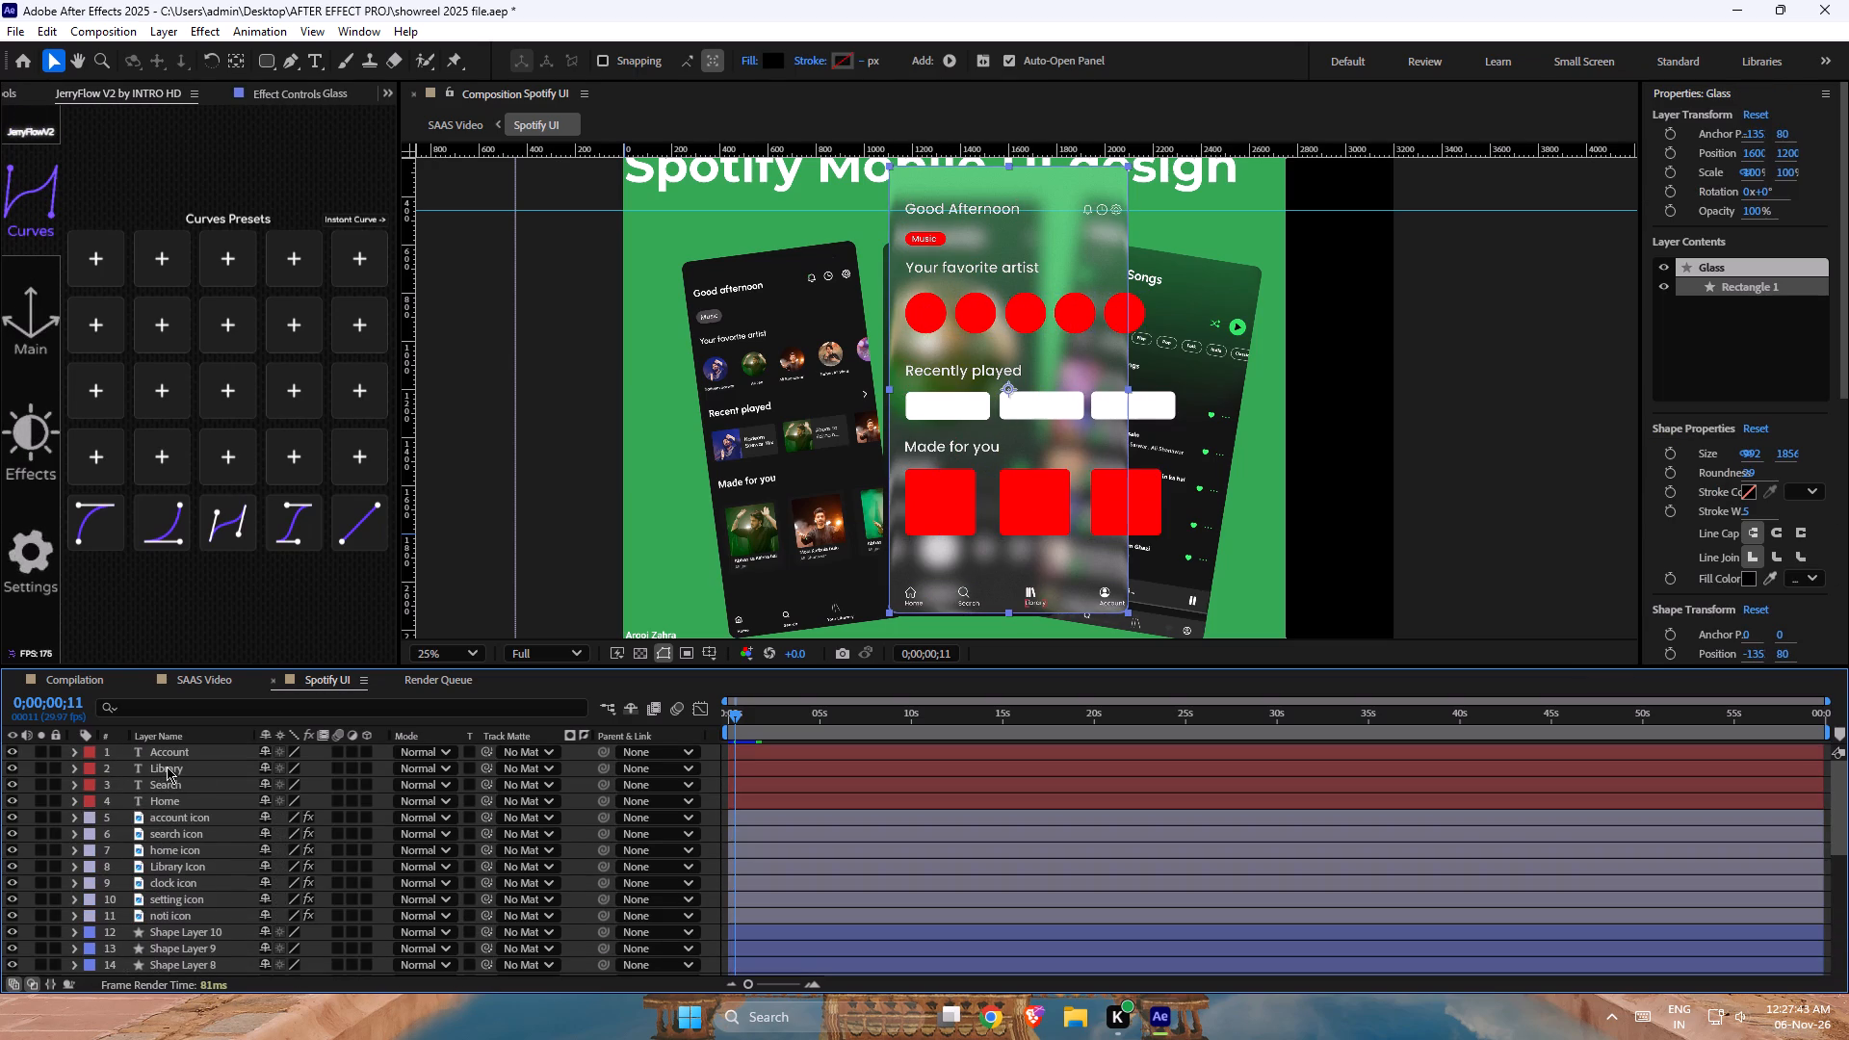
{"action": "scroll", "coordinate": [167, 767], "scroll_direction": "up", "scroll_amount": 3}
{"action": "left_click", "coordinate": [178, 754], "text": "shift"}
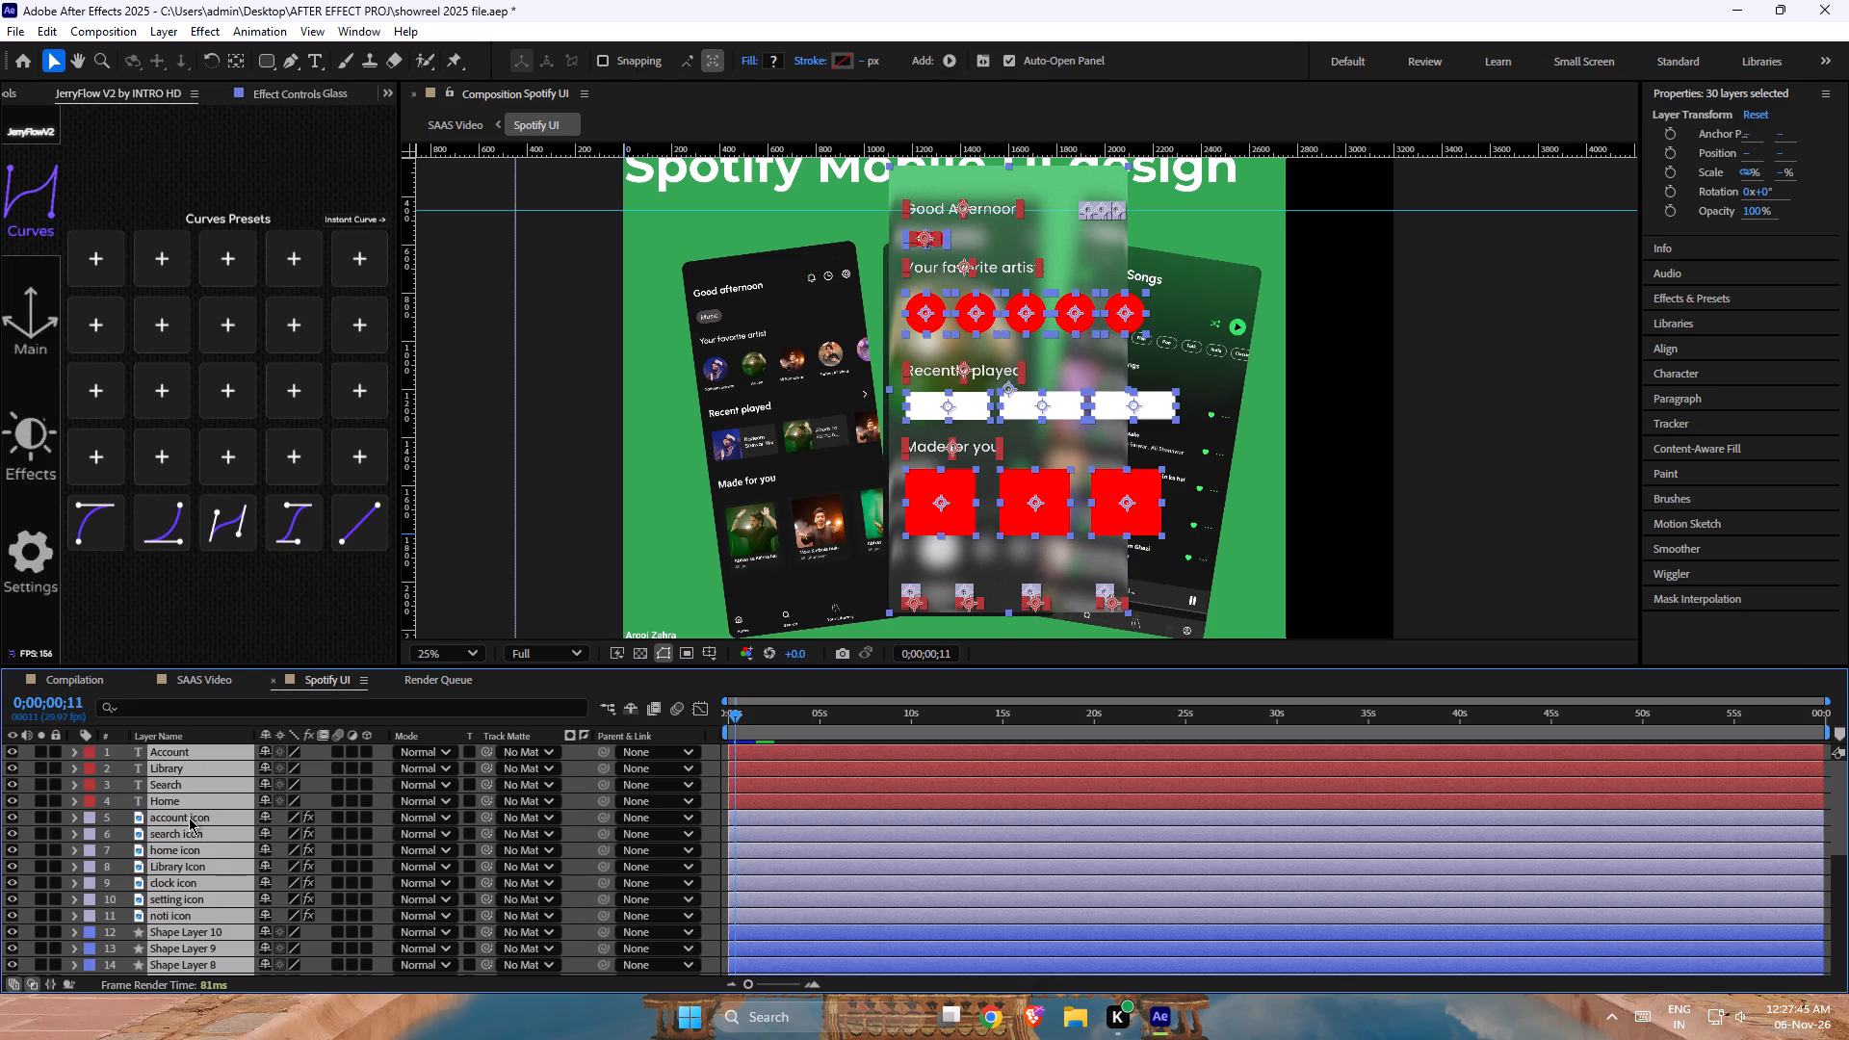
Unlock the webp background image layer at the bottom of the stack and duplicate it.
{"action": "scroll", "coordinate": [190, 838], "scroll_direction": "down", "scroll_amount": 9}
{"action": "left_click", "coordinate": [50, 952]}
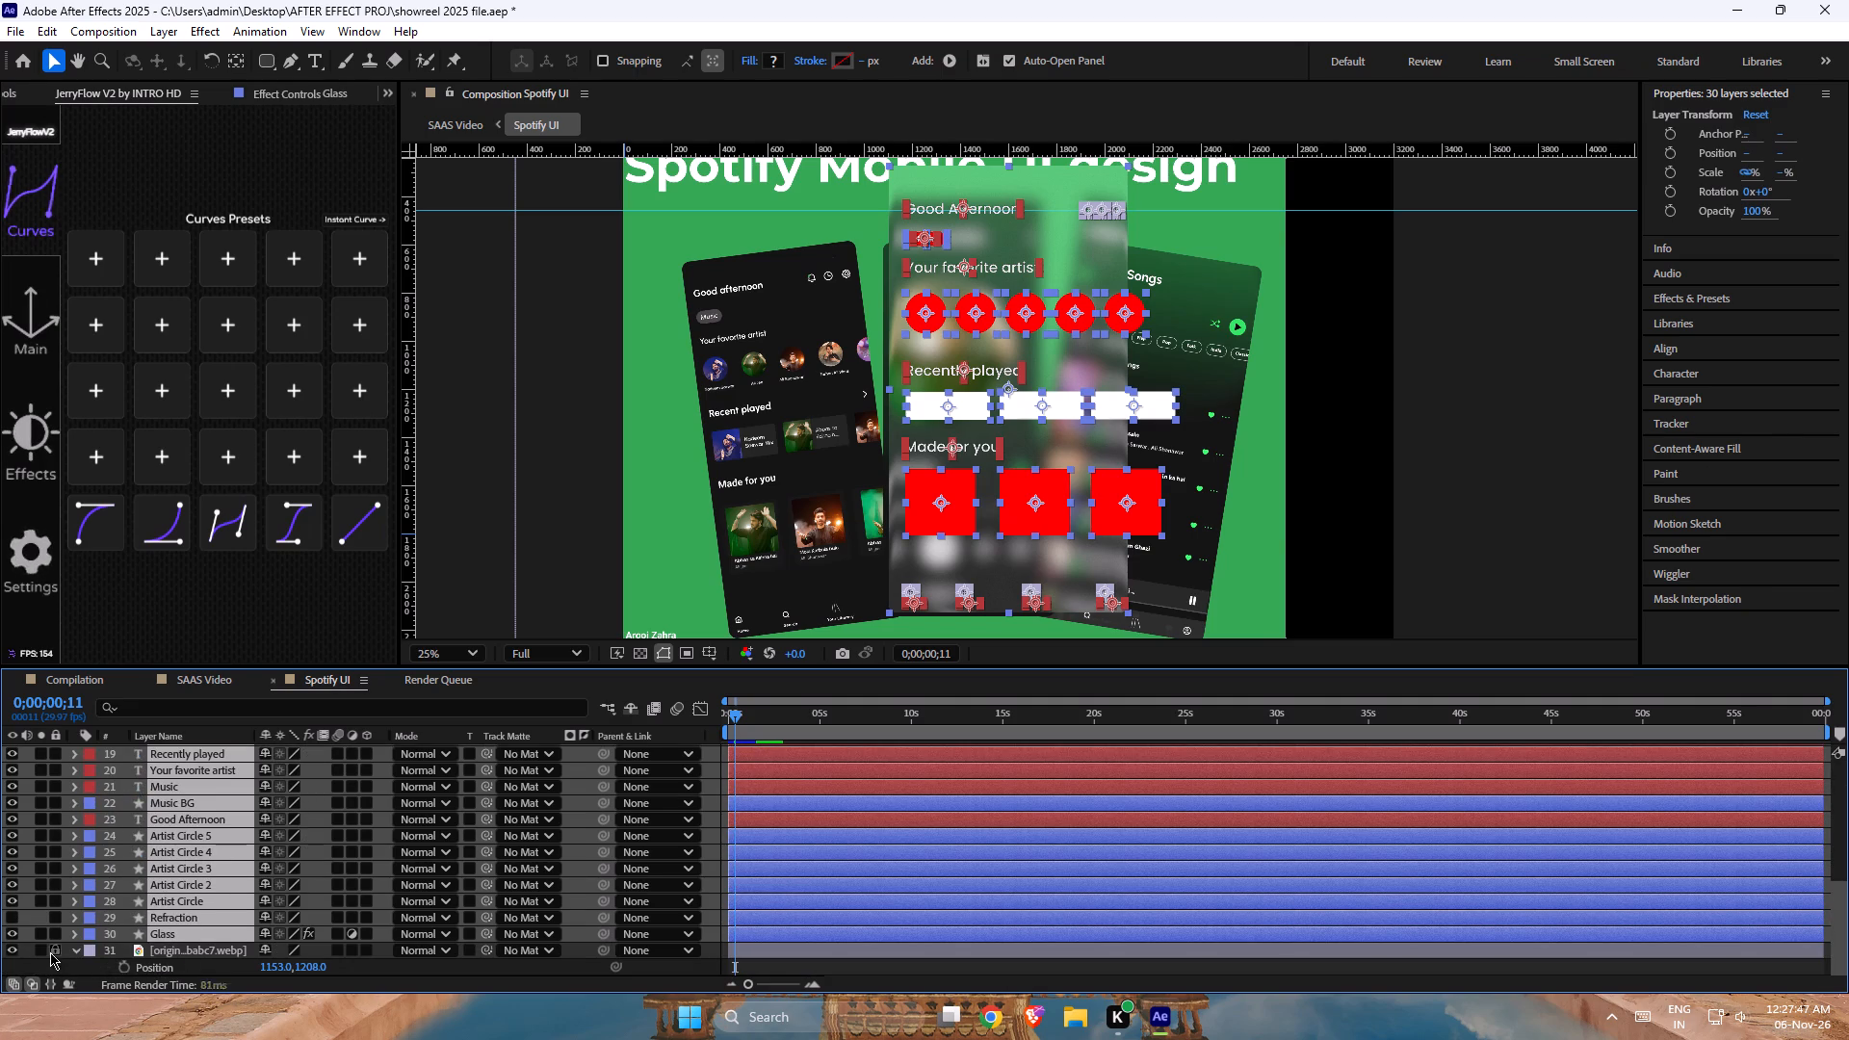
{"action": "left_click", "coordinate": [185, 949]}
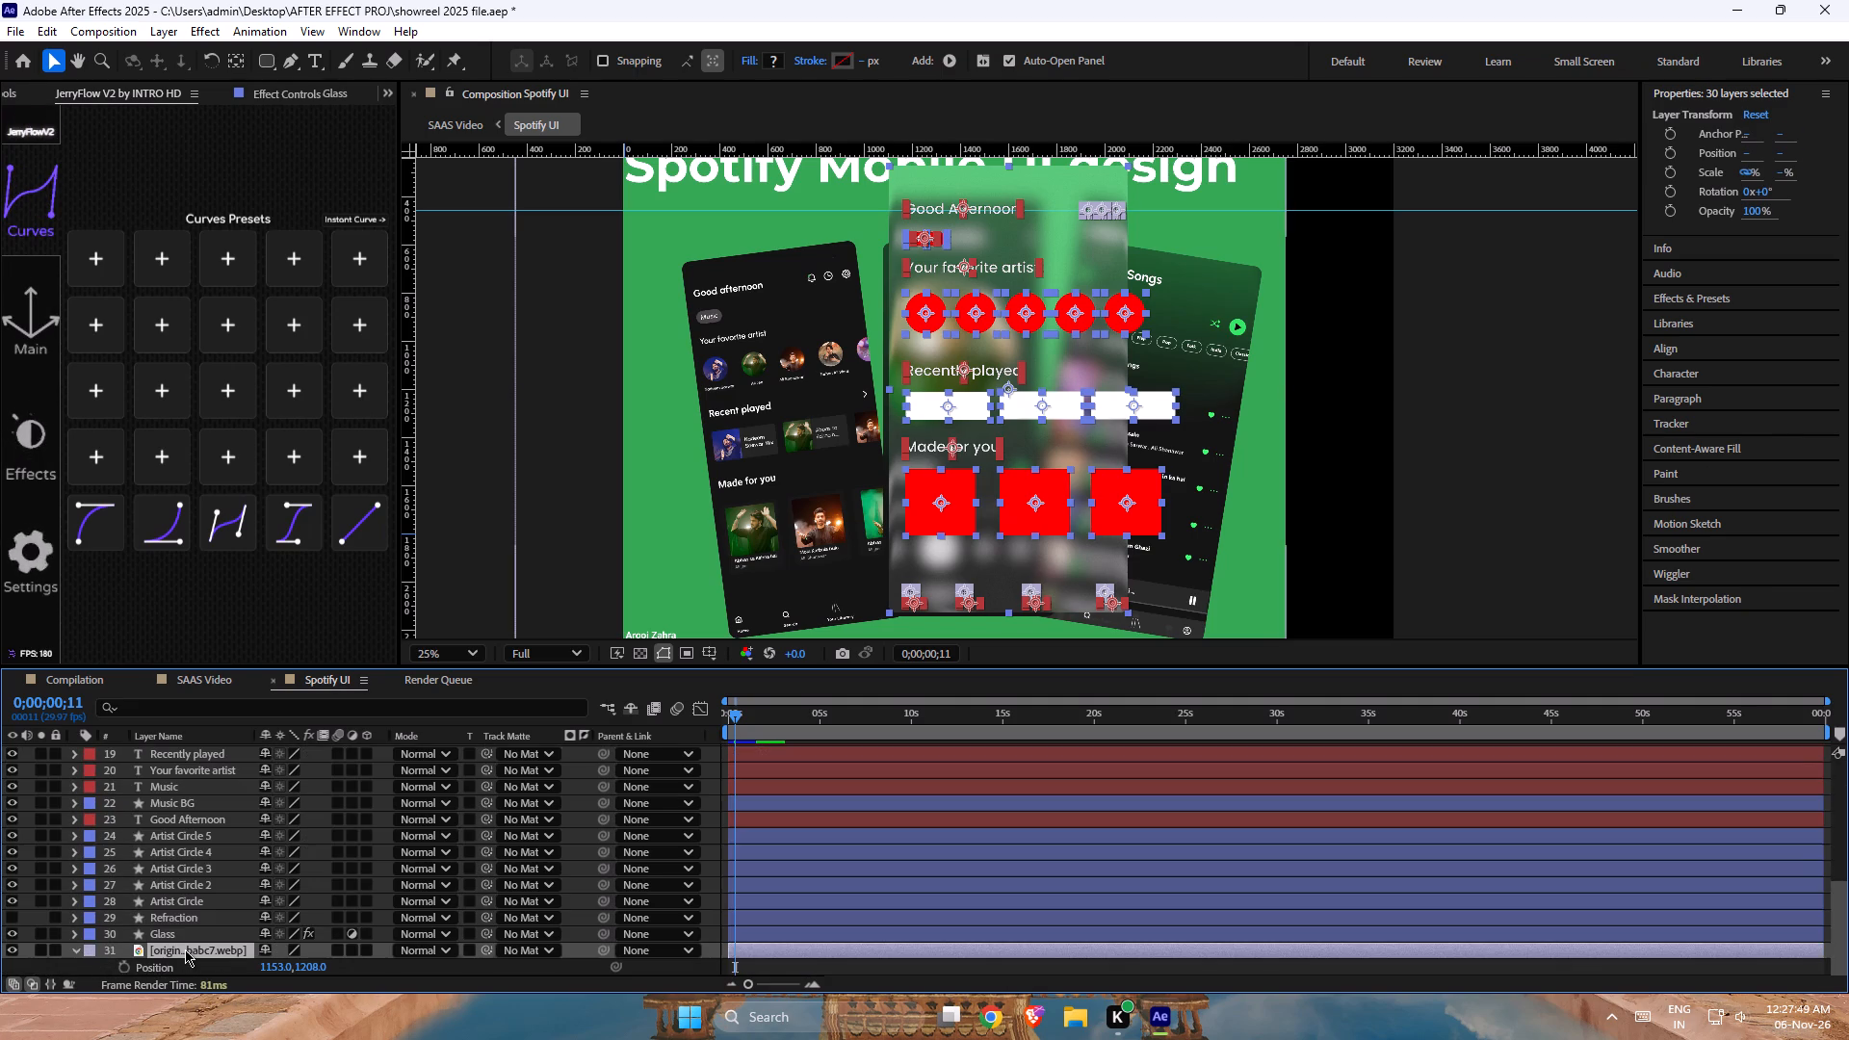
{"action": "key", "text": "ctrl+d"}
Pre-compose all layers from Account down to the duplicated background image into a composition named Main screen ui.
{"action": "scroll", "coordinate": [170, 840], "scroll_direction": "up", "scroll_amount": 10}
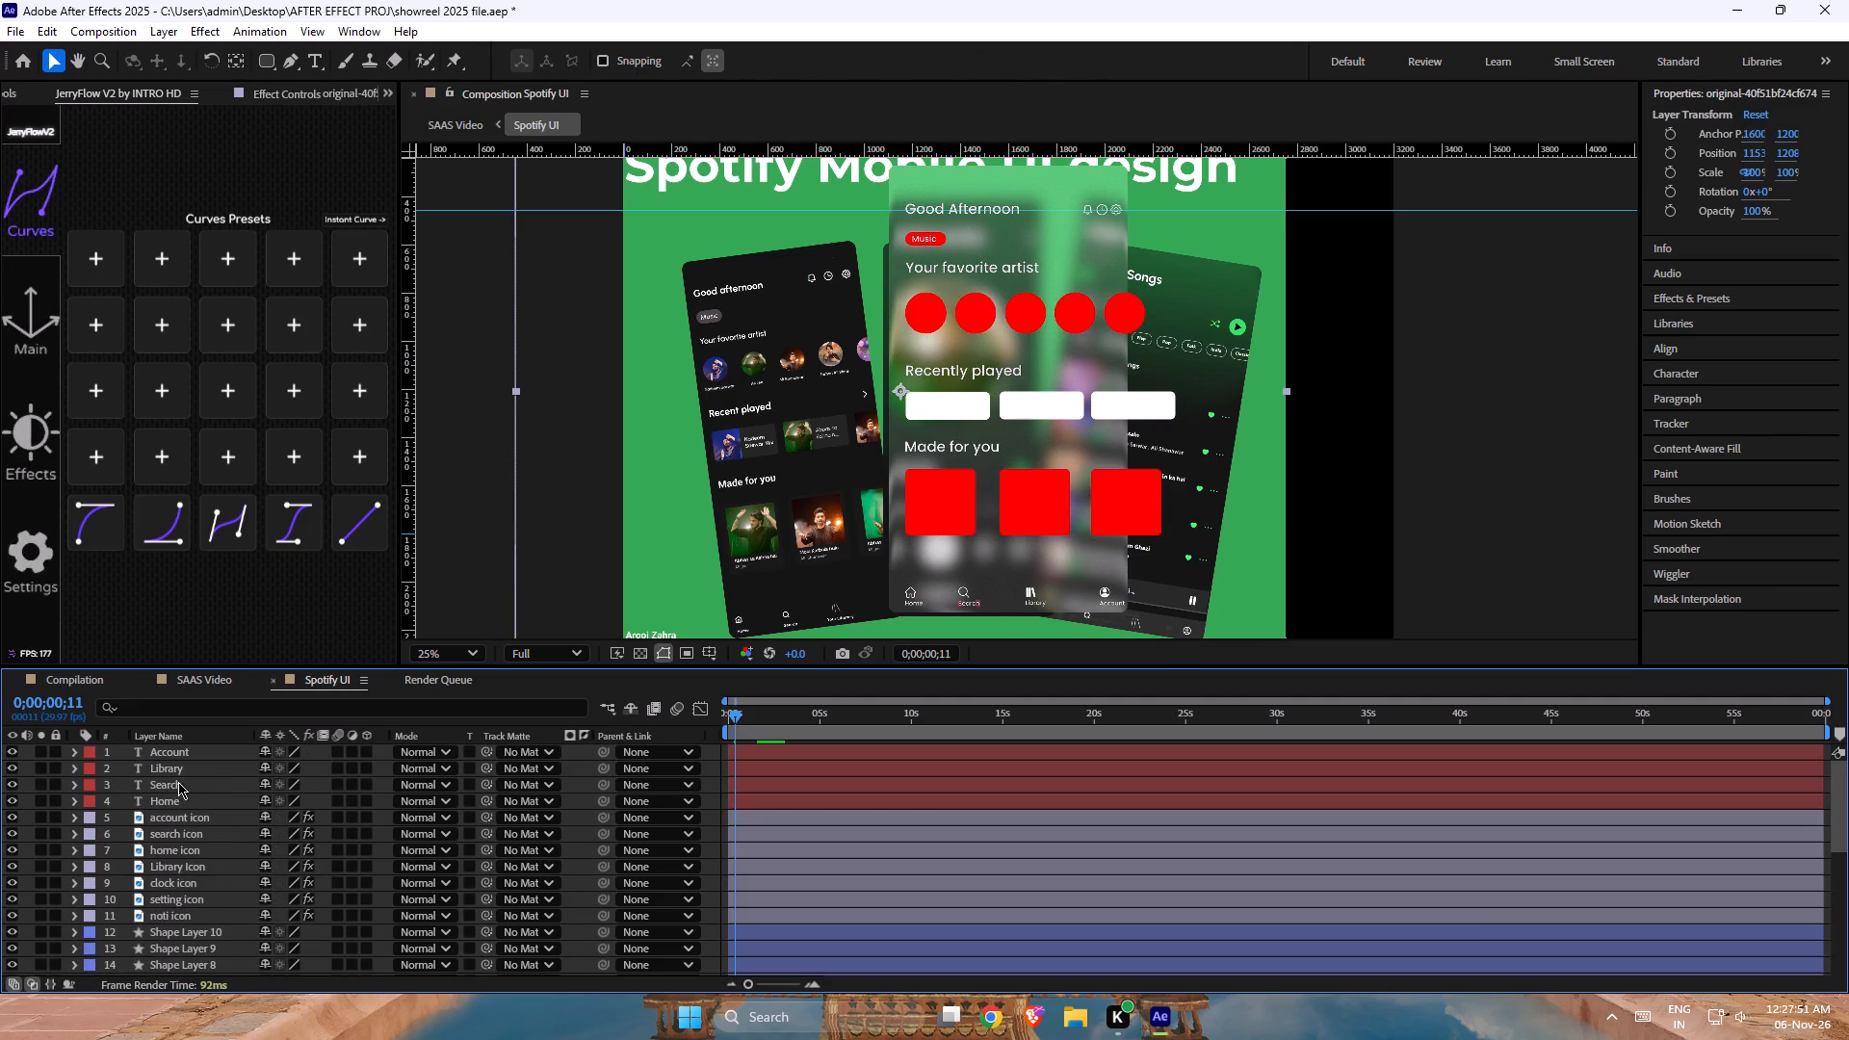
{"action": "scroll", "coordinate": [178, 782], "scroll_direction": "up", "scroll_amount": 4}
{"action": "left_click", "coordinate": [185, 753], "text": "shift"}
{"action": "right_click", "coordinate": [185, 753]}
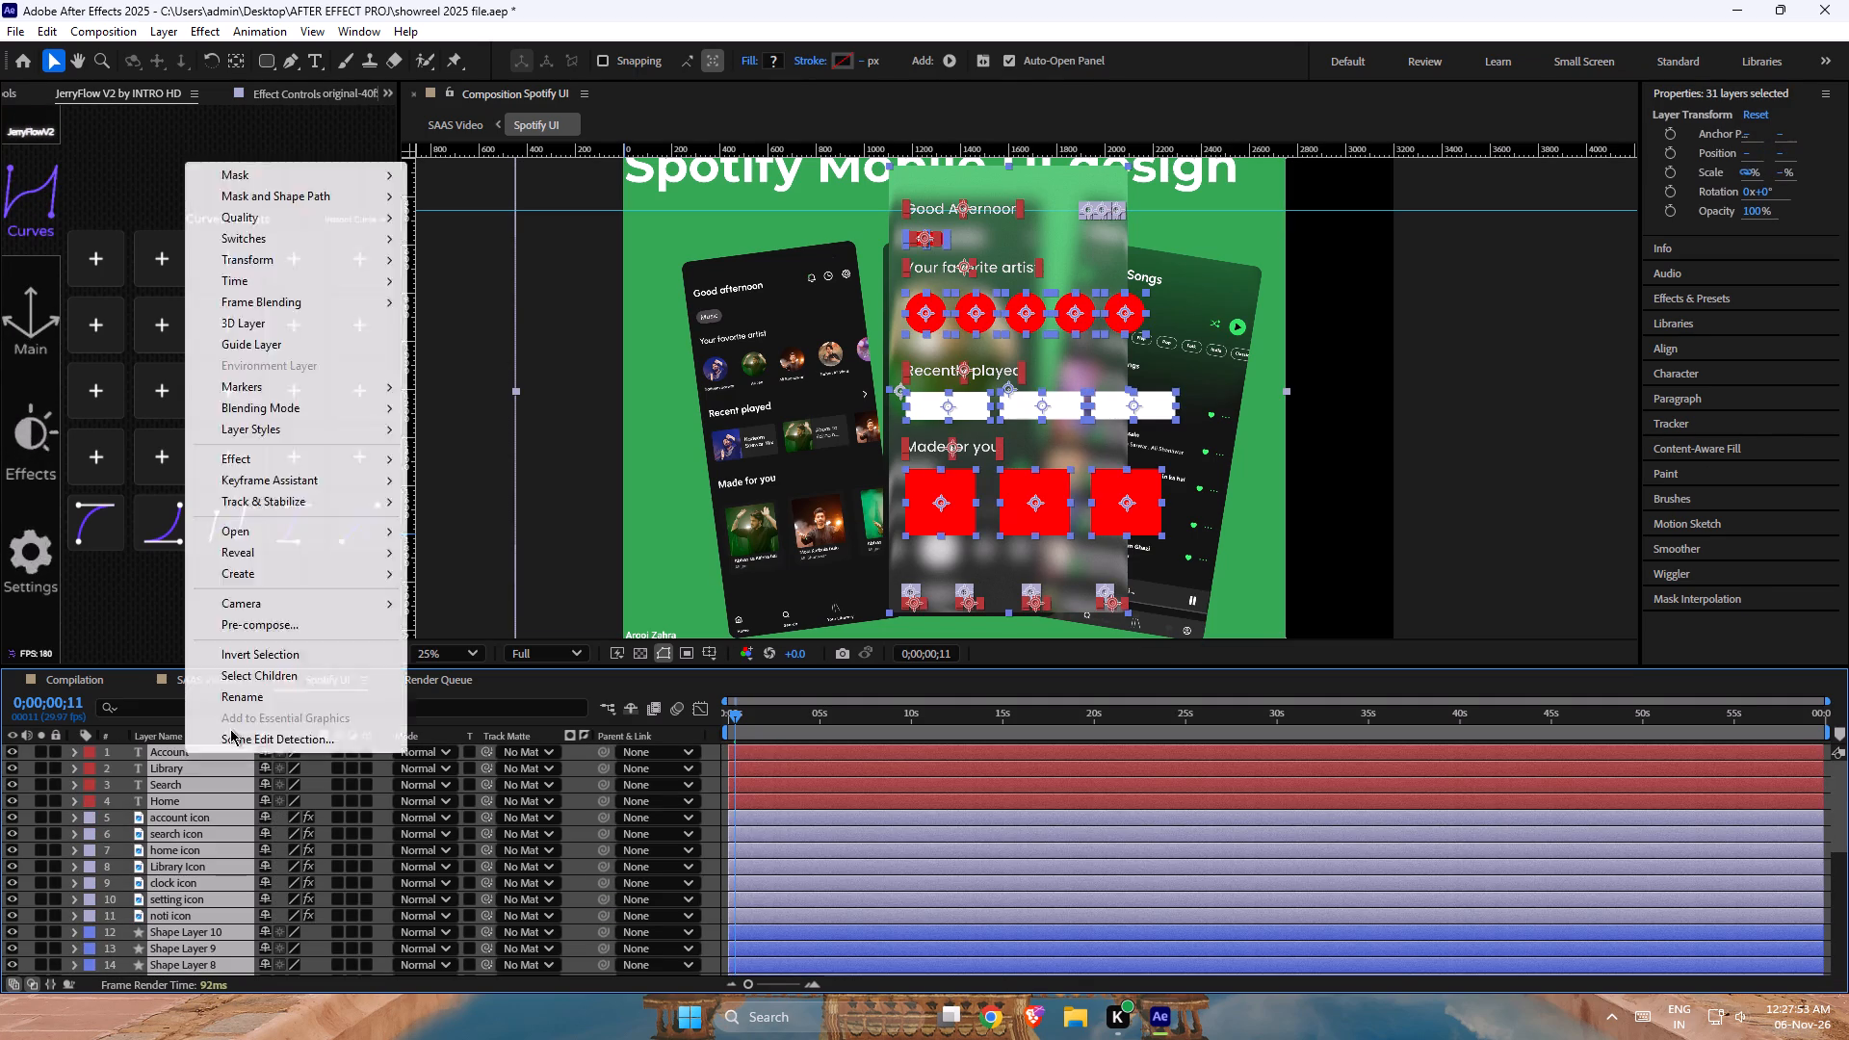
{"action": "left_click", "coordinate": [289, 622]}
{"action": "type", "text": "Mai"}
{"action": "type", "text": "n screen ui"}
{"action": "key", "text": "Return"}
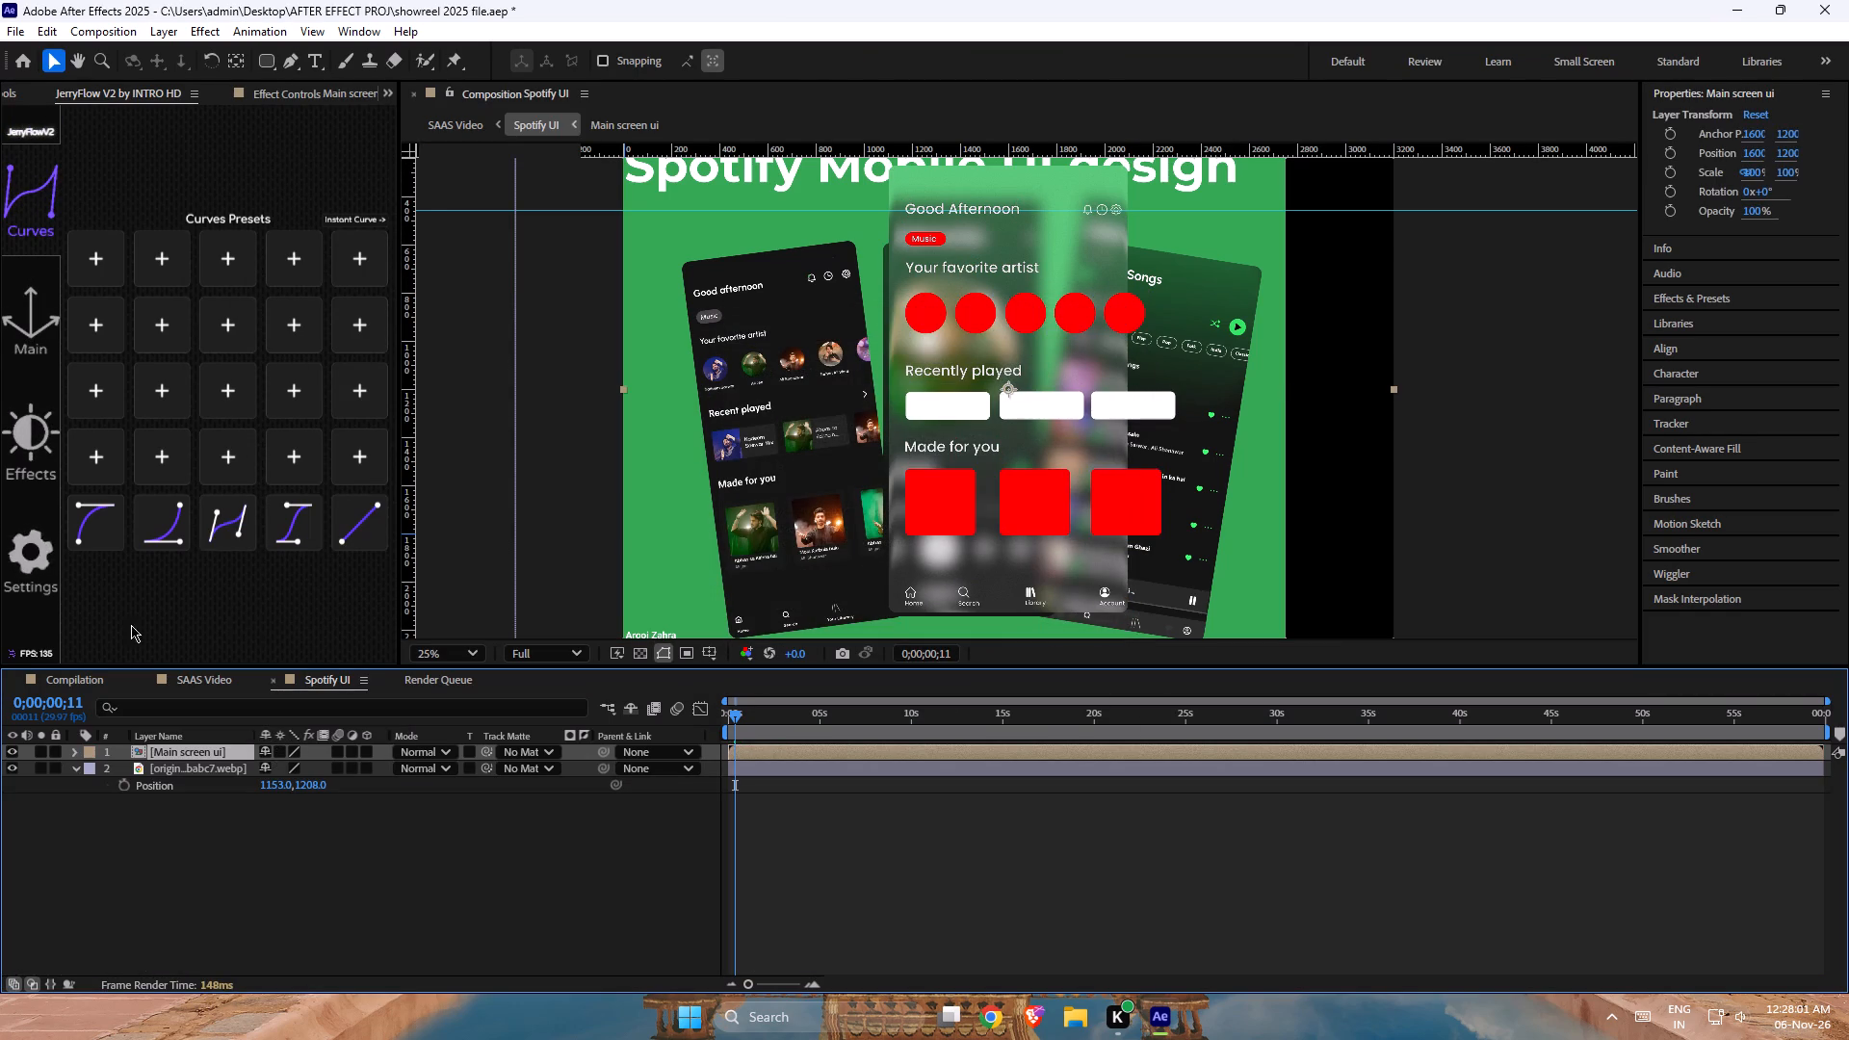
Hide the Main screen ui layer in the Spotify UI composition.
{"action": "left_click", "coordinate": [12, 752]}
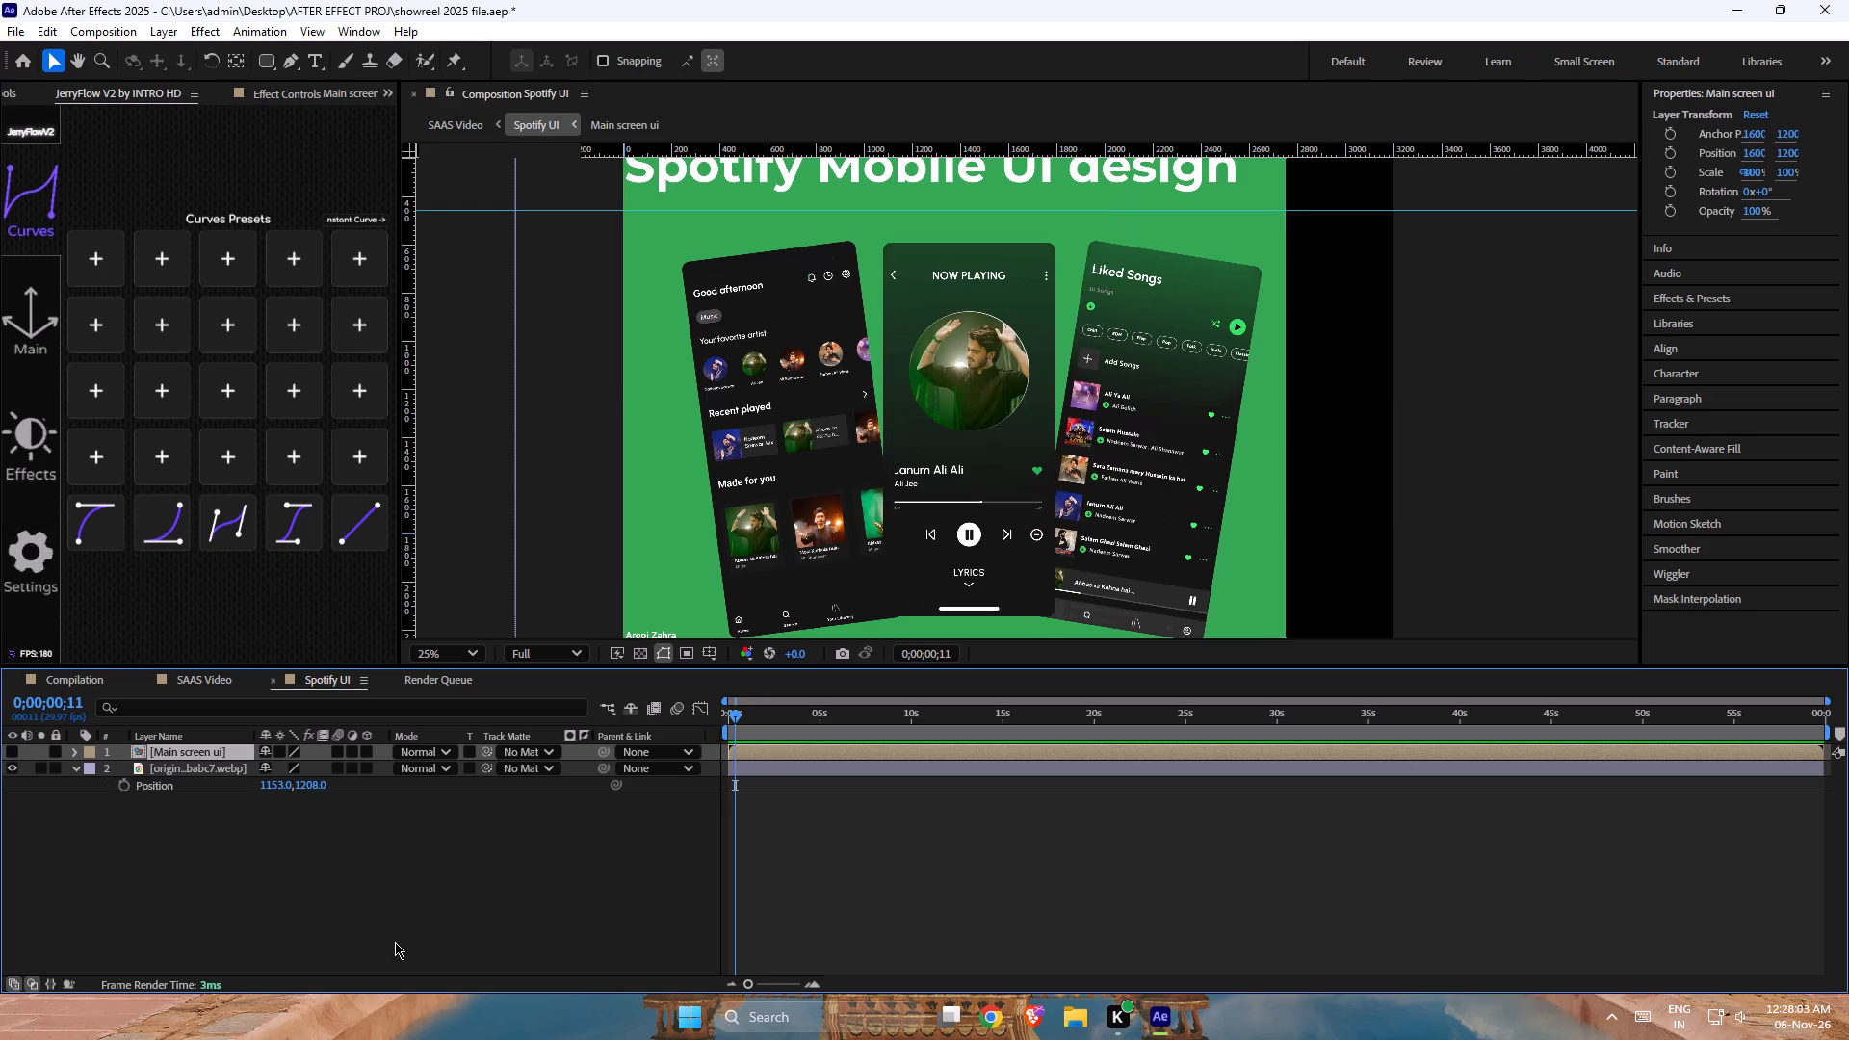
{"action": "left_click", "coordinate": [267, 871]}
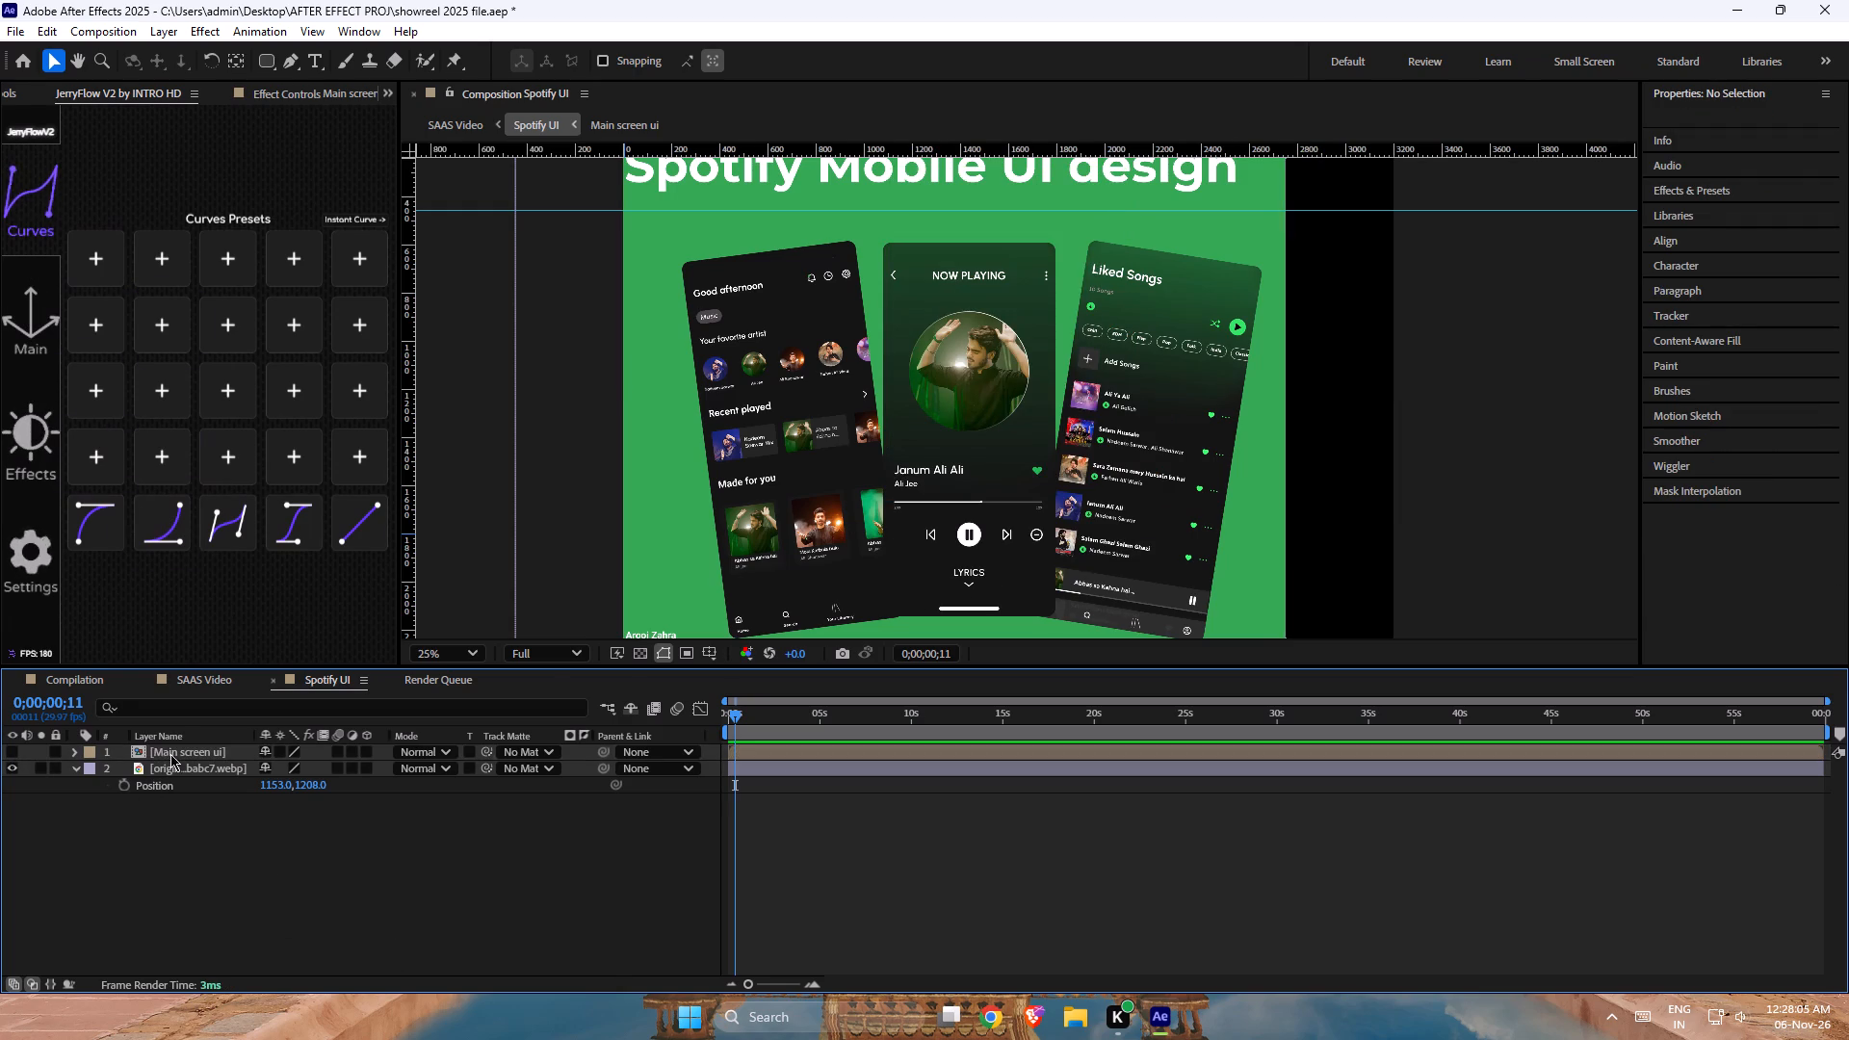
Copy the Glass and Refraction layers from the Main screen ui composition into the Spotify UI composition.
{"action": "double_click", "coordinate": [170, 754]}
{"action": "scroll", "coordinate": [167, 896], "scroll_direction": "down", "scroll_amount": 11}
{"action": "left_click", "coordinate": [190, 954]}
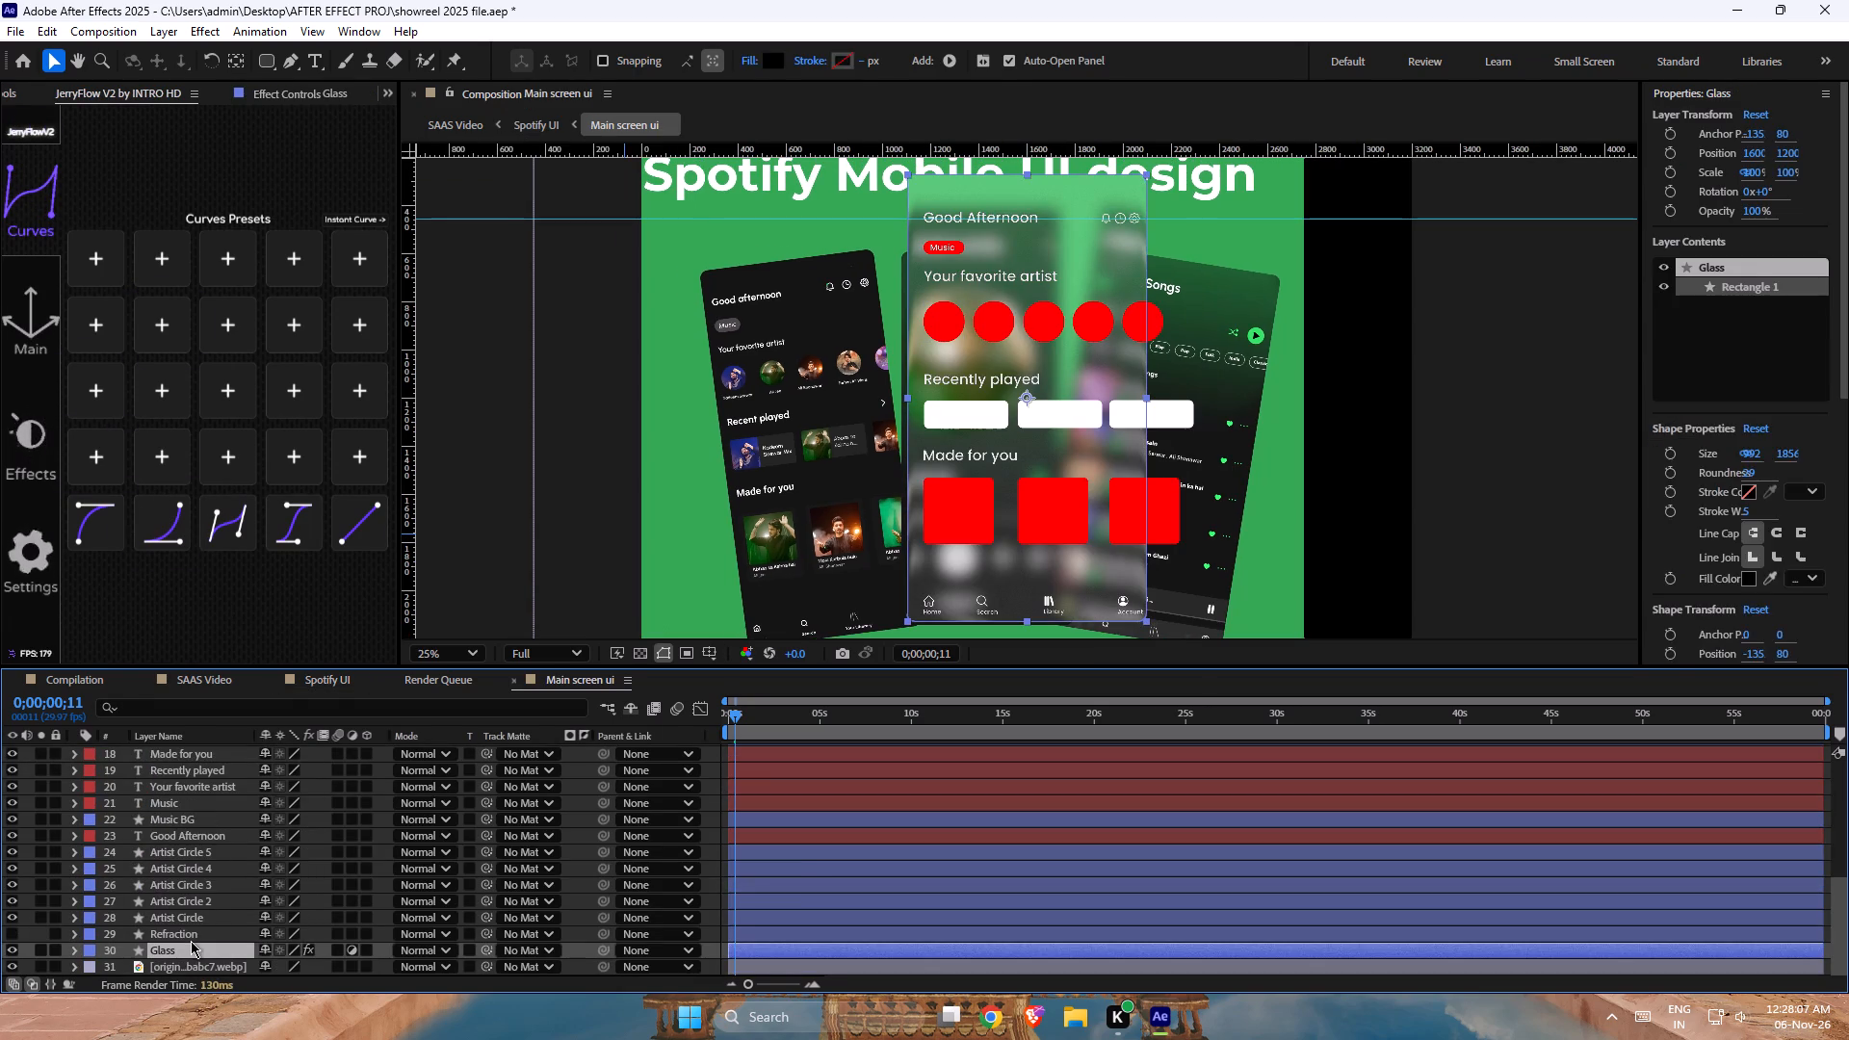
{"action": "left_click", "coordinate": [191, 939], "text": "shift"}
{"action": "key", "text": "ctrl+c"}
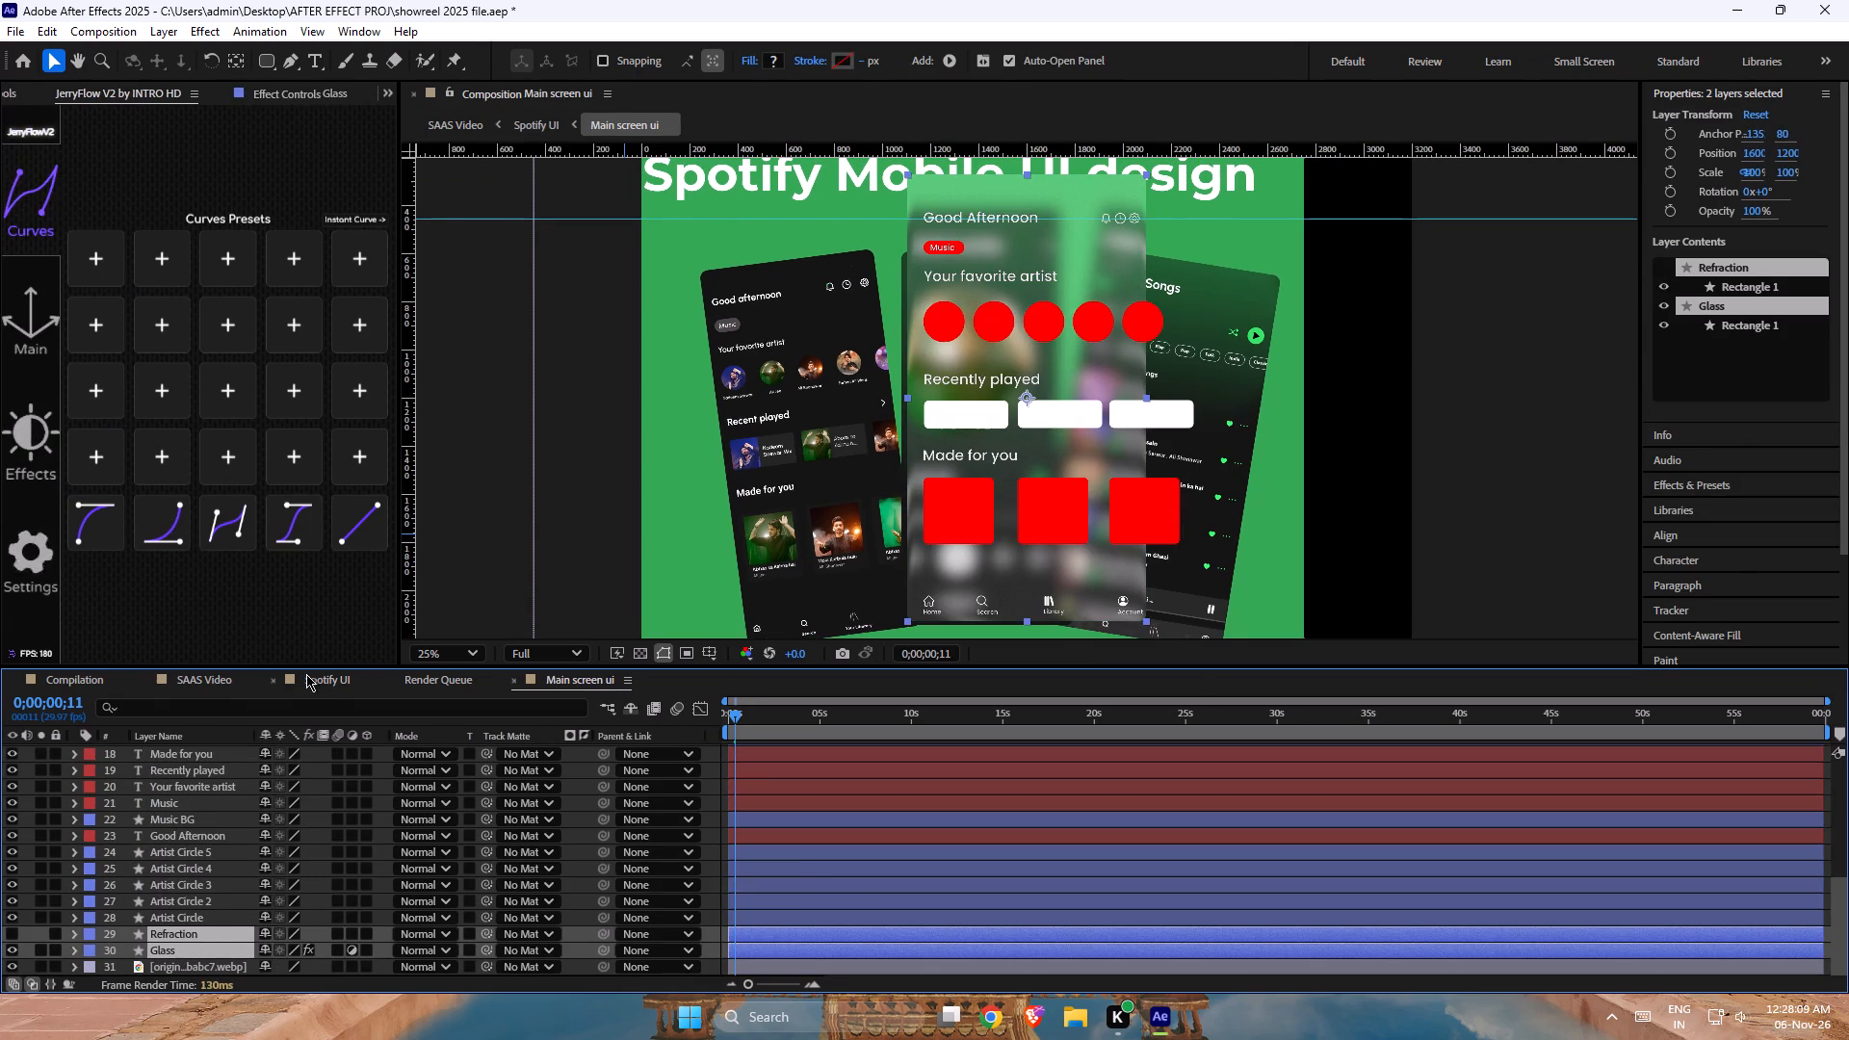
{"action": "left_click", "coordinate": [307, 675]}
{"action": "left_click", "coordinate": [238, 918]}
{"action": "key", "text": "ctrl+v"}
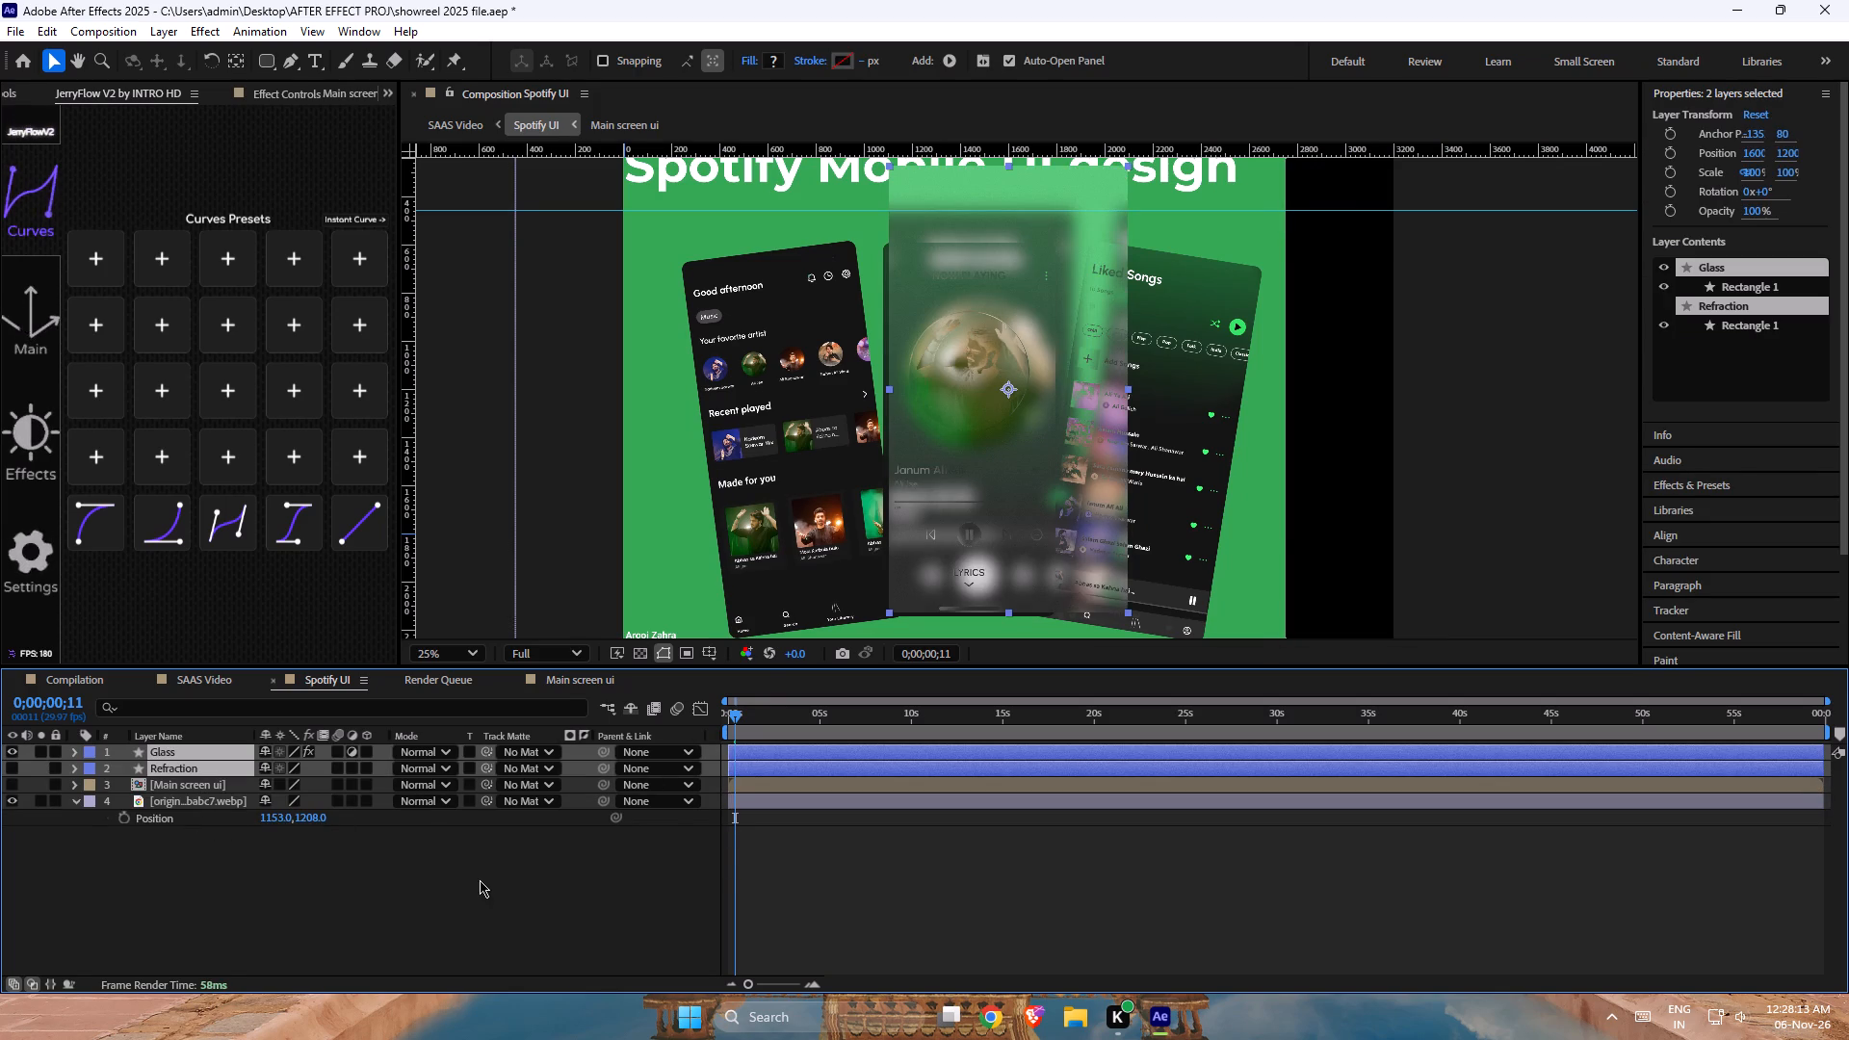
{"action": "middle_click_drag", "start_coordinate": [1037, 348], "coordinate": [1021, 397]}
{"action": "left_click", "coordinate": [1400, 387]}
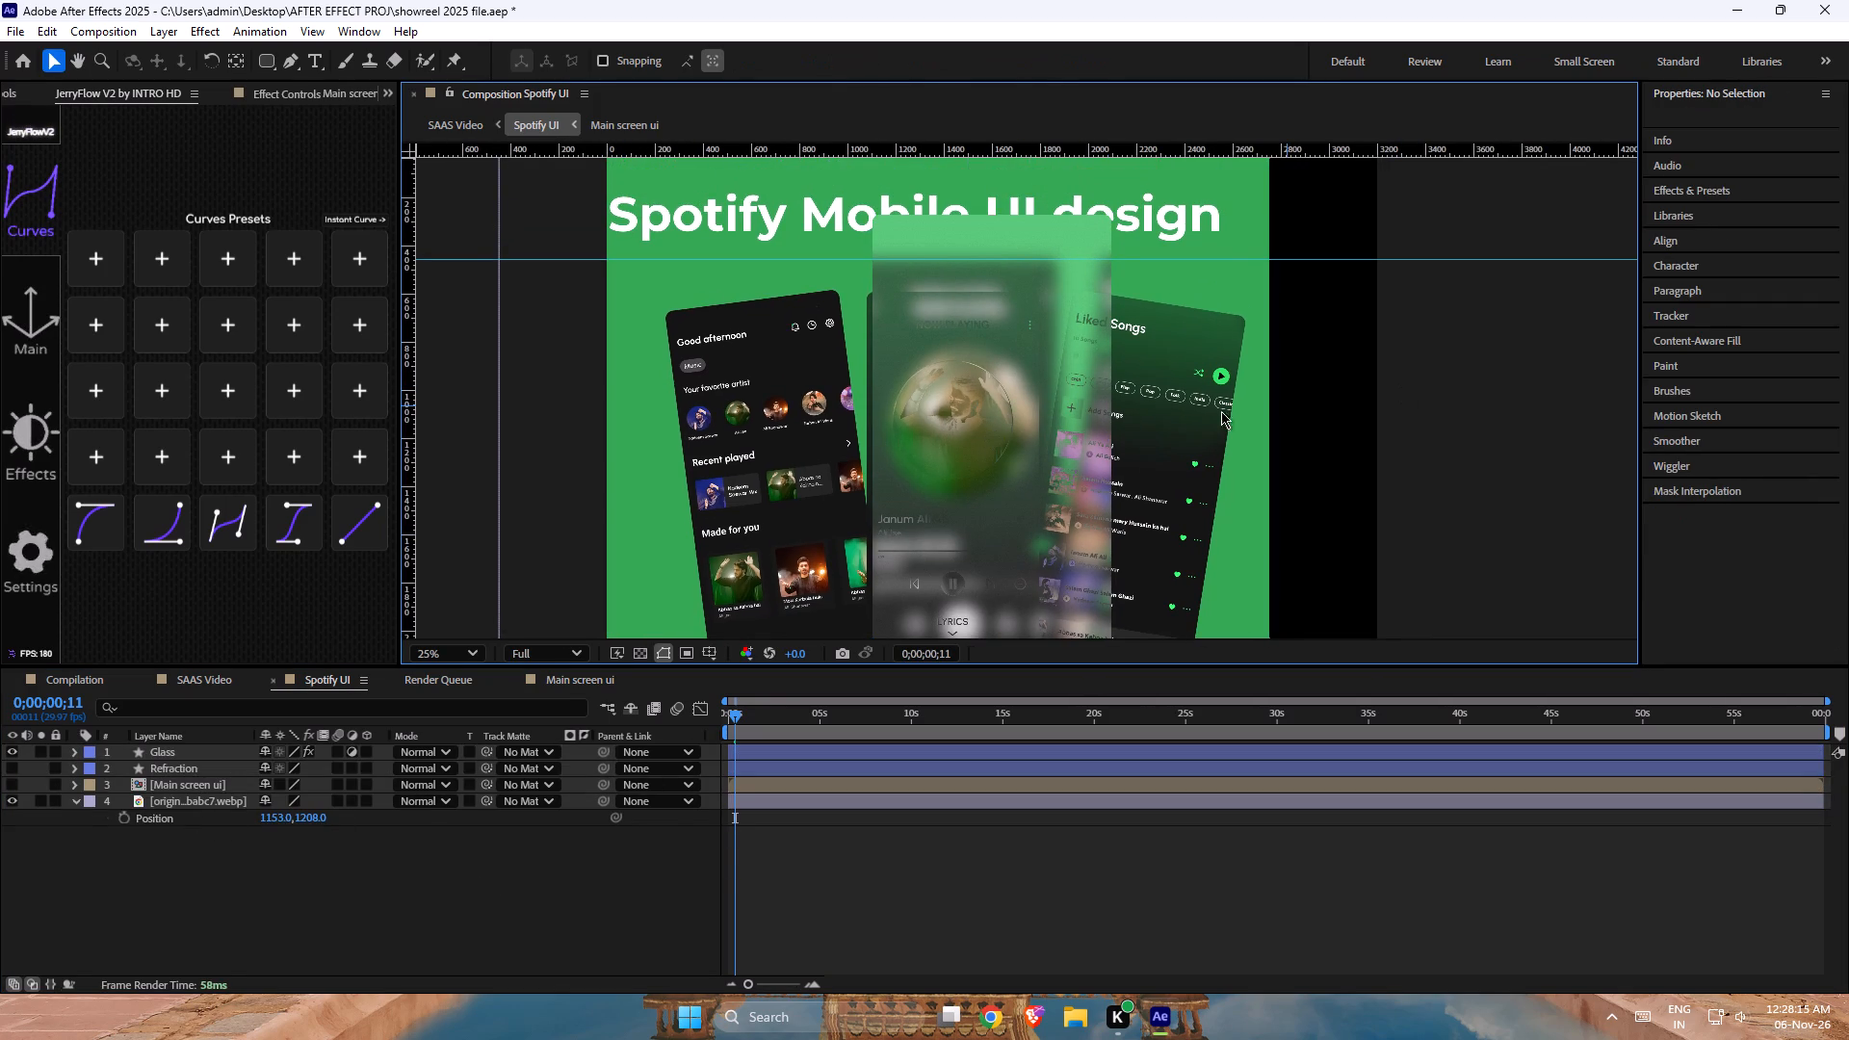
Apply the Liquify effect to the Glass layer in the Spotify UI composition.
{"action": "left_click", "coordinate": [978, 426]}
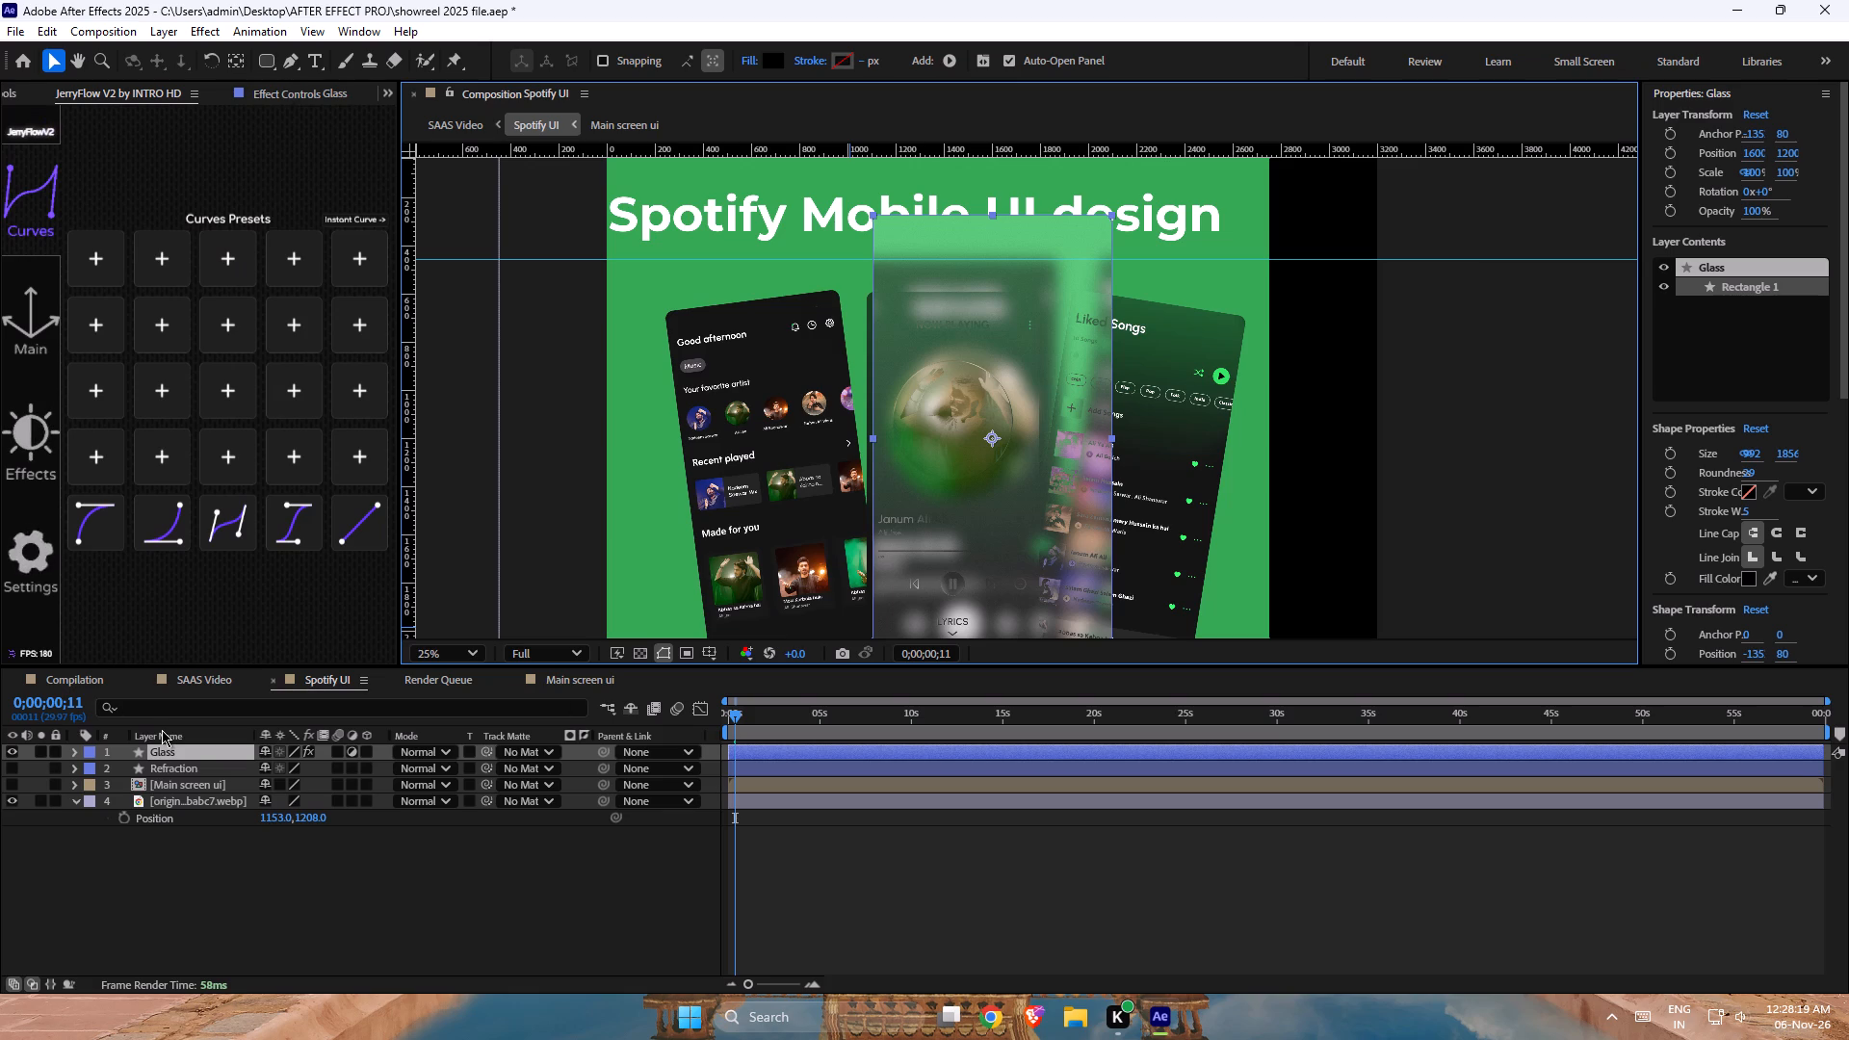
{"action": "key", "text": "ctrl+space"}
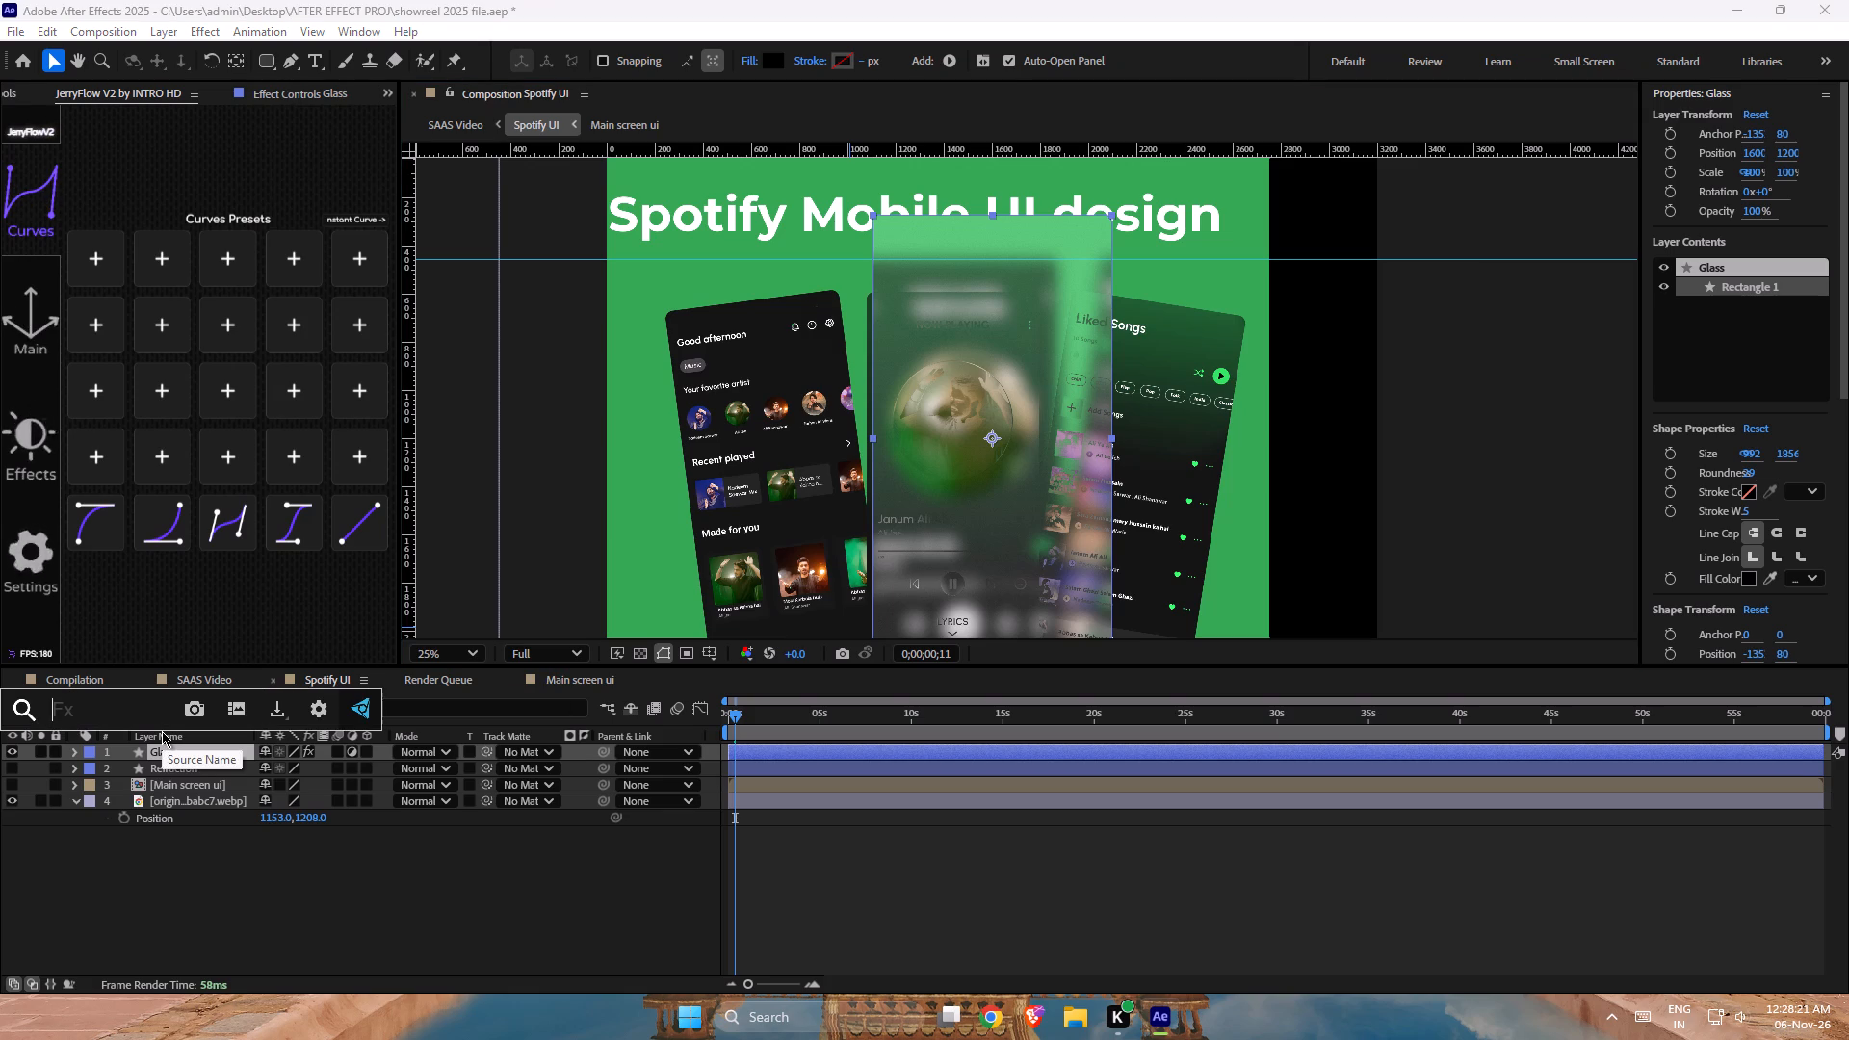
{"action": "type", "text": "liqu"}
{"action": "key", "text": "Return"}
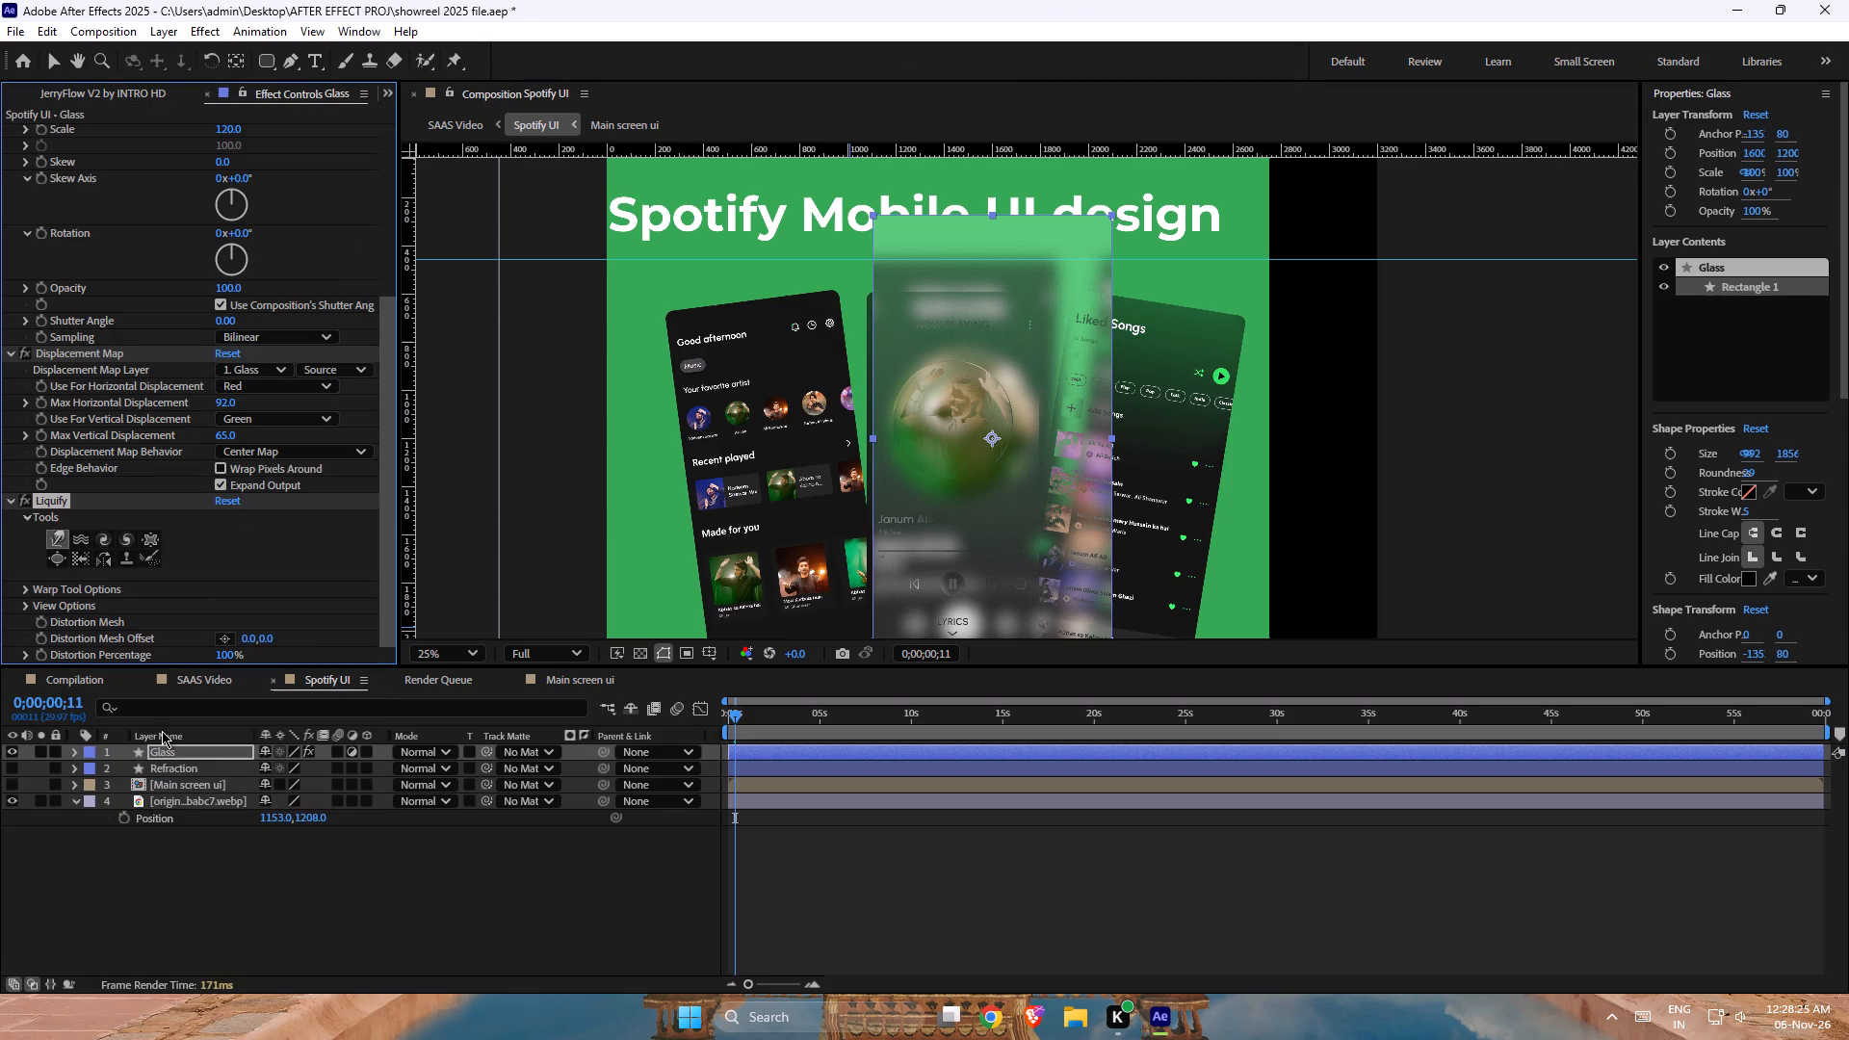
Distort the centre and lower part of the glass panel with several Liquify Warp strokes at brush size 64.
{"action": "scroll", "coordinate": [132, 411], "scroll_direction": "down", "scroll_amount": 5}
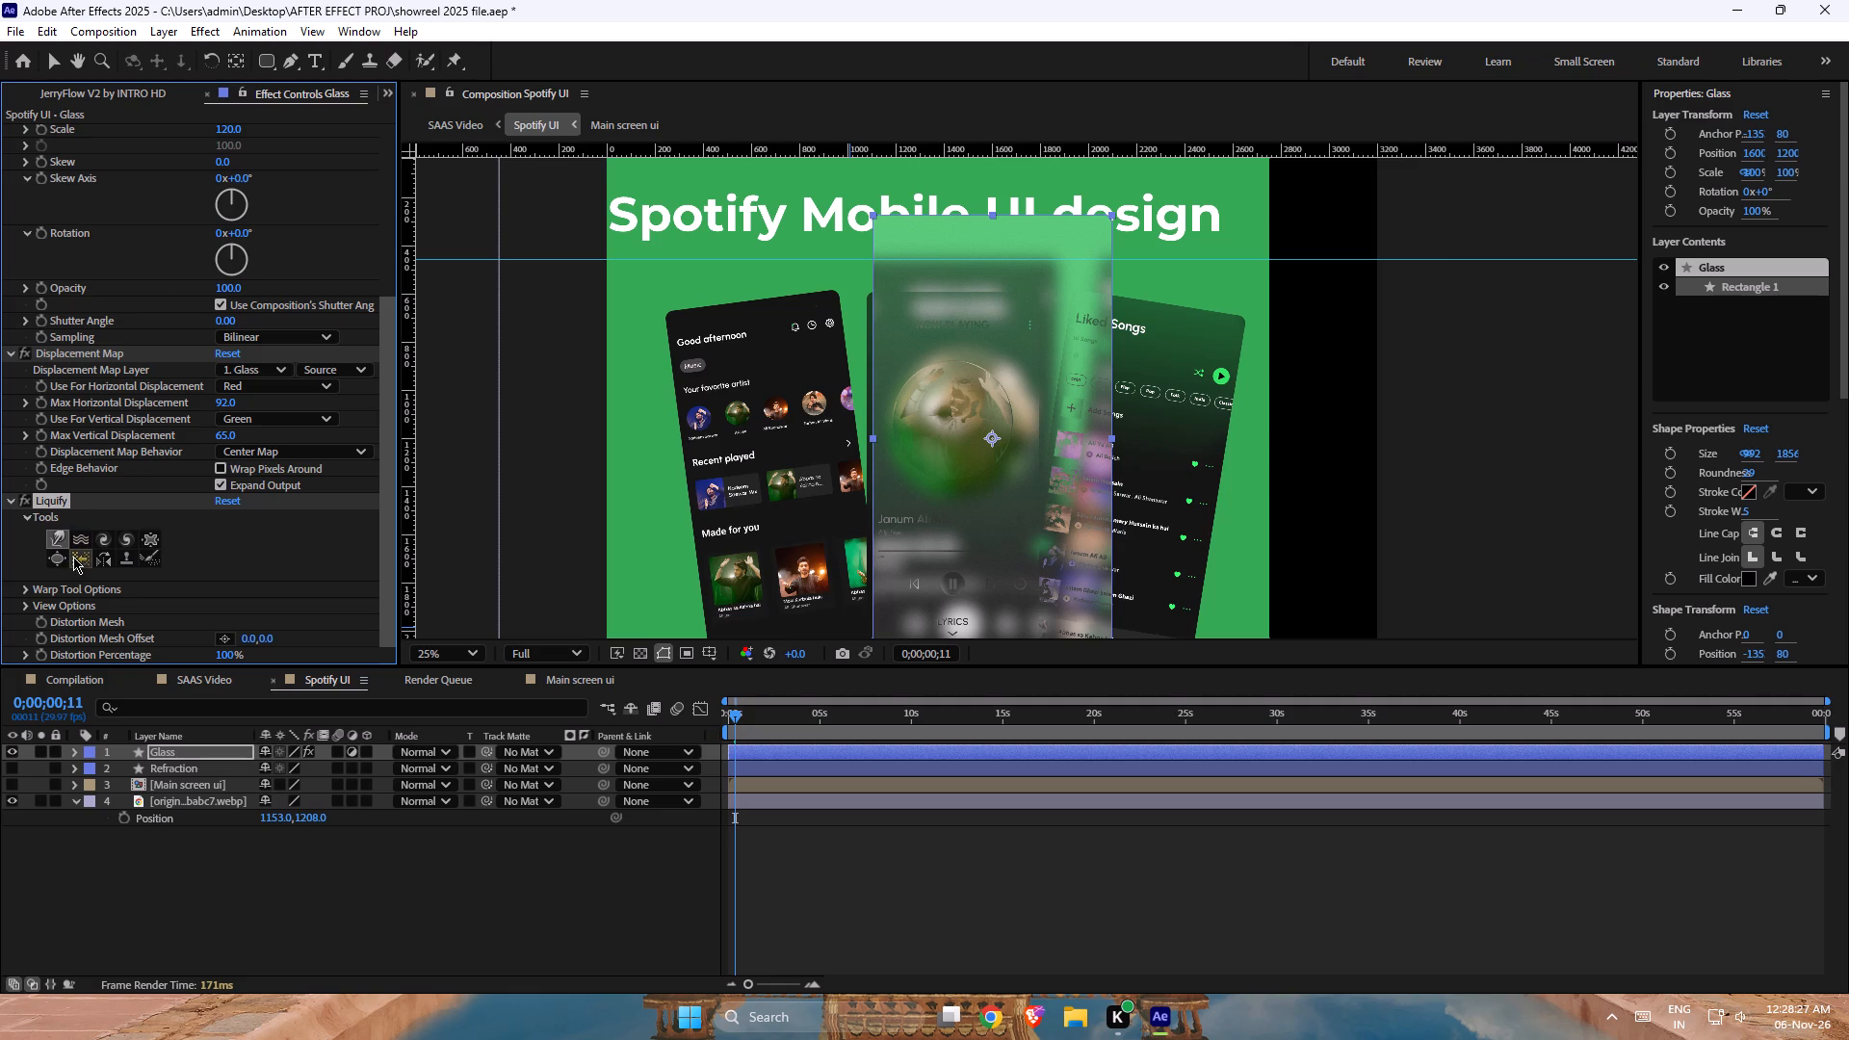
{"action": "left_click", "coordinate": [30, 596]}
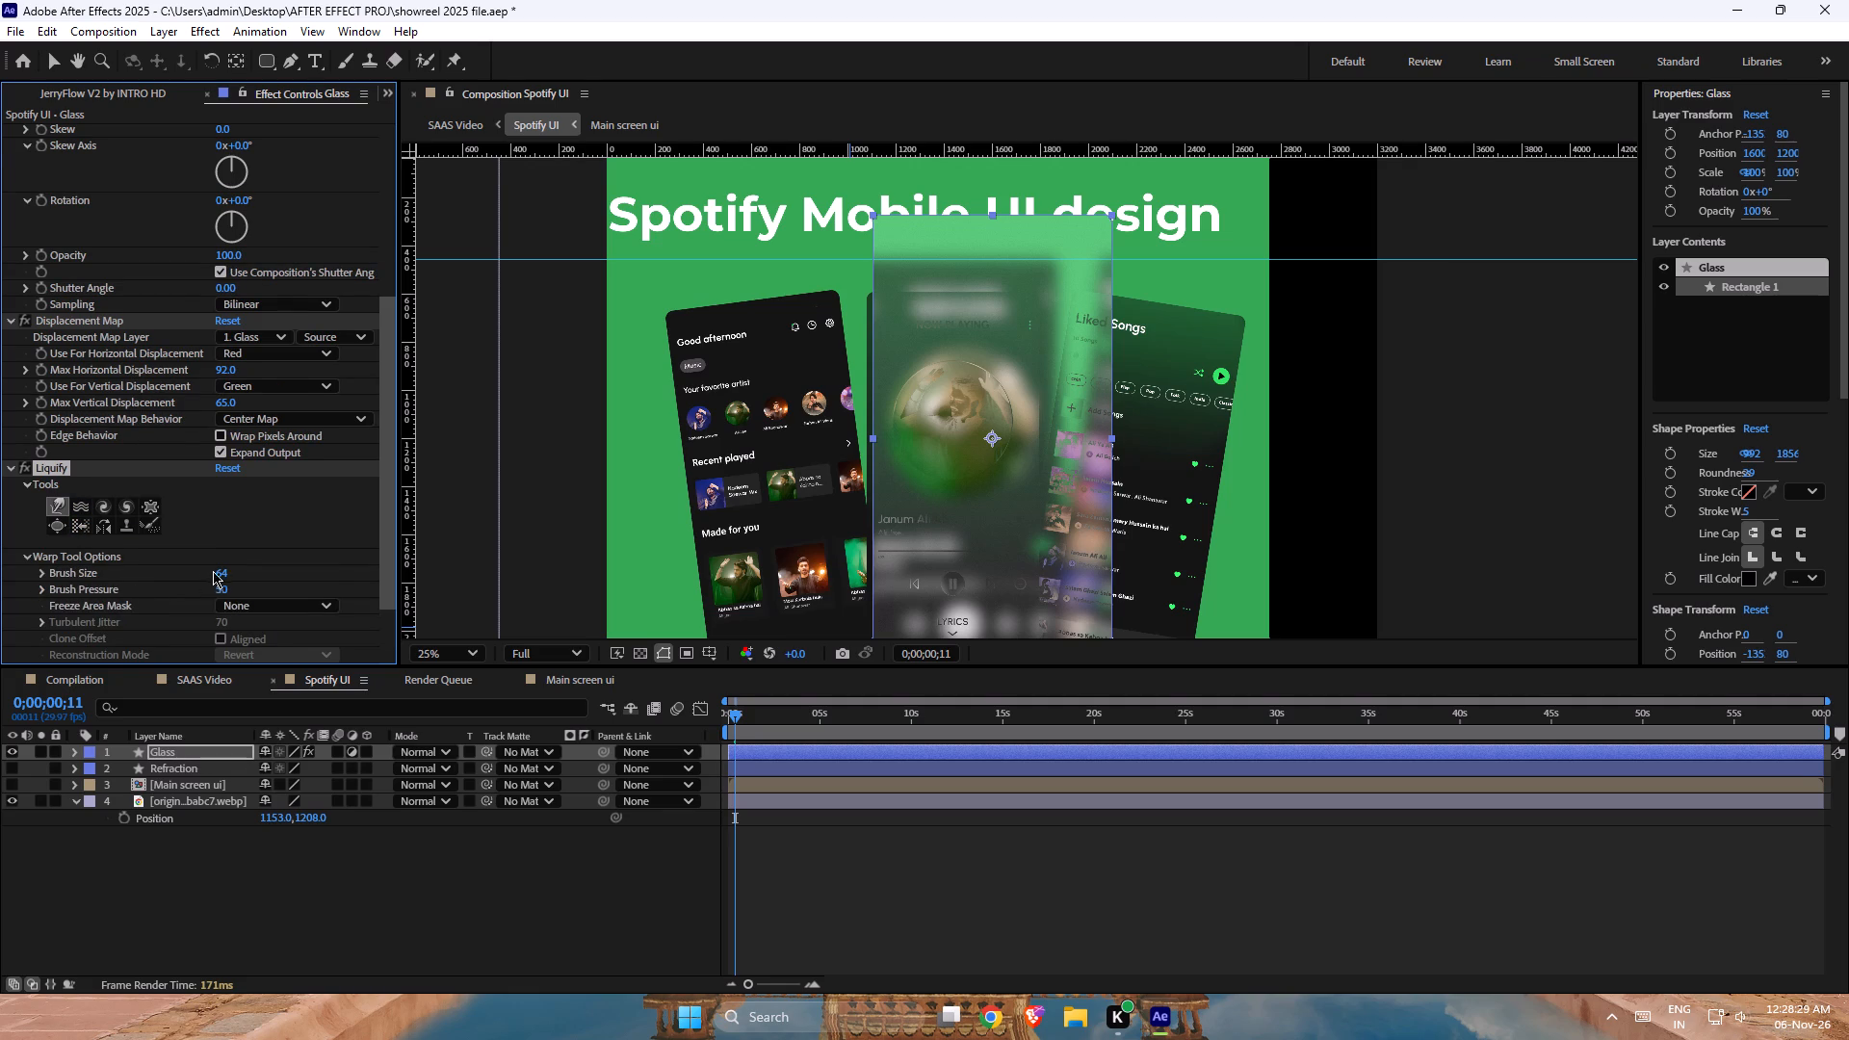
{"action": "left_click_drag", "start_coordinate": [996, 339], "coordinate": [970, 417]}
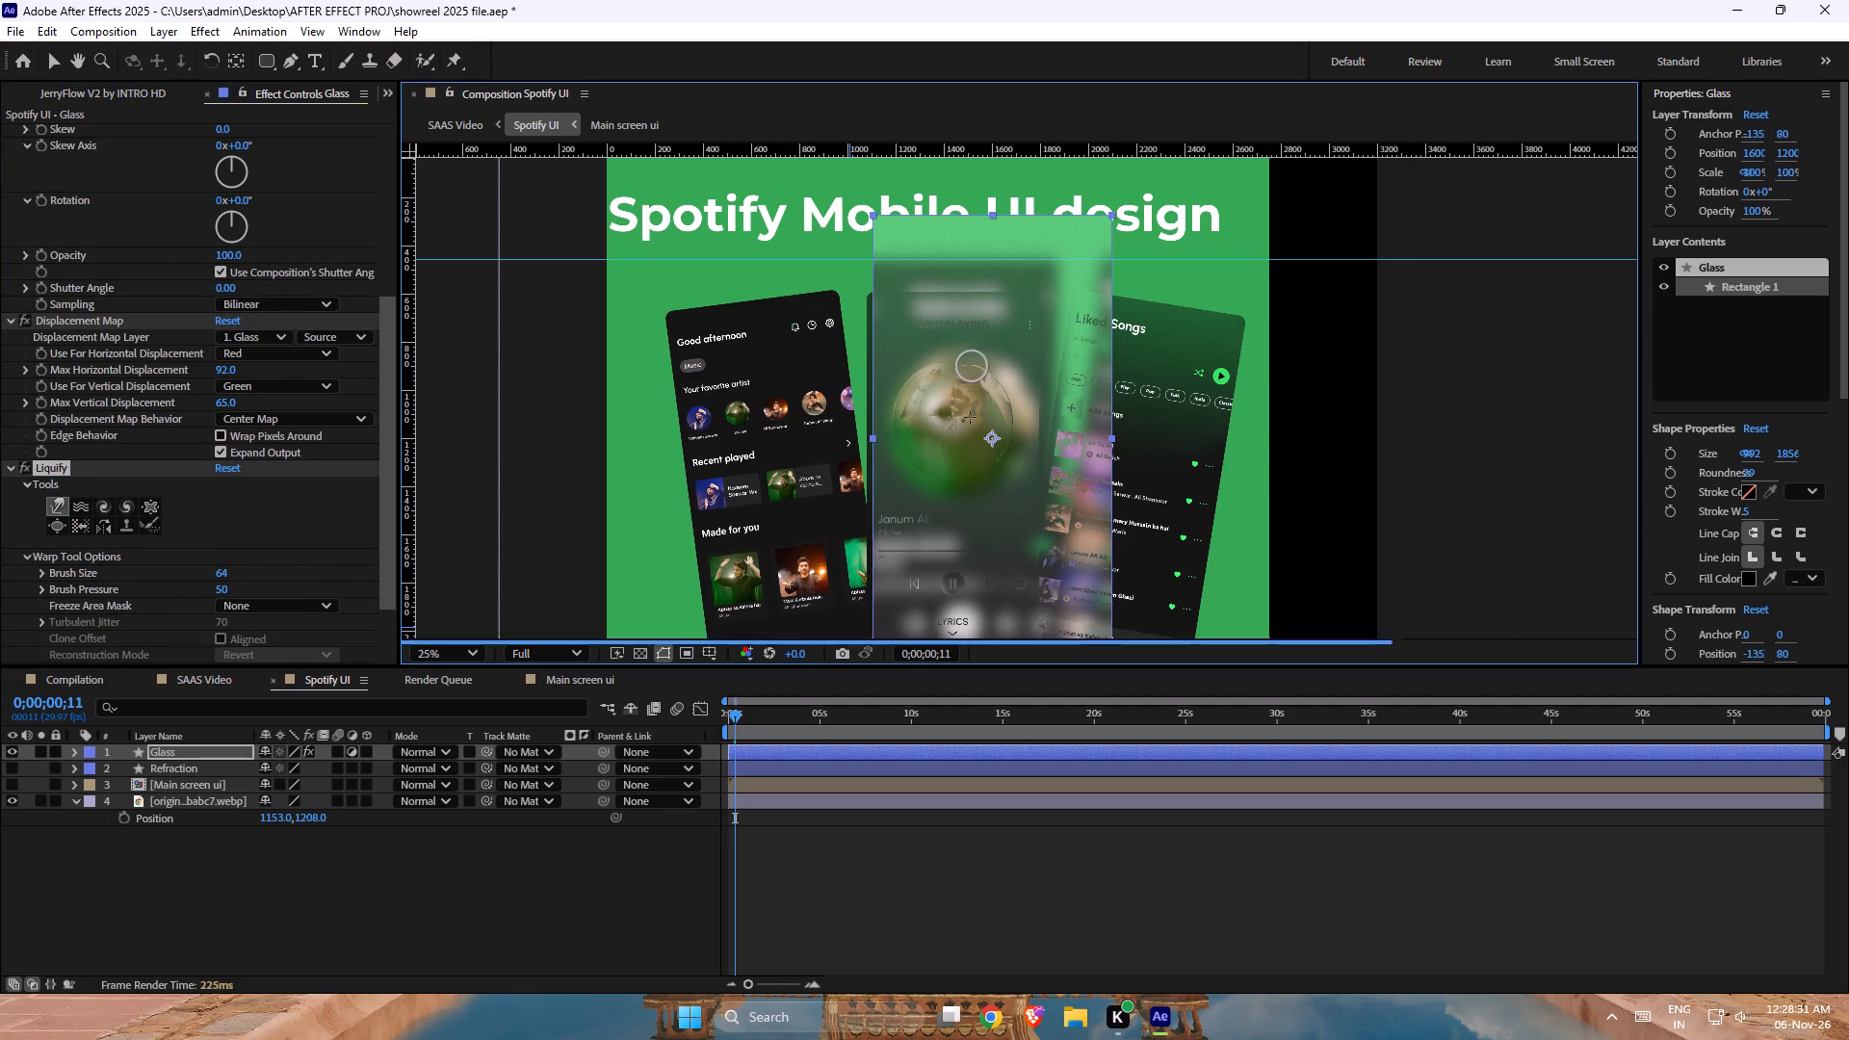
{"action": "left_click_drag", "start_coordinate": [970, 417], "coordinate": [1004, 506]}
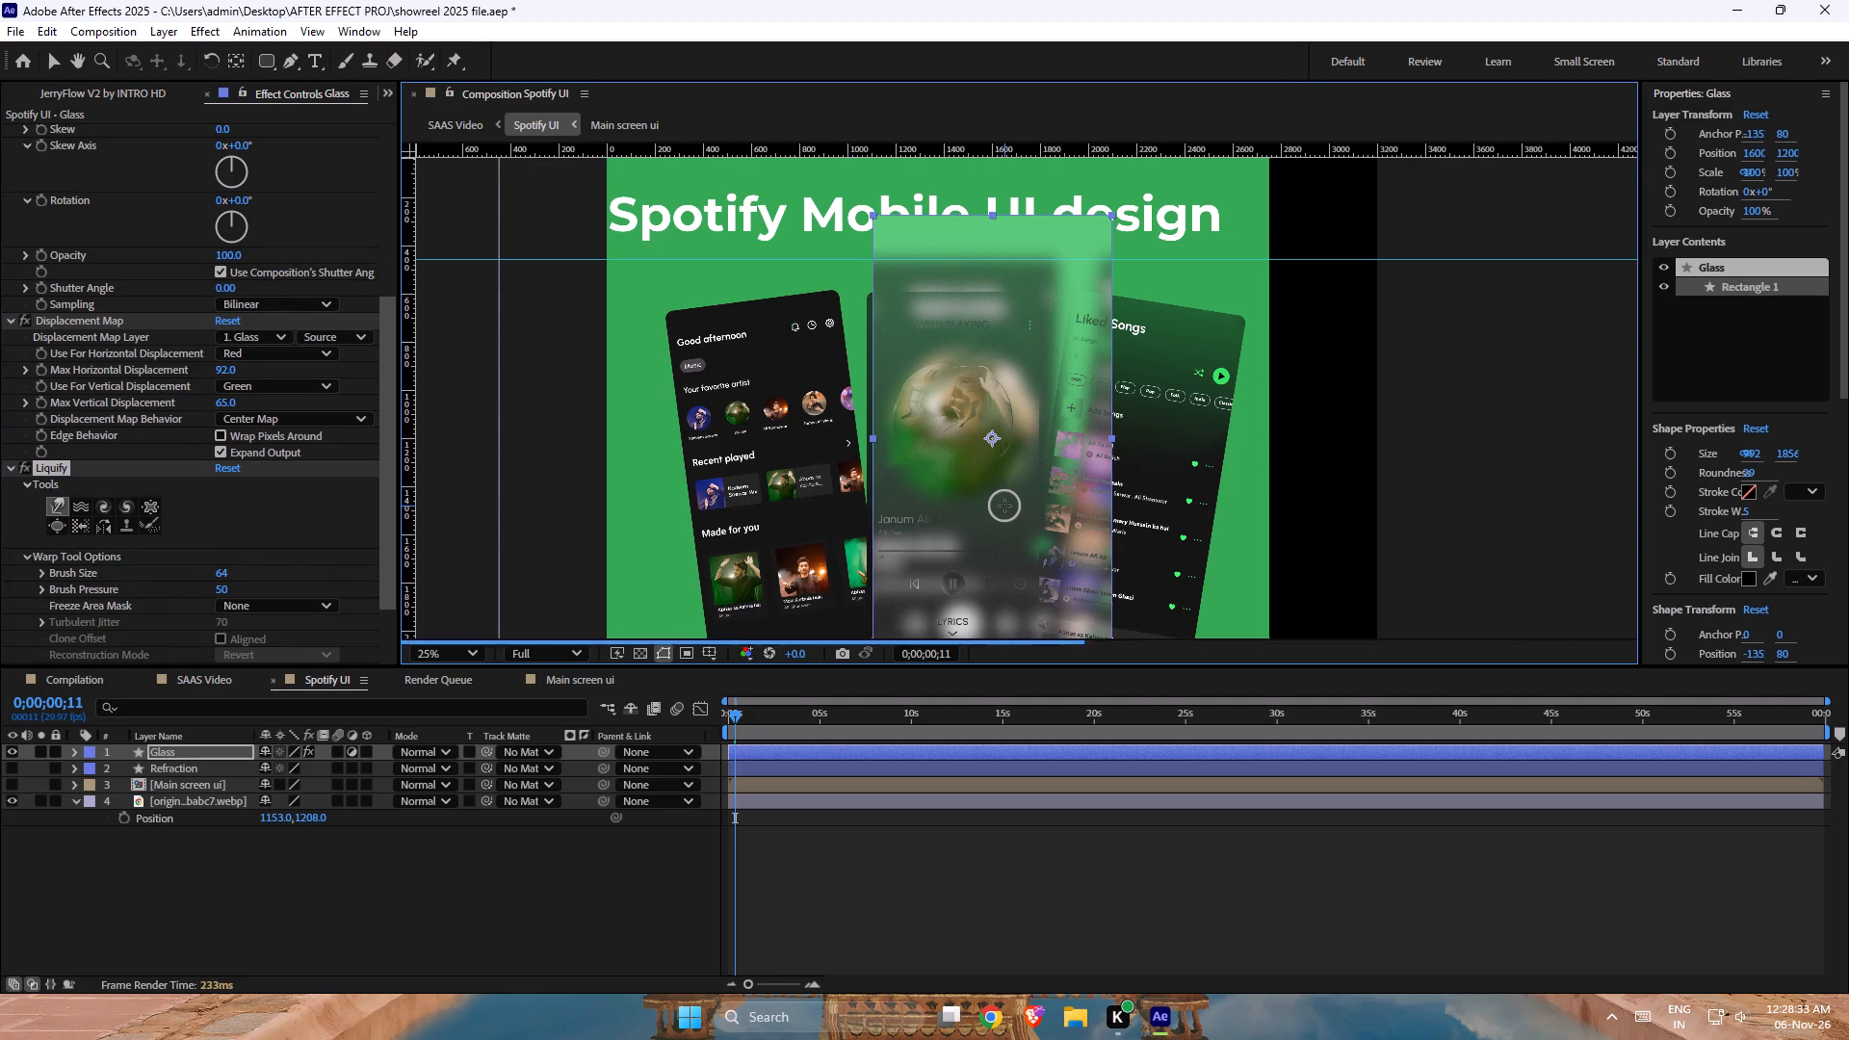
{"action": "left_click_drag", "start_coordinate": [981, 570], "coordinate": [1037, 542]}
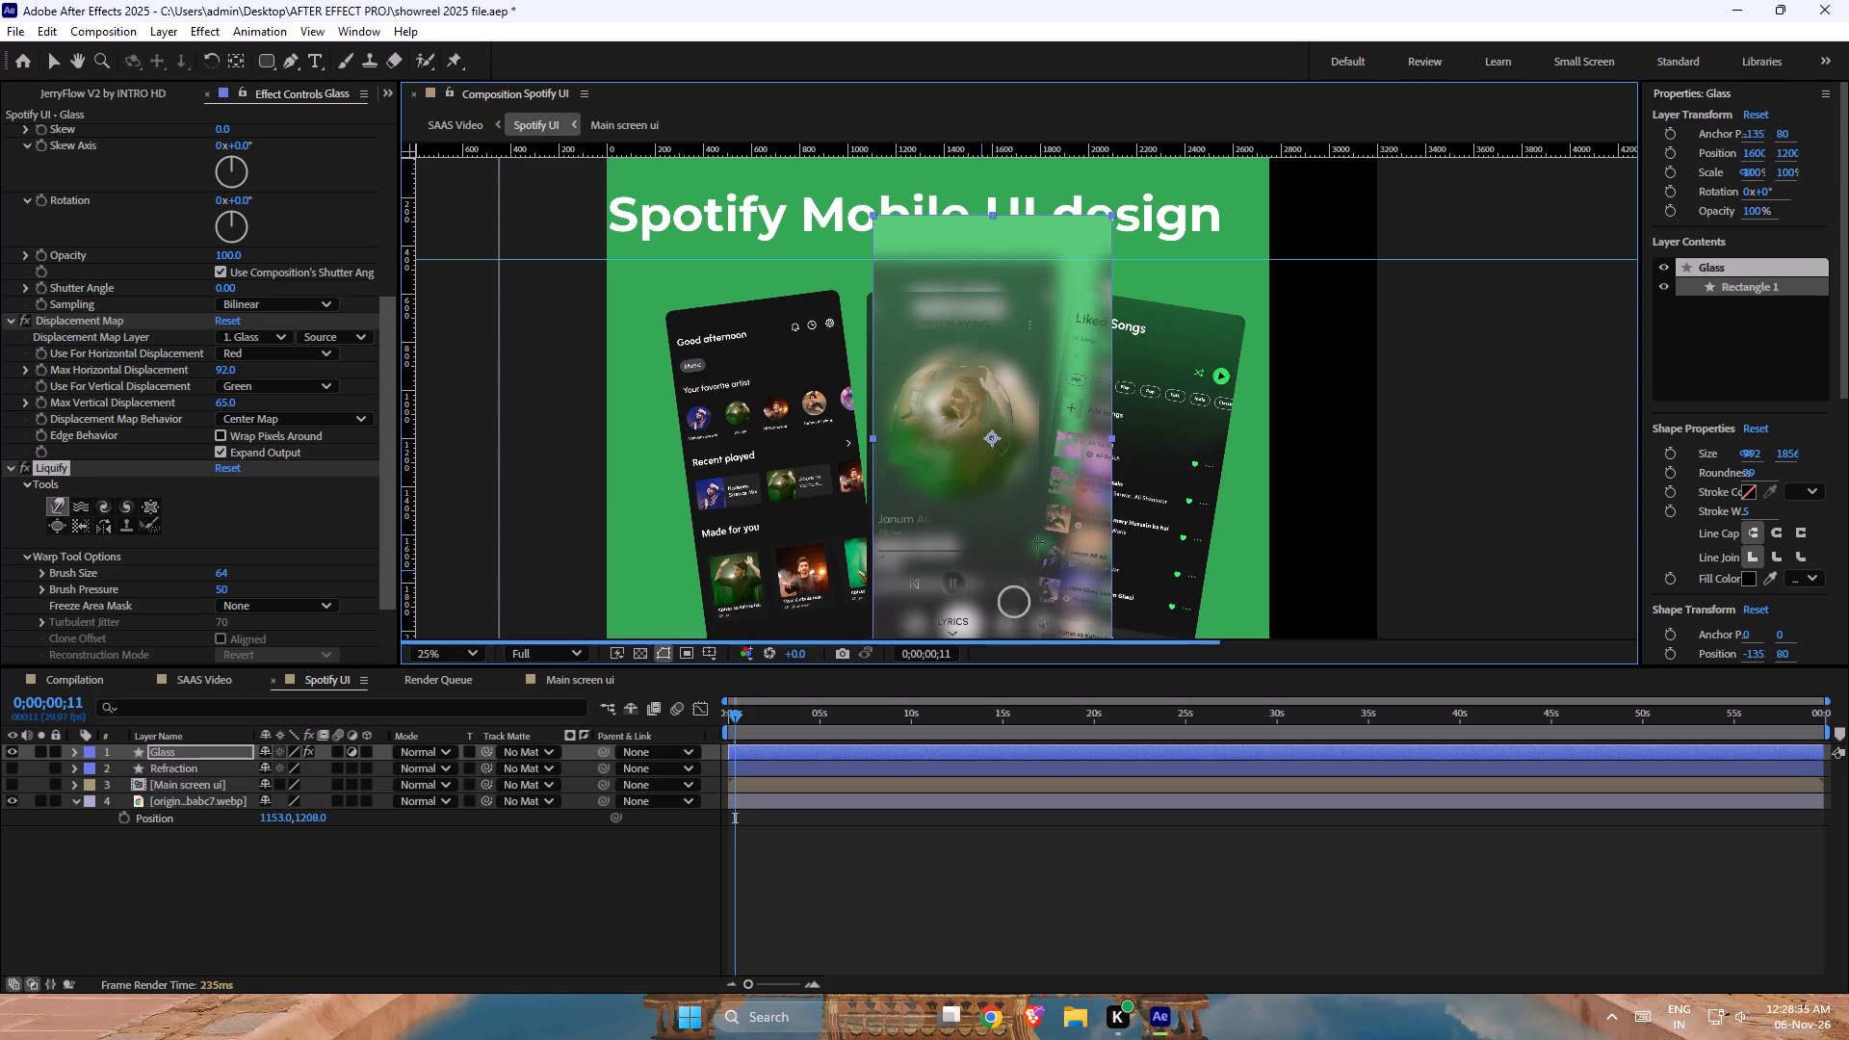
{"action": "left_click_drag", "start_coordinate": [1037, 542], "coordinate": [941, 579]}
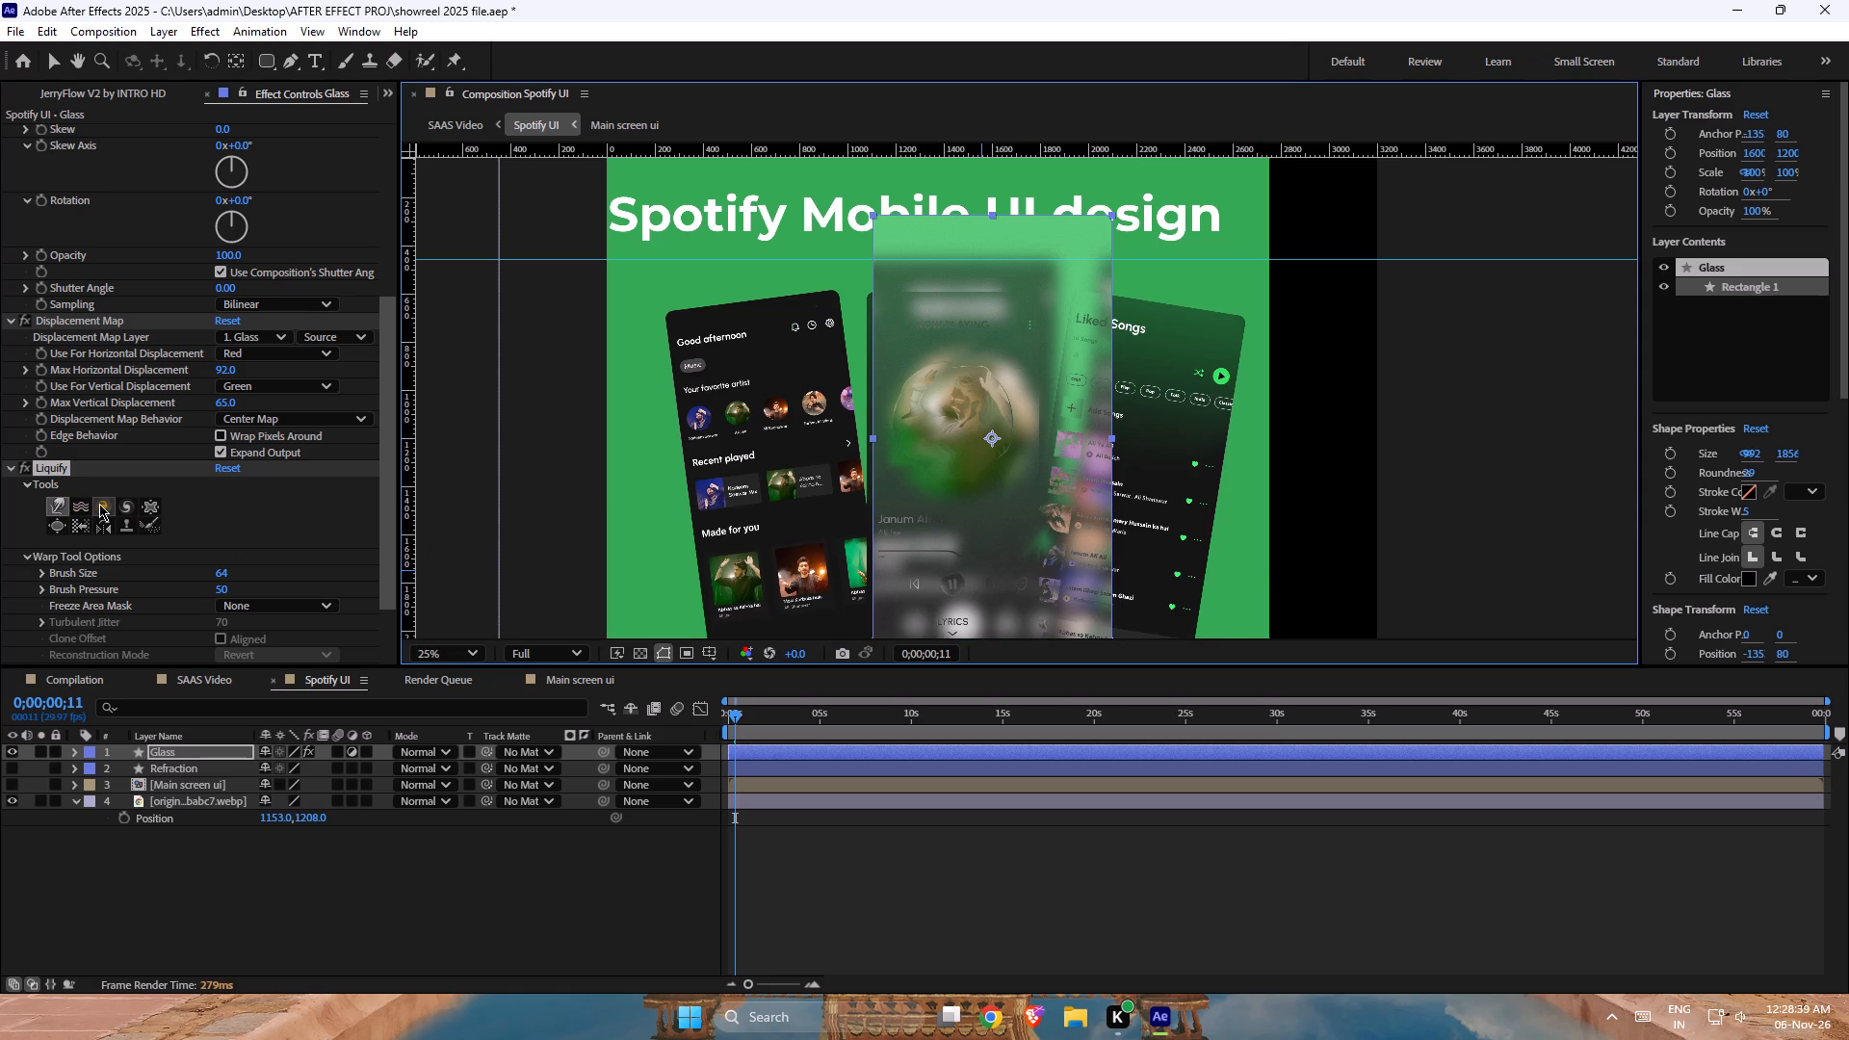
Remove the Liquify effect from the Glass layer.
{"action": "left_click", "coordinate": [99, 504]}
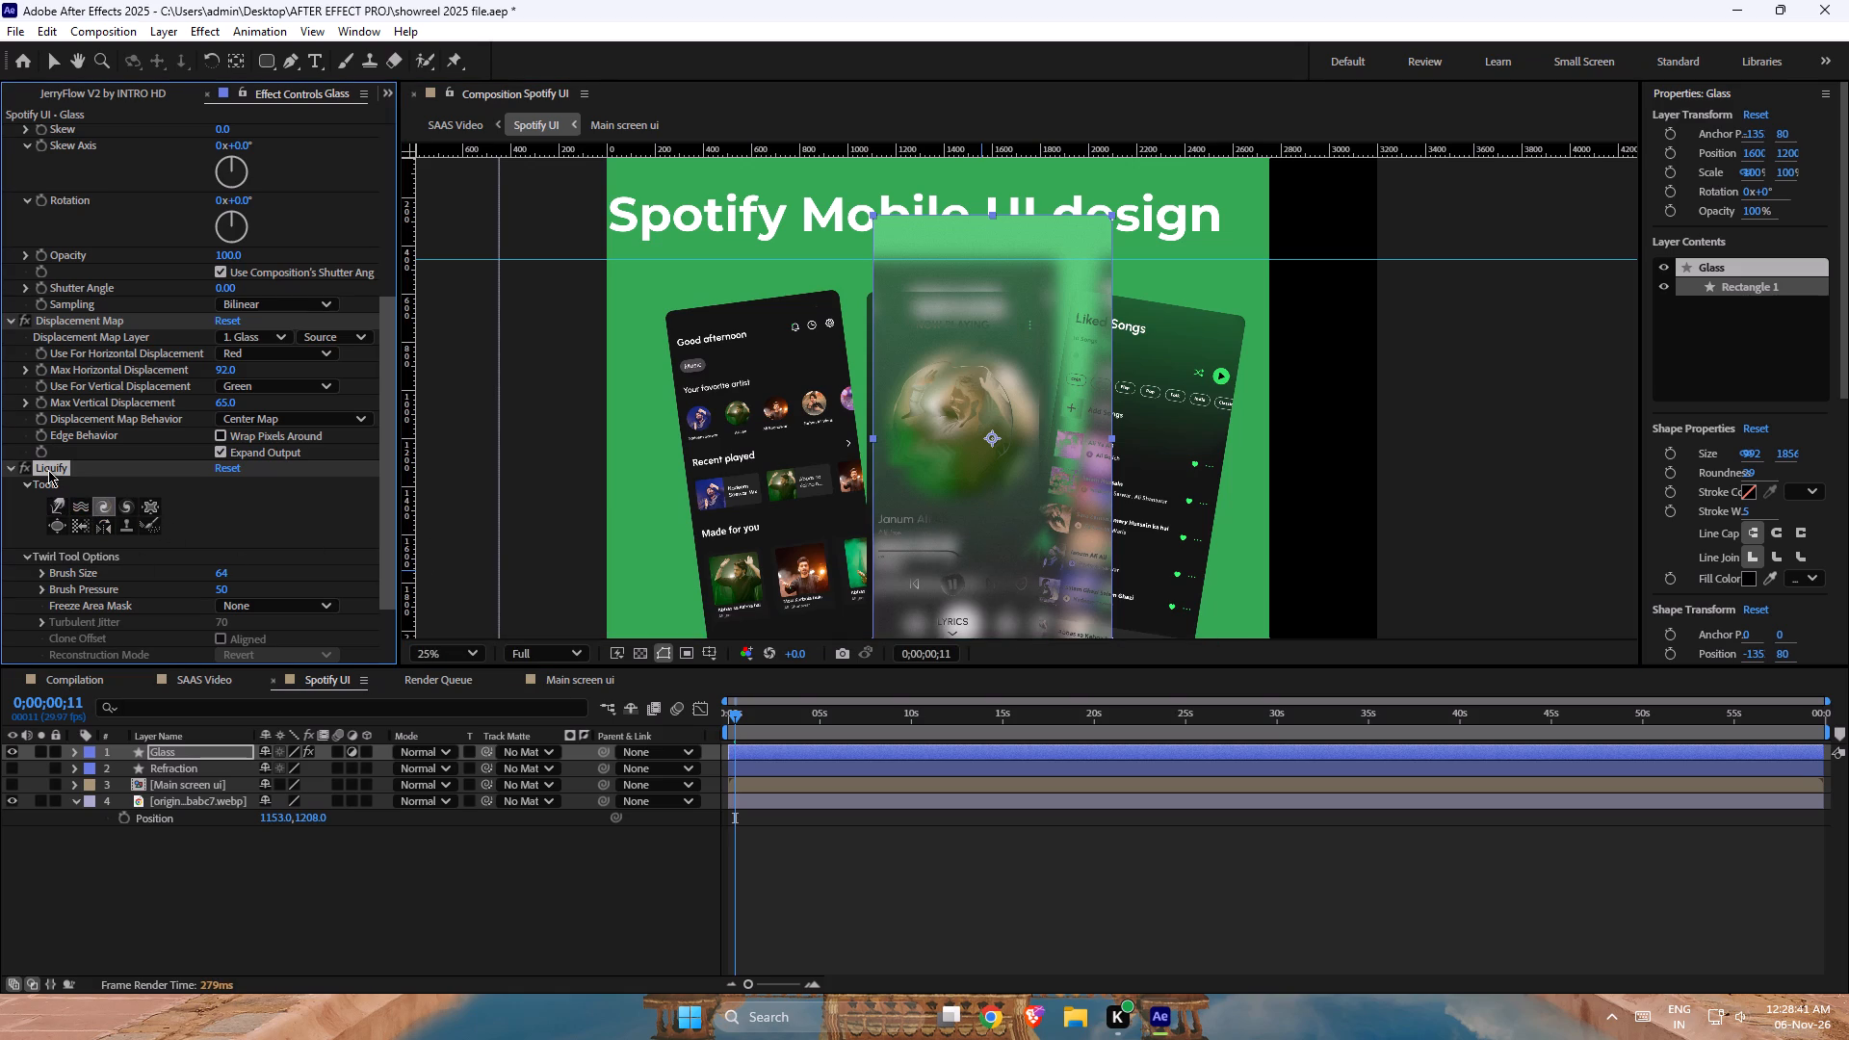
{"action": "left_click", "coordinate": [48, 470]}
{"action": "key", "text": "Delete"}
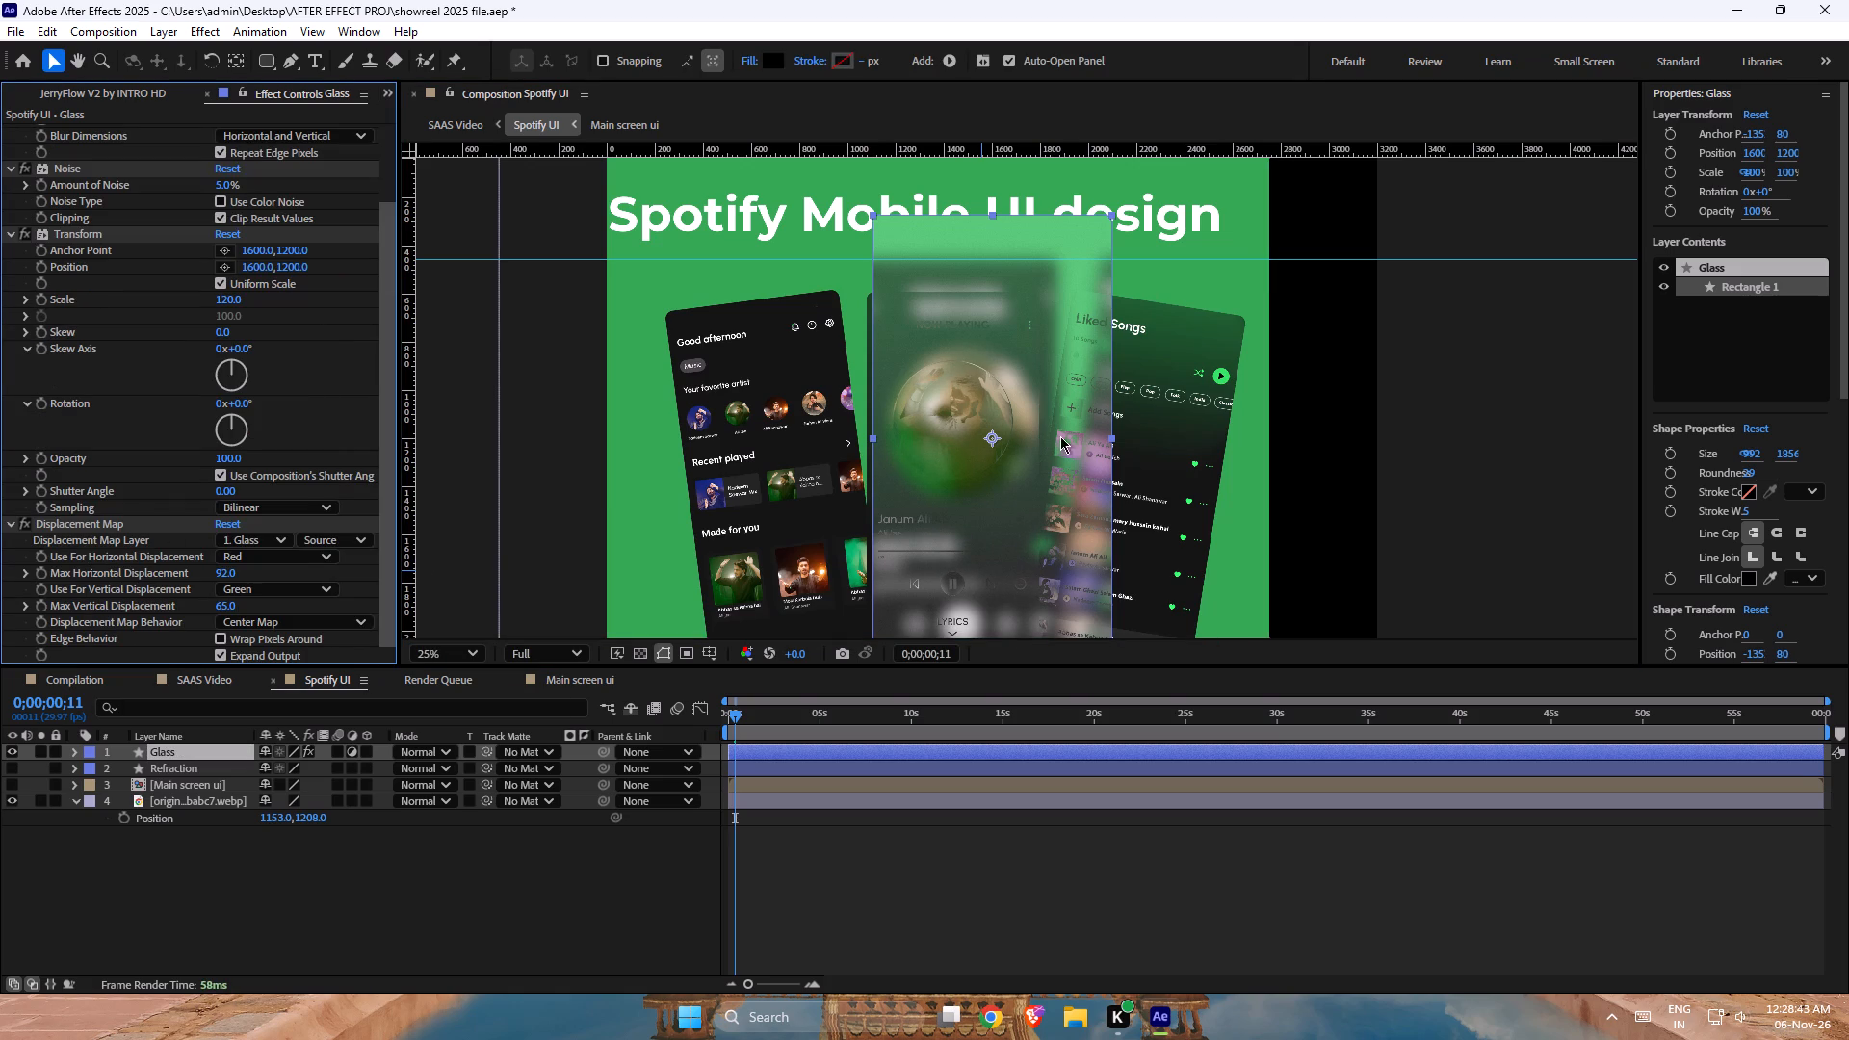
Move the glass panel from the centre phone screen onto the tilted phone screen showing Good afternoon.
{"action": "middle_click_drag", "start_coordinate": [1309, 462], "coordinate": [1293, 363]}
{"action": "middle_click_drag", "start_coordinate": [1398, 344], "coordinate": [1395, 383]}
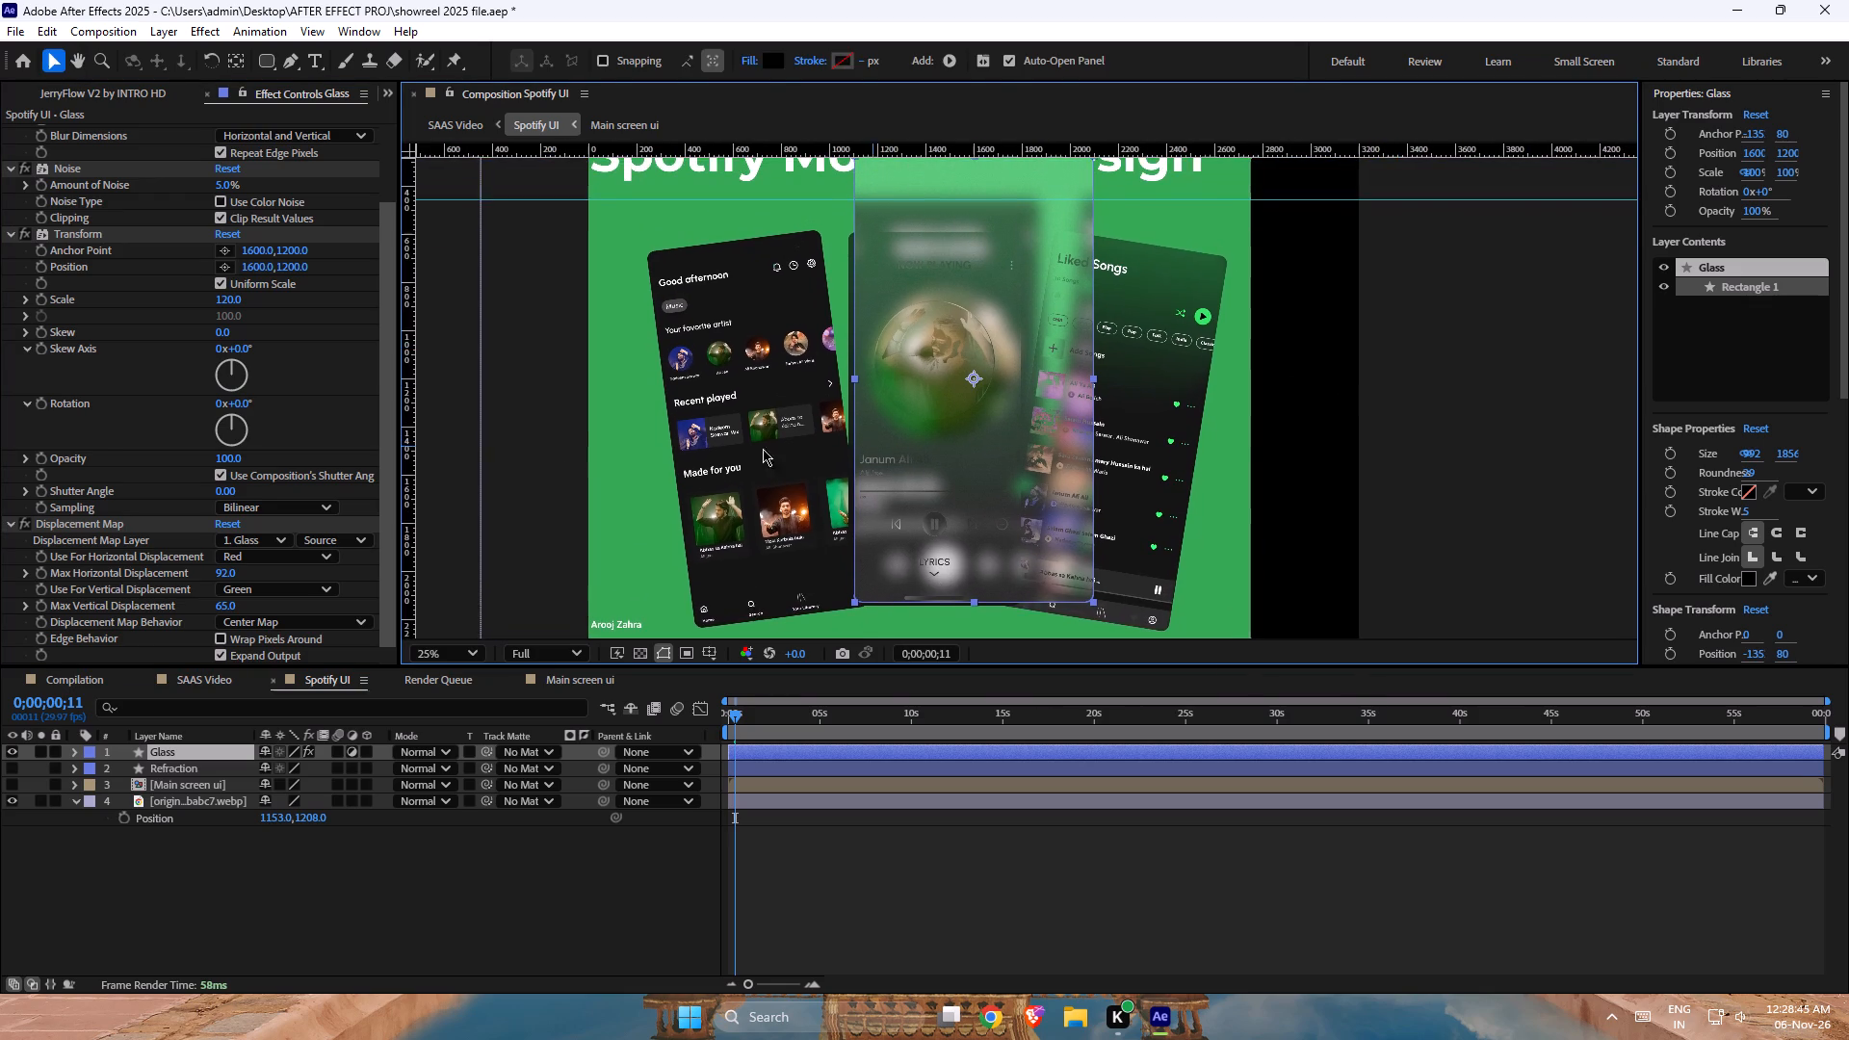
{"action": "middle_click_drag", "start_coordinate": [1396, 352], "coordinate": [1392, 419]}
{"action": "left_click", "coordinate": [1392, 419]}
{"action": "left_click_drag", "start_coordinate": [1018, 469], "coordinate": [862, 464]}
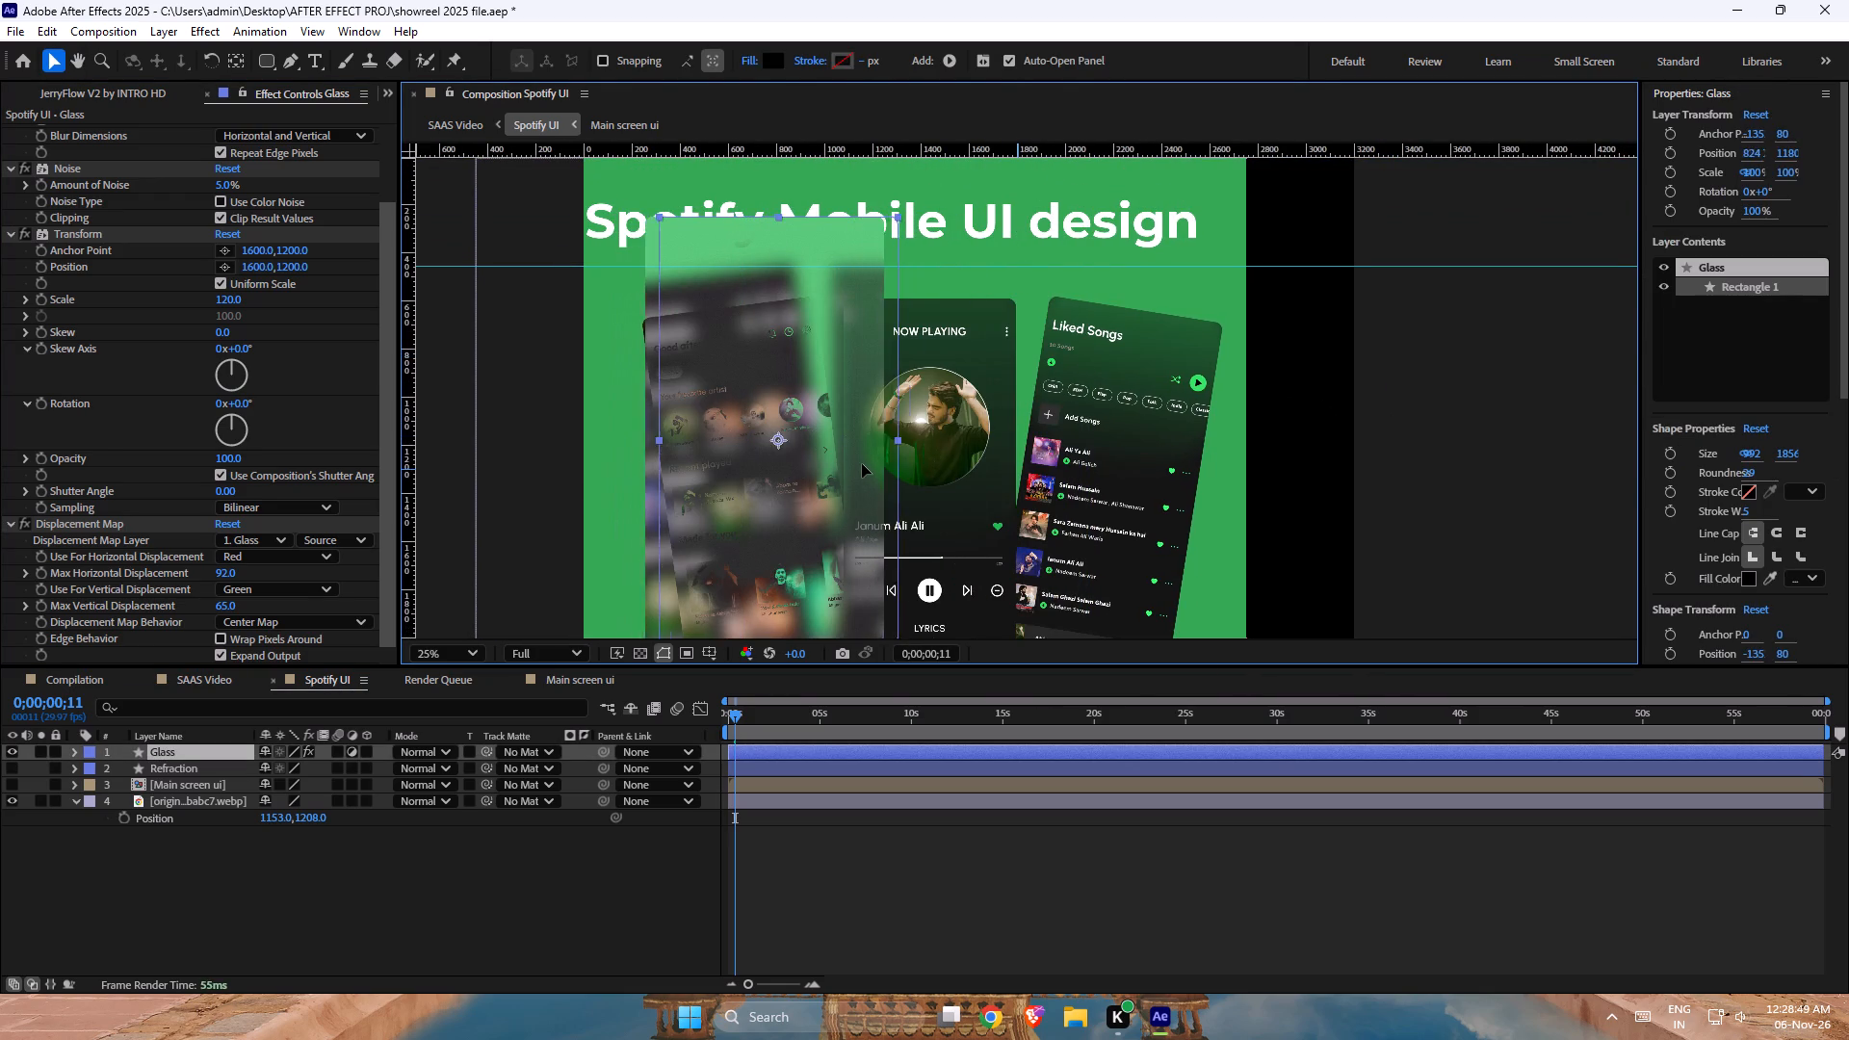
{"action": "left_click_drag", "start_coordinate": [862, 464], "coordinate": [795, 457]}
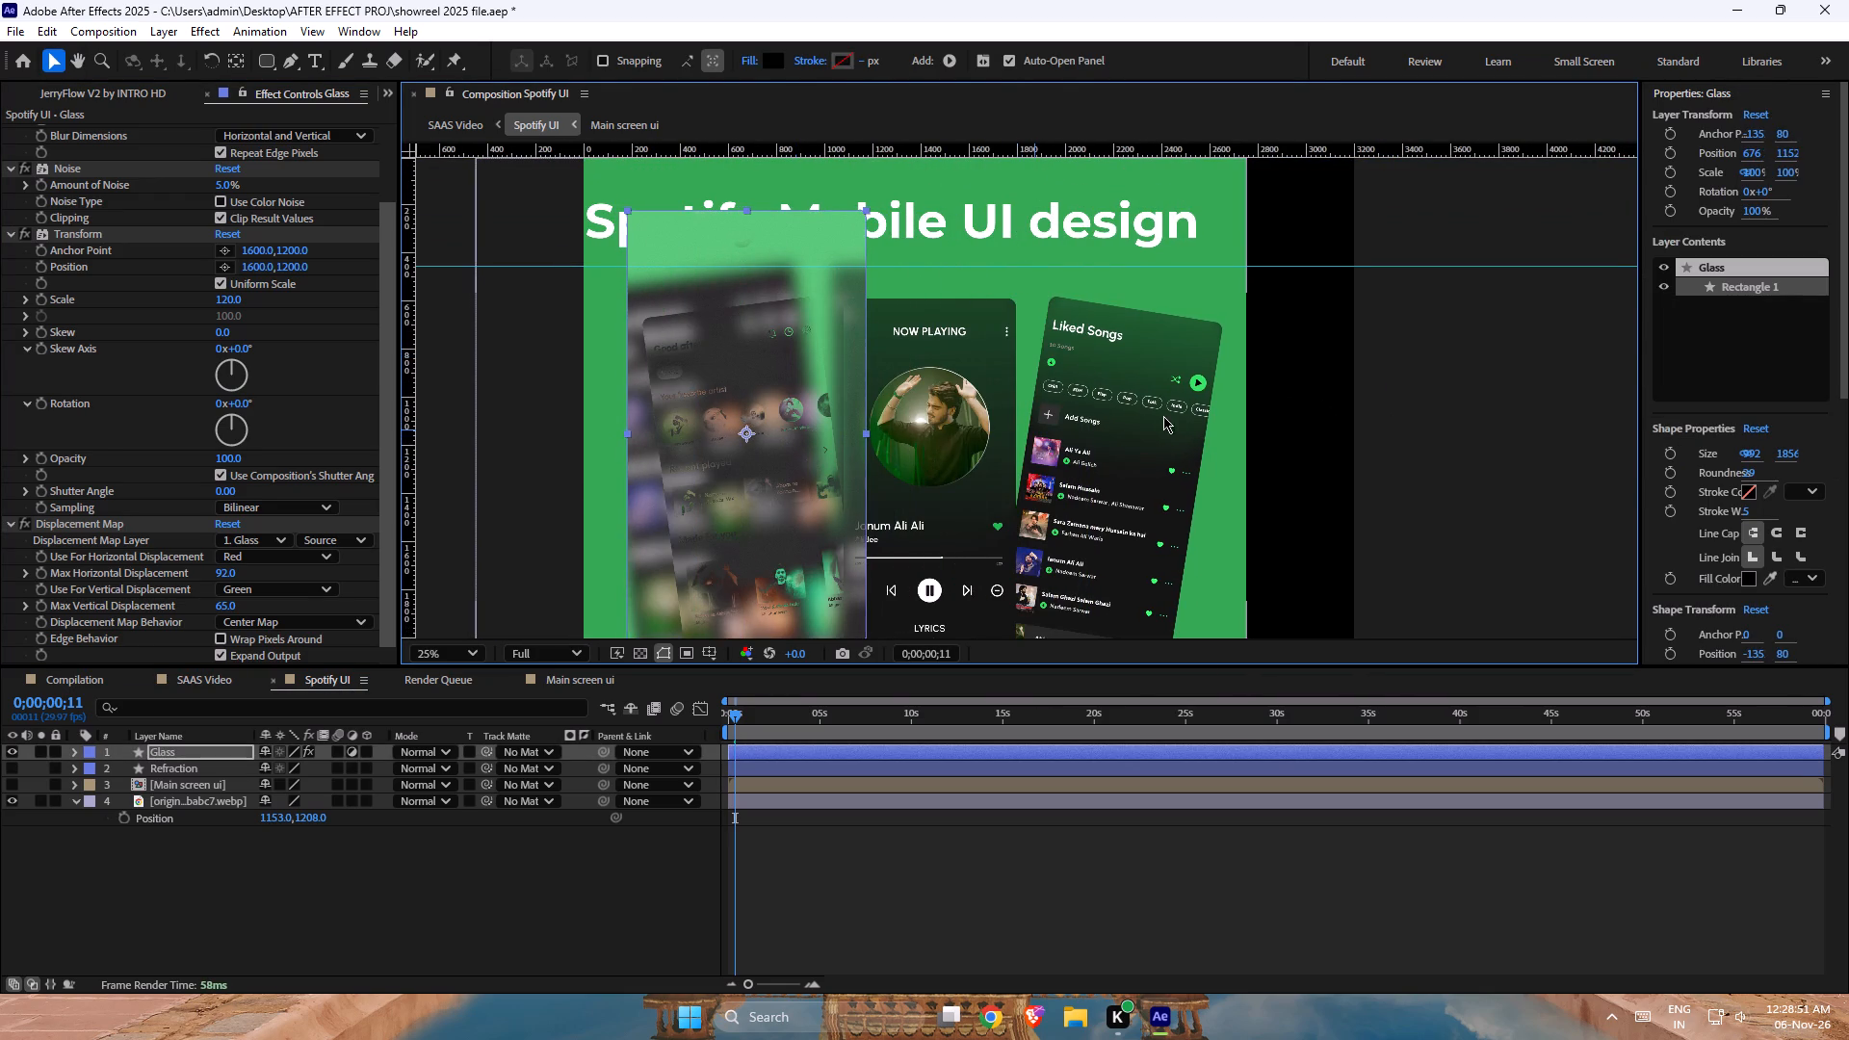
{"action": "left_click", "coordinate": [1411, 411]}
Draw a white circle as a new shape layer over the NOW PLAYING screen's album picture with the Ellipse tool.
{"action": "left_click", "coordinate": [446, 892]}
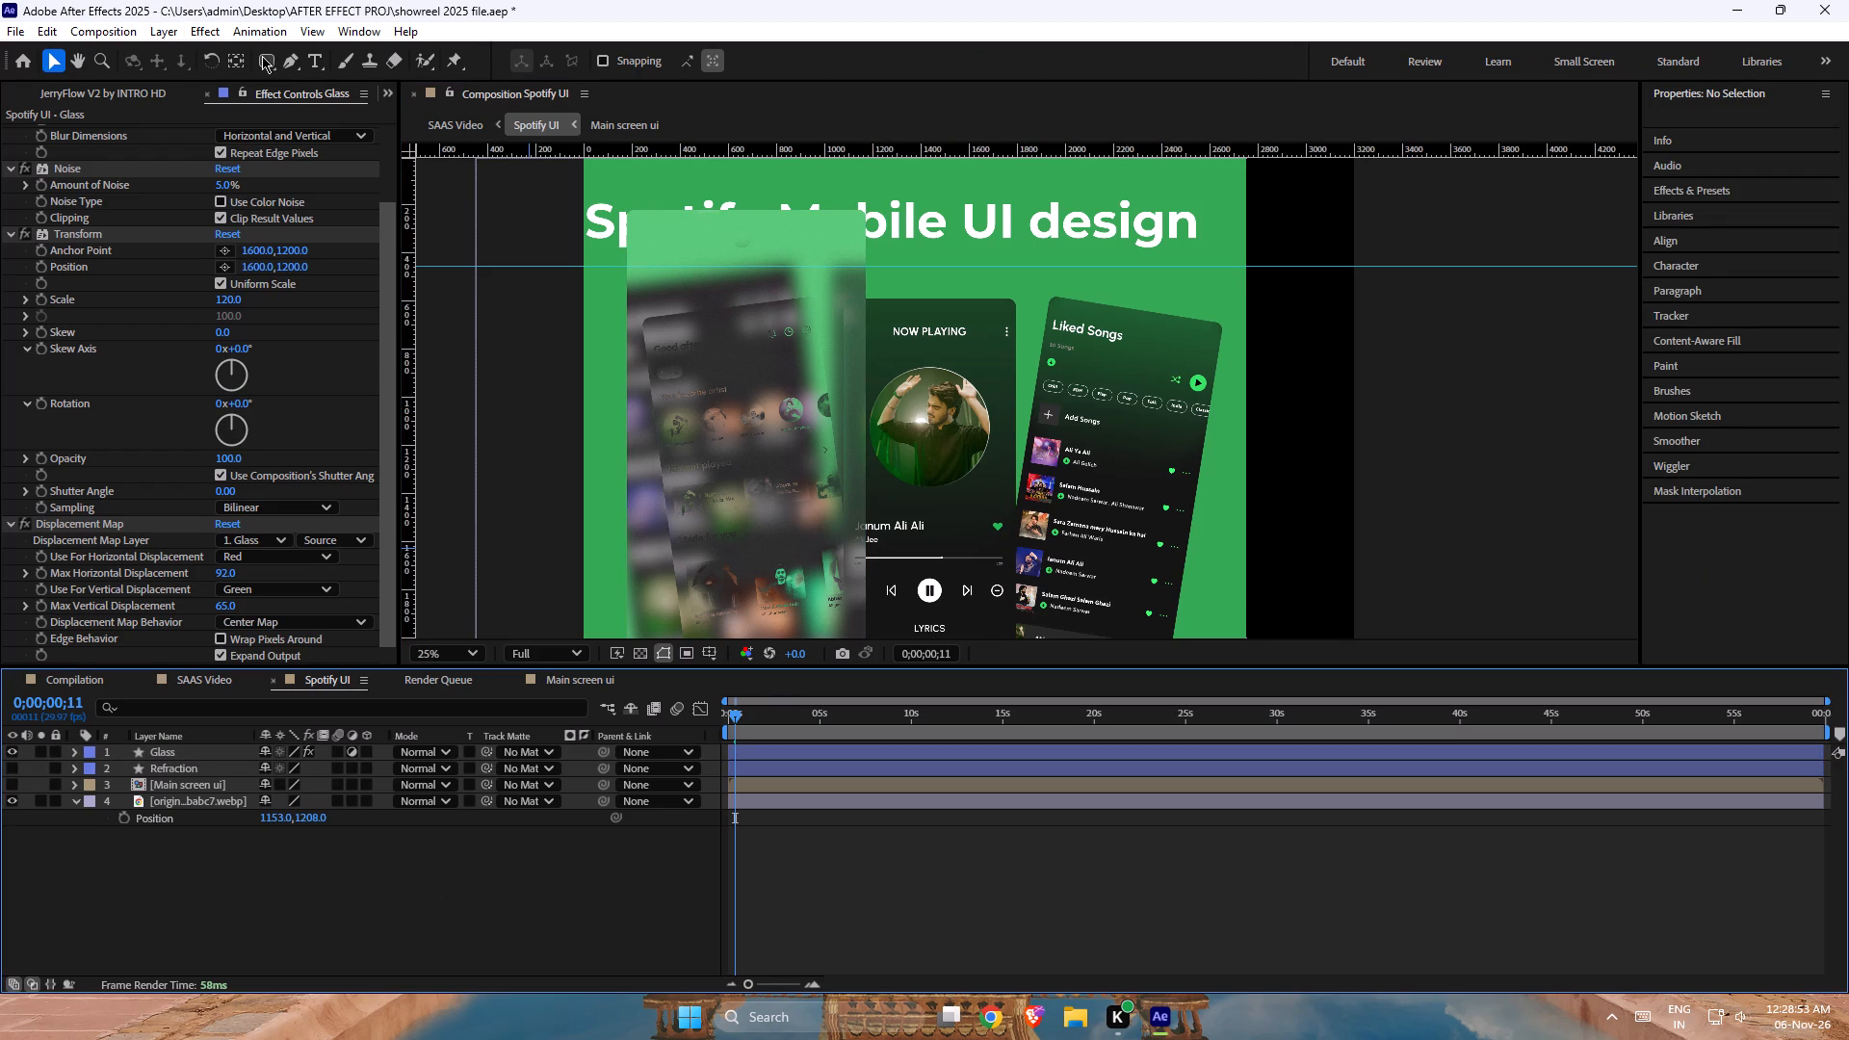
{"action": "left_click", "coordinate": [263, 56]}
{"action": "left_click", "coordinate": [327, 99]}
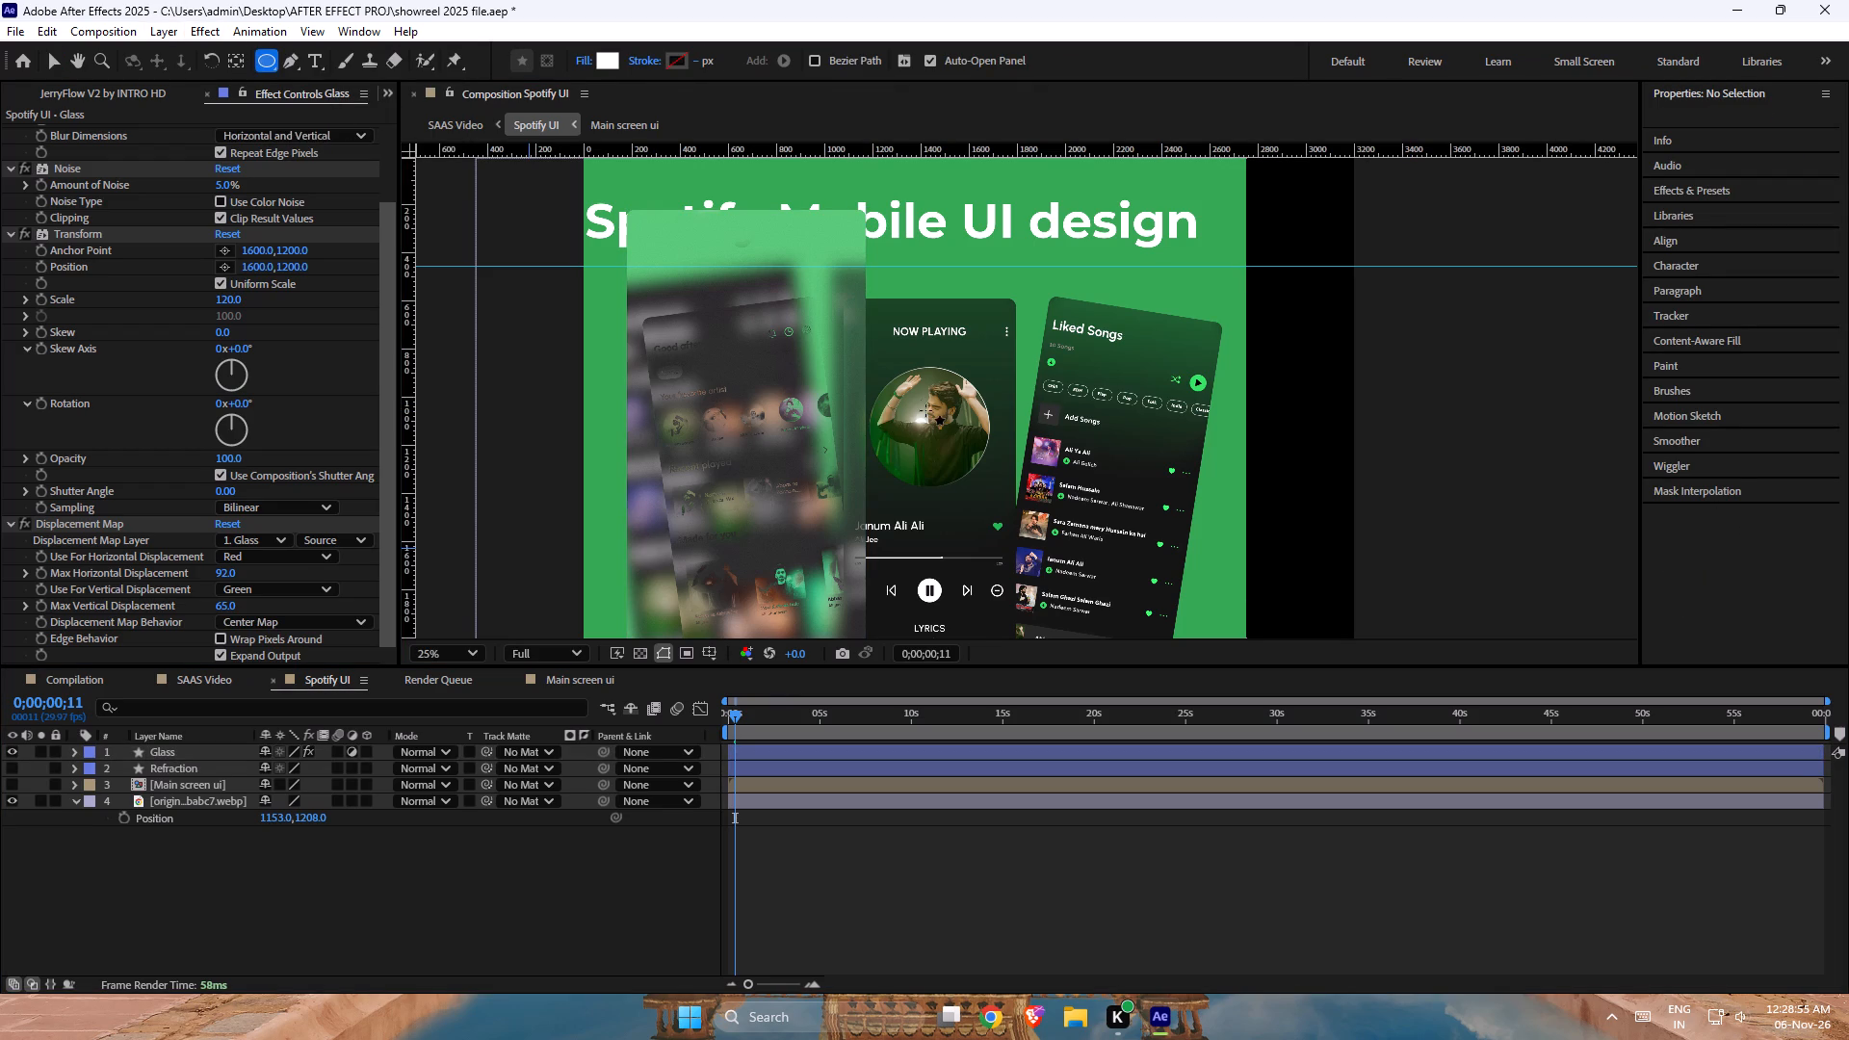
{"action": "left_click_drag", "start_coordinate": [892, 377], "coordinate": [924, 421], "text": "alt+shift"}
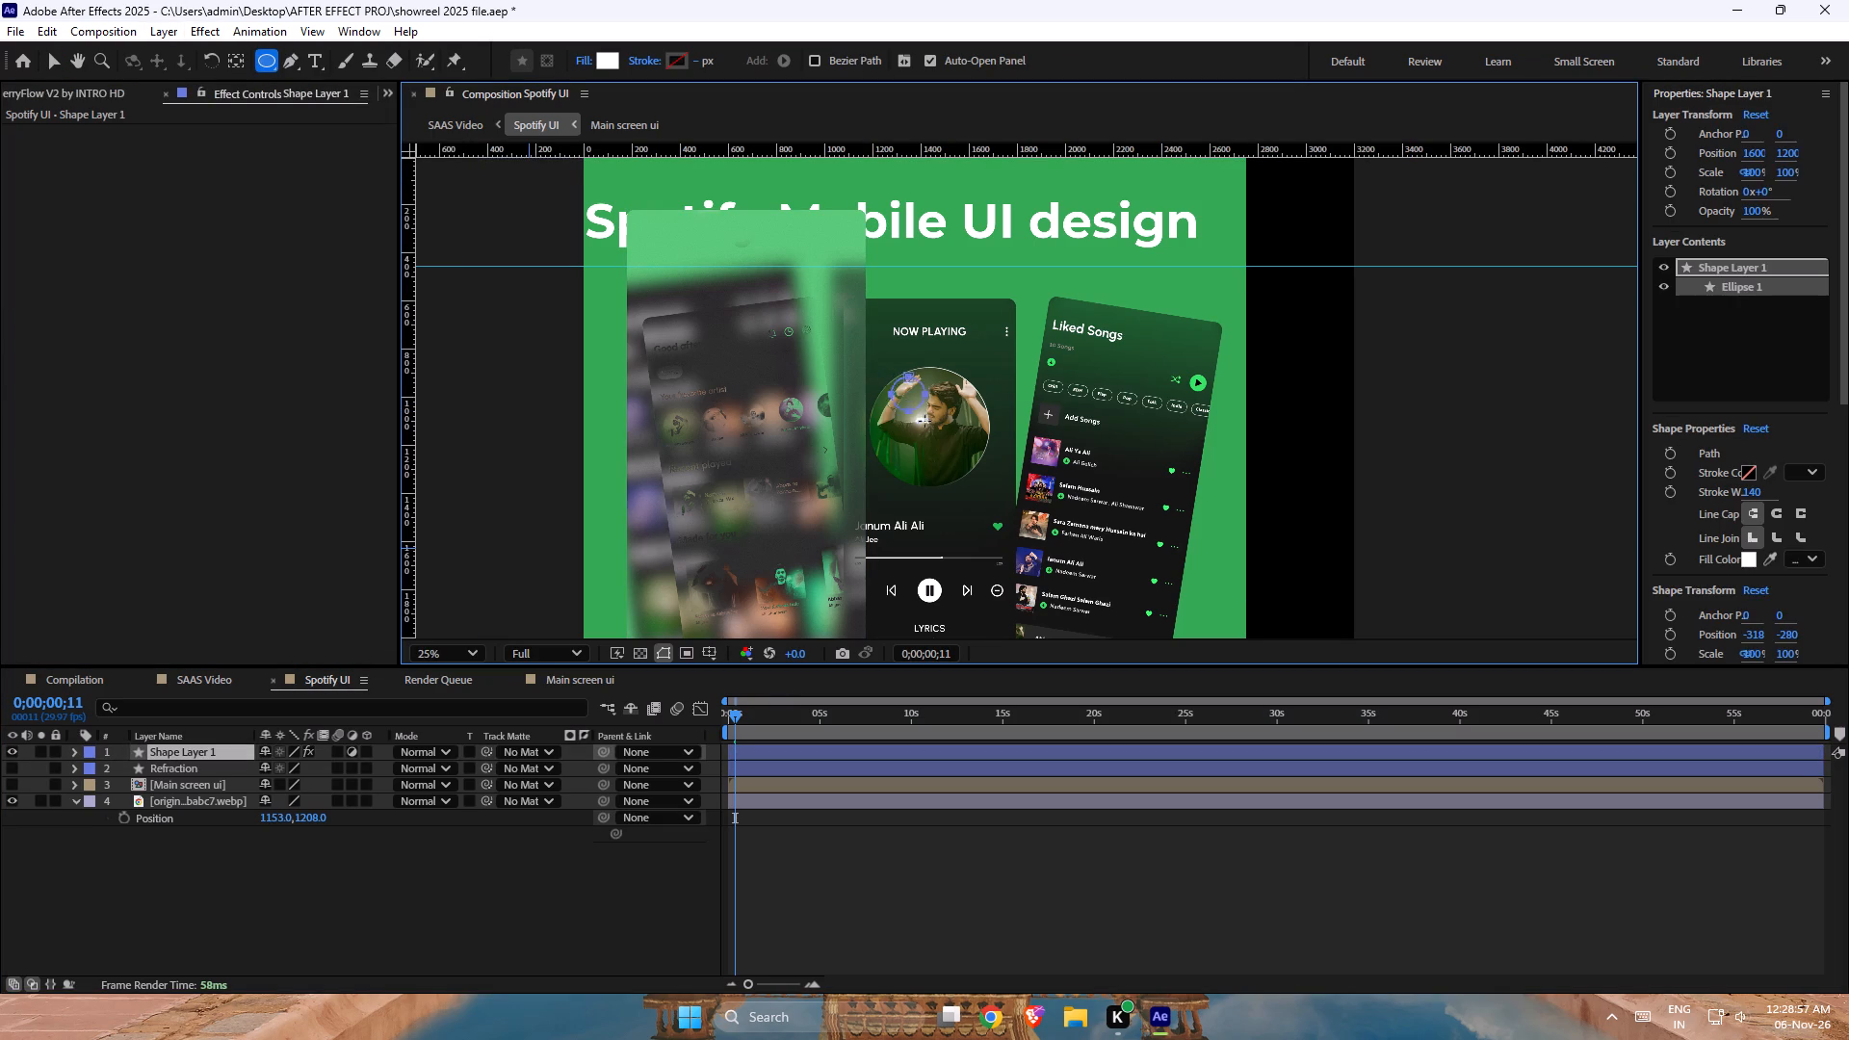
{"action": "left_click_drag", "start_coordinate": [924, 421], "coordinate": [1007, 505], "text": "alt+shift"}
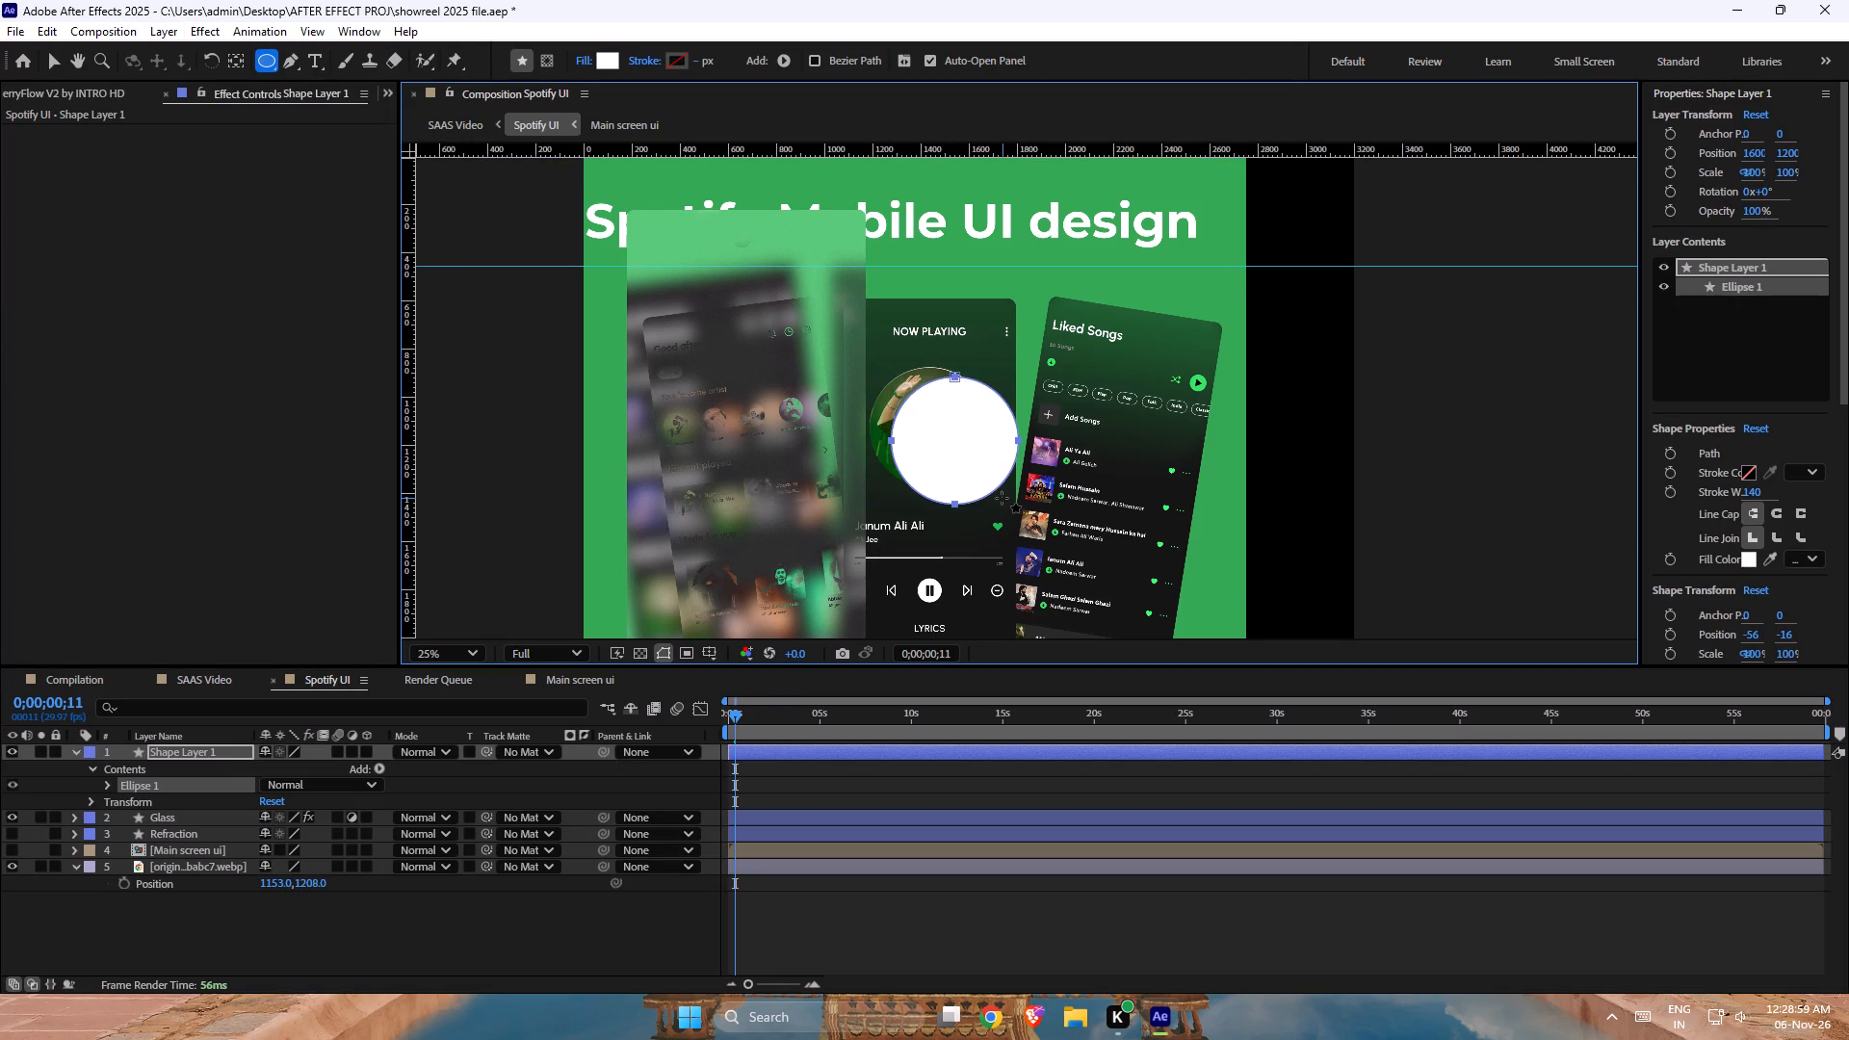
Centre the circle's anchor point and place the circle over the upper part of the glass panel.
{"action": "key", "text": "v"}
{"action": "left_click_drag", "start_coordinate": [960, 445], "coordinate": [815, 410]}
{"action": "left_click_drag", "start_coordinate": [941, 436], "coordinate": [880, 432]}
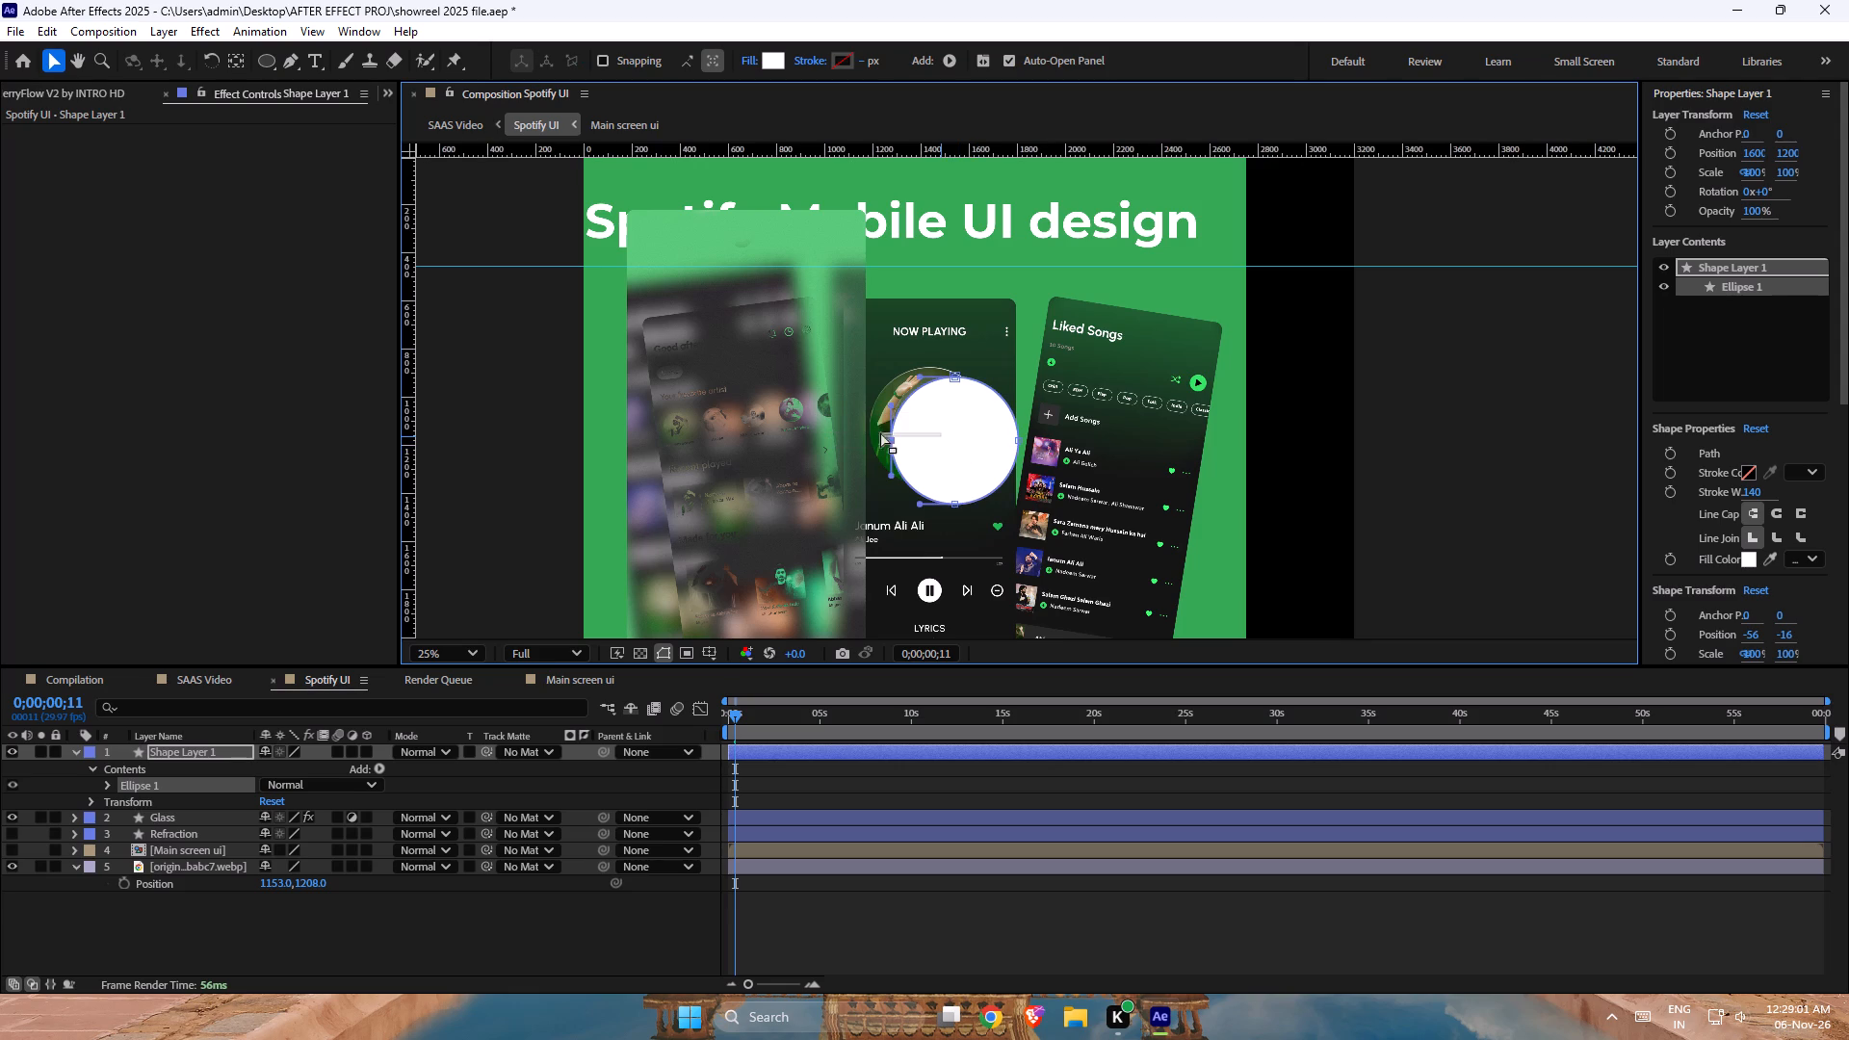
{"action": "left_click_drag", "start_coordinate": [880, 432], "coordinate": [851, 425]}
{"action": "key", "text": "ctrl+alt+Home"}
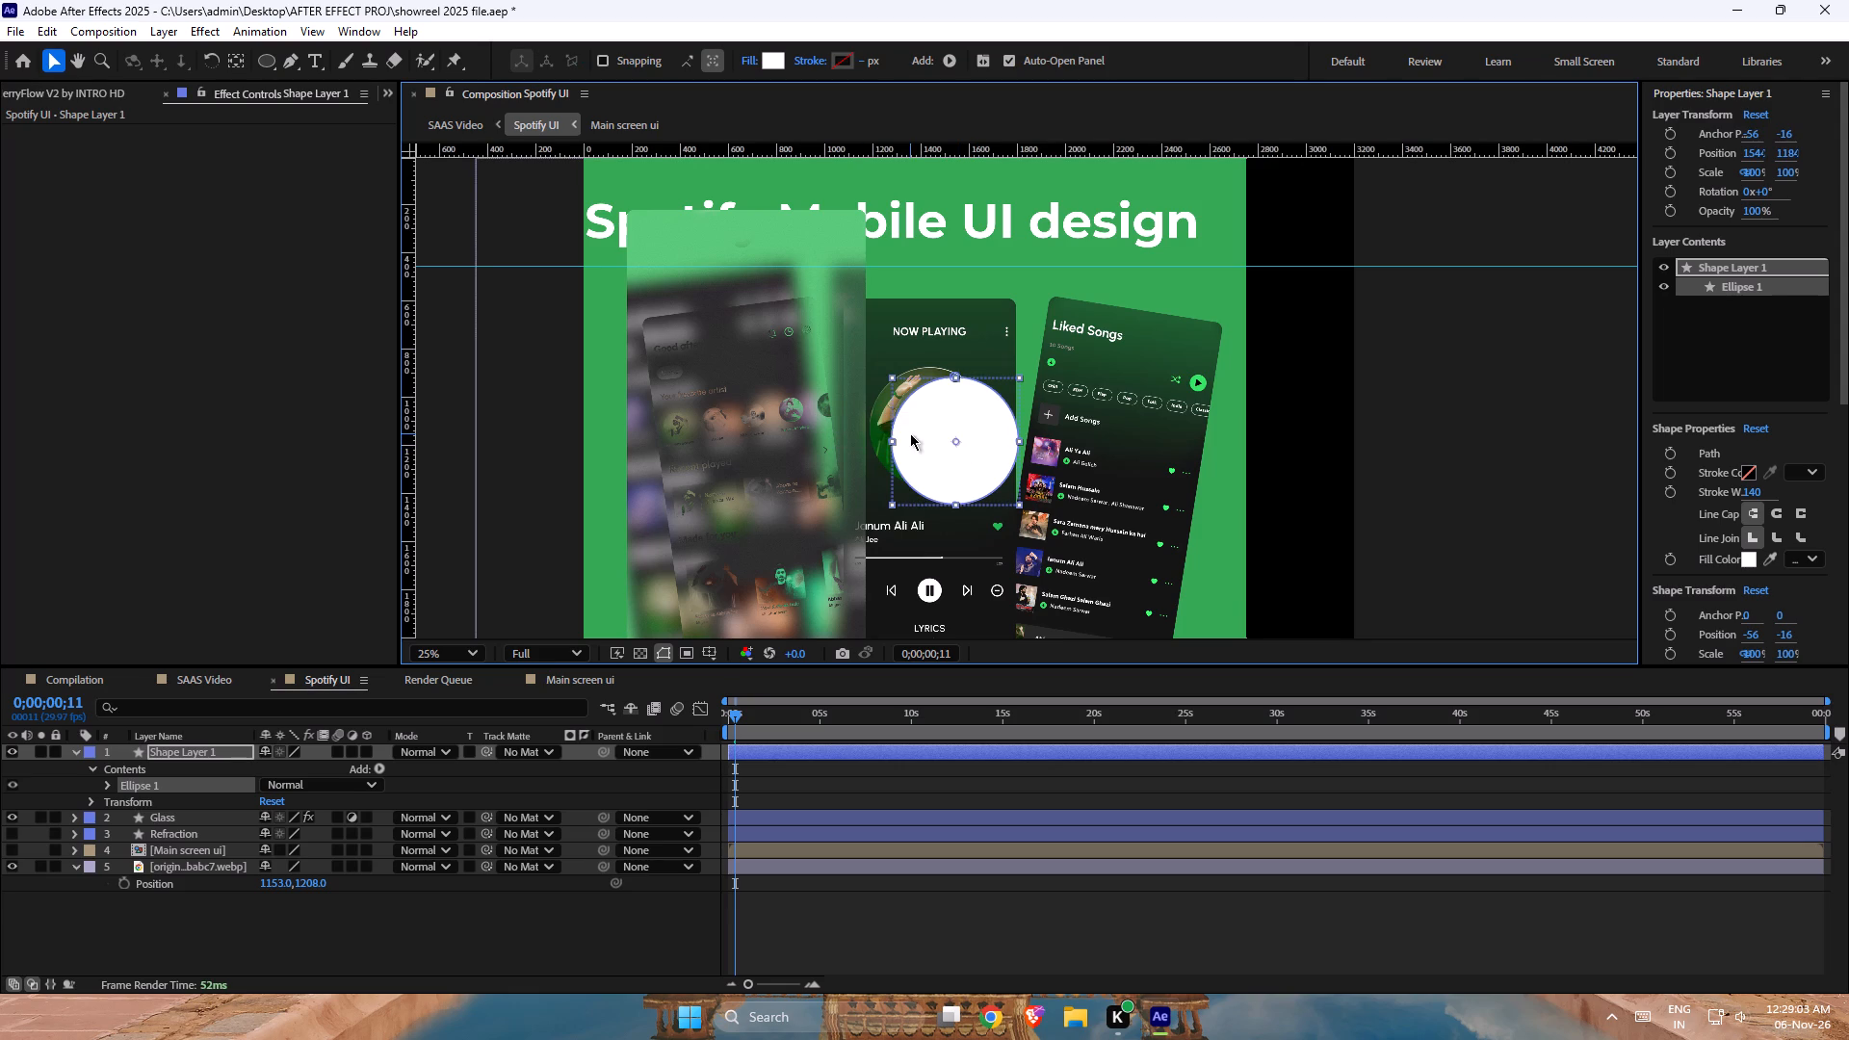
{"action": "left_click_drag", "start_coordinate": [990, 469], "coordinate": [747, 393]}
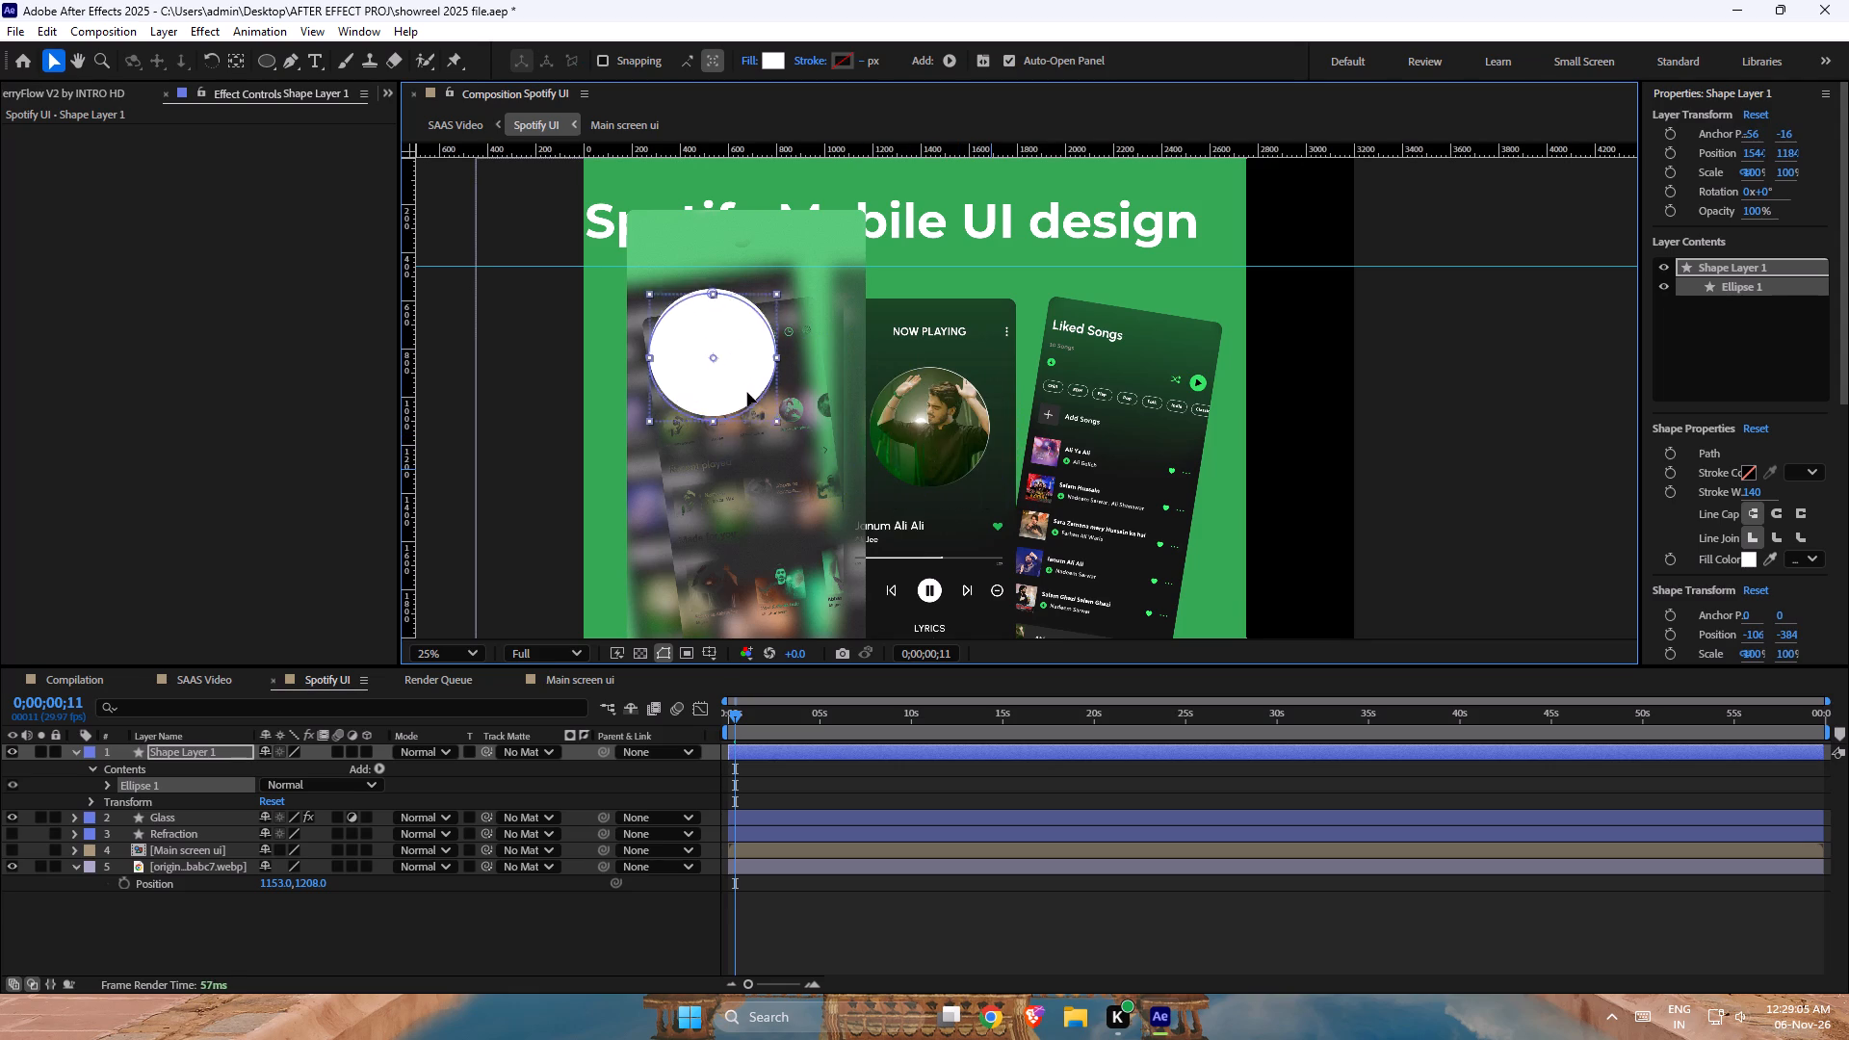
{"action": "left_click_drag", "start_coordinate": [747, 393], "coordinate": [771, 397]}
Align the circle and Glass layers to each other's horizontal and vertical centres.
{"action": "left_click", "coordinate": [829, 388], "text": "shift"}
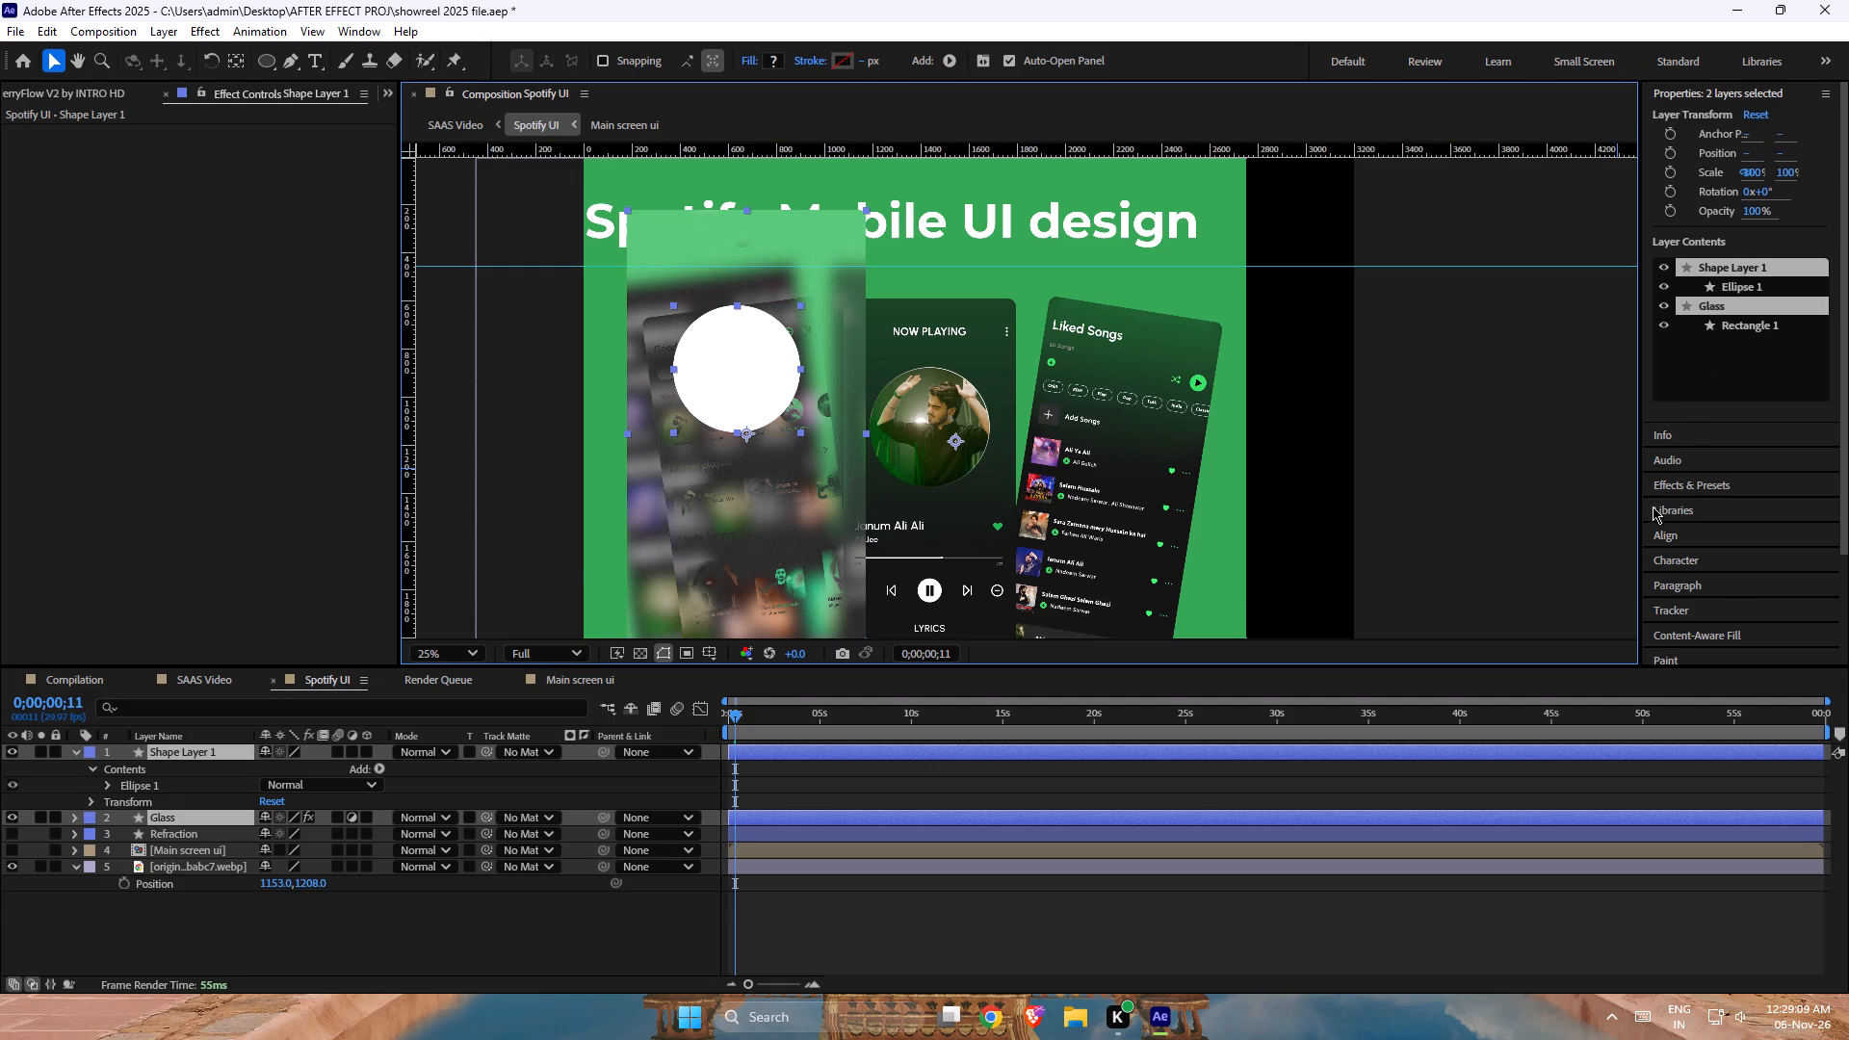
{"action": "left_click", "coordinate": [1693, 527]}
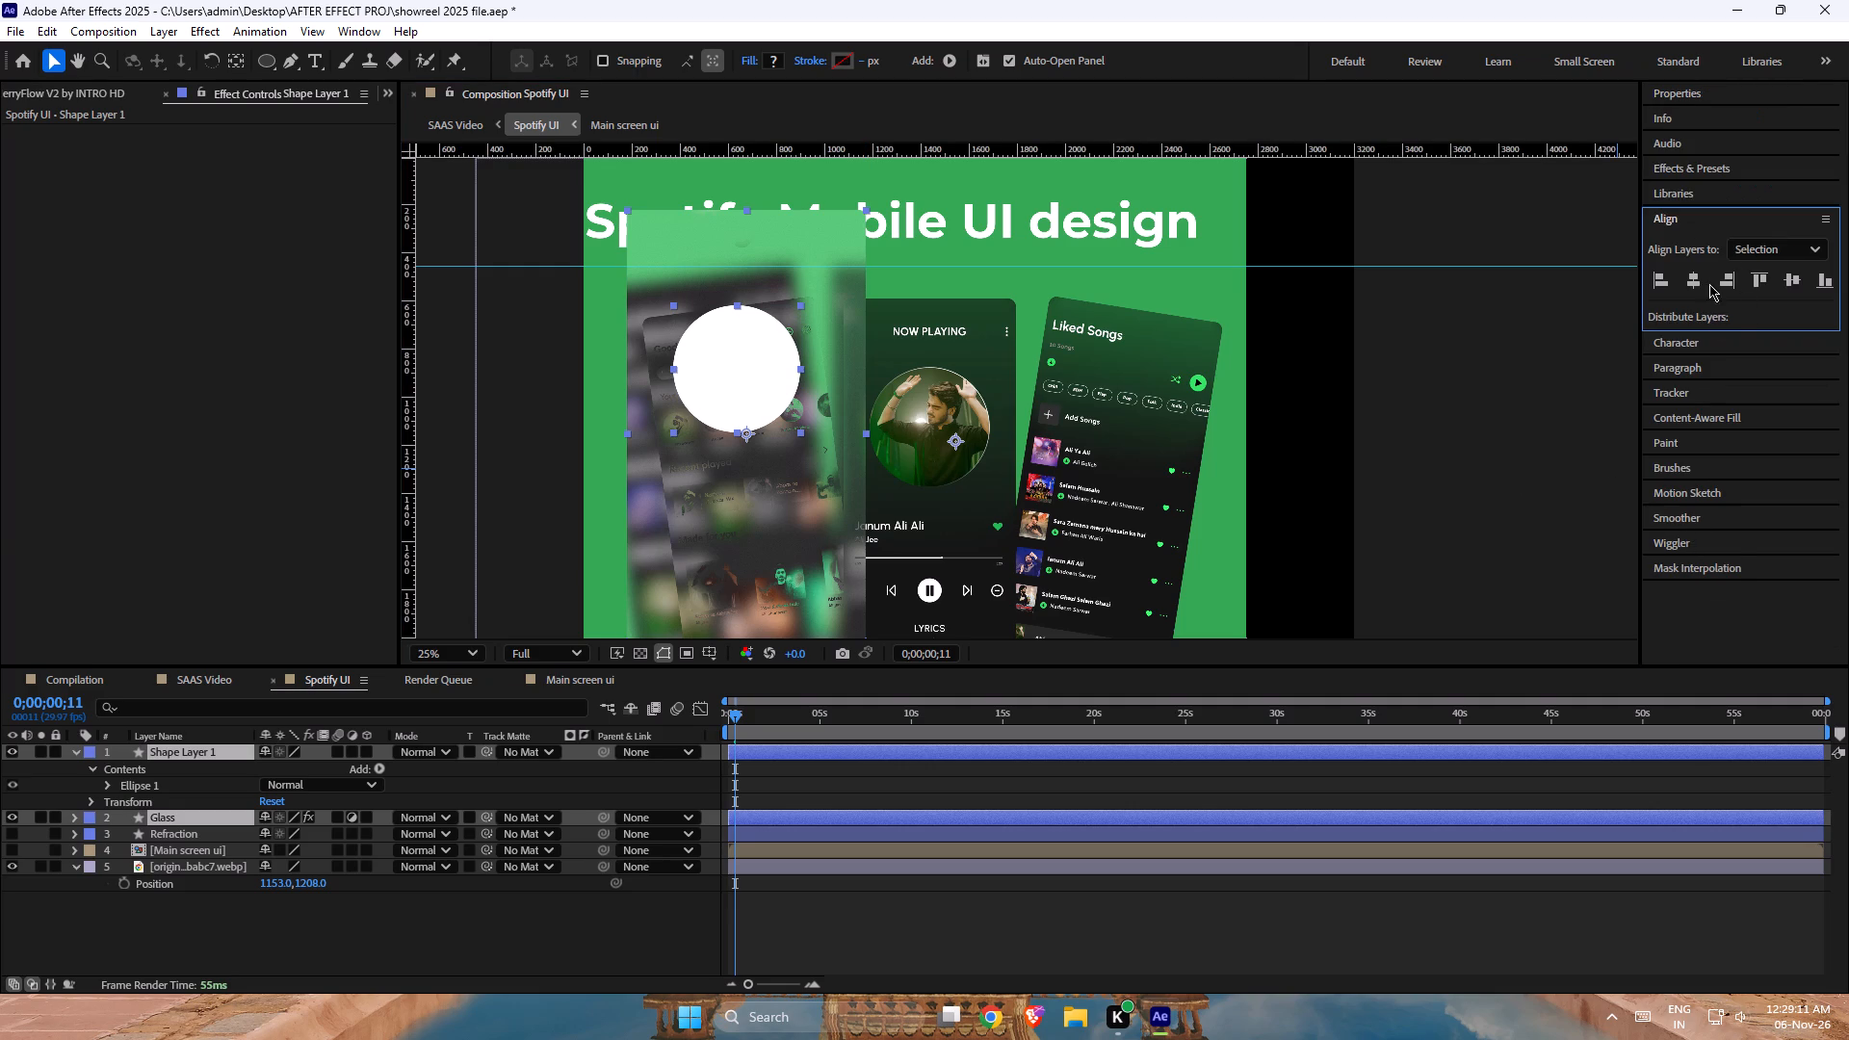
{"action": "left_click", "coordinate": [1694, 283]}
{"action": "left_click", "coordinate": [1800, 277]}
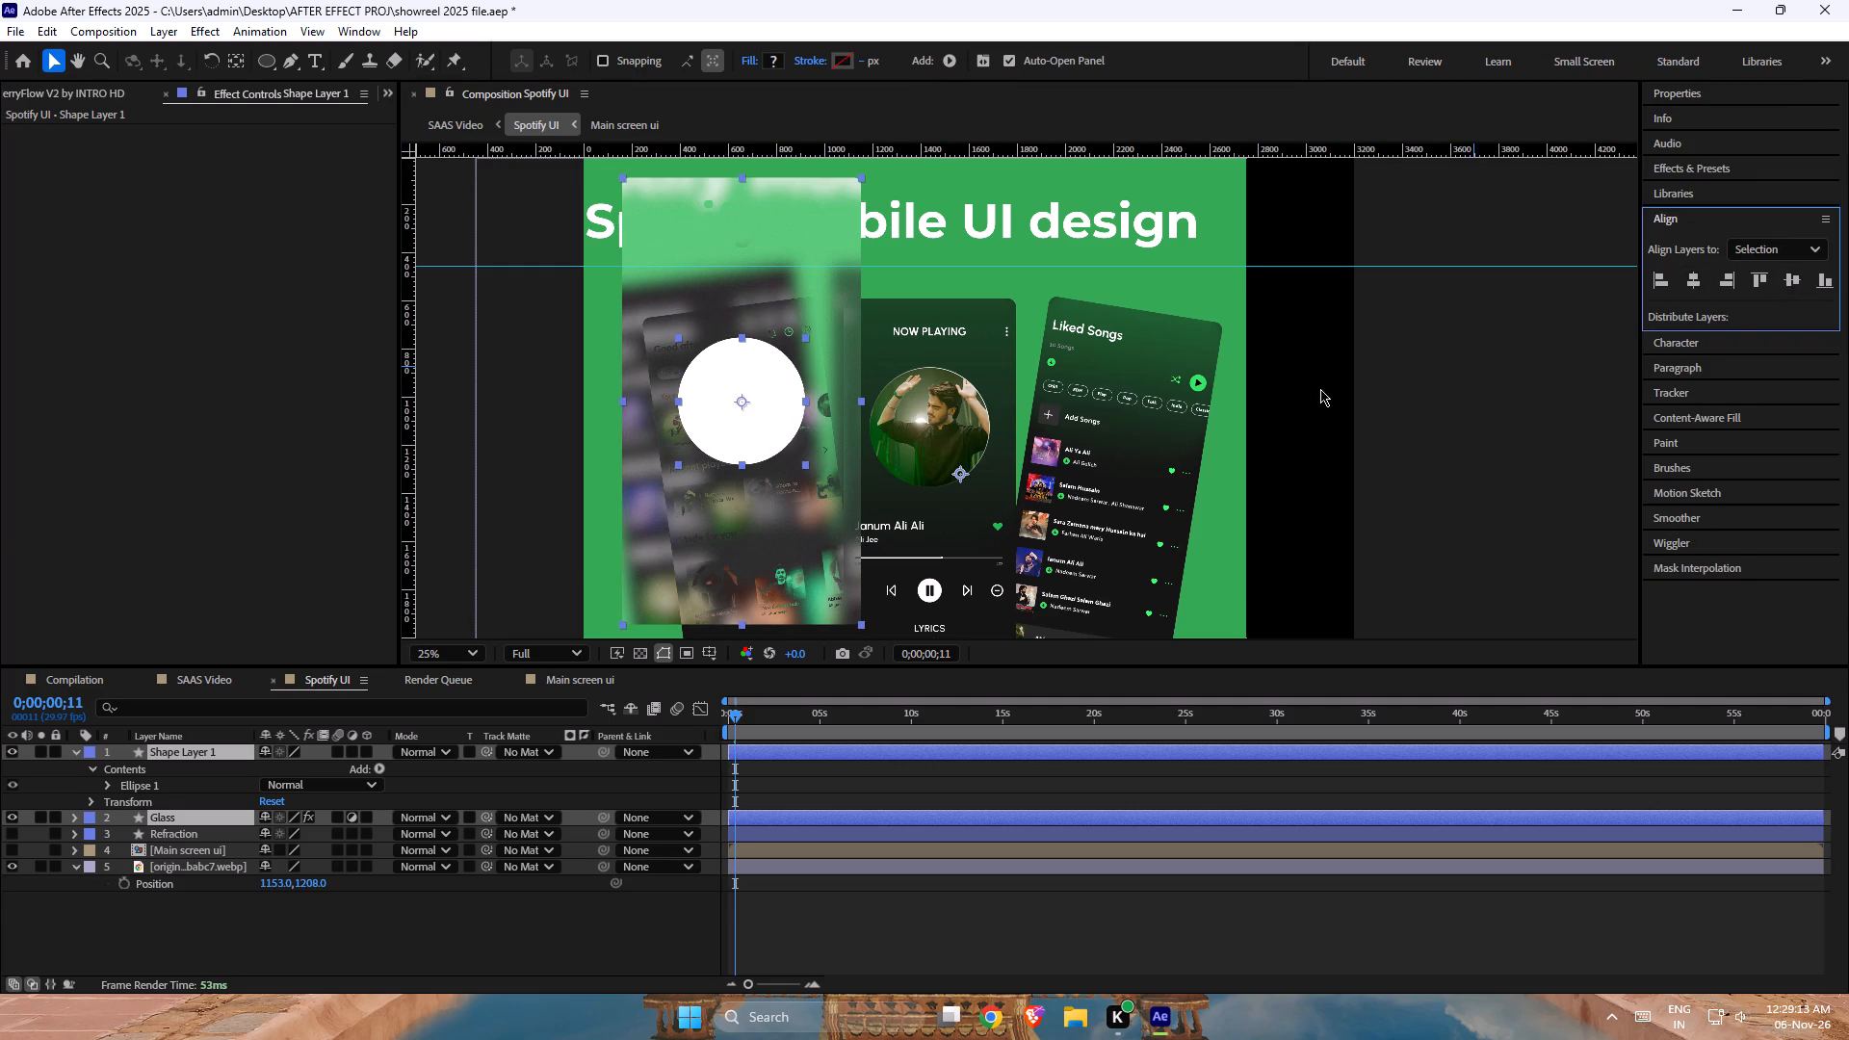
{"action": "left_click", "coordinate": [1407, 462]}
Nudge the circle straight up into the upper part of the glass panel, keeping it horizontally centred.
{"action": "left_click", "coordinate": [720, 419]}
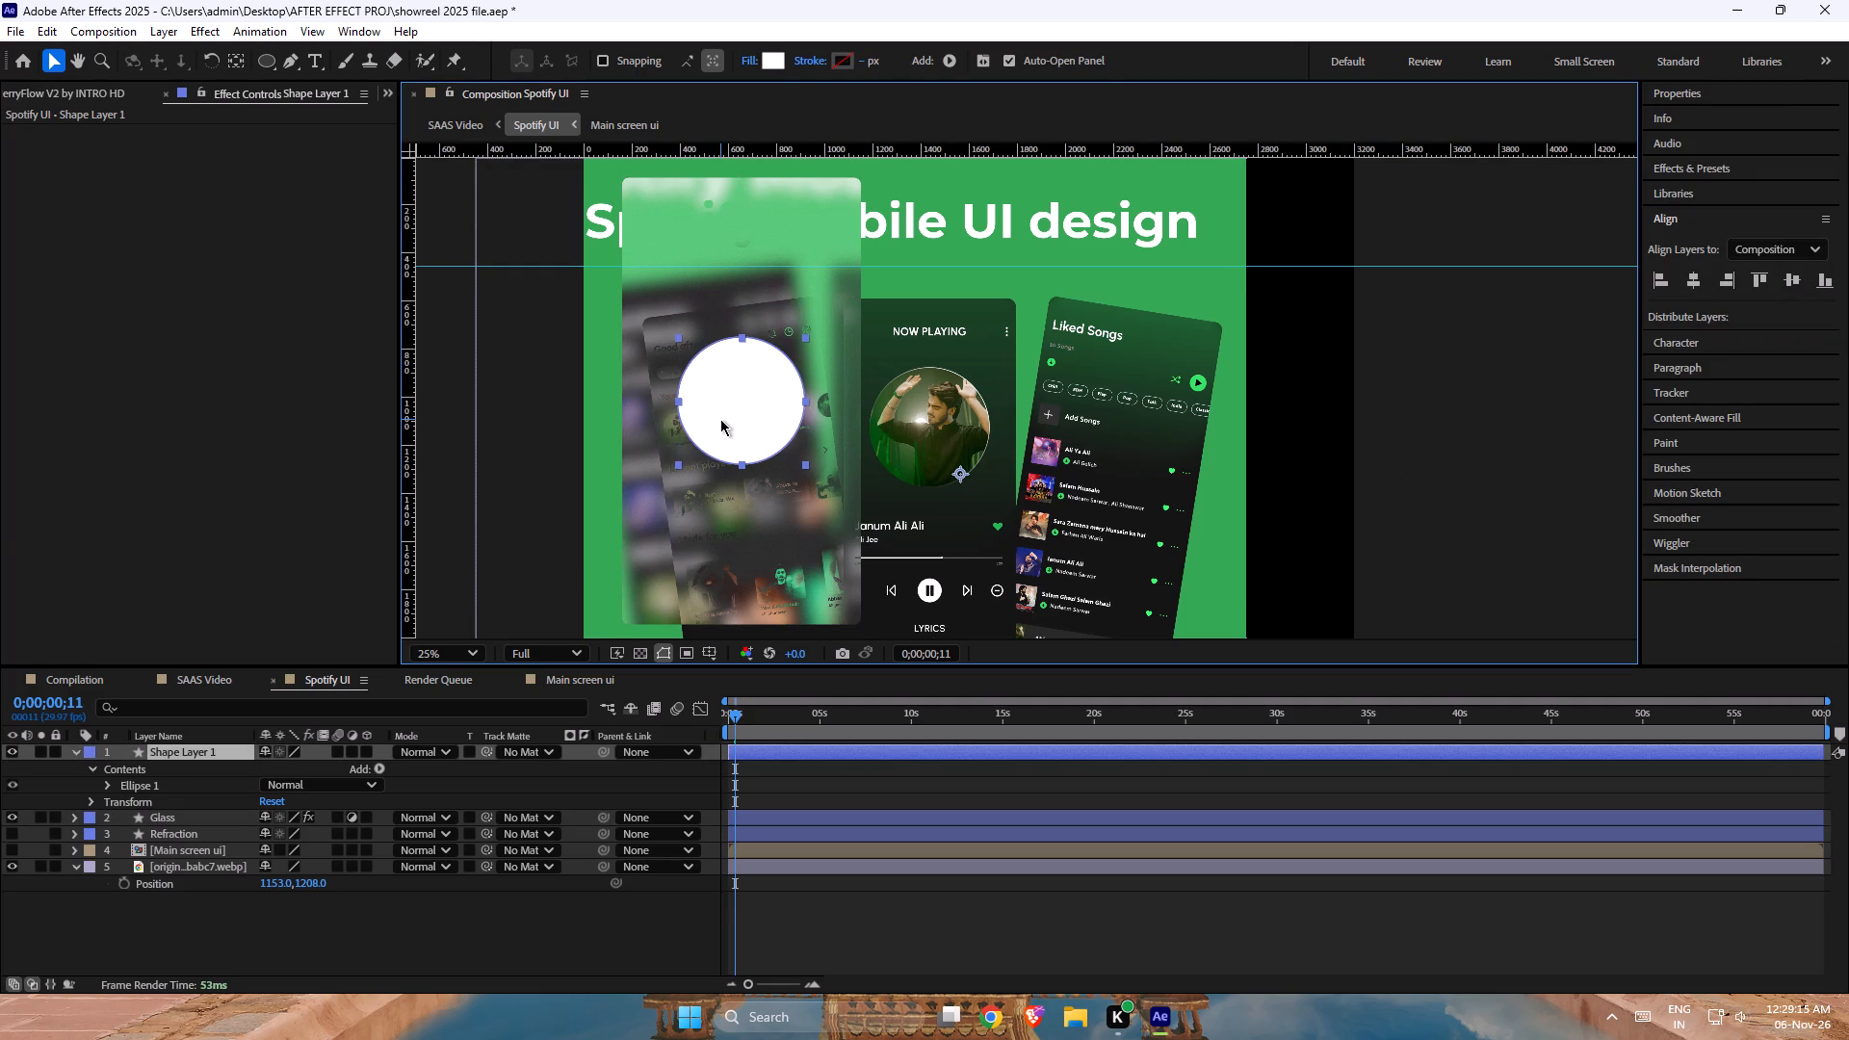
{"action": "key", "text": "ctrl+alt+Home"}
{"action": "key", "text": "Up"}
{"action": "key", "text": "Up"}
{"action": "key", "text": "Up"}
{"action": "key", "text": "Up"}
{"action": "key", "text": "Up"}
{"action": "key", "text": "Up"}
{"action": "key", "text": "Up"}
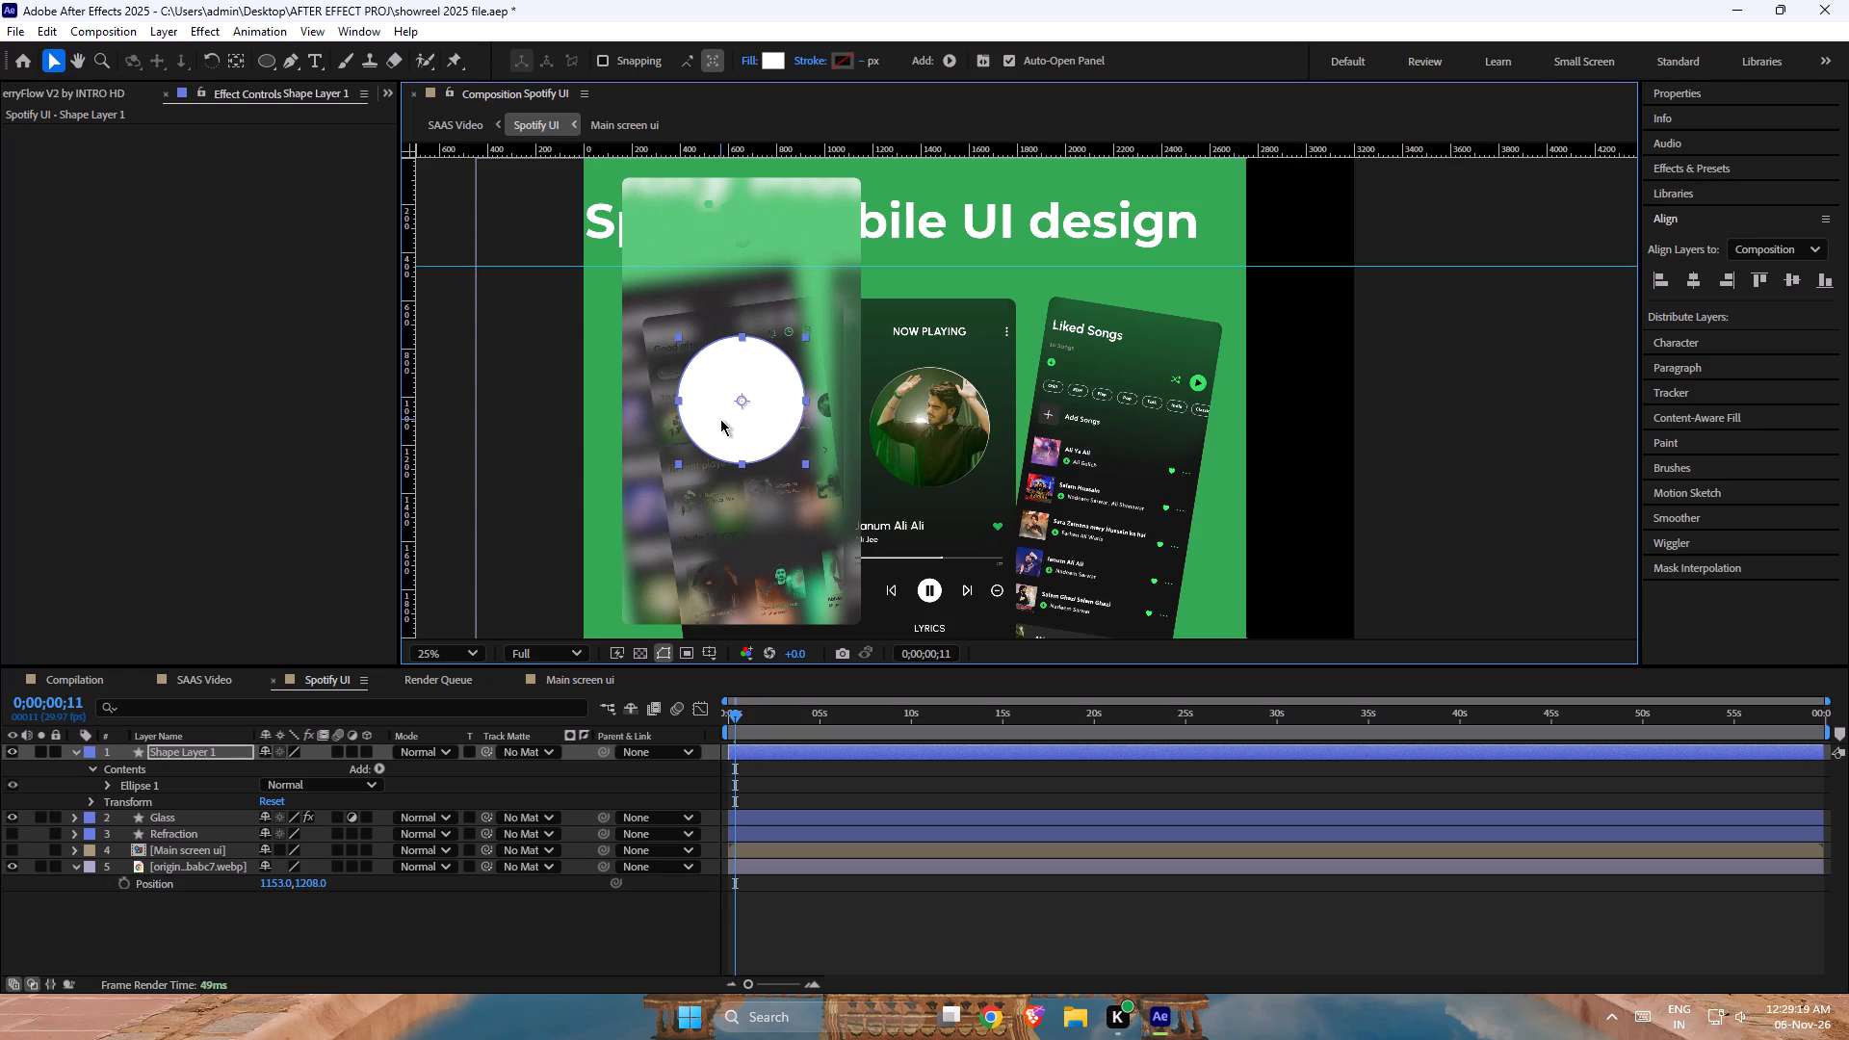
{"action": "key", "text": "shift+Up"}
{"action": "key", "text": "shift+Up"}
{"action": "key", "text": "shift+Up"}
{"action": "key", "text": "shift+Up"}
{"action": "key", "text": "shift+Up"}
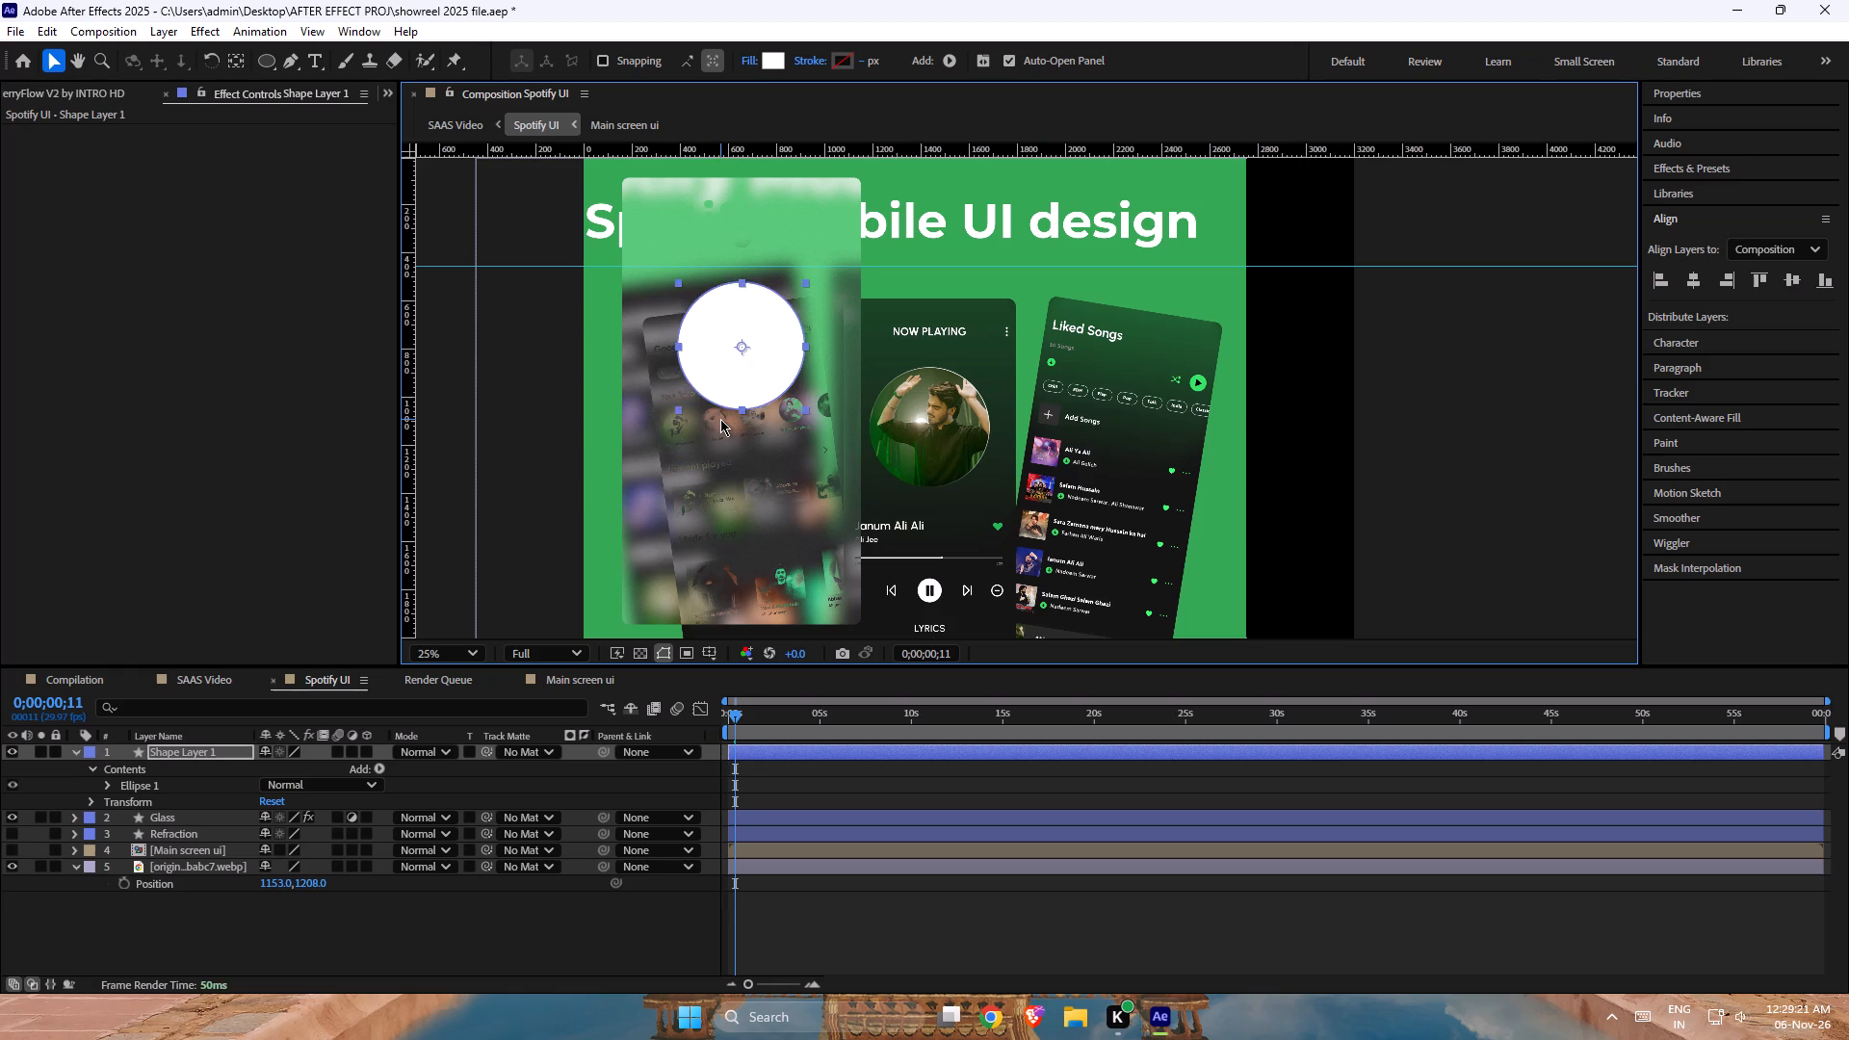
{"action": "key", "text": "shift+Up"}
{"action": "key", "text": "shift+Up"}
{"action": "key", "text": "shift+Up"}
{"action": "key", "text": "shift+Down"}
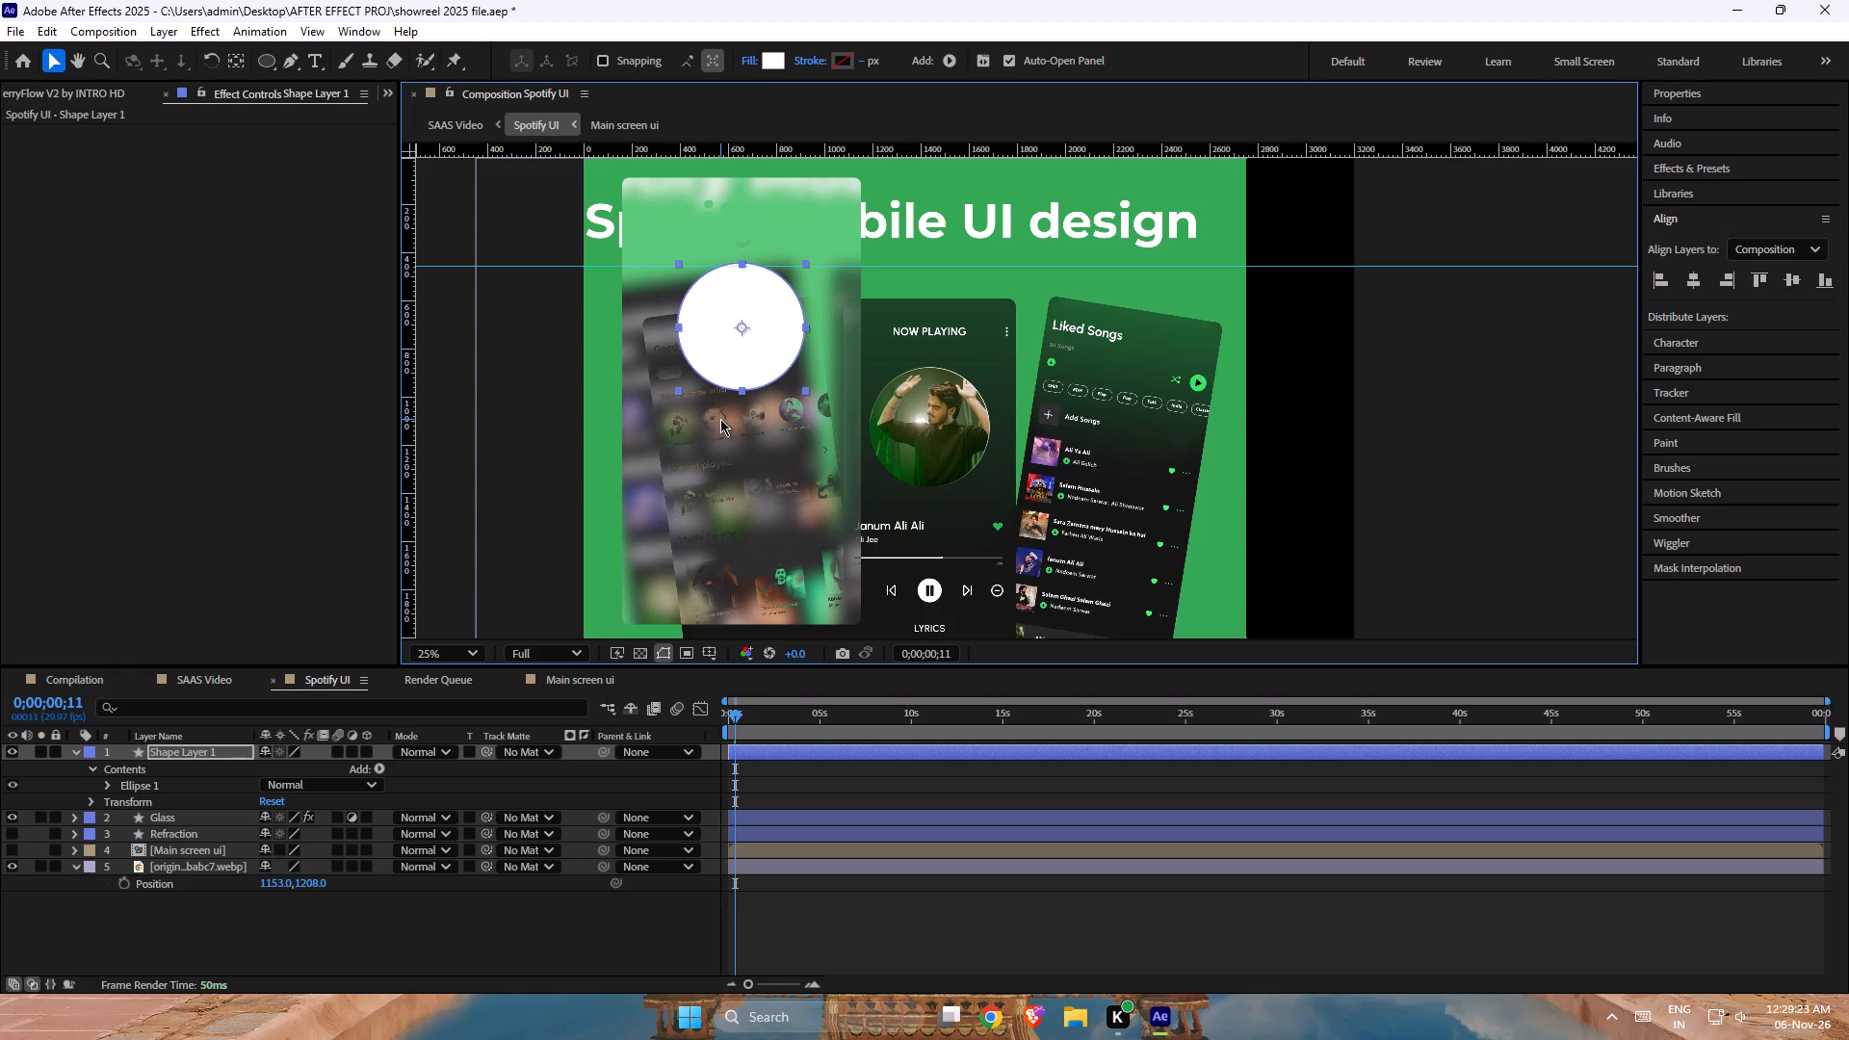
{"action": "key", "text": "shift+Down"}
{"action": "key", "text": "shift+Up"}
{"action": "key", "text": "shift+Down"}
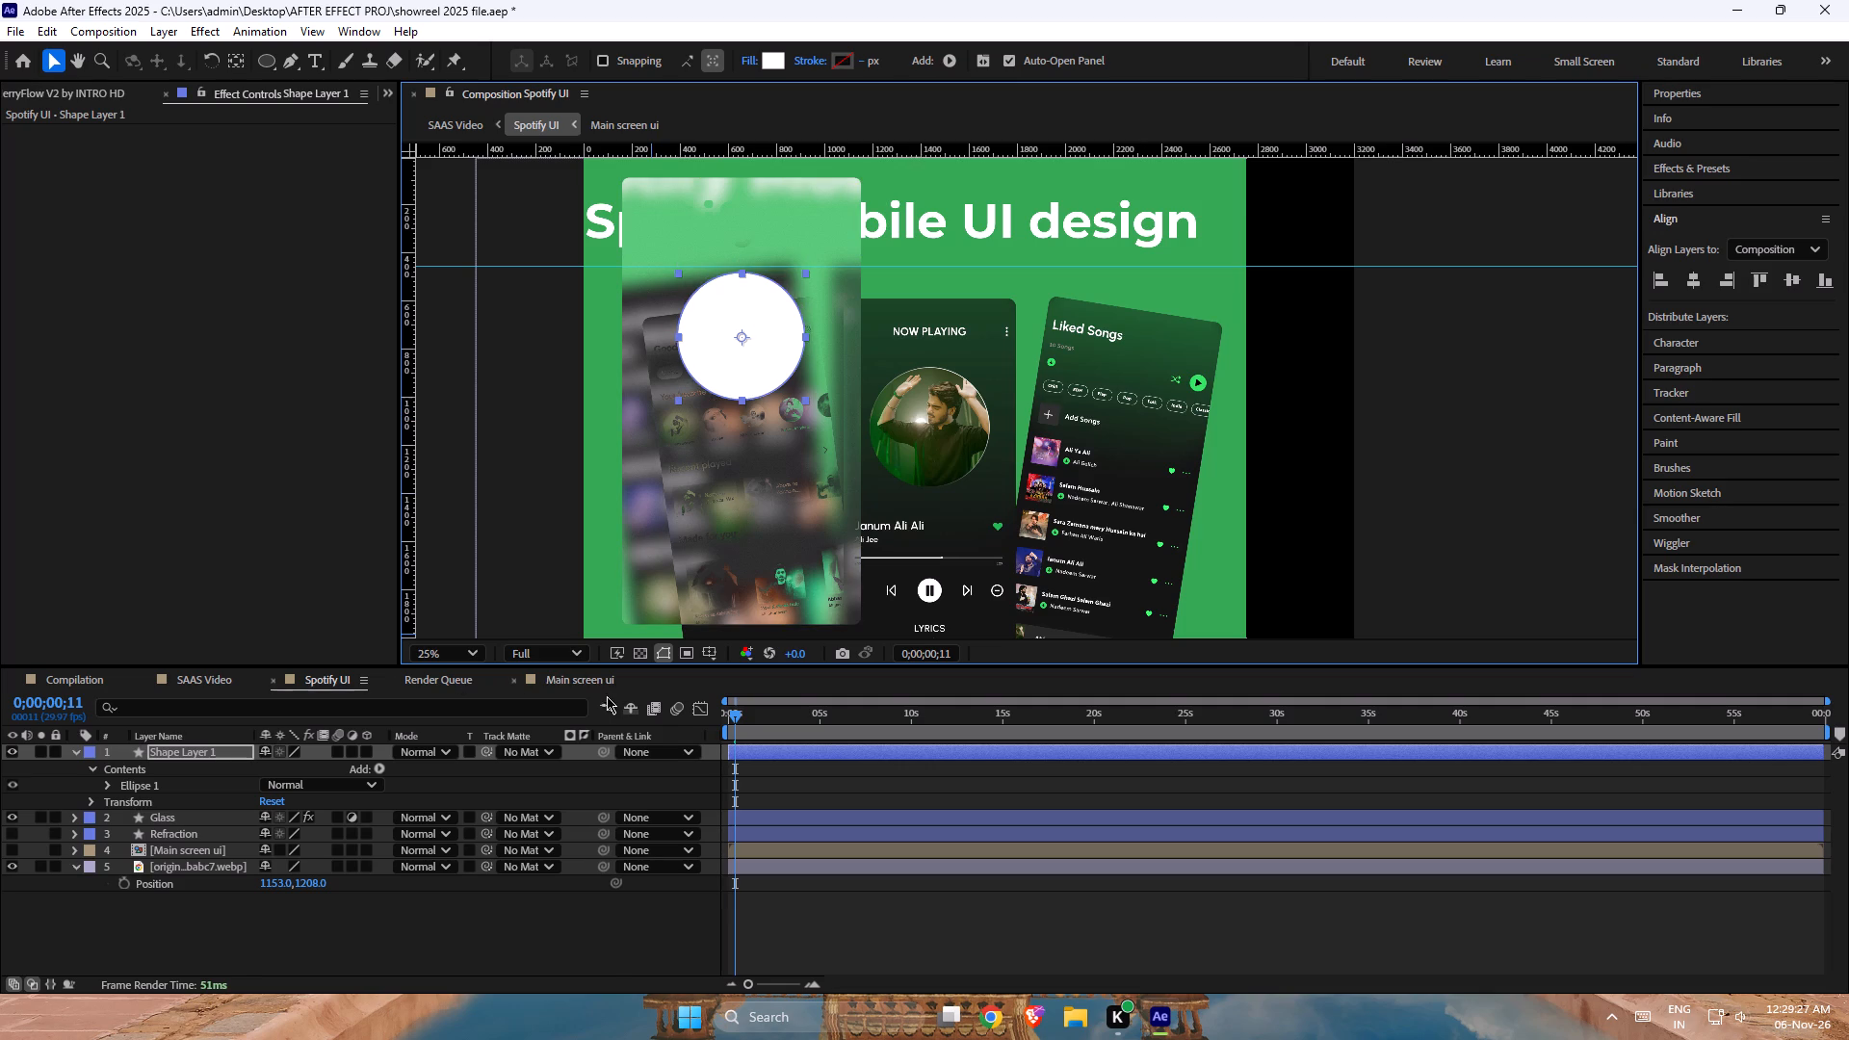
Copy the Home text layer from the Main screen ui composition into the Spotify UI composition.
{"action": "left_click", "coordinate": [592, 679]}
{"action": "scroll", "coordinate": [181, 767], "scroll_direction": "up", "scroll_amount": 6}
{"action": "left_click", "coordinate": [190, 794]}
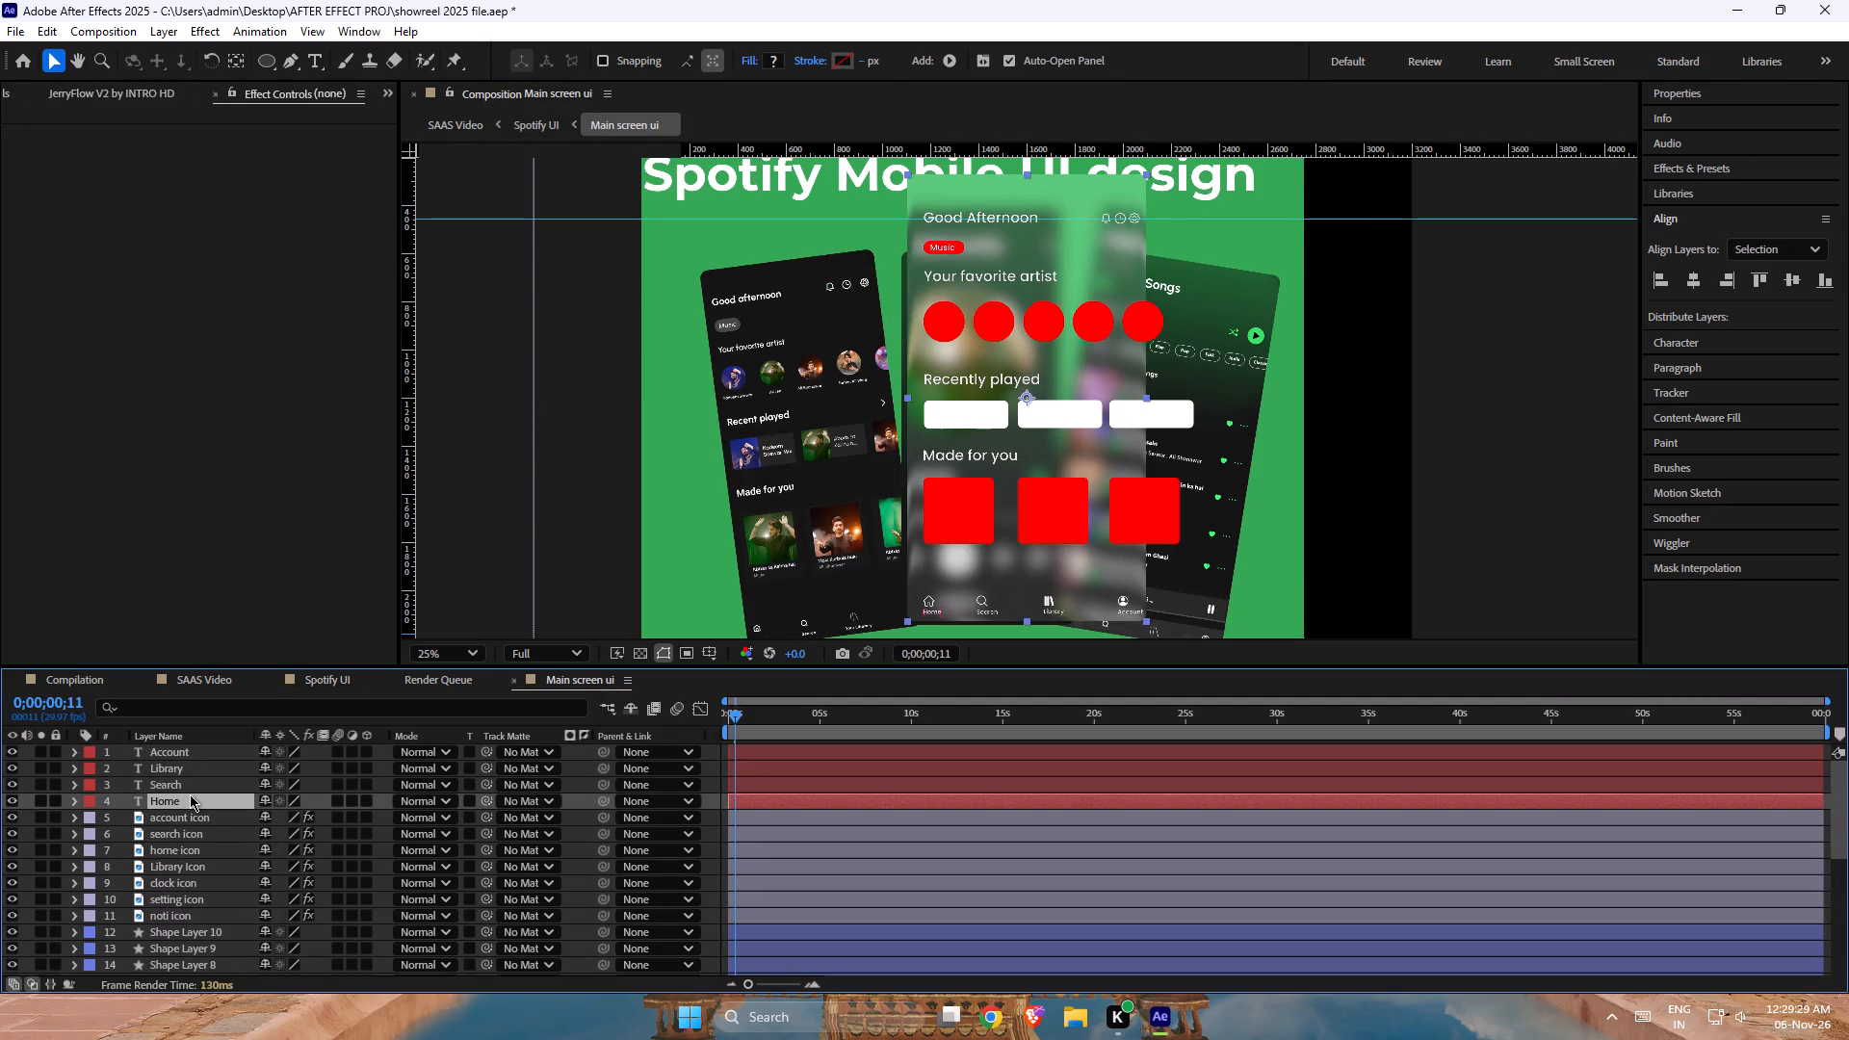
{"action": "key", "text": "ctrl+c"}
{"action": "left_click", "coordinate": [323, 678]}
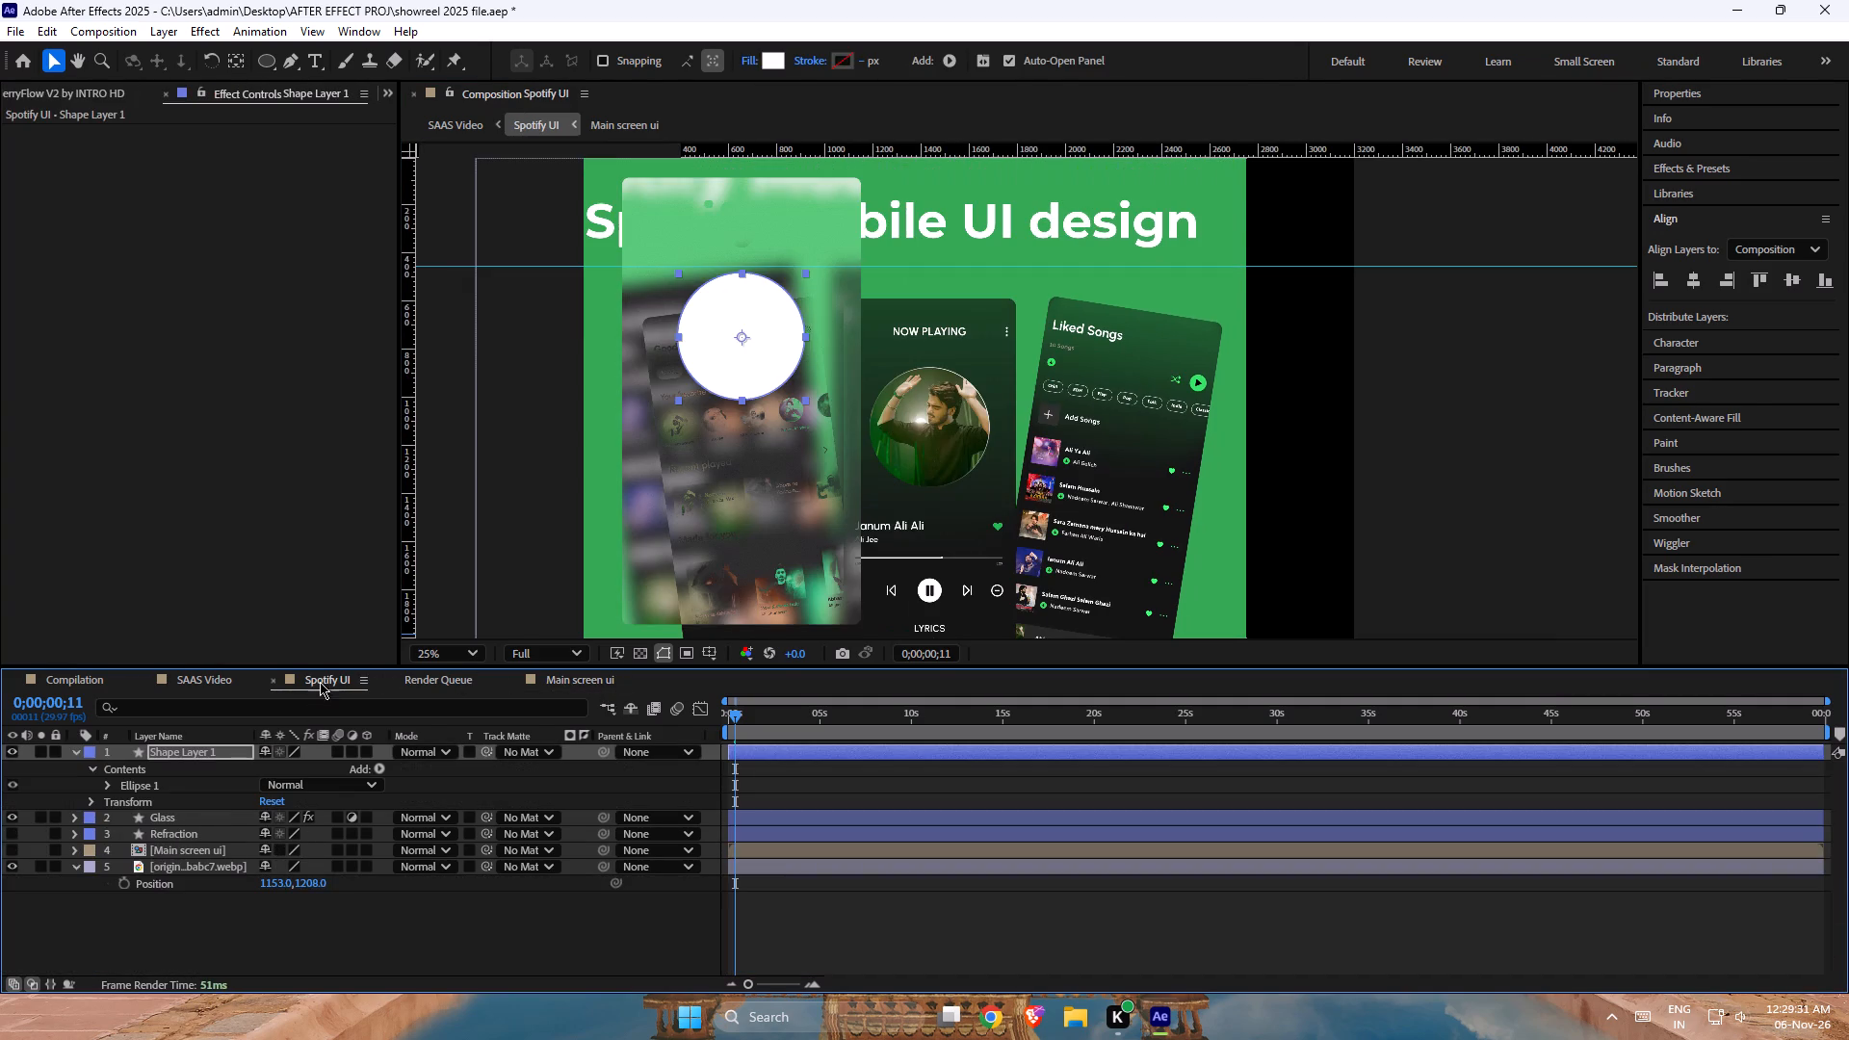
{"action": "left_click", "coordinate": [175, 950]}
{"action": "key", "text": "ctrl+v"}
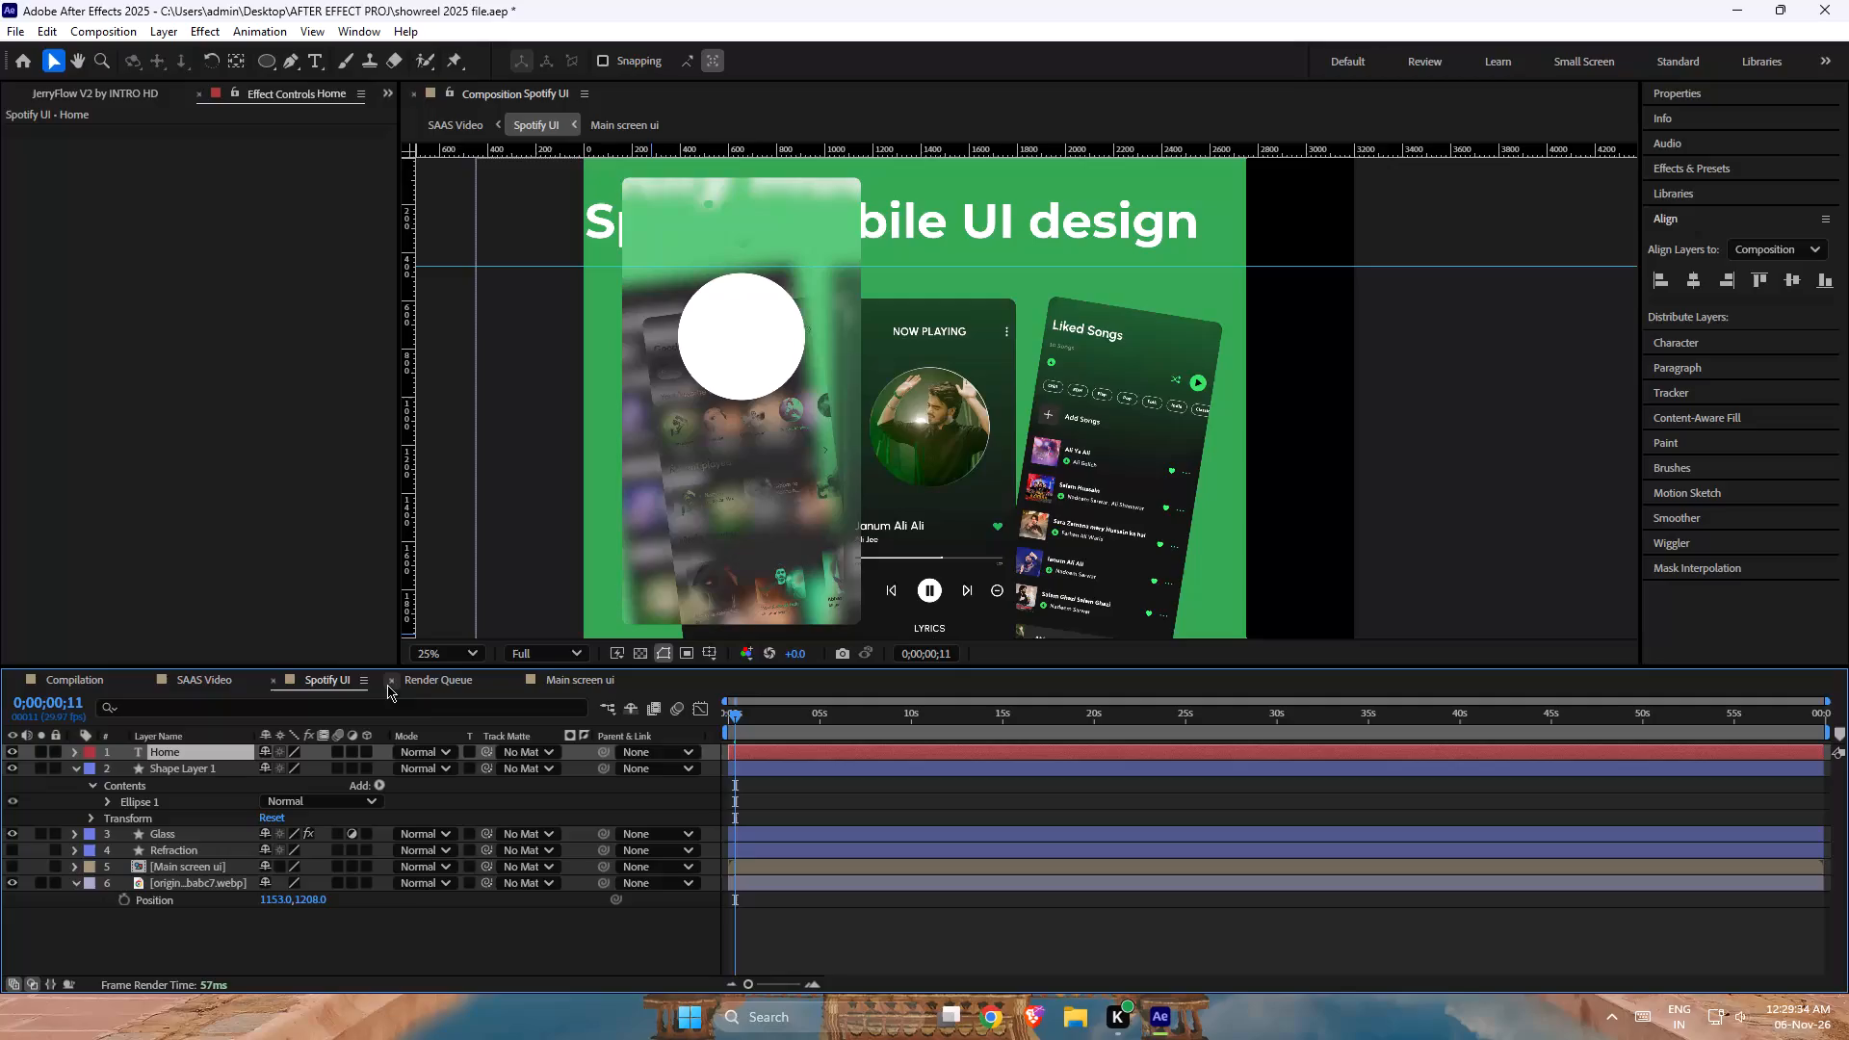
Rename the pasted Home text layer as NOW PLAYING.
{"action": "scroll", "coordinate": [892, 394], "scroll_direction": "down", "scroll_amount": 1}
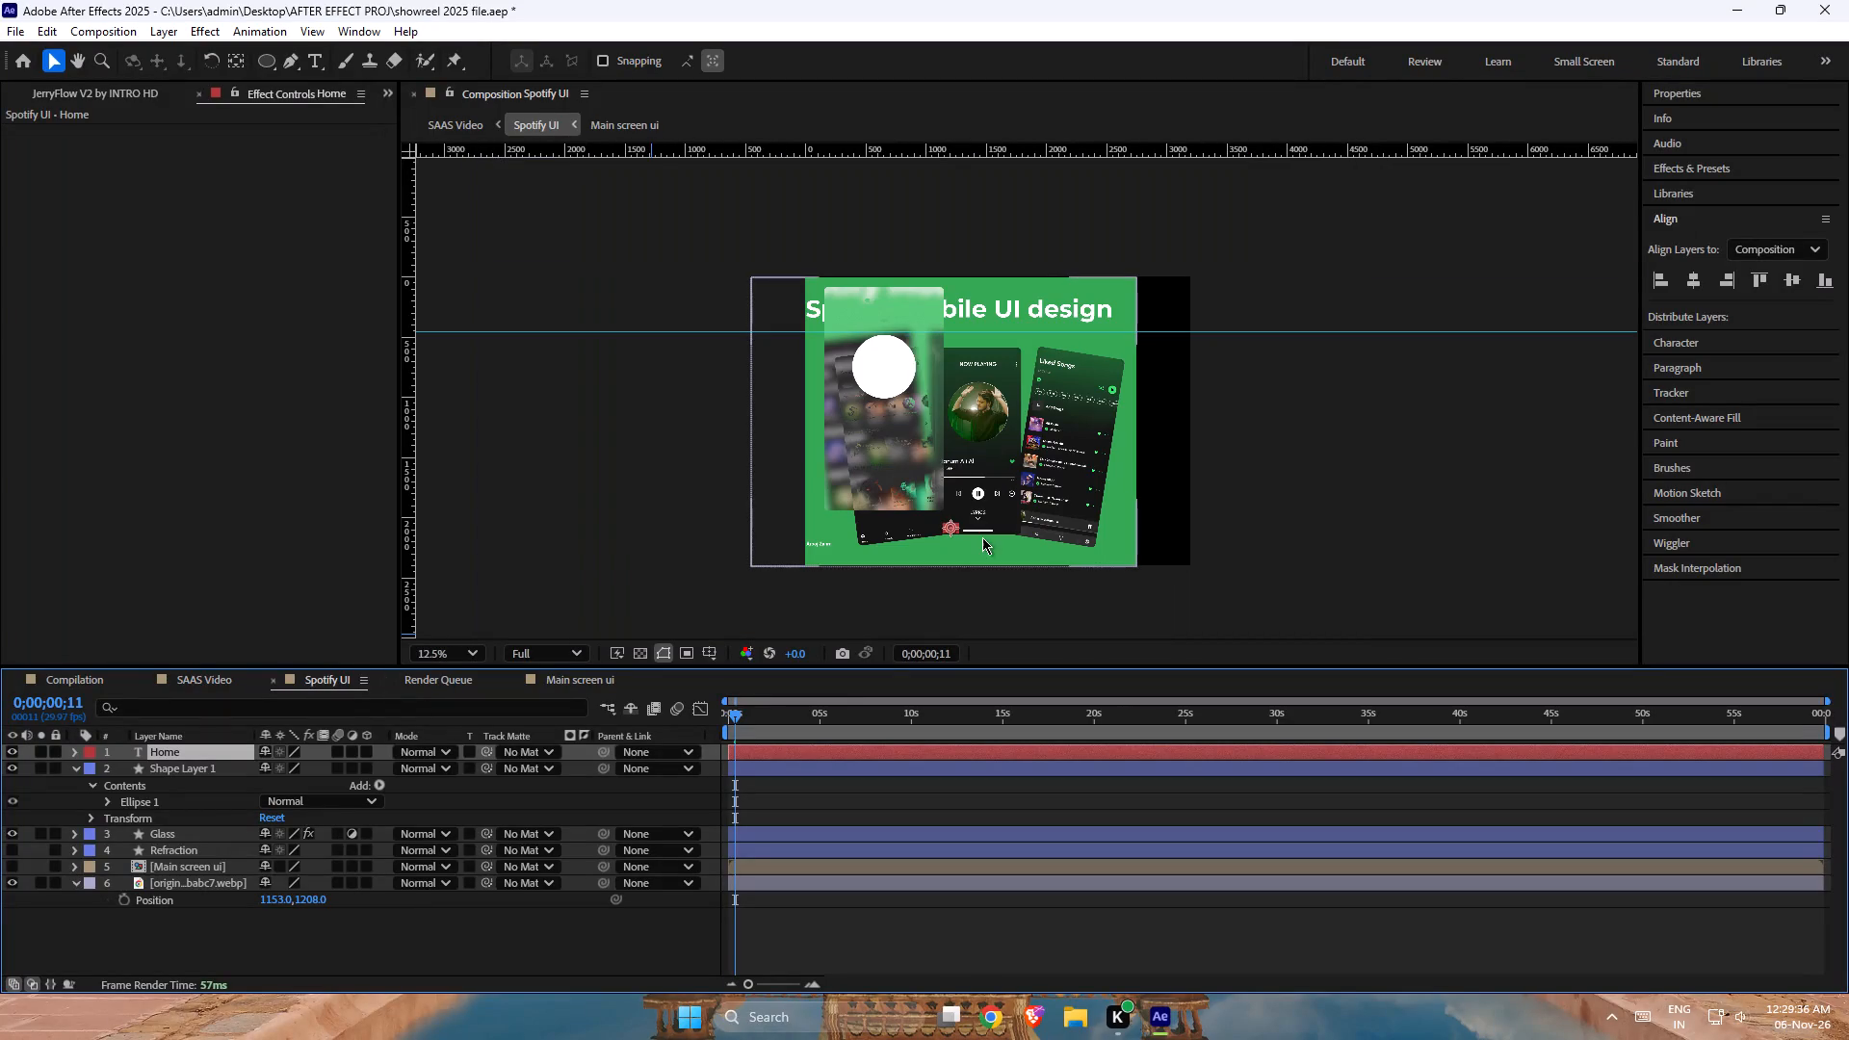
{"action": "key", "text": "Return"}
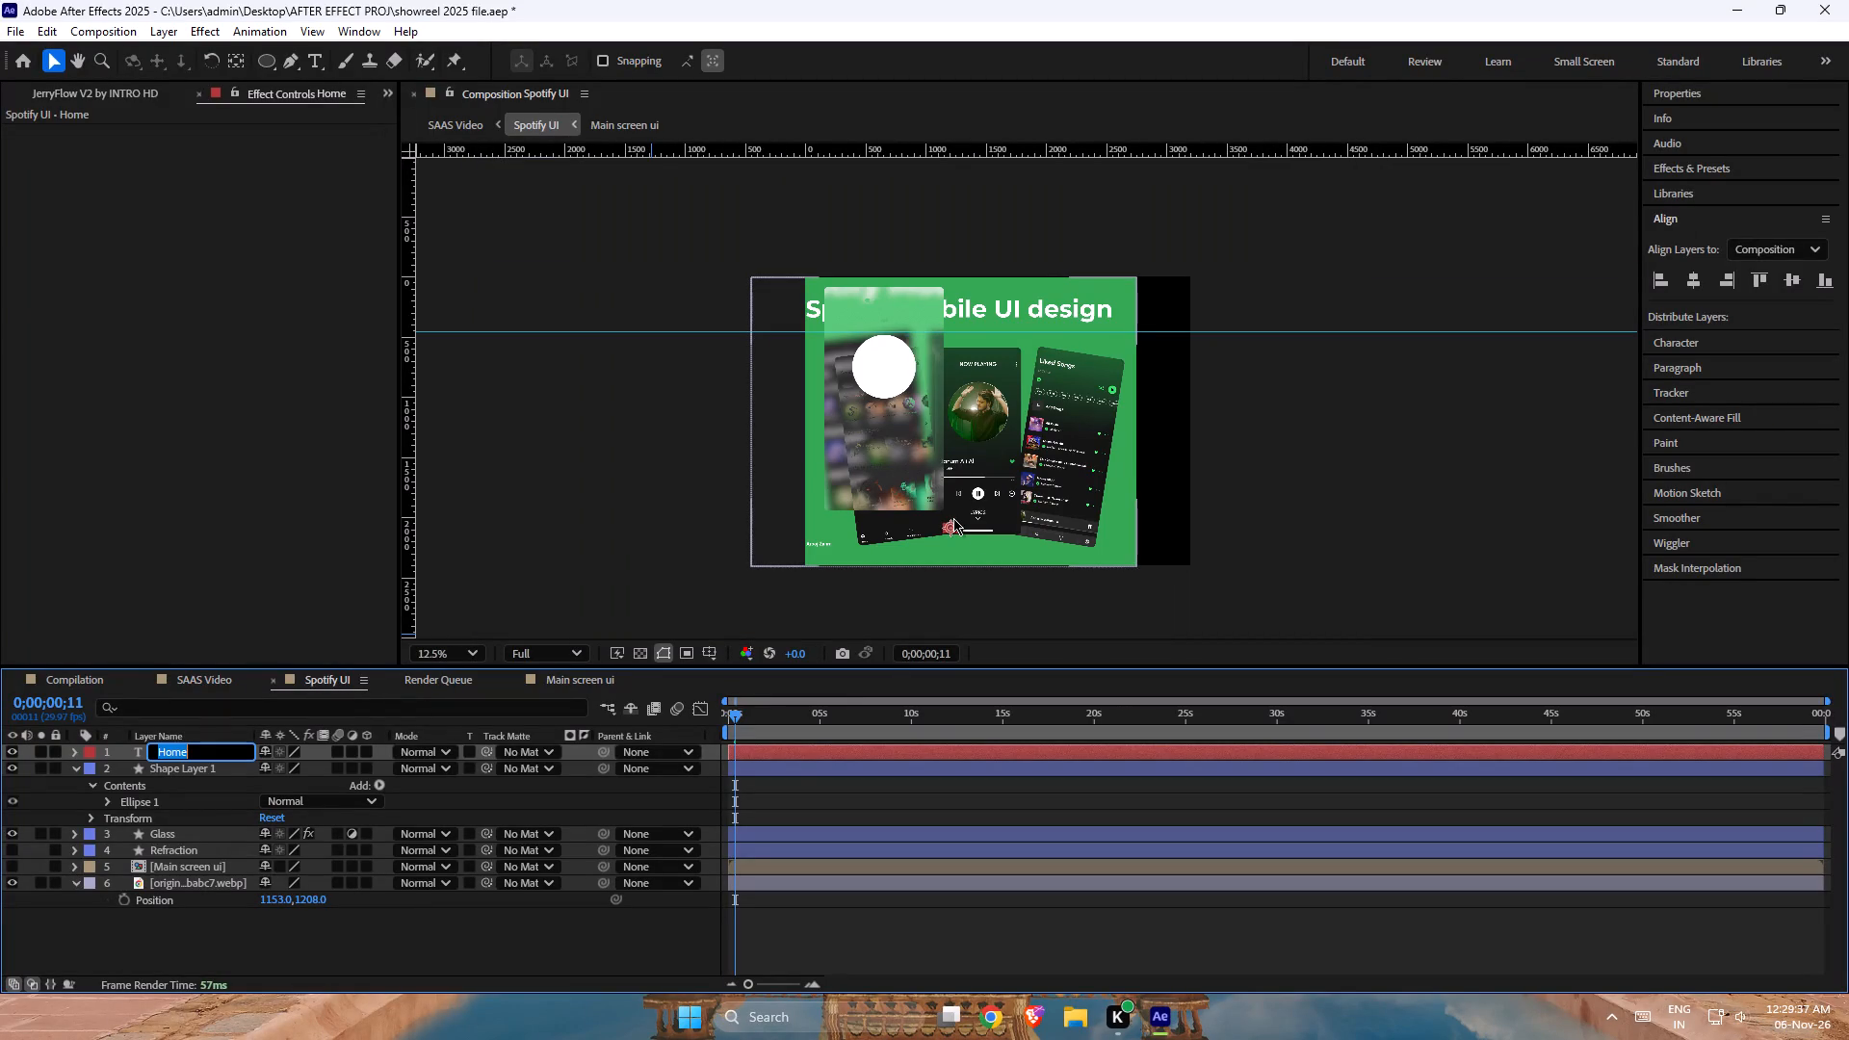
{"action": "key", "text": "shift+n"}
{"action": "type", "text": "OW"}
{"action": "key", "text": "space"}
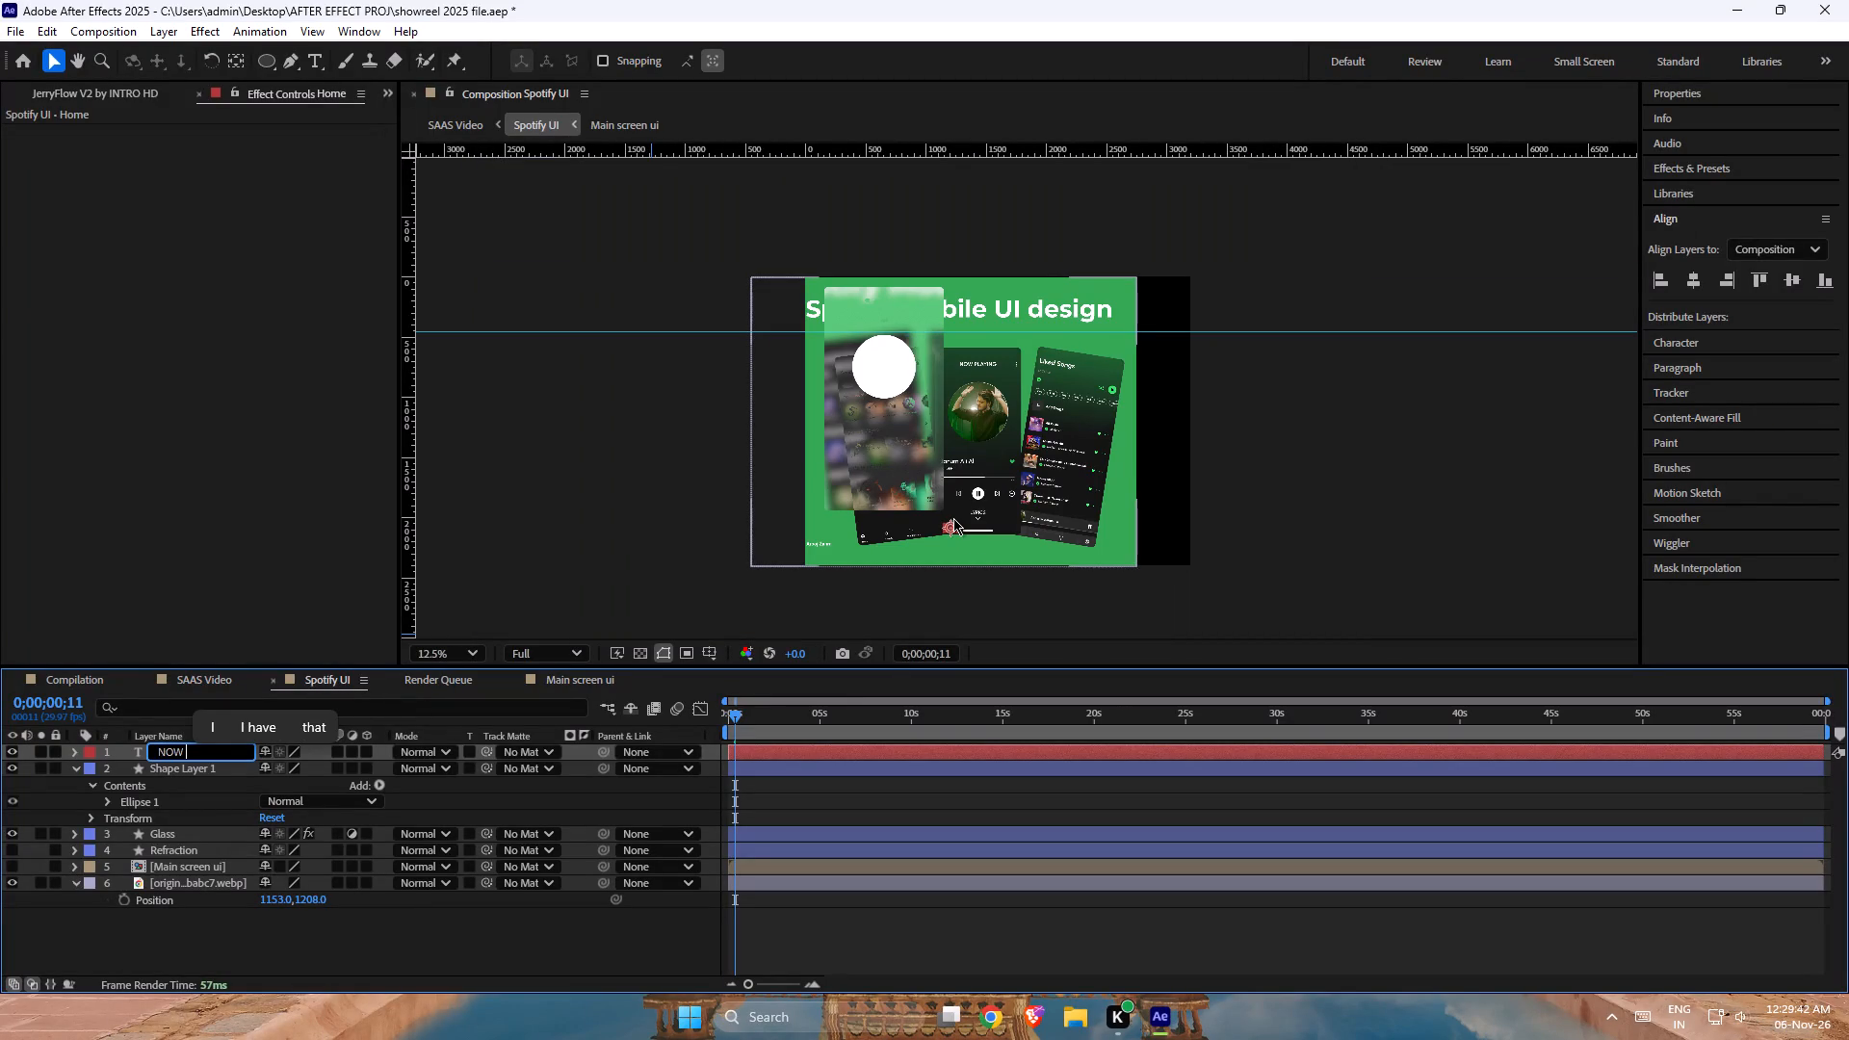
{"action": "type", "text": "PLAYING"}
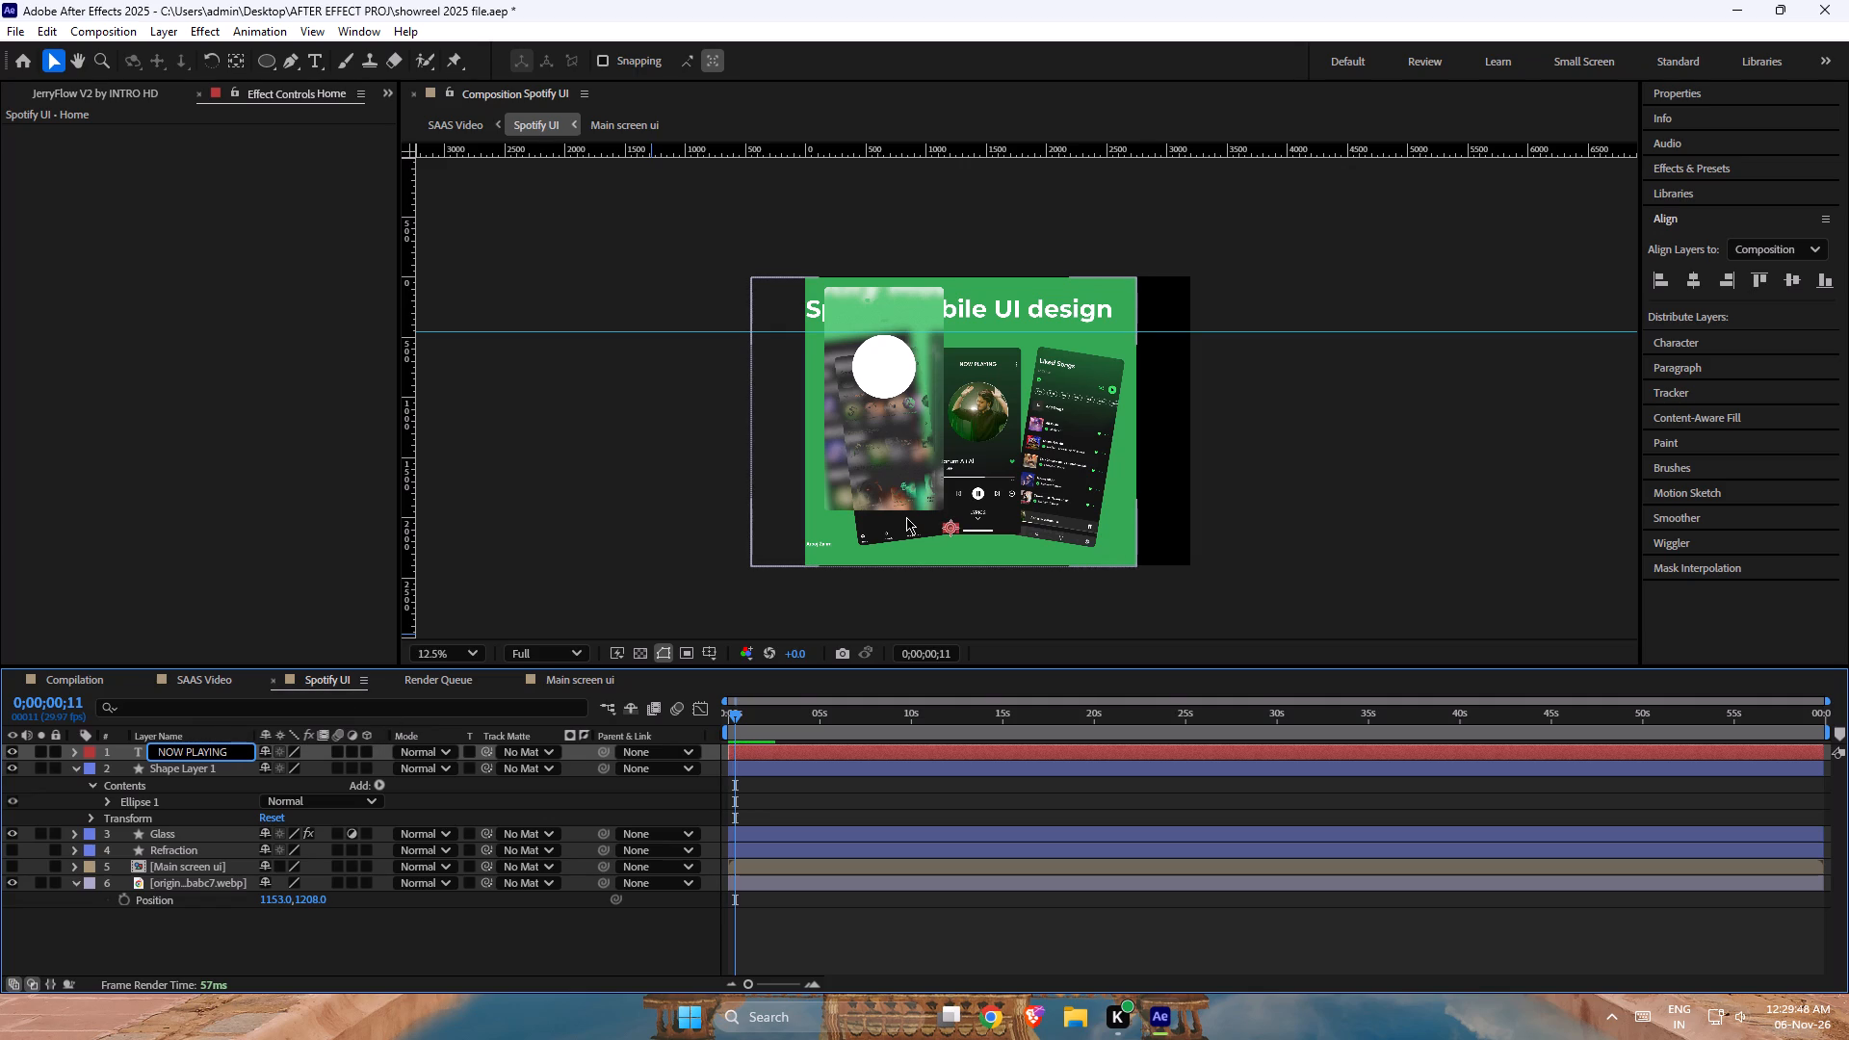
{"action": "left_click", "coordinate": [311, 958]}
Scale the NOW PLAYING text layer up to 813%.
{"action": "scroll", "coordinate": [902, 489], "scroll_direction": "up", "scroll_amount": 1}
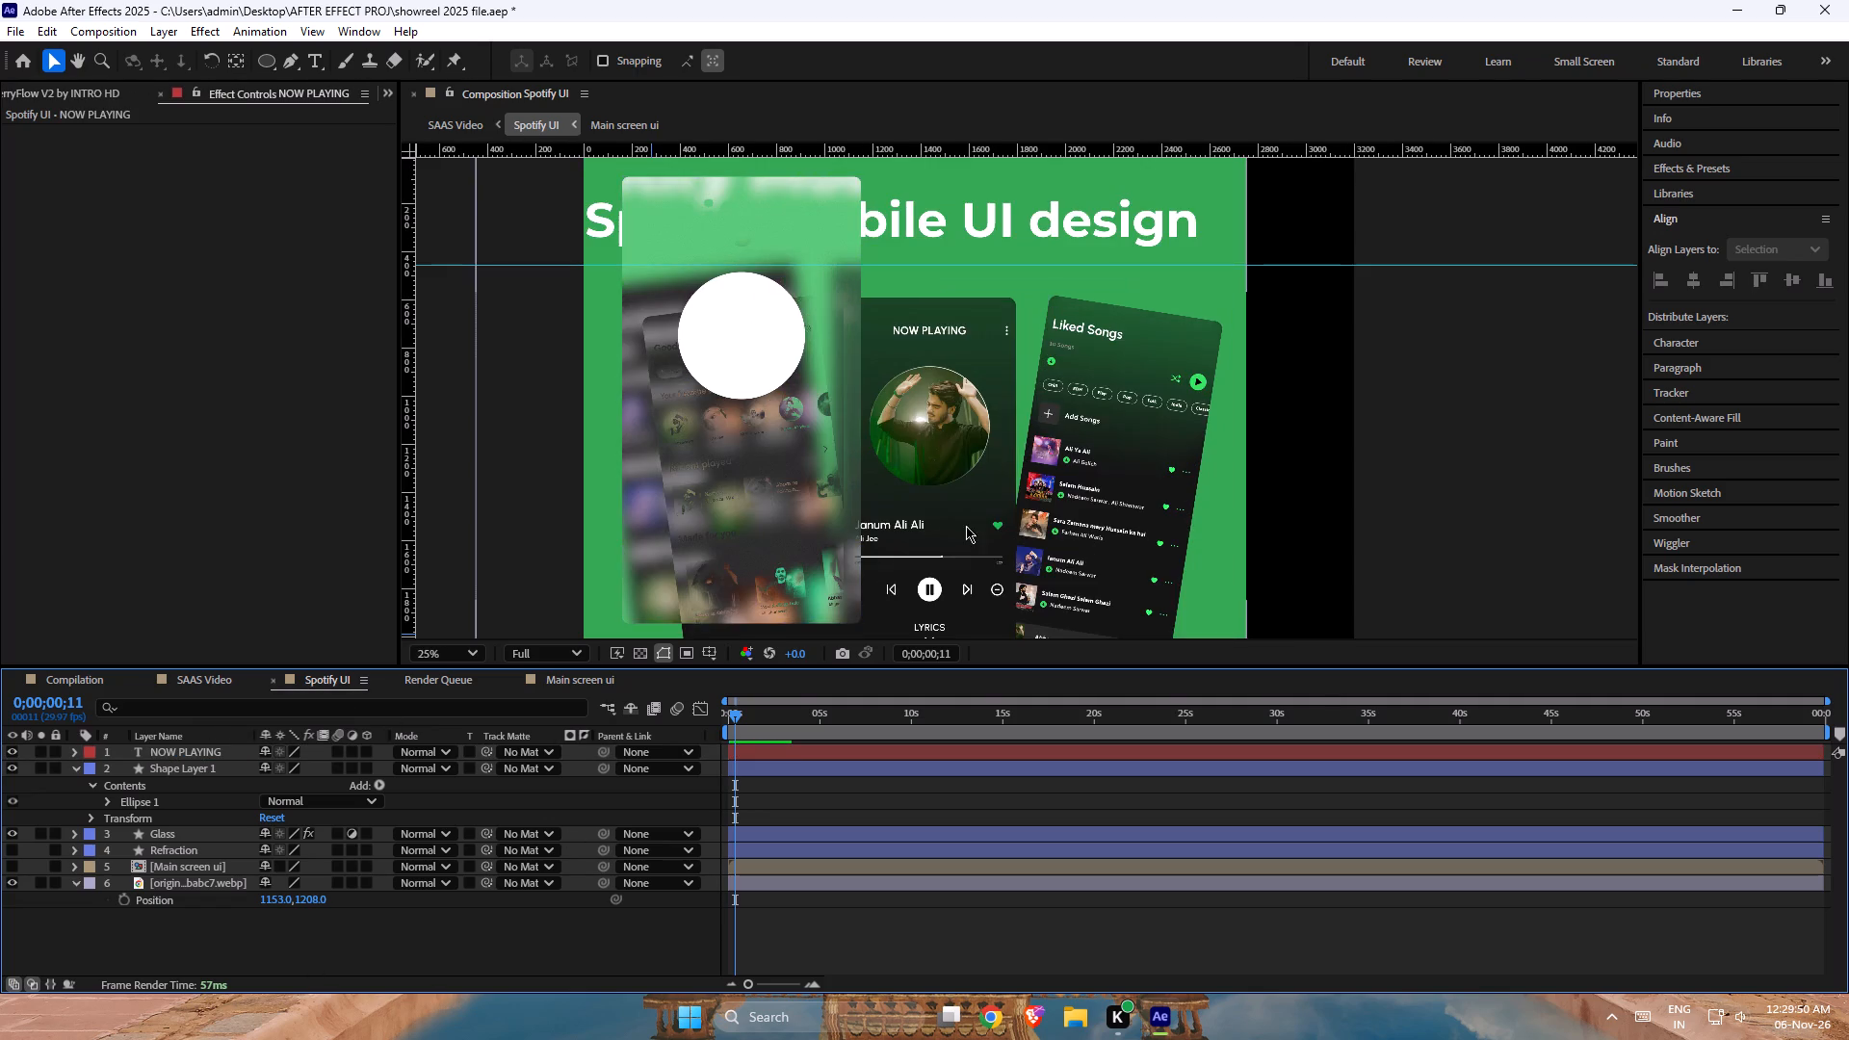
{"action": "middle_click_drag", "start_coordinate": [972, 537], "coordinate": [994, 231]}
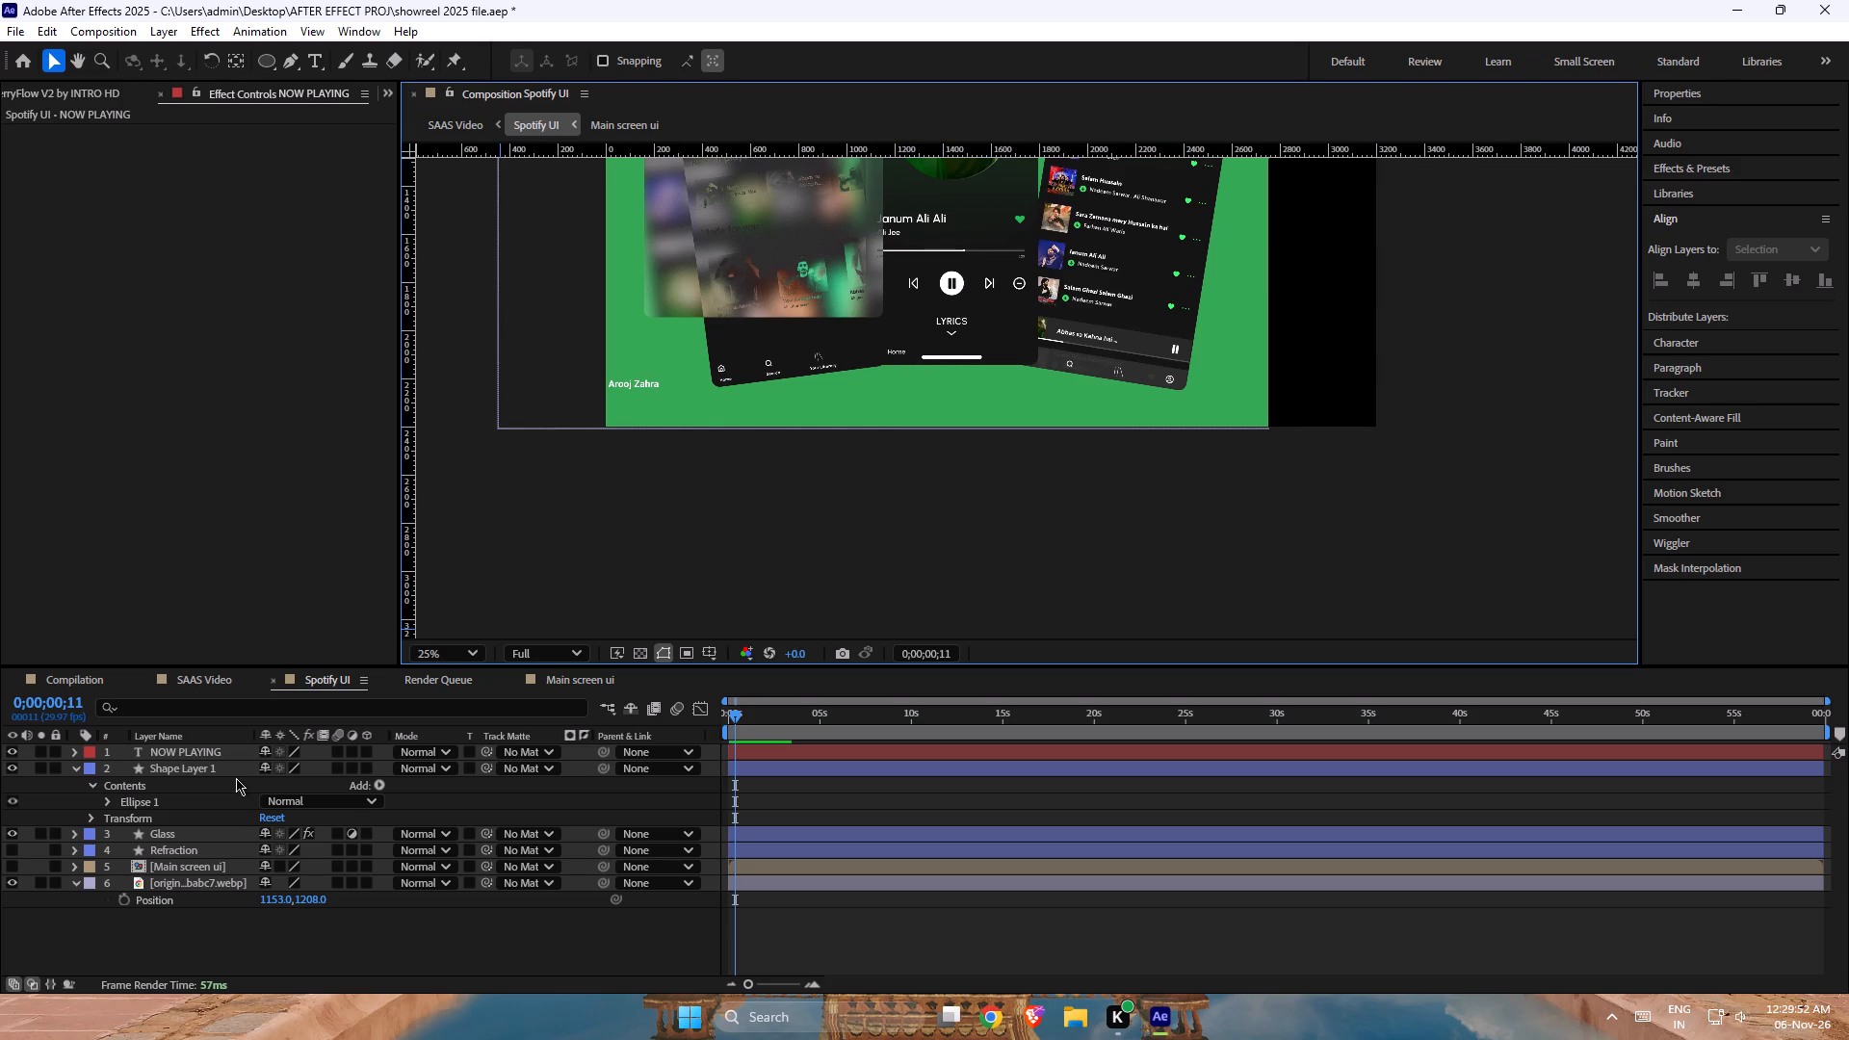
{"action": "left_click", "coordinate": [217, 754]}
{"action": "key", "text": "s"}
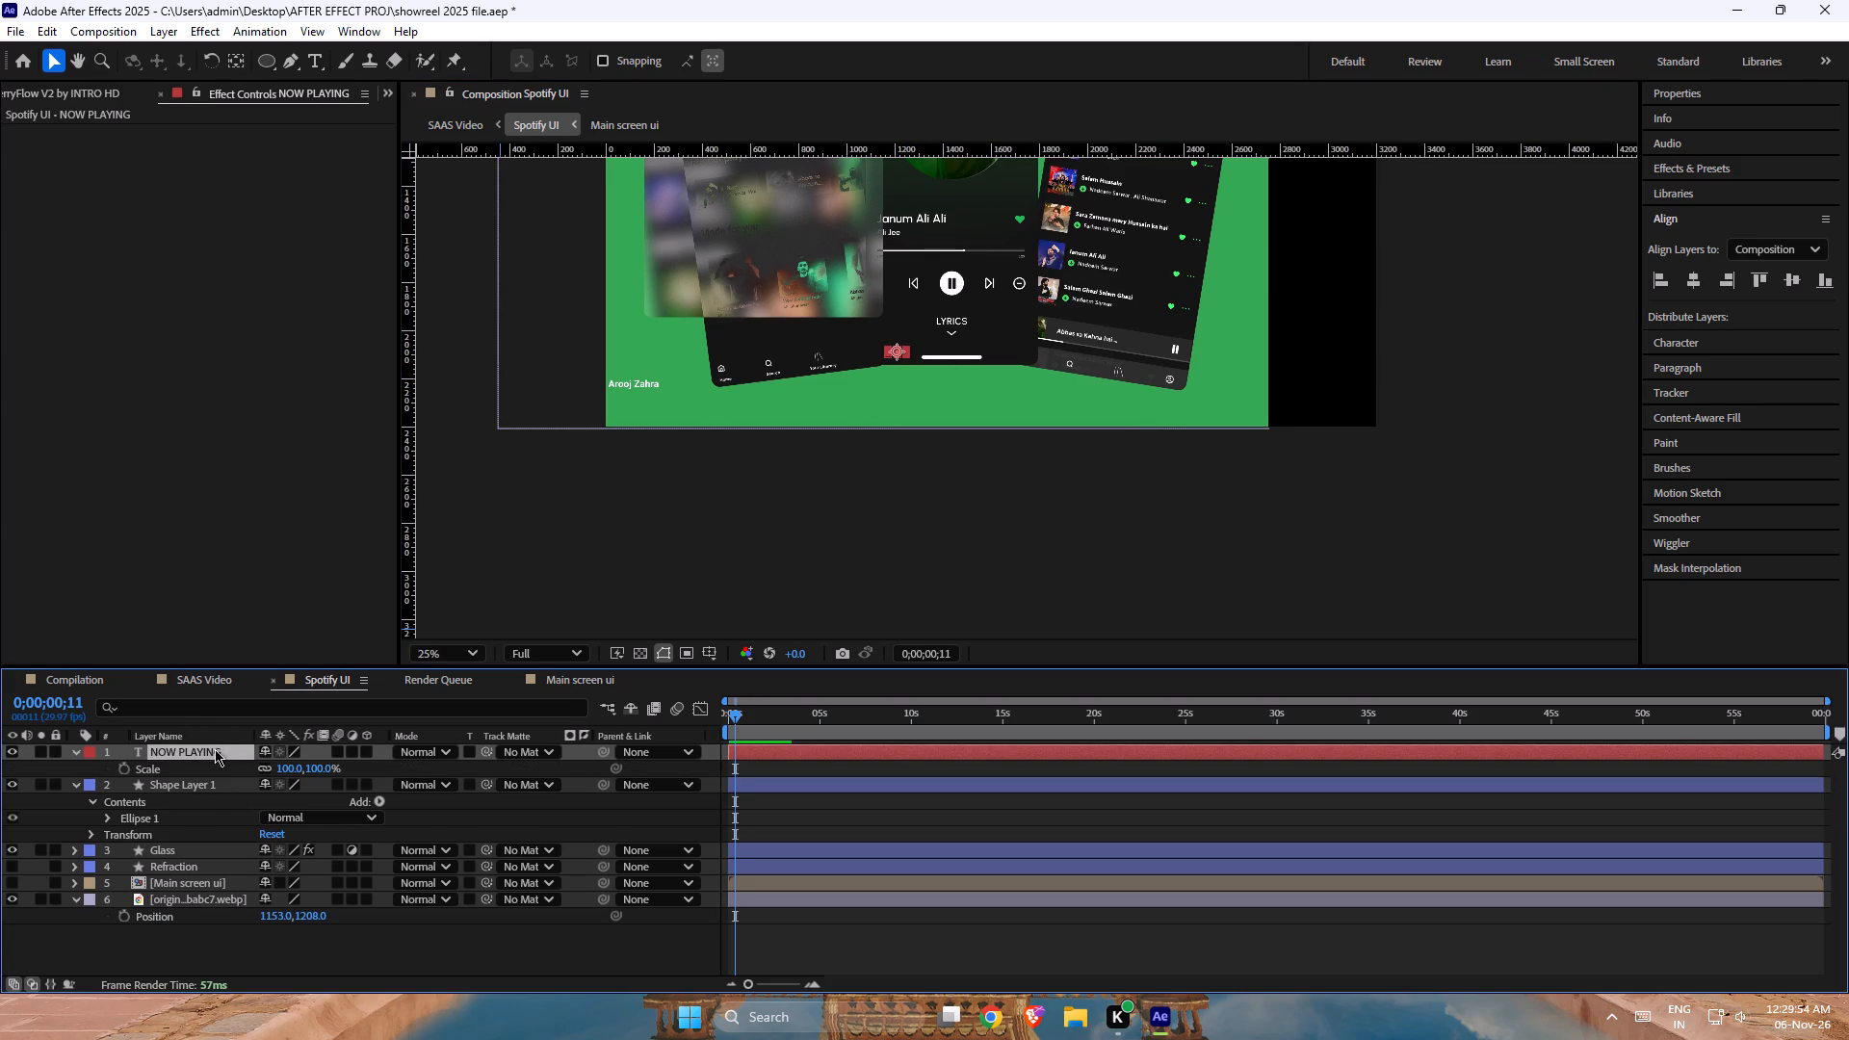
{"action": "left_click_drag", "start_coordinate": [289, 767], "coordinate": [998, 789]}
{"action": "left_click", "coordinate": [693, 554]}
Replace the enlarged Home text in the composition with NOW PLAYING.
{"action": "double_click", "coordinate": [909, 347]}
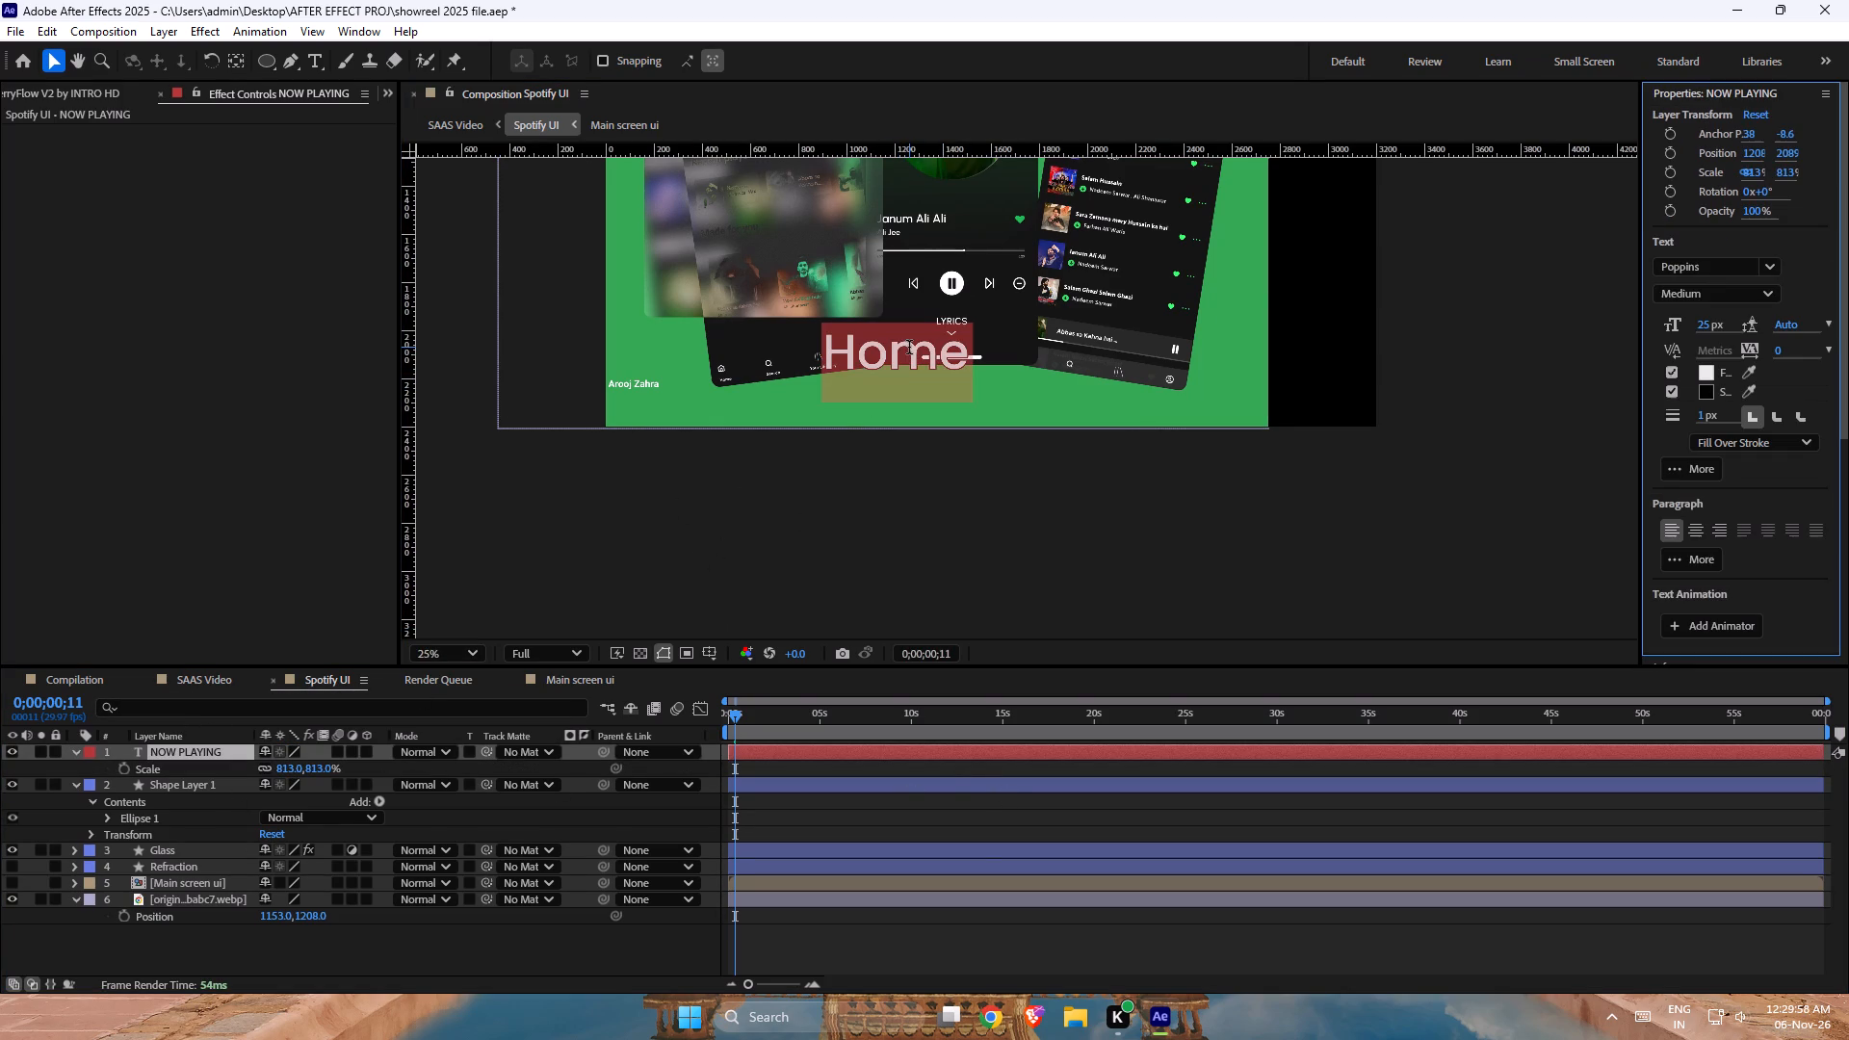
{"action": "type", "text": "NOW PLAYING"}
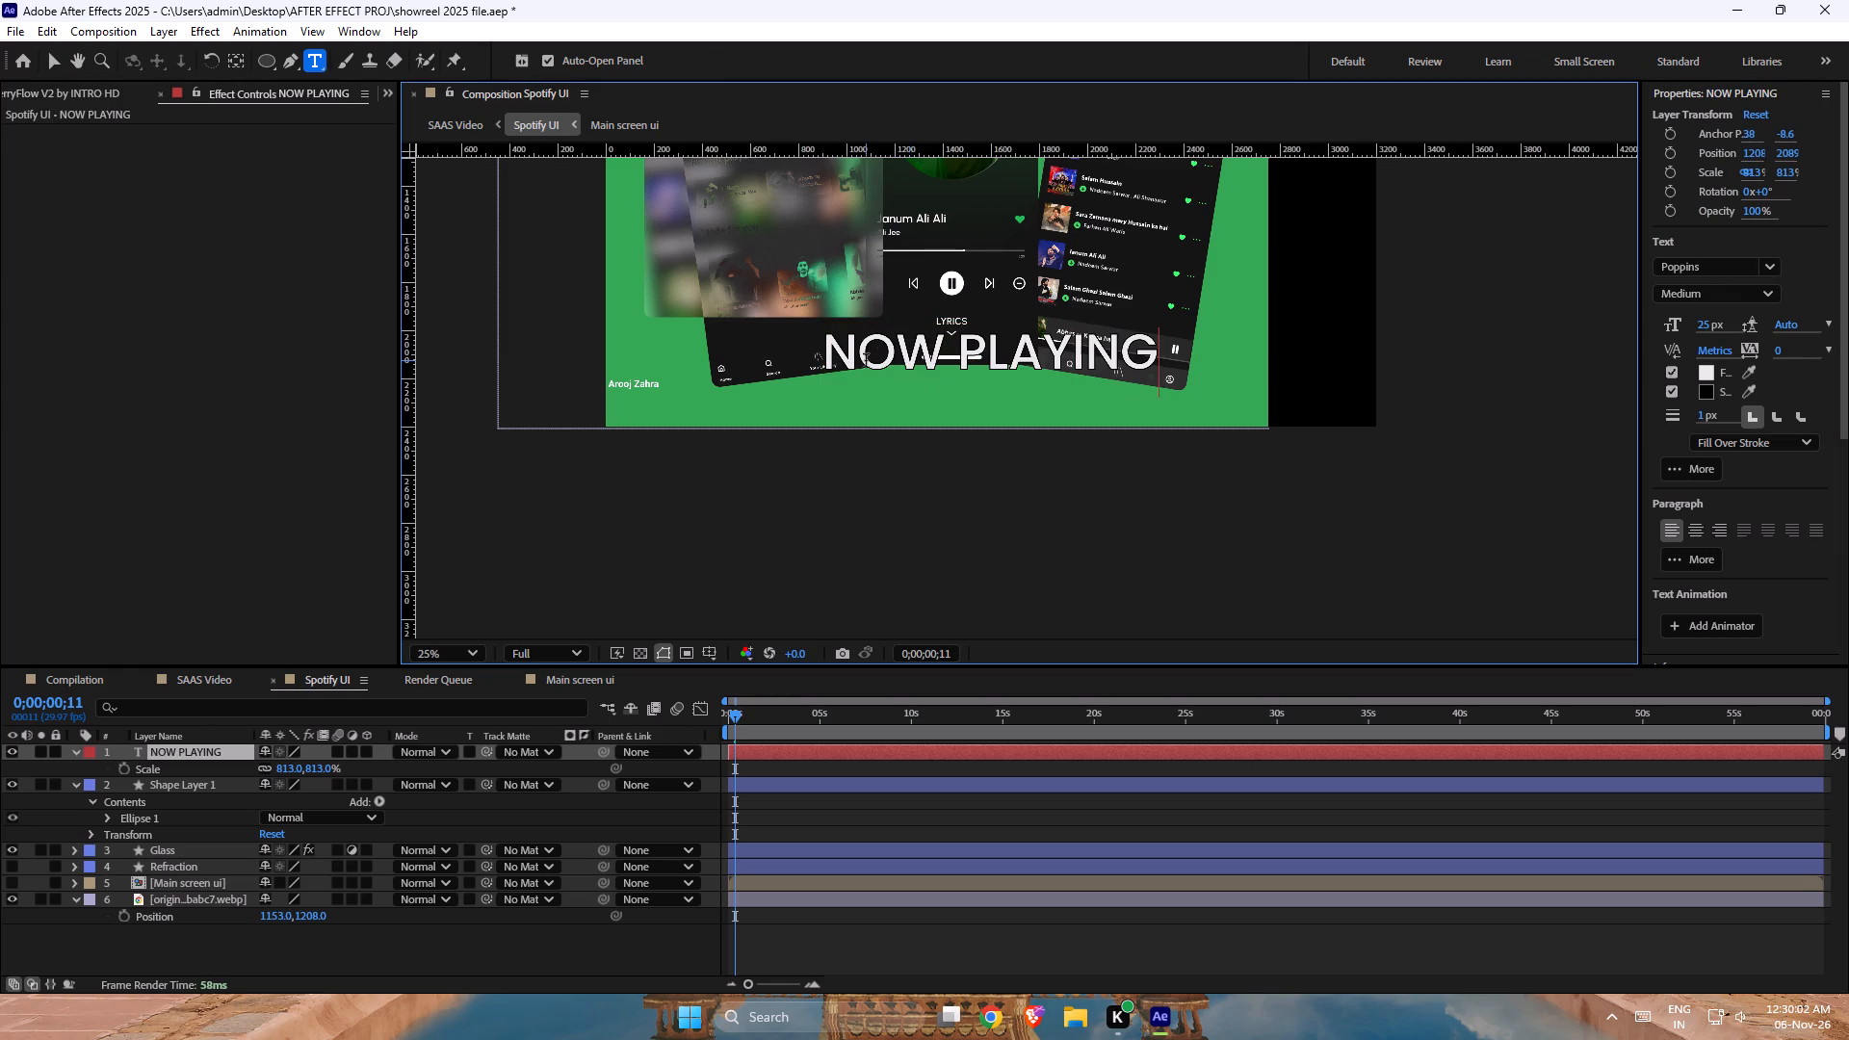
{"action": "left_click", "coordinate": [373, 967]}
{"action": "left_click", "coordinate": [960, 346]}
Move the NOW PLAYING text onto the glass panel, just below the white circle.
{"action": "left_click", "coordinate": [511, 942]}
{"action": "key", "text": "v"}
{"action": "middle_click_drag", "start_coordinate": [1045, 484], "coordinate": [1042, 740]}
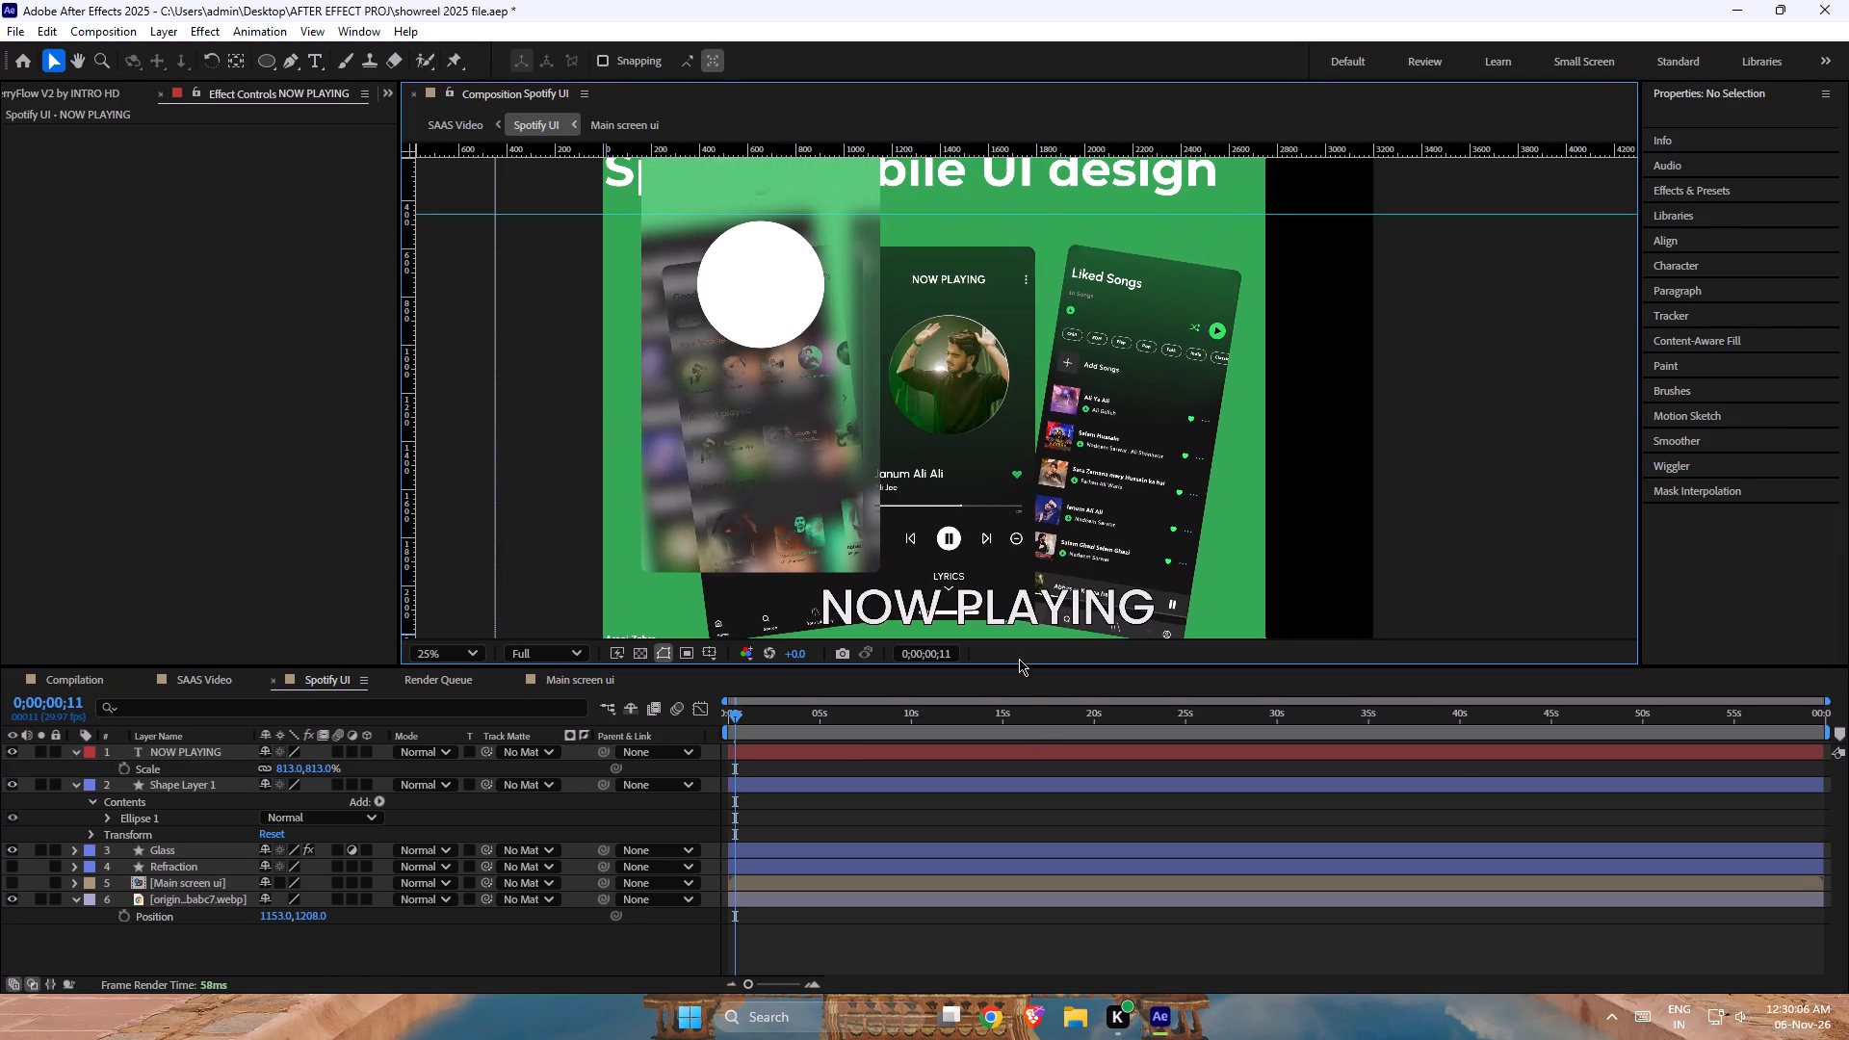
{"action": "left_click_drag", "start_coordinate": [1029, 618], "coordinate": [857, 387]}
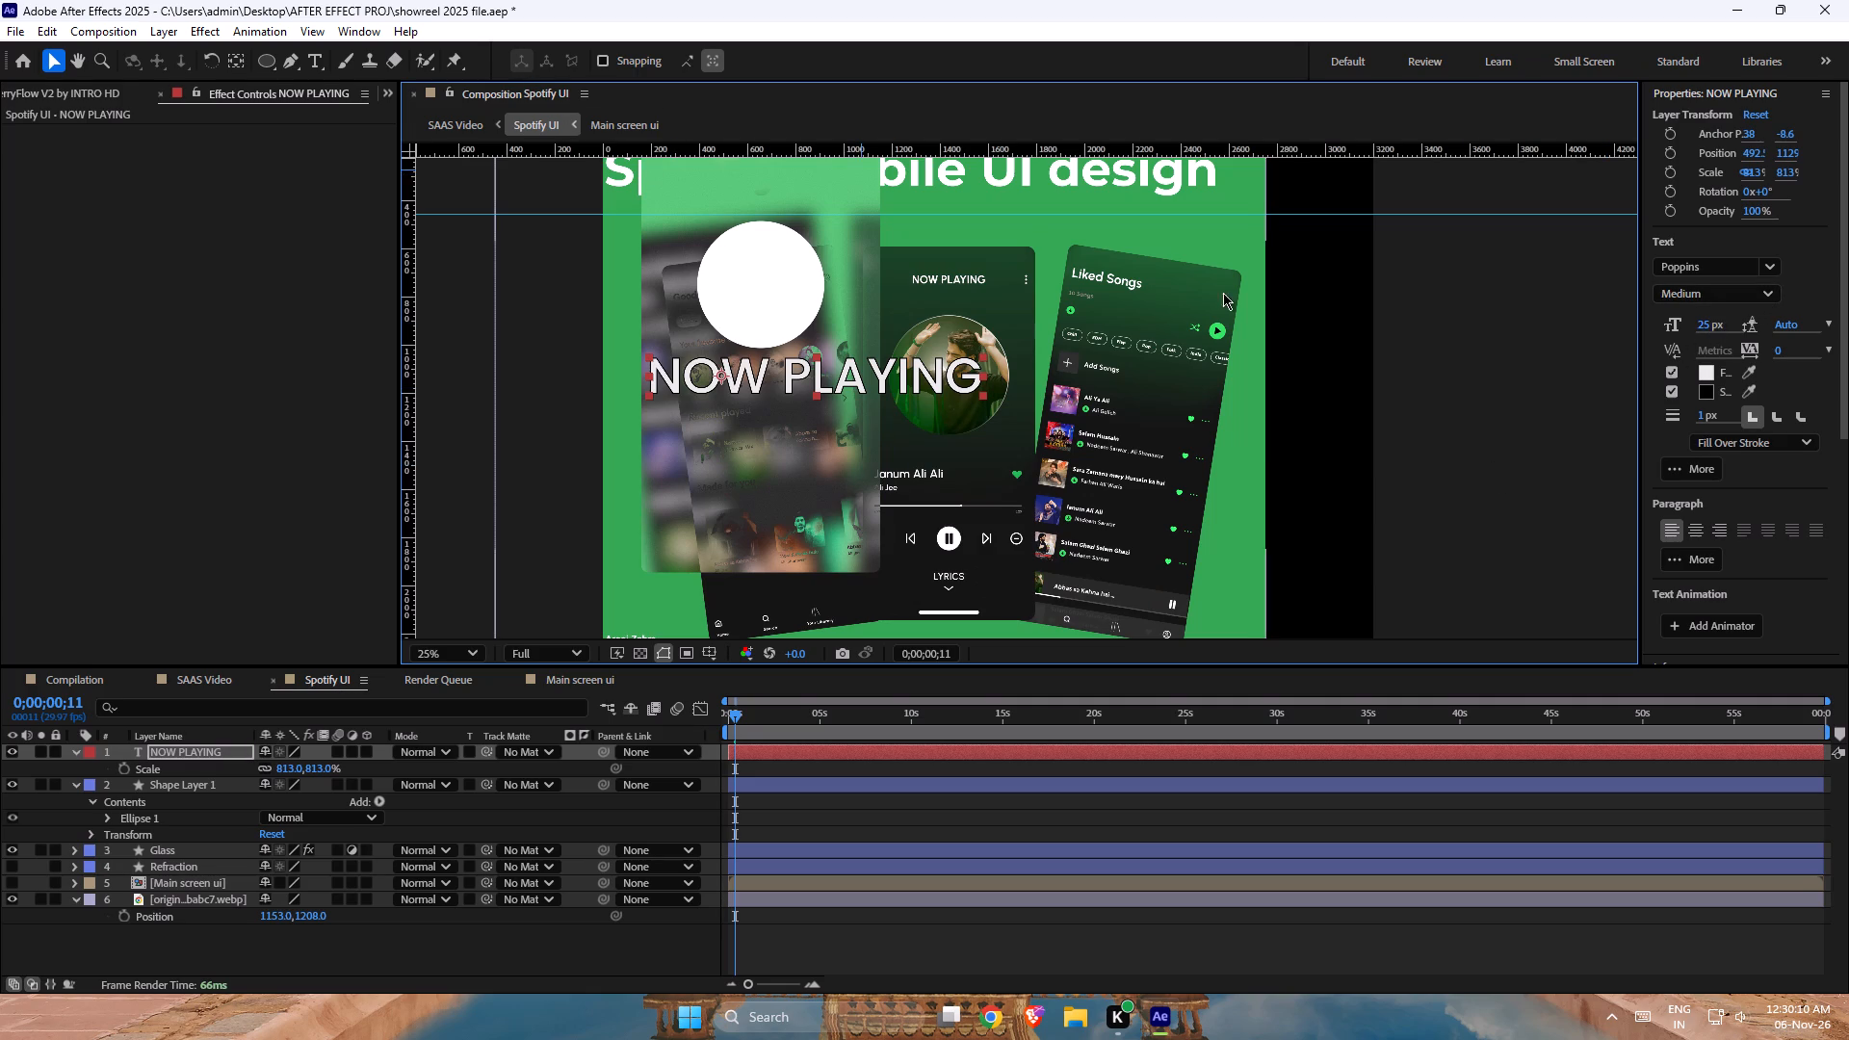
Set the NOW PLAYING text's stroke width to 0 px and move the text up over the white circle.
{"action": "left_click_drag", "start_coordinate": [1710, 417], "coordinate": [1688, 417]}
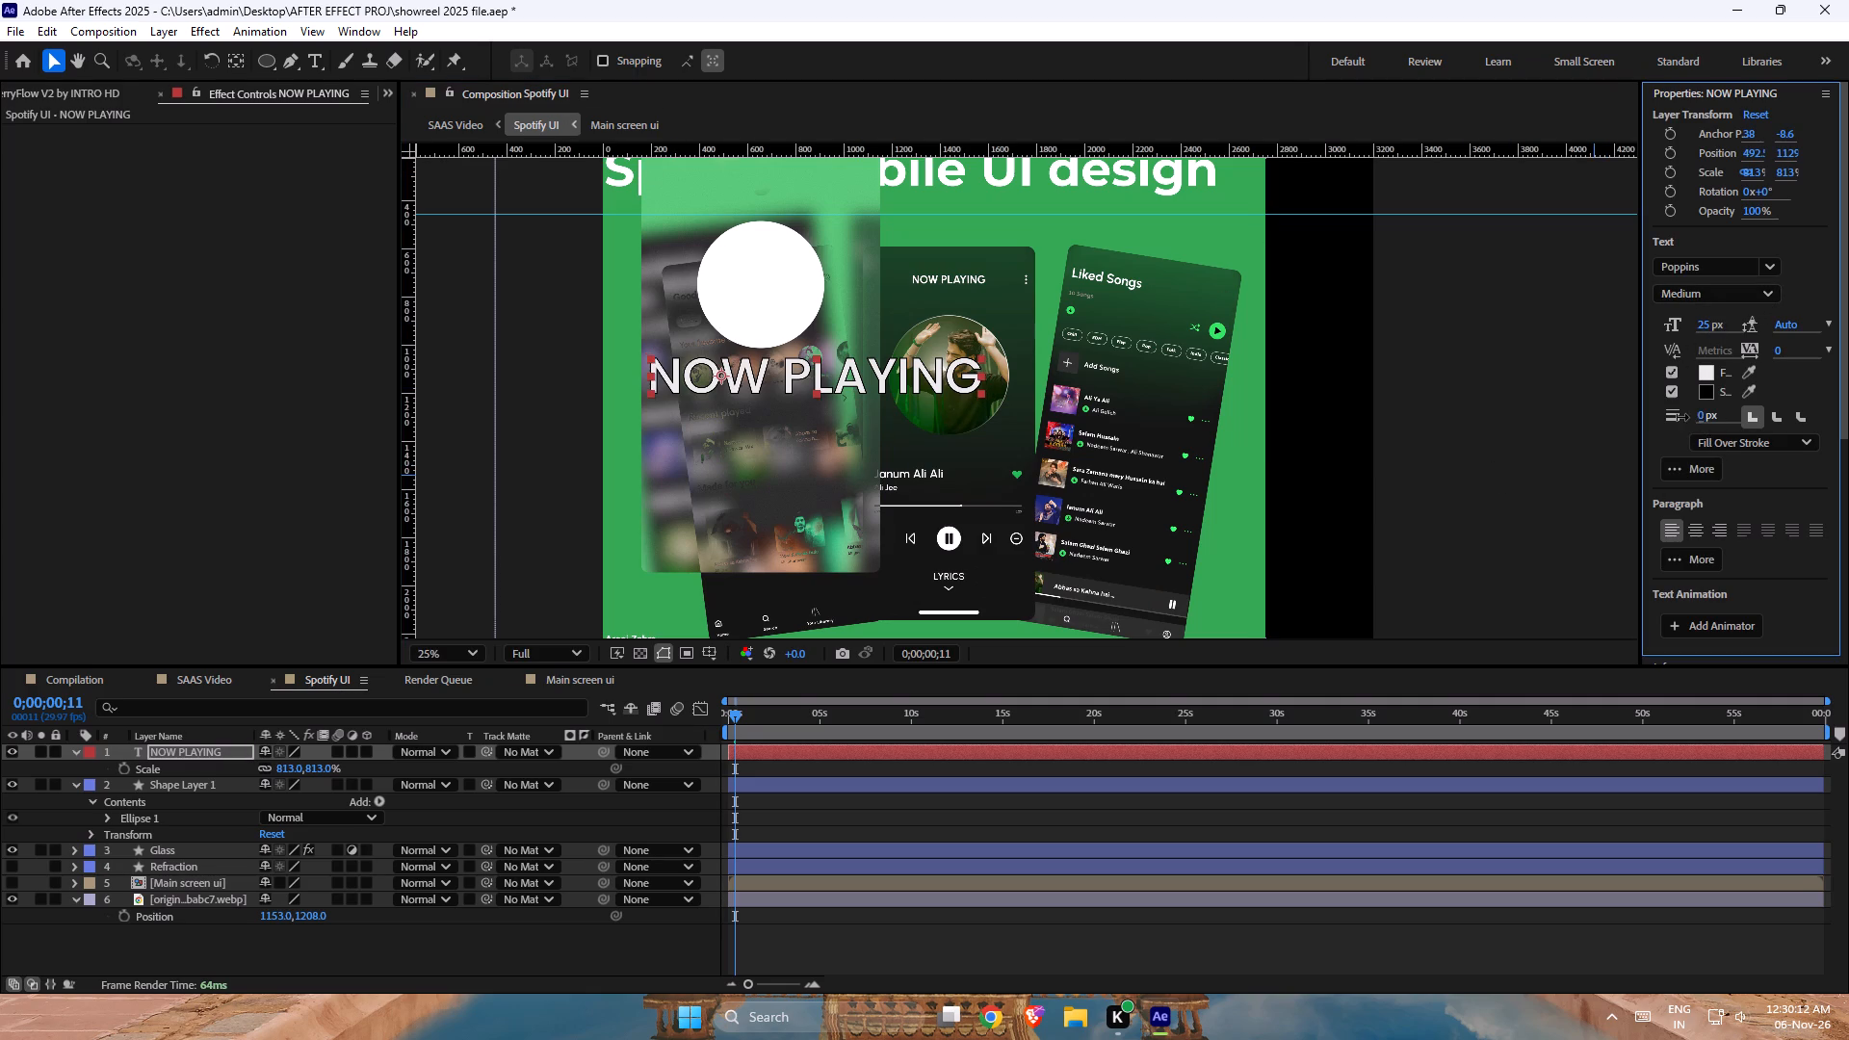
{"action": "left_click_drag", "start_coordinate": [1688, 417], "coordinate": [1666, 417]}
{"action": "left_click_drag", "start_coordinate": [880, 377], "coordinate": [877, 376]}
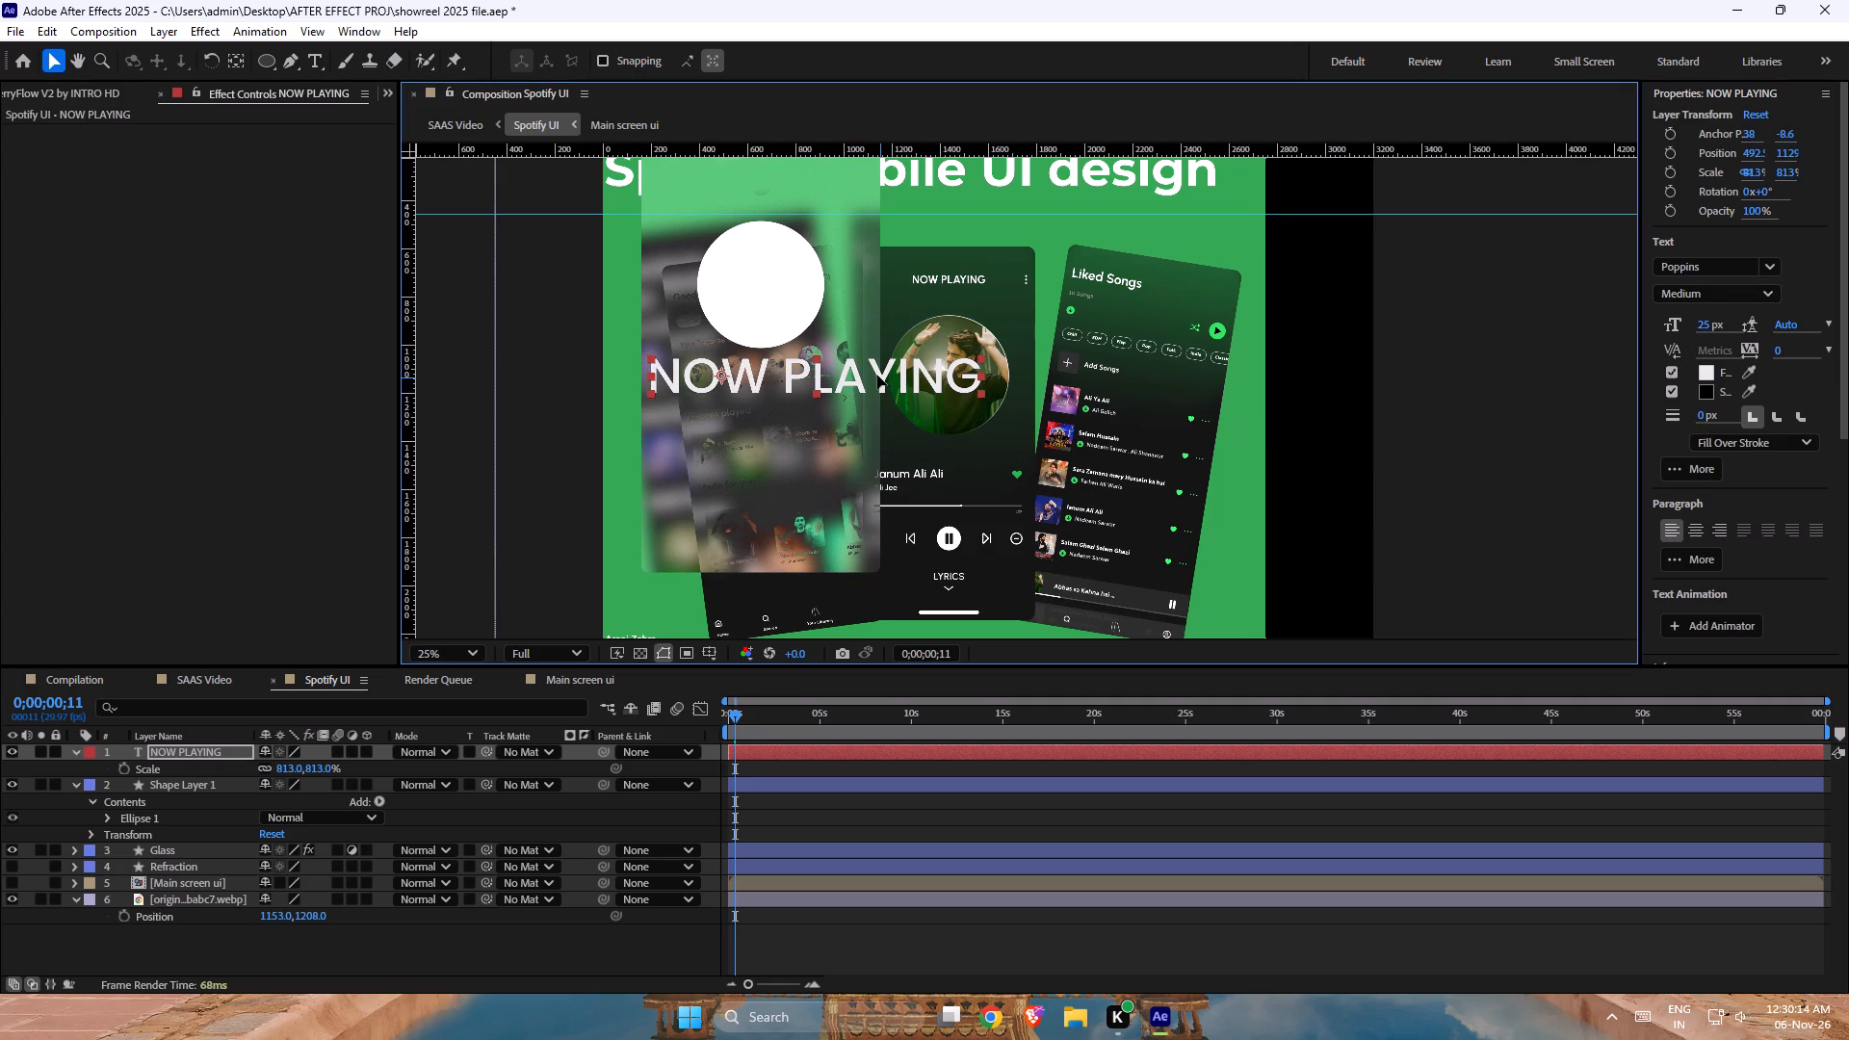
{"action": "left_click_drag", "start_coordinate": [877, 376], "coordinate": [857, 305]}
In the Main screen ui composition, set the stroke width of the Account, Library, Search and Home text layers to 0 px.
{"action": "left_click", "coordinate": [566, 685]}
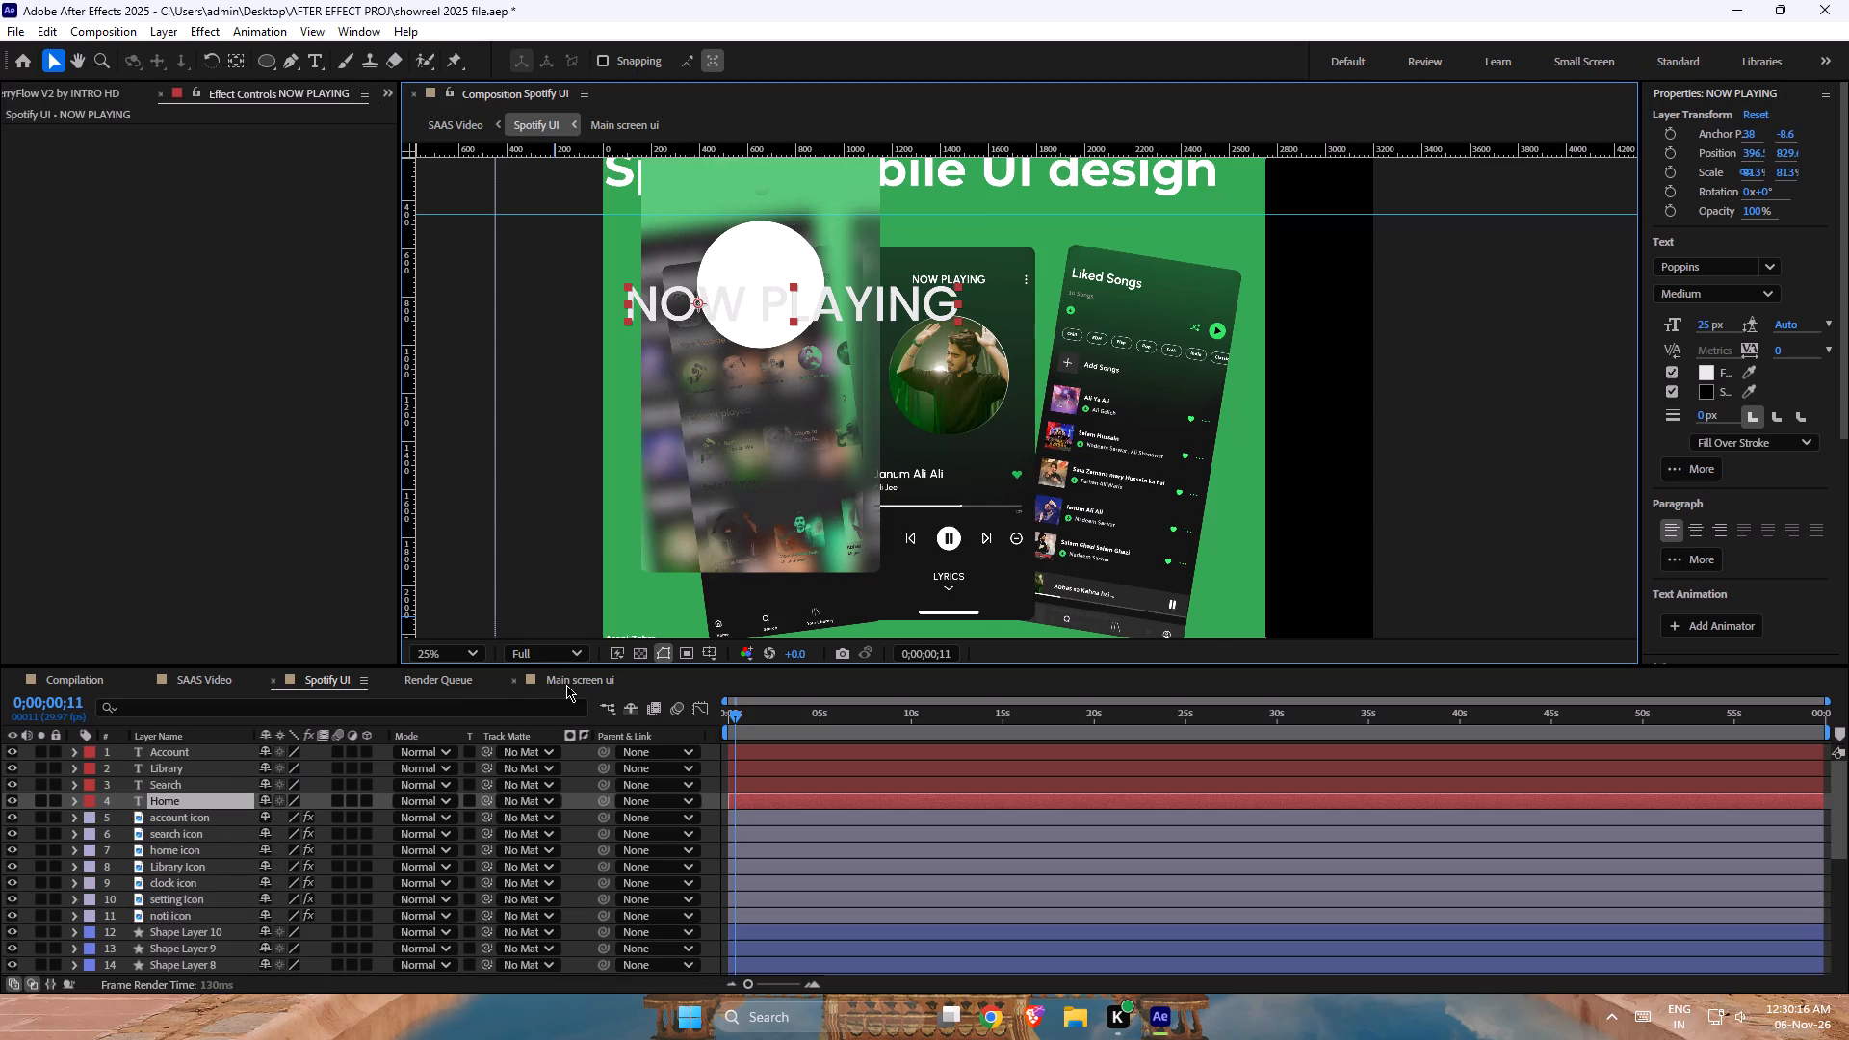
{"action": "scroll", "coordinate": [188, 757], "scroll_direction": "up", "scroll_amount": 5}
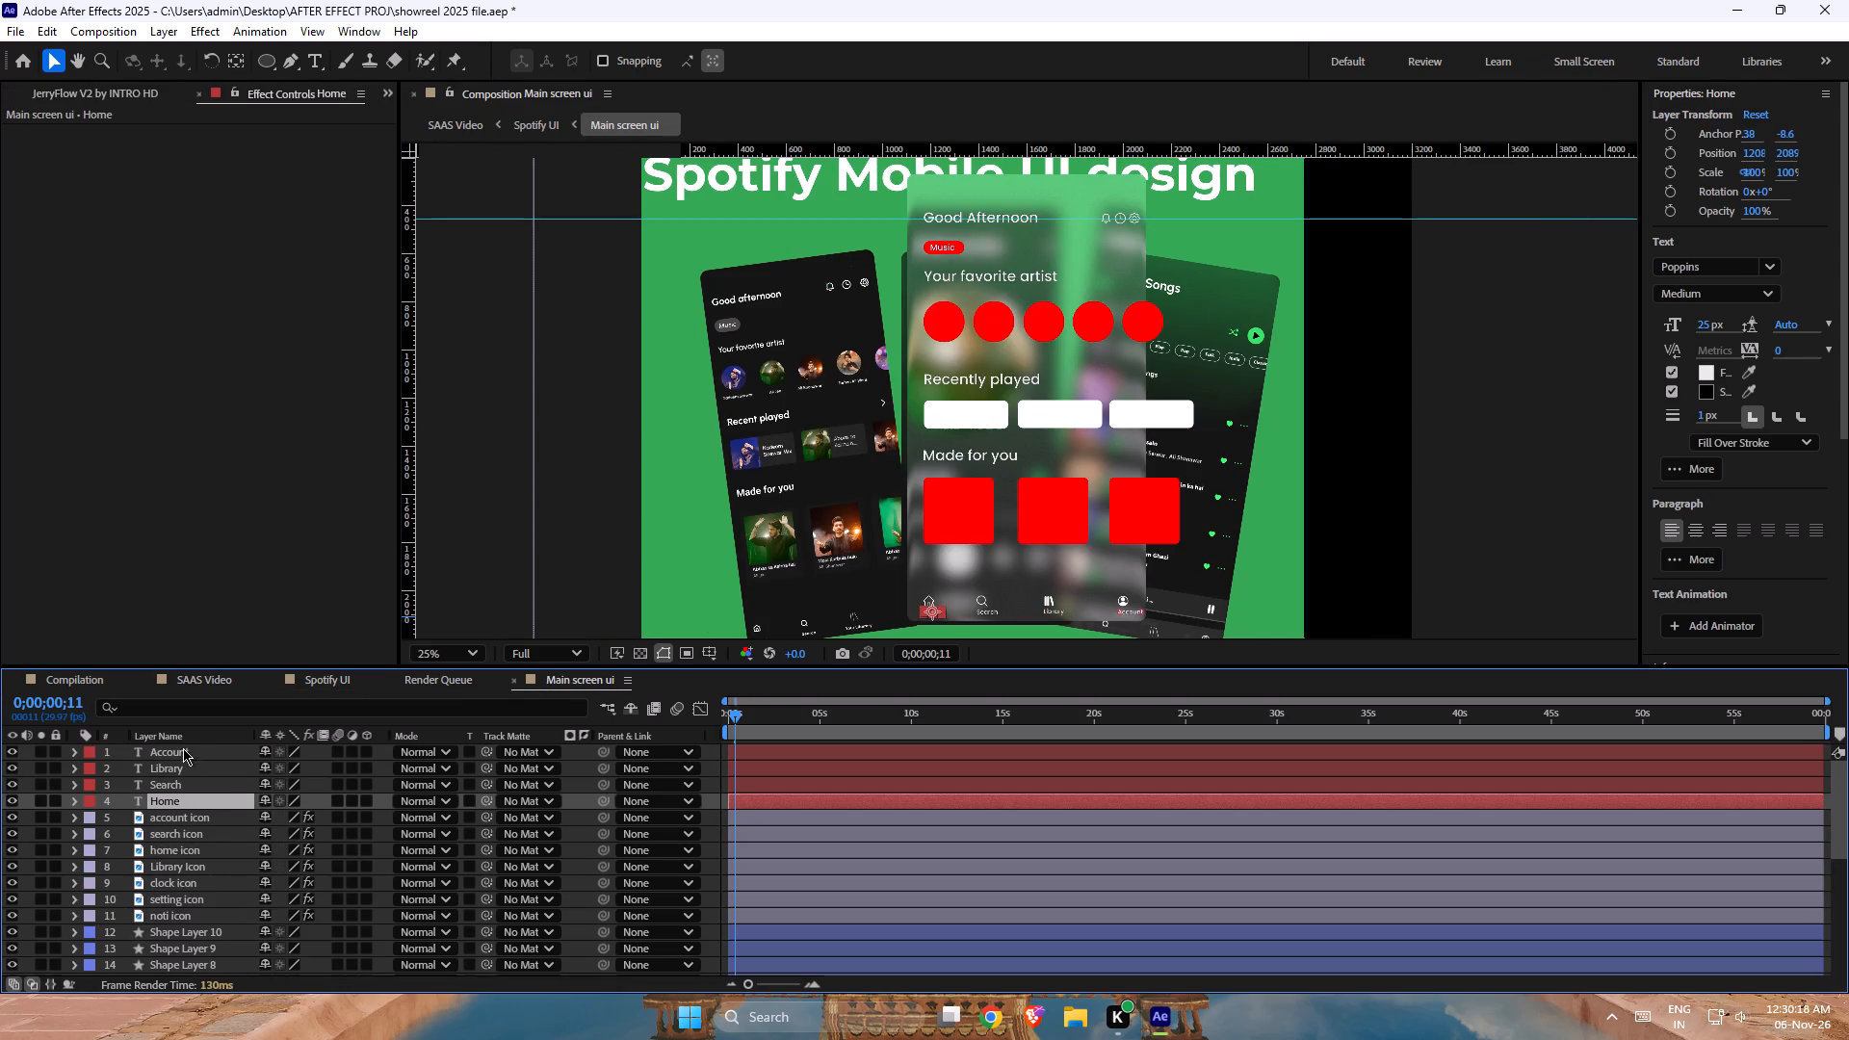
{"action": "left_click", "coordinate": [183, 750], "text": "shift"}
{"action": "left_click_drag", "start_coordinate": [1701, 415], "coordinate": [1543, 413]}
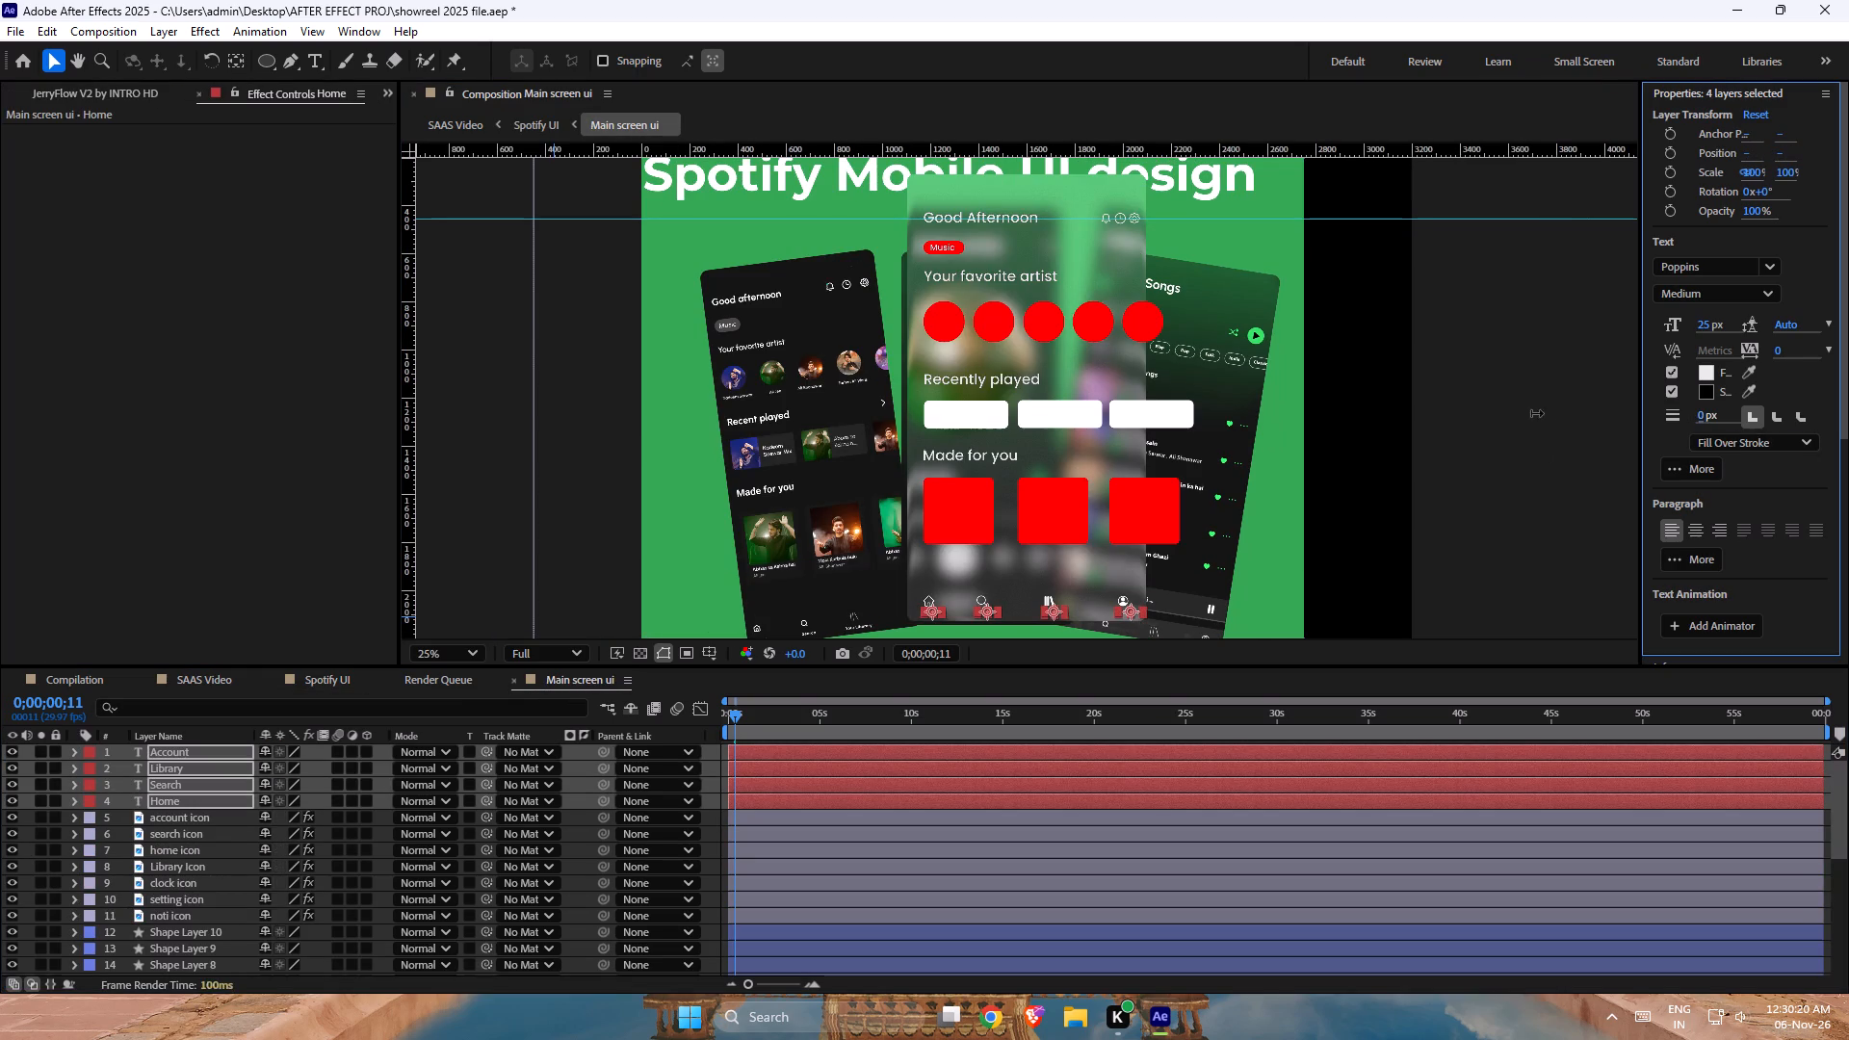
{"action": "left_click_drag", "start_coordinate": [1543, 413], "coordinate": [1532, 413]}
Remove the stroke from the Made for you, Recently played, Your favorite artist and Music text layers.
{"action": "scroll", "coordinate": [230, 855], "scroll_direction": "down", "scroll_amount": 2}
{"action": "left_click", "coordinate": [190, 897]}
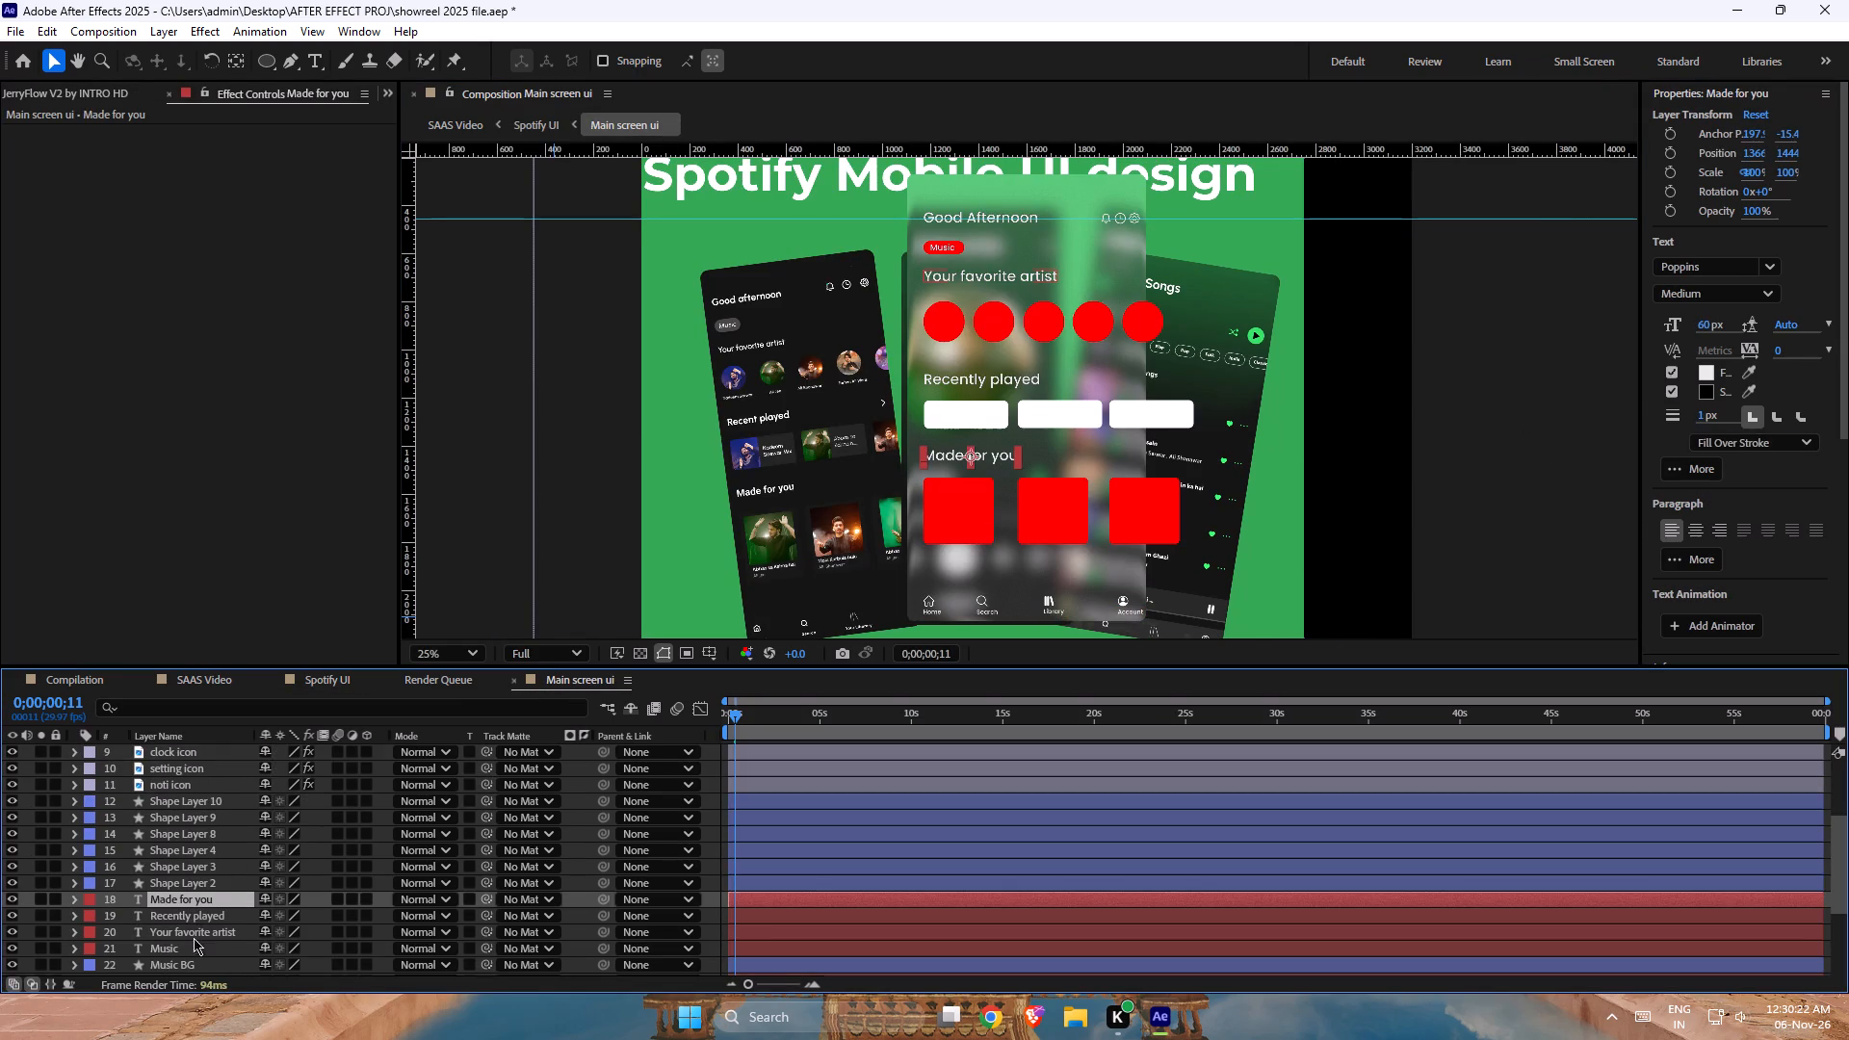
{"action": "left_click", "coordinate": [194, 948], "text": "shift"}
{"action": "left_click_drag", "start_coordinate": [1713, 415], "coordinate": [1629, 417]}
{"action": "left_click", "coordinate": [1532, 529]}
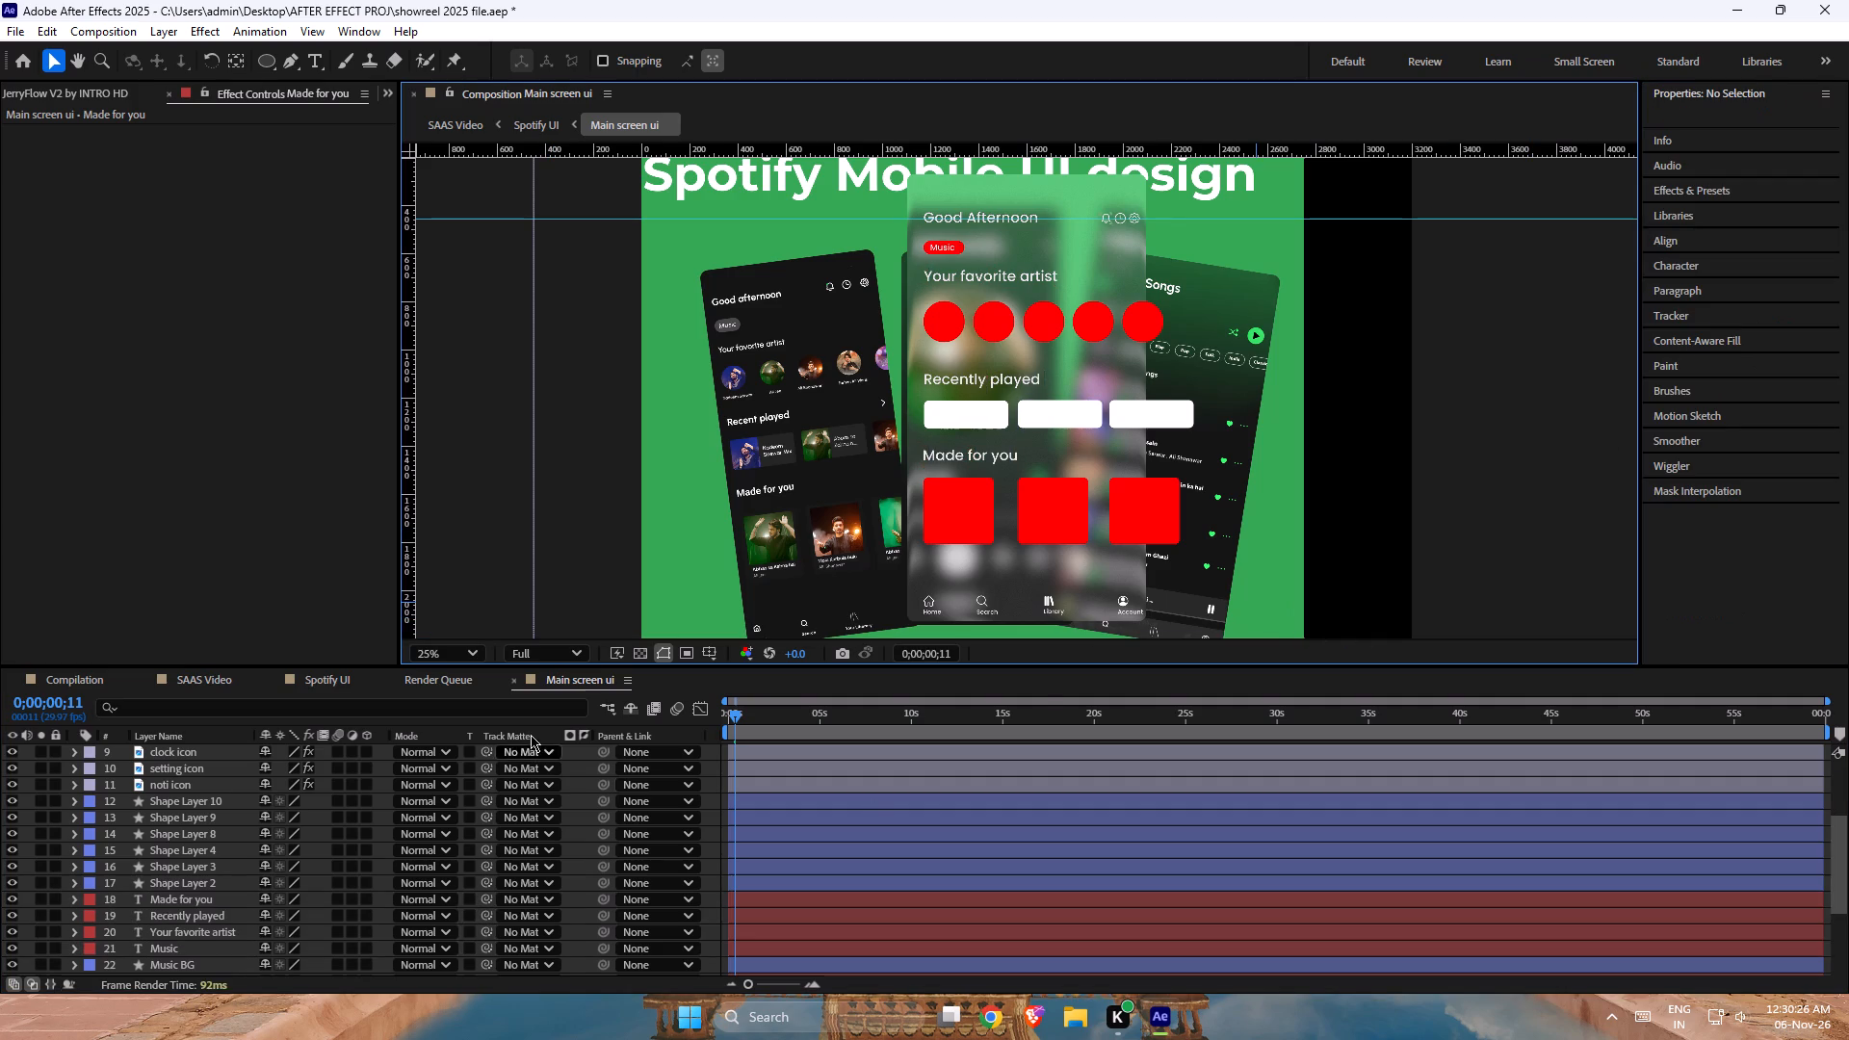
Back in the Spotify UI composition, set the NOW PLAYING text layer's scale to 400%.
{"action": "left_click", "coordinate": [316, 686]}
{"action": "middle_click_drag", "start_coordinate": [1007, 371], "coordinate": [1012, 393]}
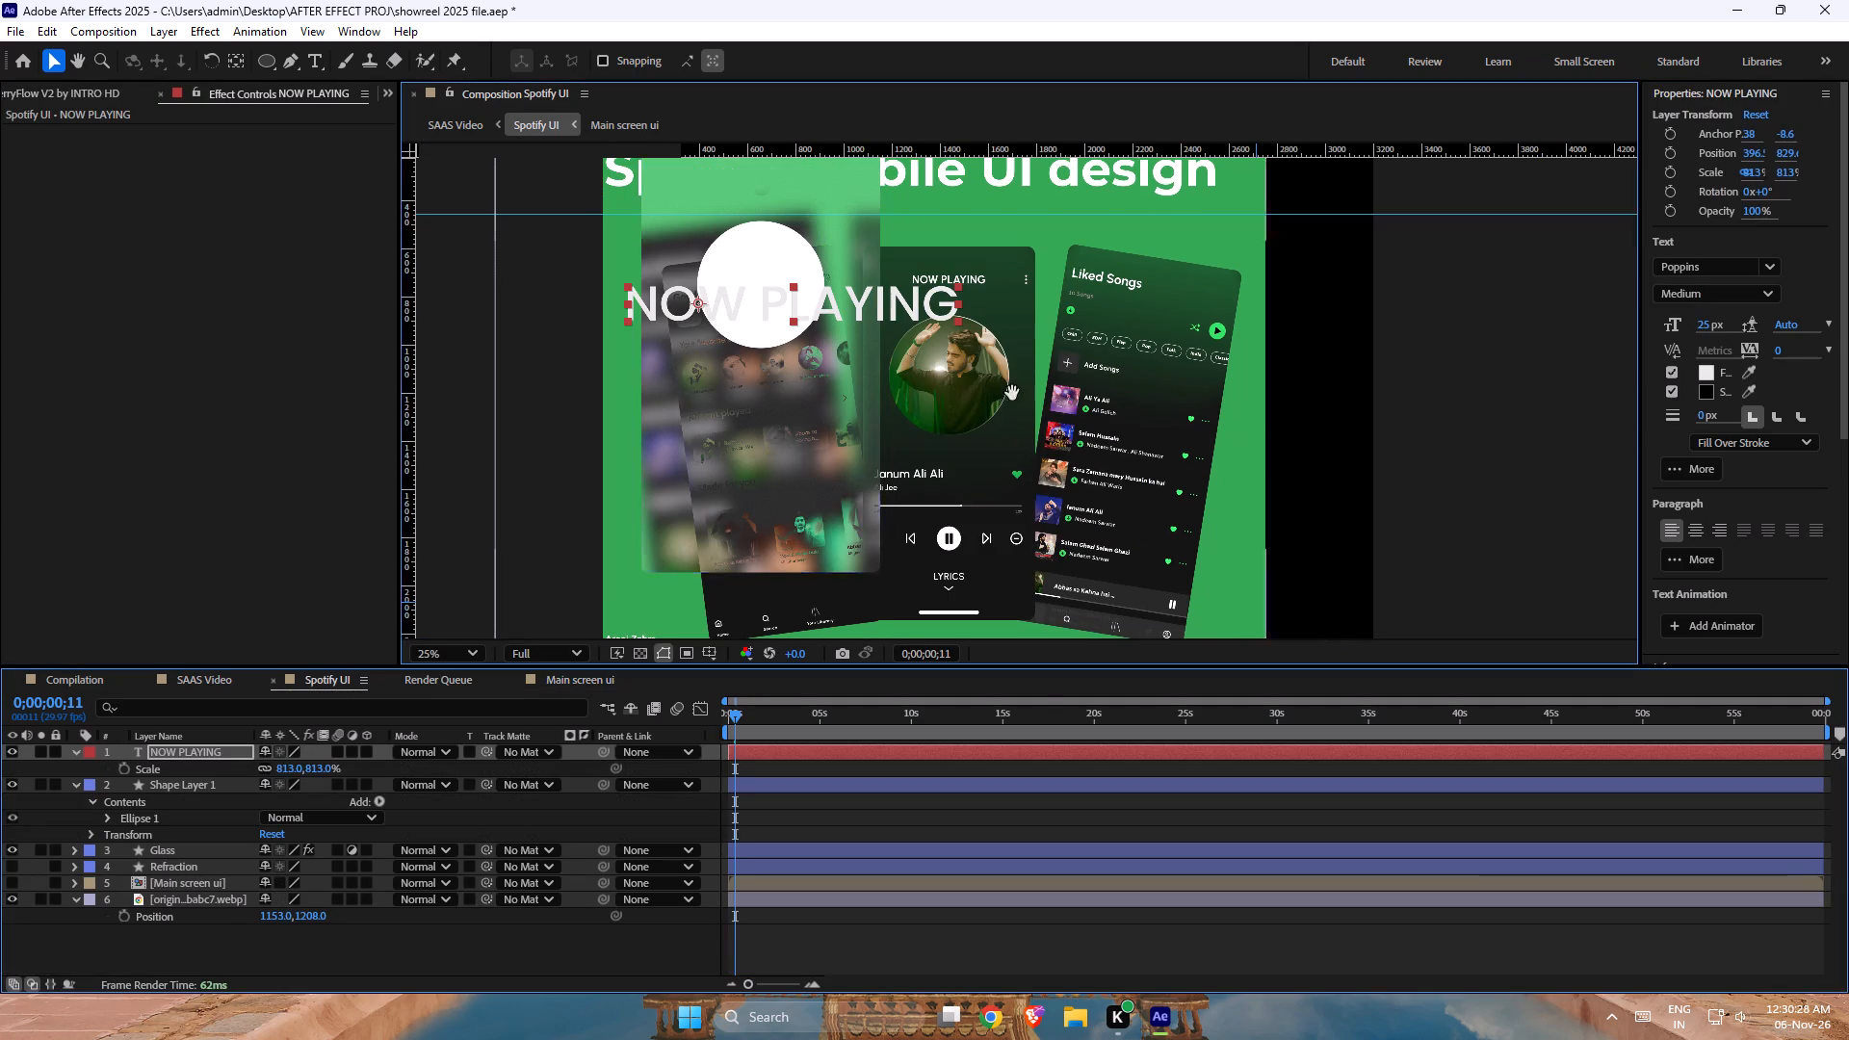
{"action": "middle_click_drag", "start_coordinate": [1012, 393], "coordinate": [1026, 561]}
{"action": "left_click", "coordinate": [898, 503]}
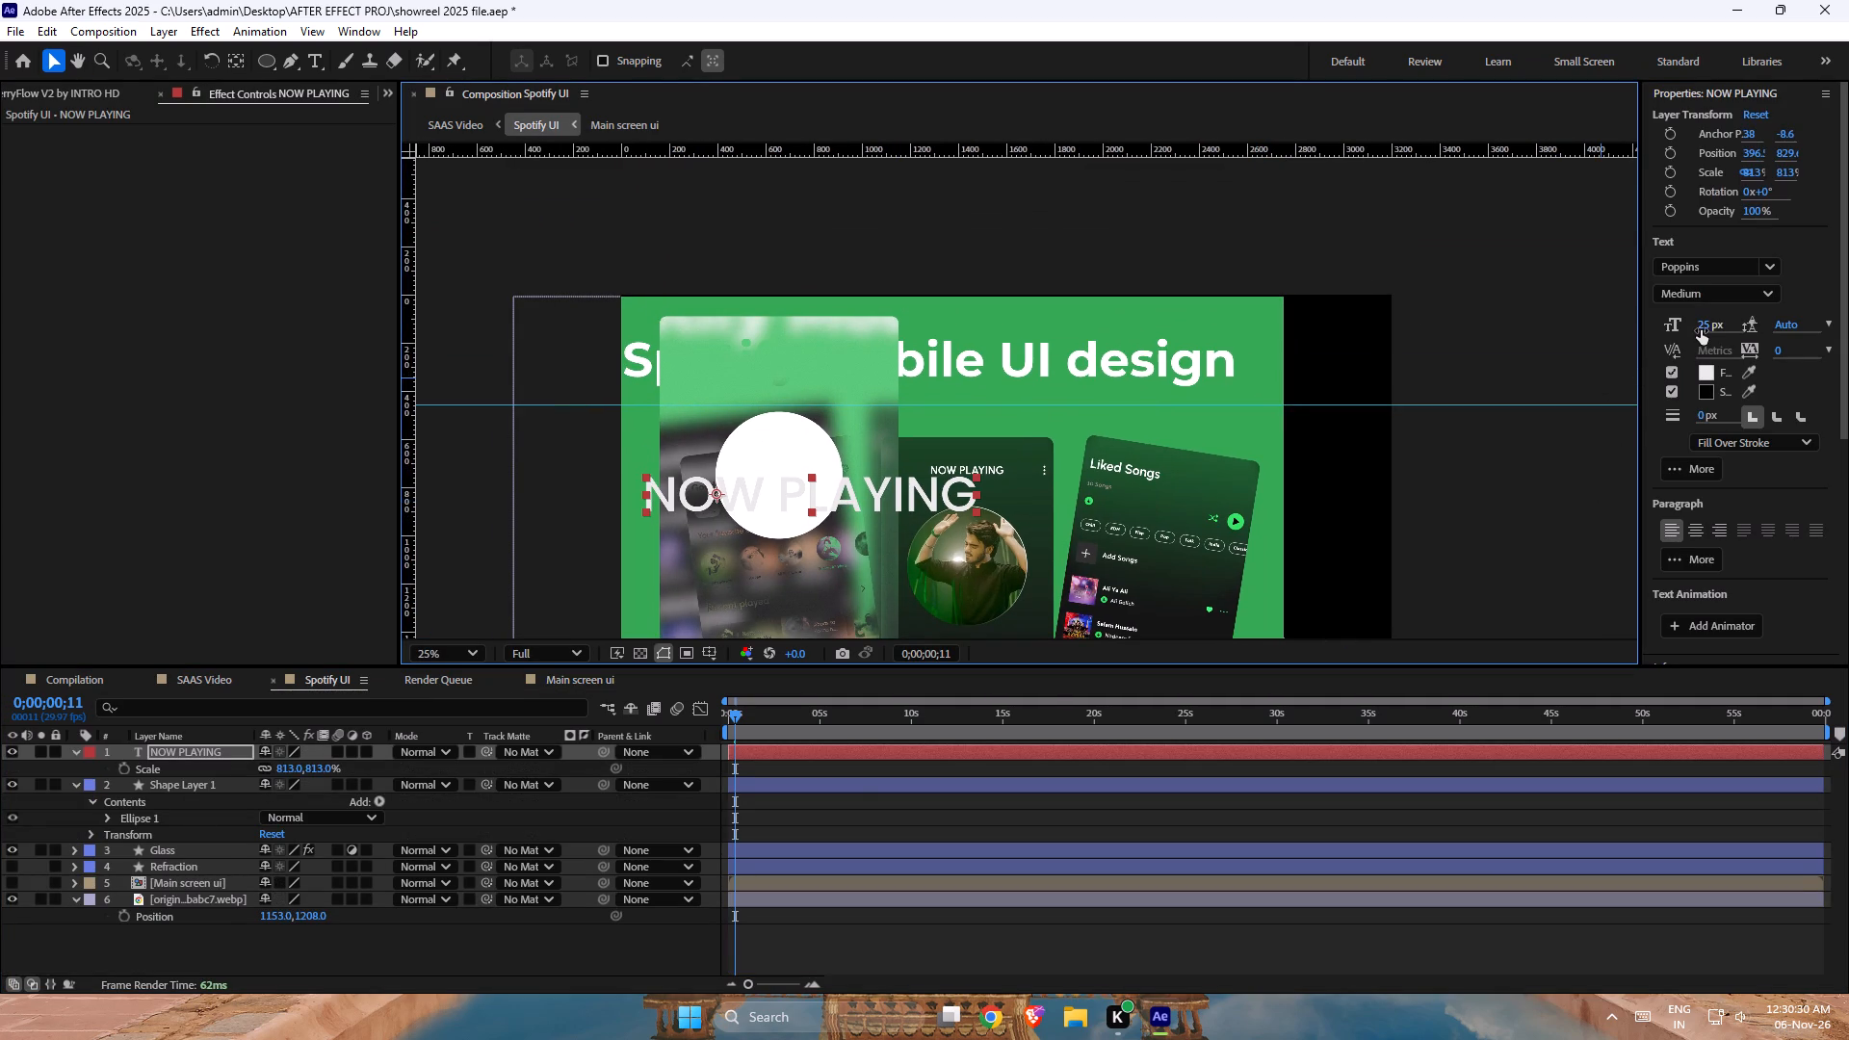
{"action": "left_click", "coordinate": [290, 770]}
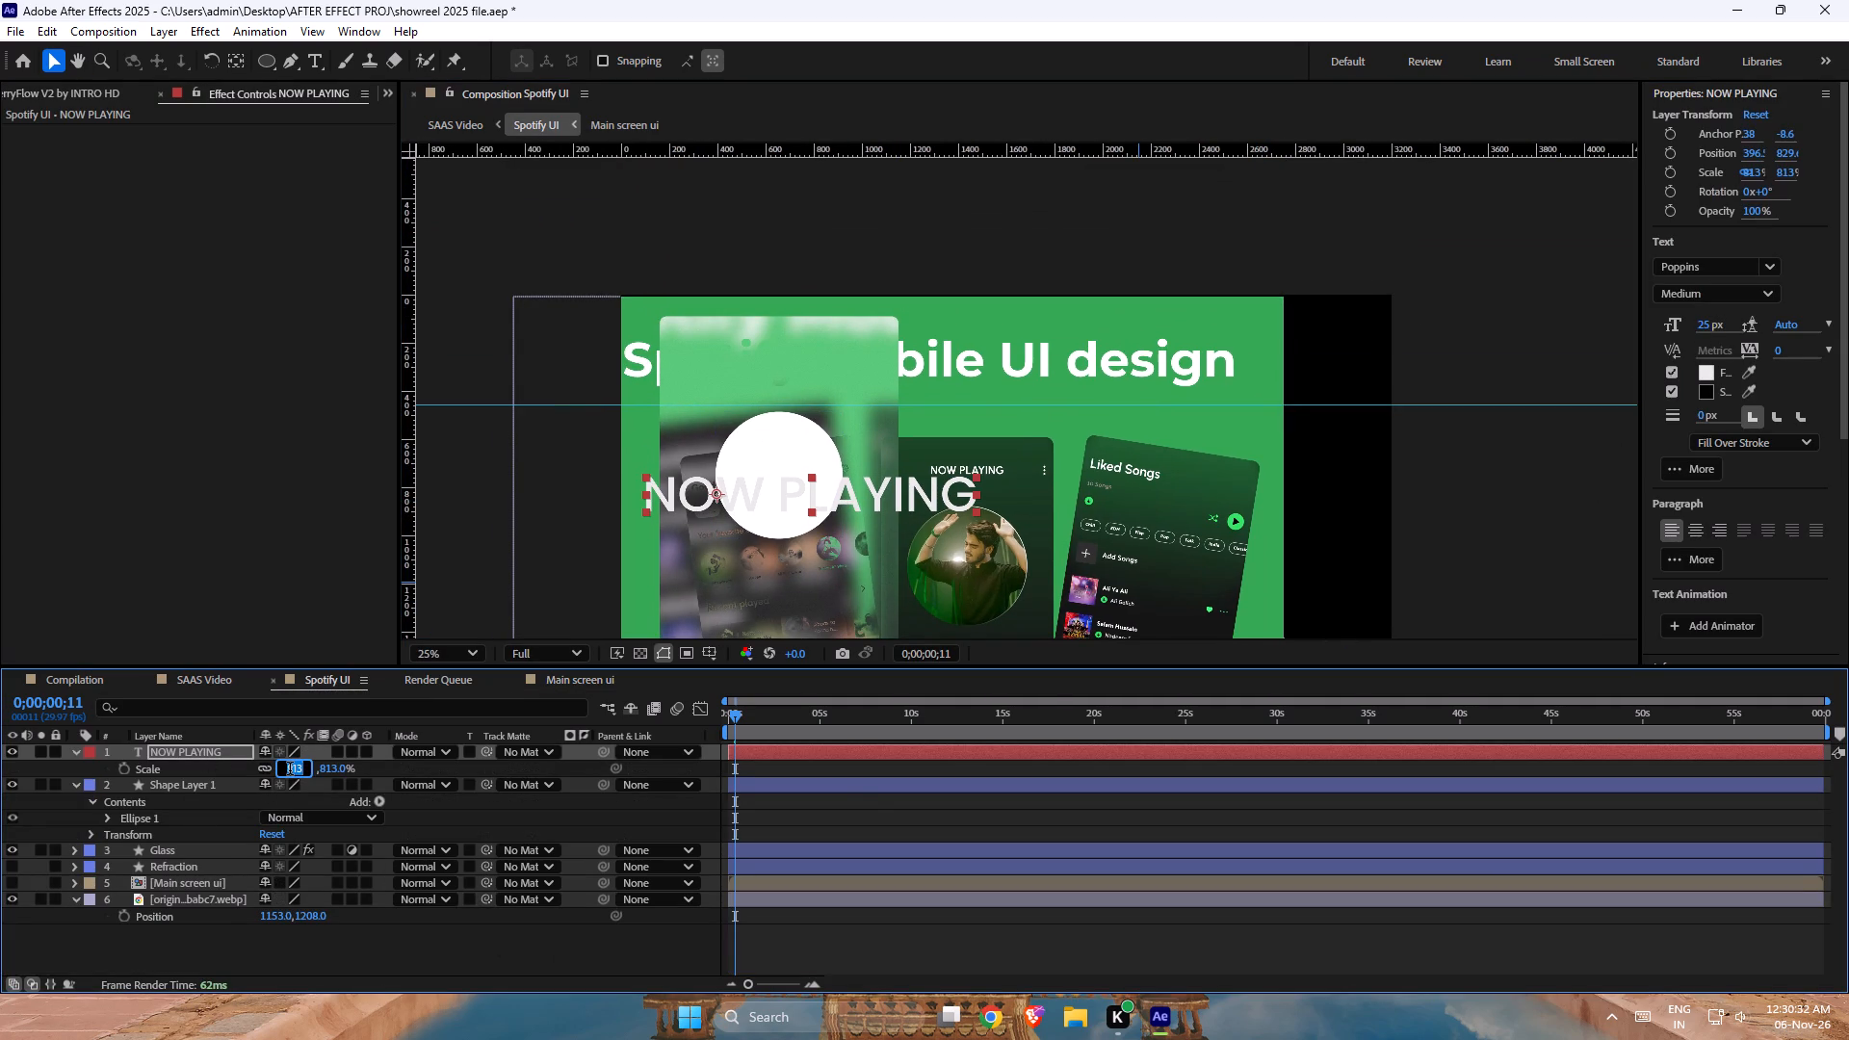
{"action": "type", "text": "40"}
{"action": "key", "text": "0"}
{"action": "key", "text": "Return"}
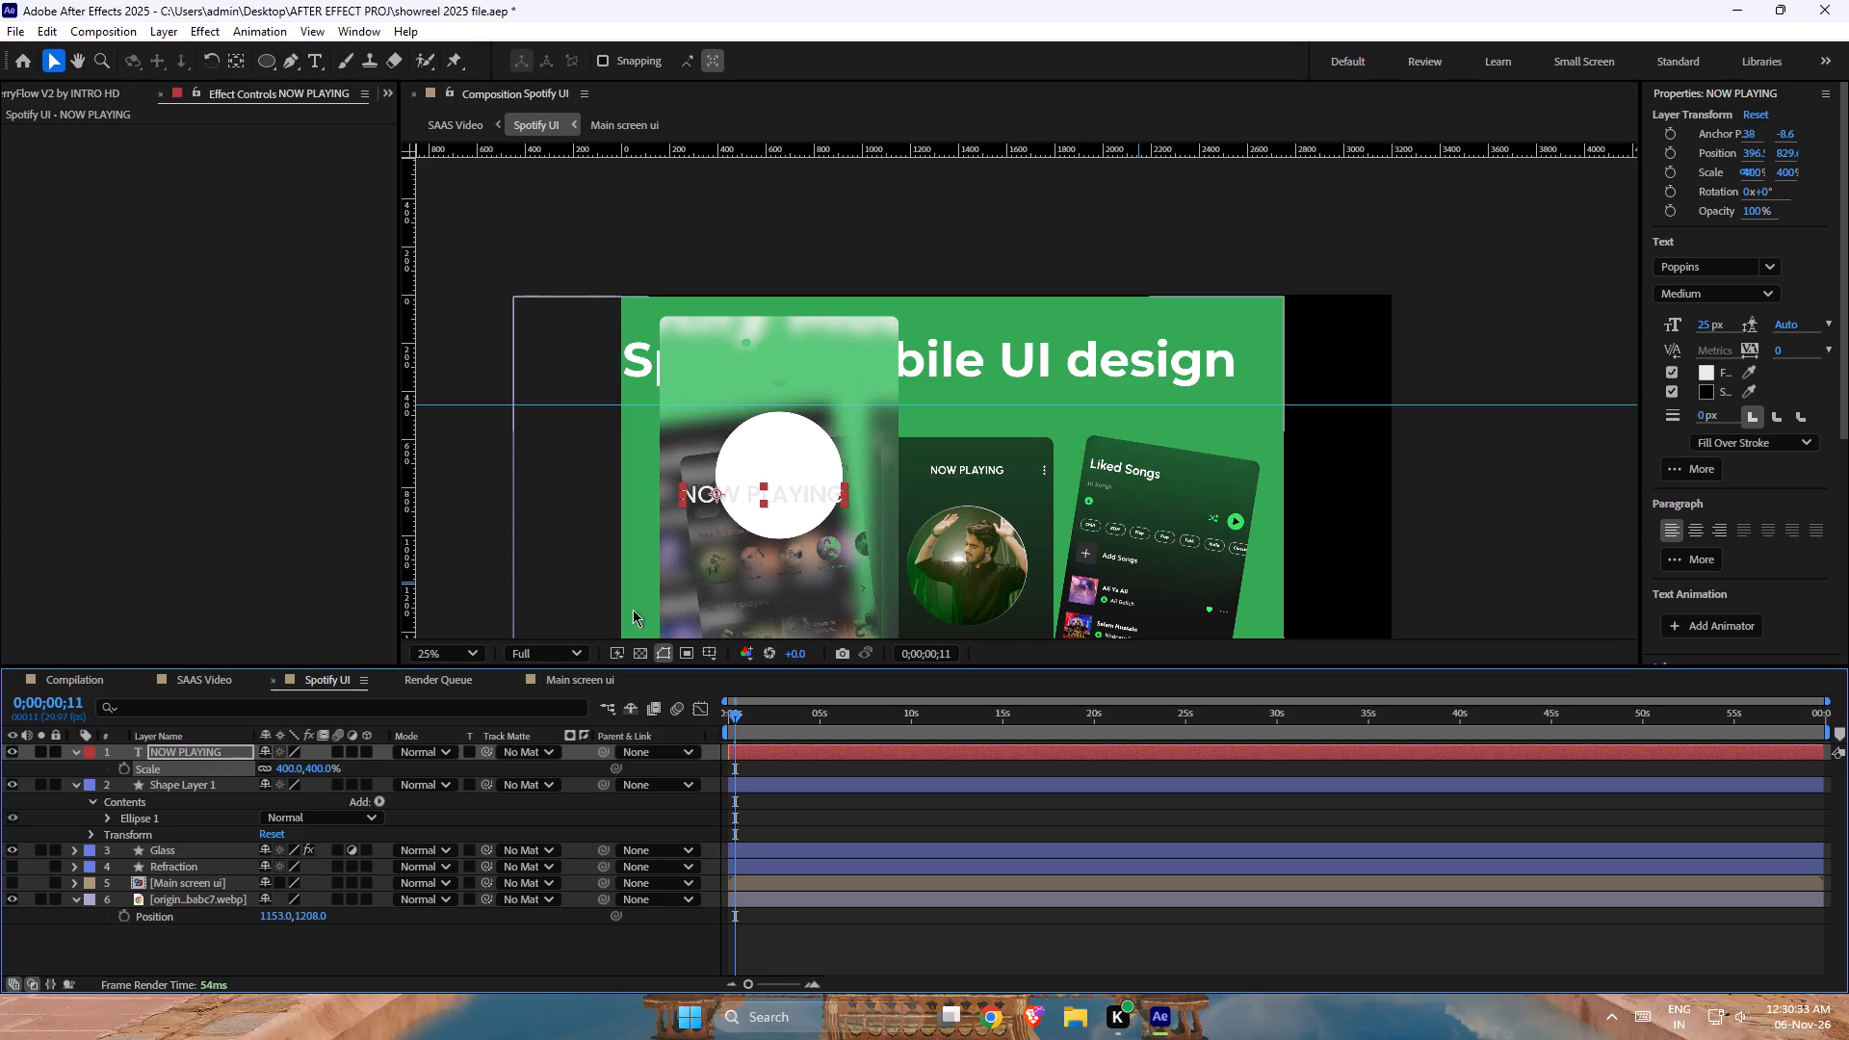
Position the NOW PLAYING text near the top of the glass panel above the circle, and centre its anchor point.
{"action": "left_click_drag", "start_coordinate": [796, 497], "coordinate": [799, 489]}
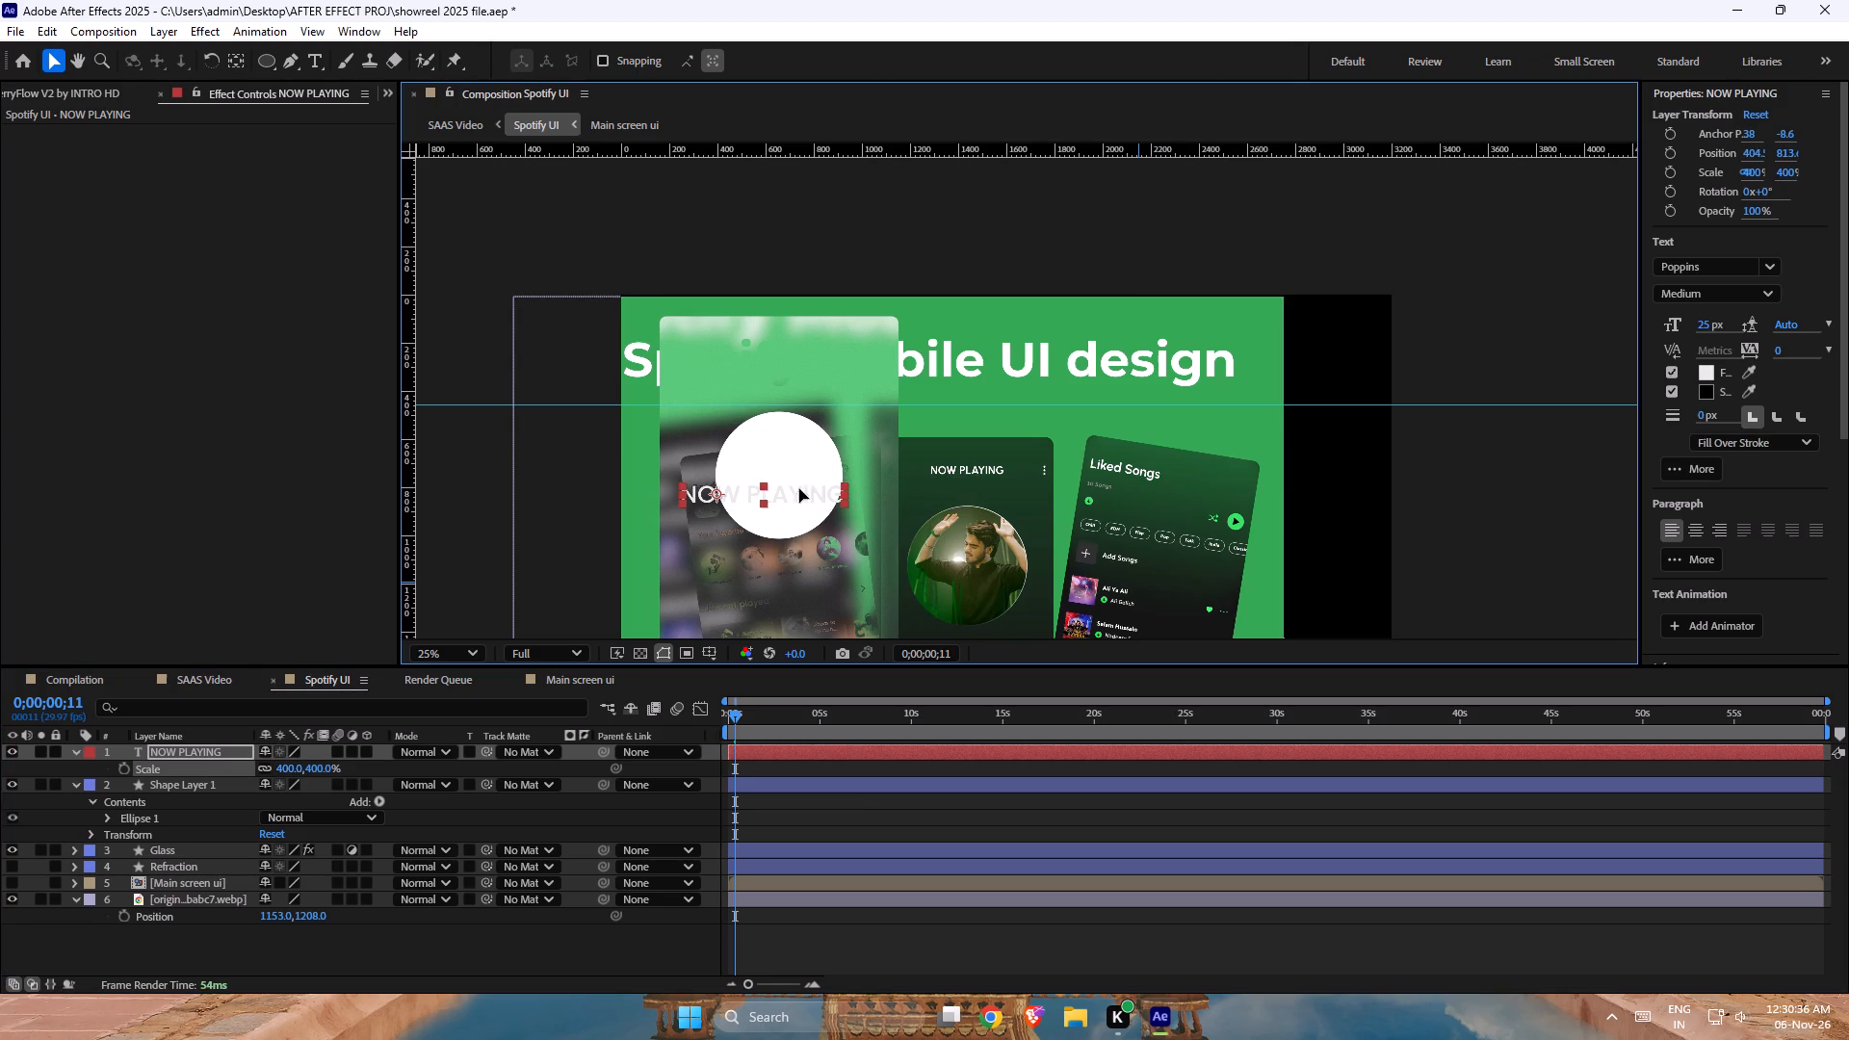
{"action": "left_click_drag", "start_coordinate": [799, 489], "coordinate": [816, 368]}
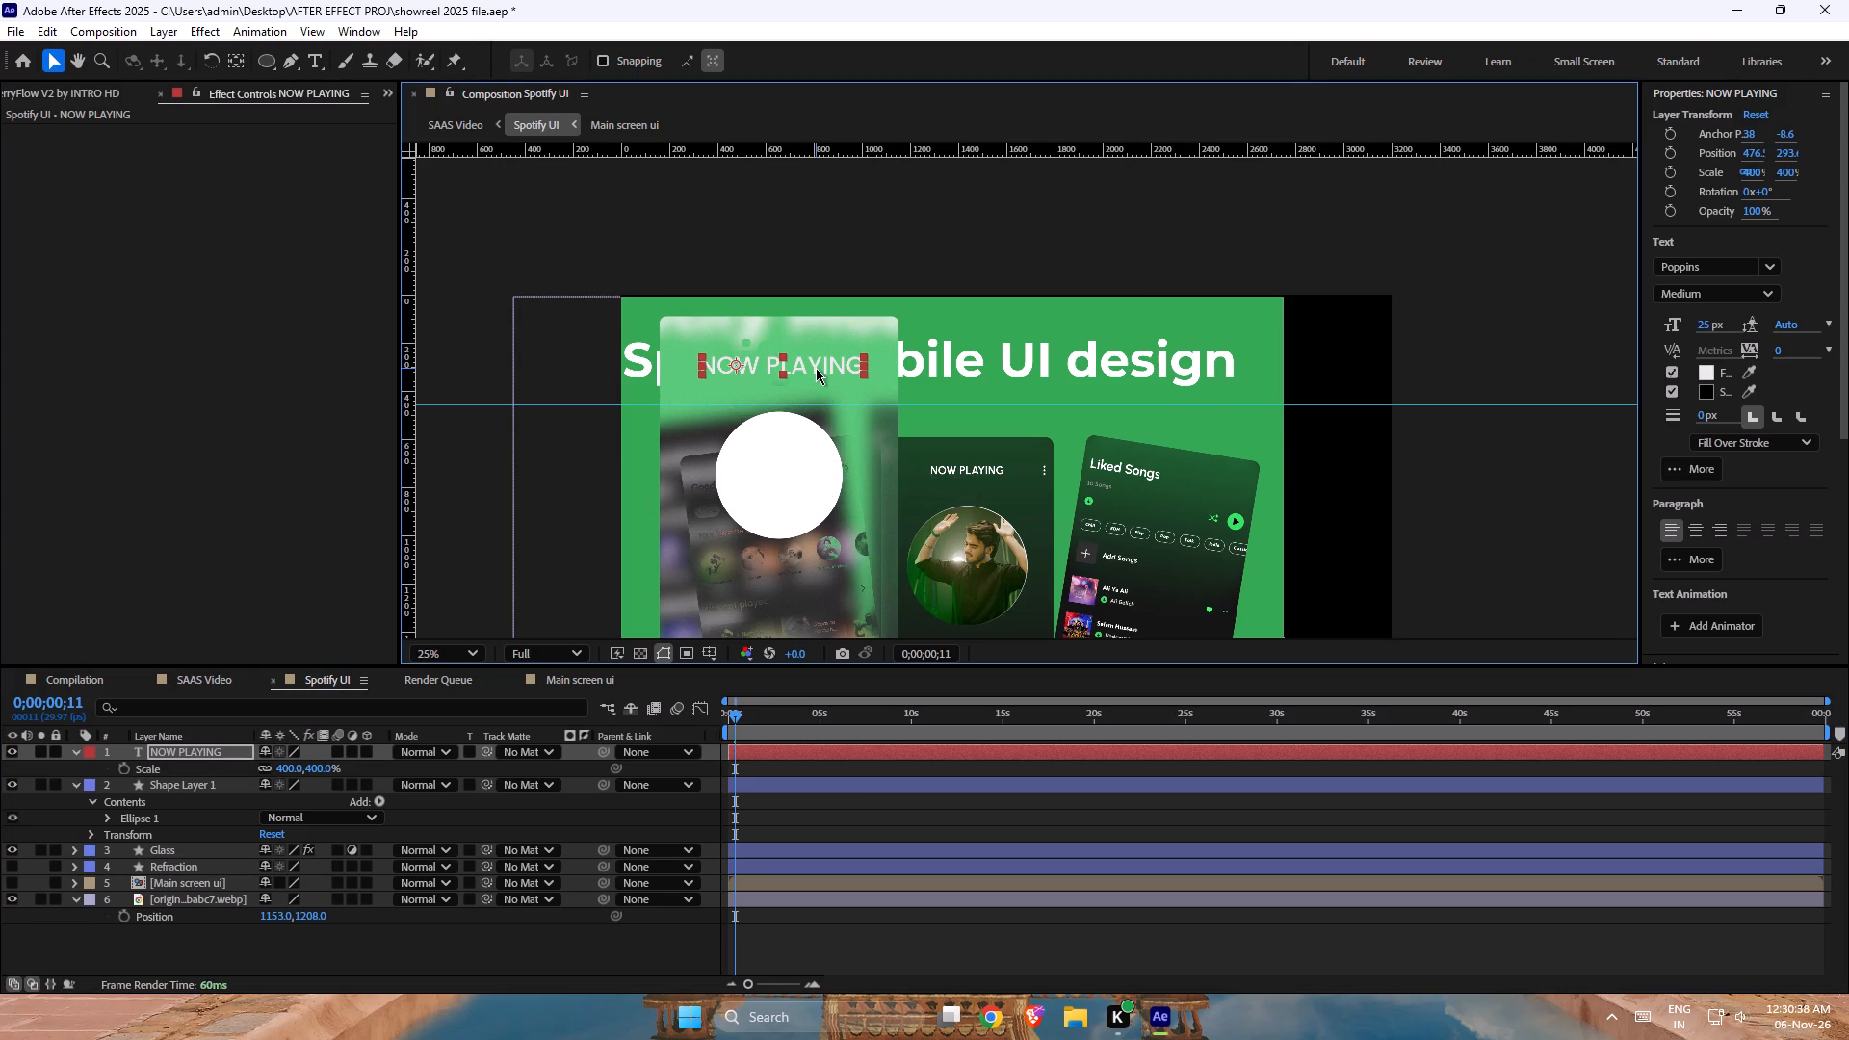
{"action": "key", "text": "ctrl+alt+Home"}
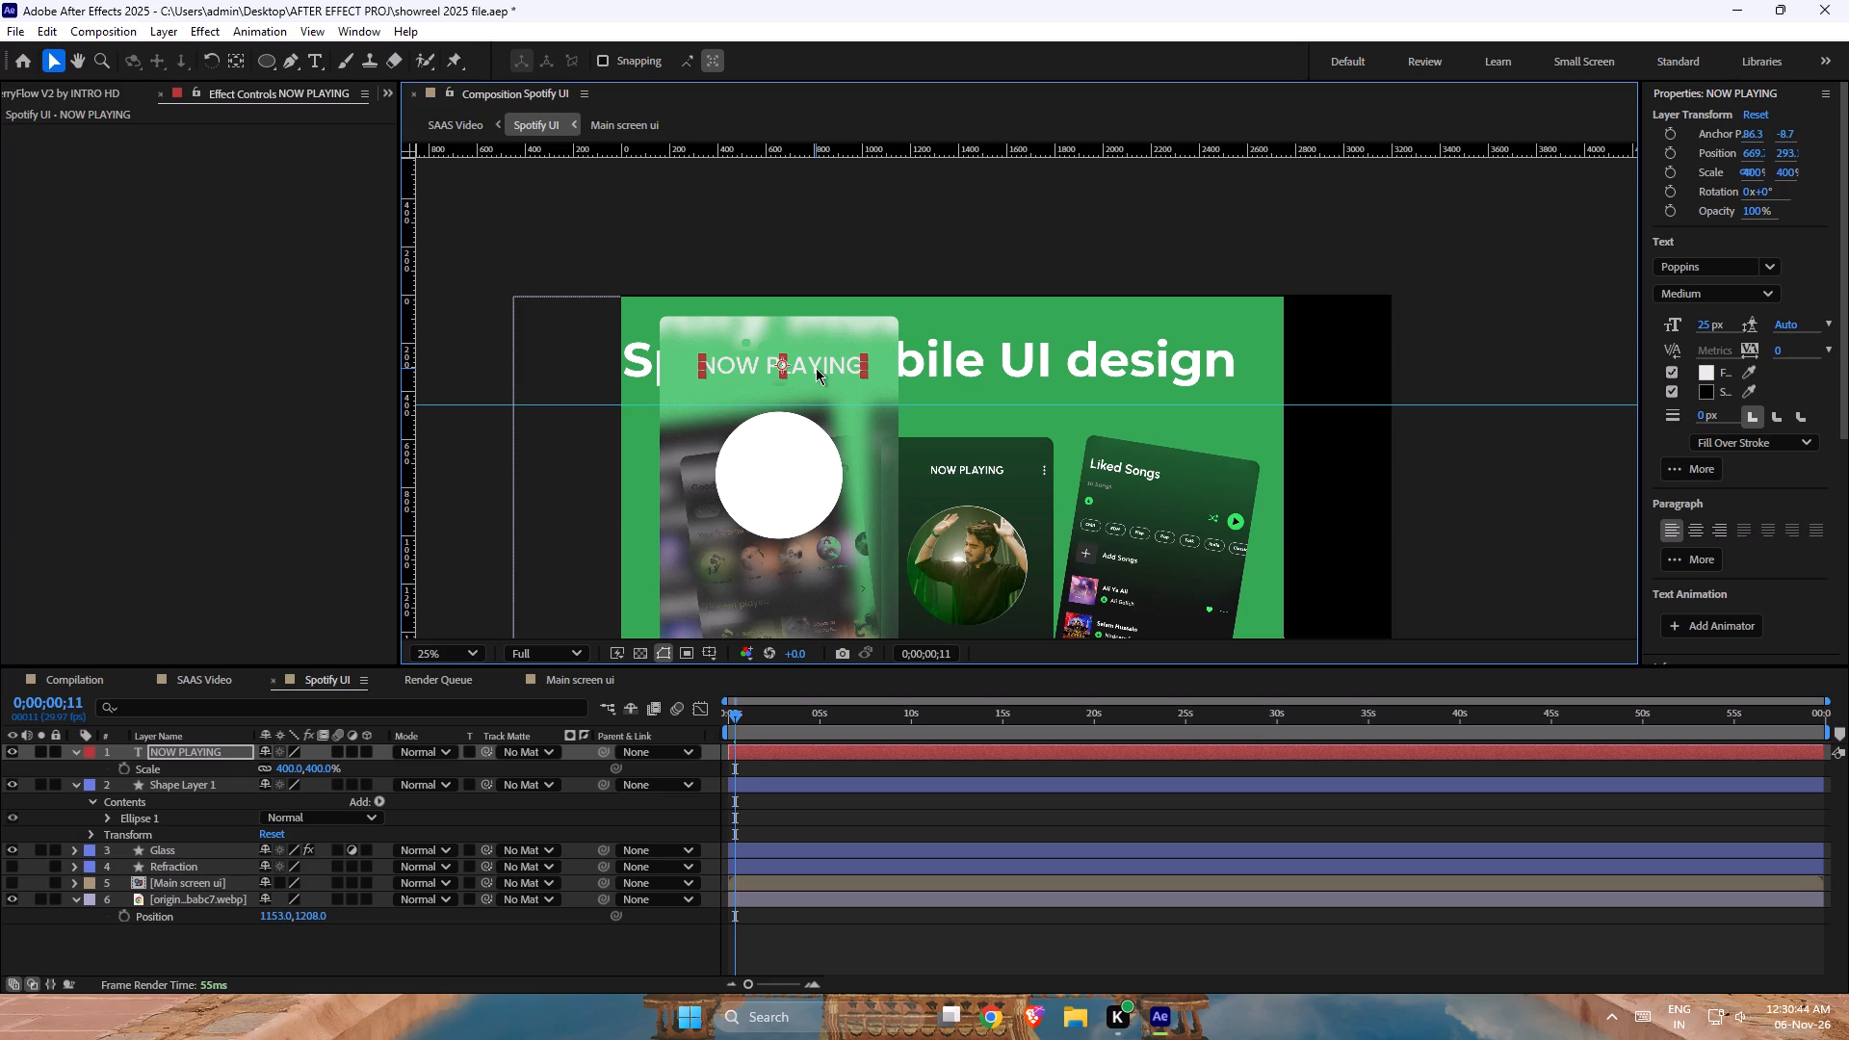
{"action": "left_click_drag", "start_coordinate": [815, 364], "coordinate": [814, 364]}
{"action": "left_click_drag", "start_coordinate": [814, 364], "coordinate": [809, 364]}
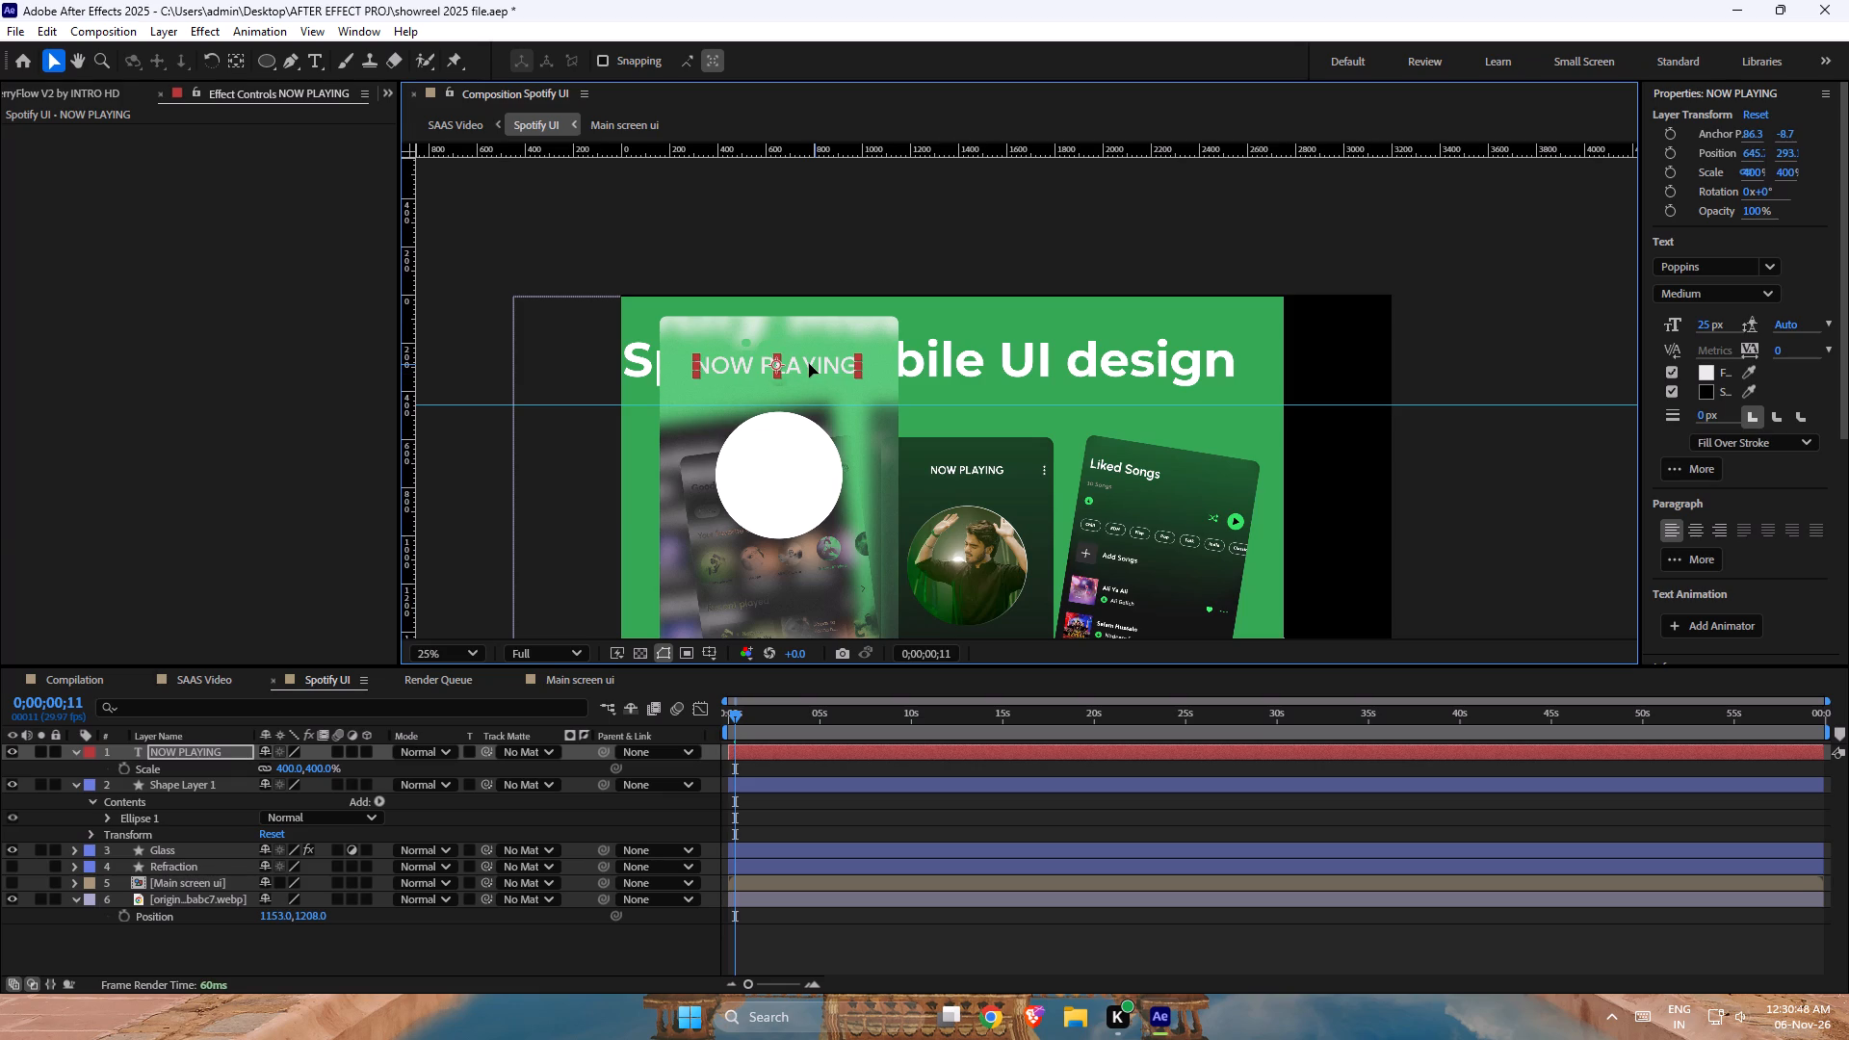
{"action": "left_click_drag", "start_coordinate": [809, 364], "coordinate": [803, 362]}
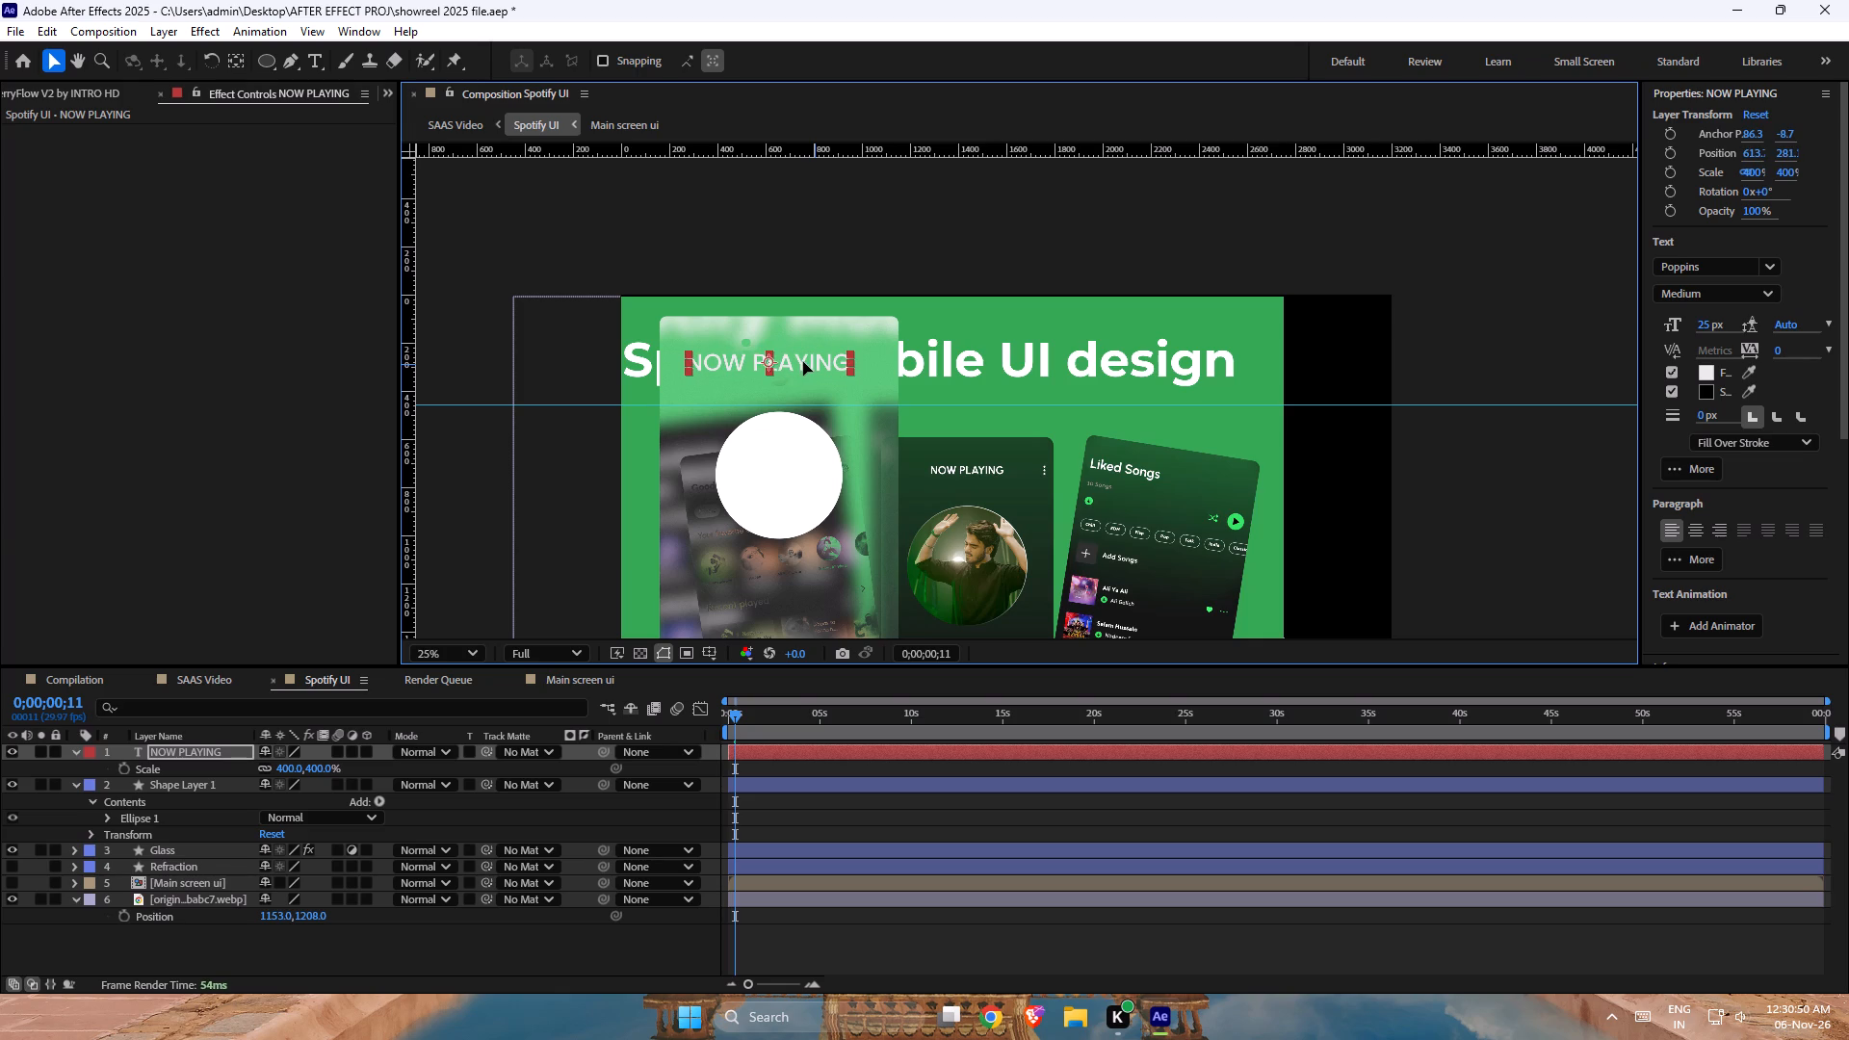
{"action": "left_click_drag", "start_coordinate": [803, 362], "coordinate": [803, 363]}
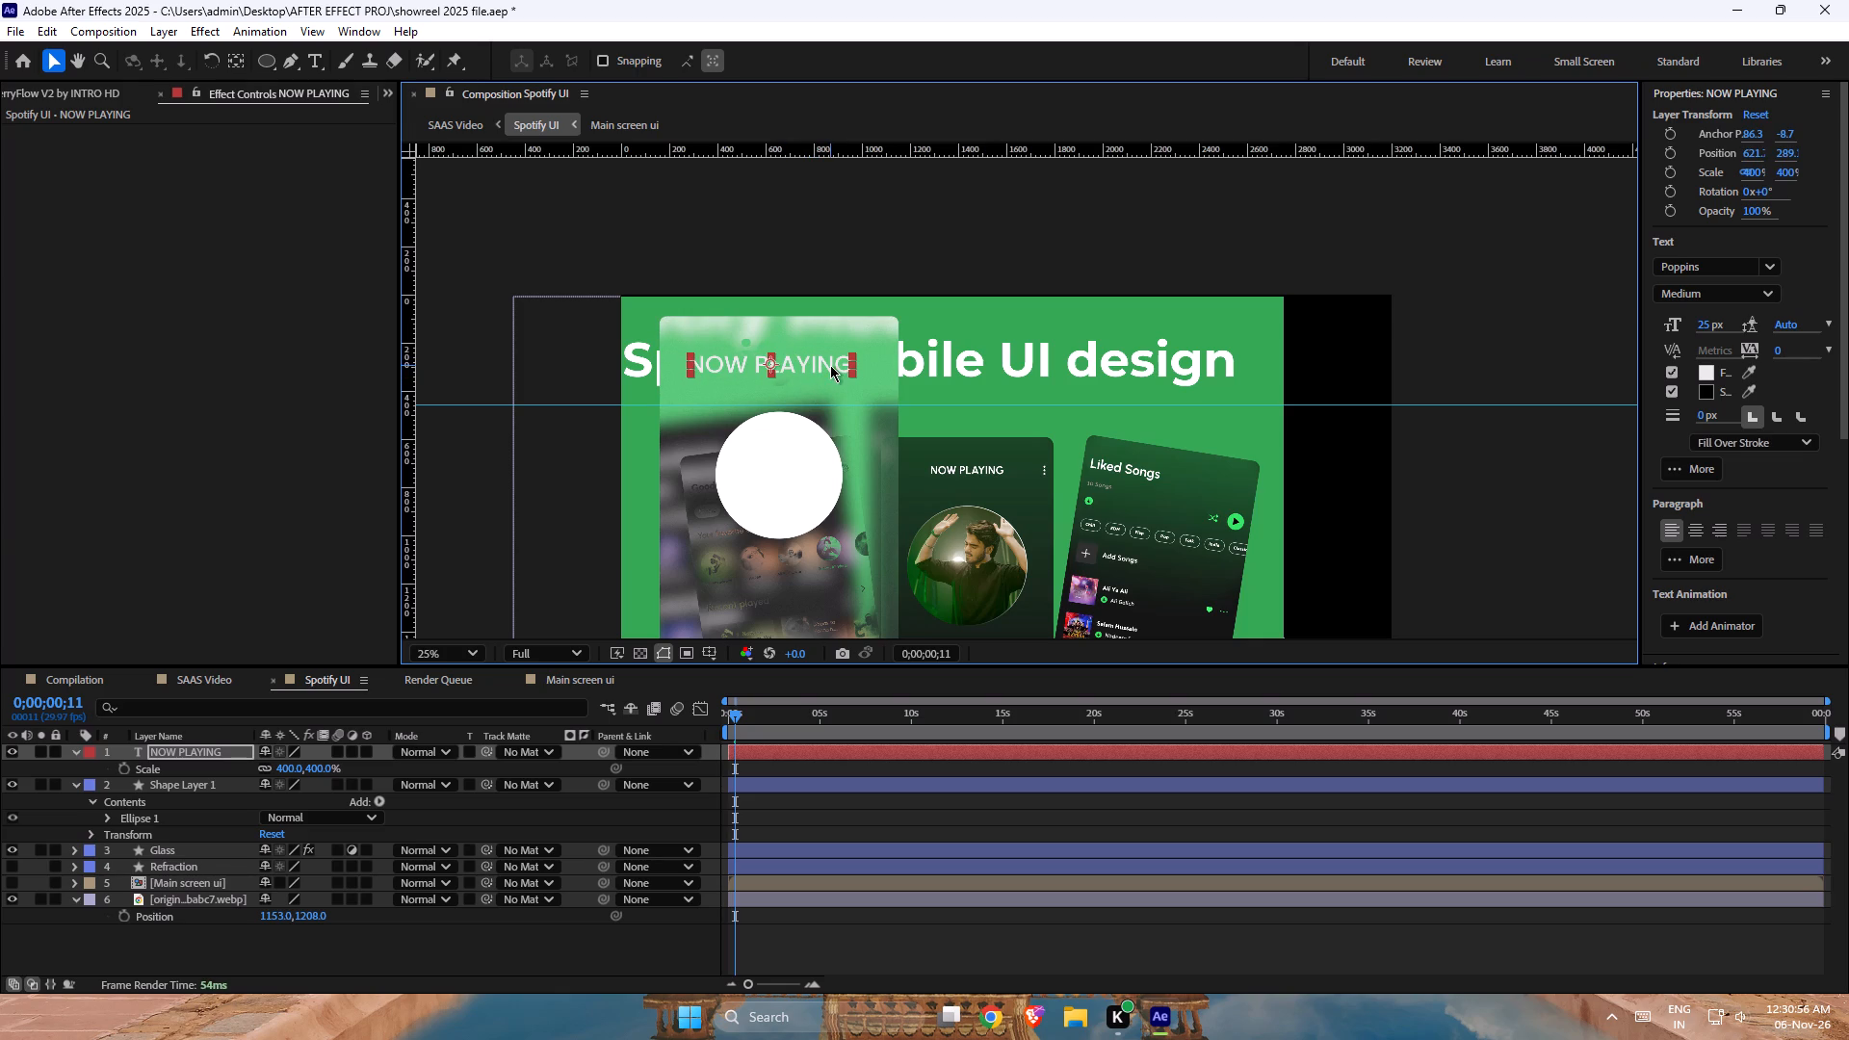
Align the NOW PLAYING text and the Glass layer to each other by their horizontal centres.
{"action": "left_click", "coordinate": [846, 345], "text": "shift"}
{"action": "left_click", "coordinate": [1706, 355]}
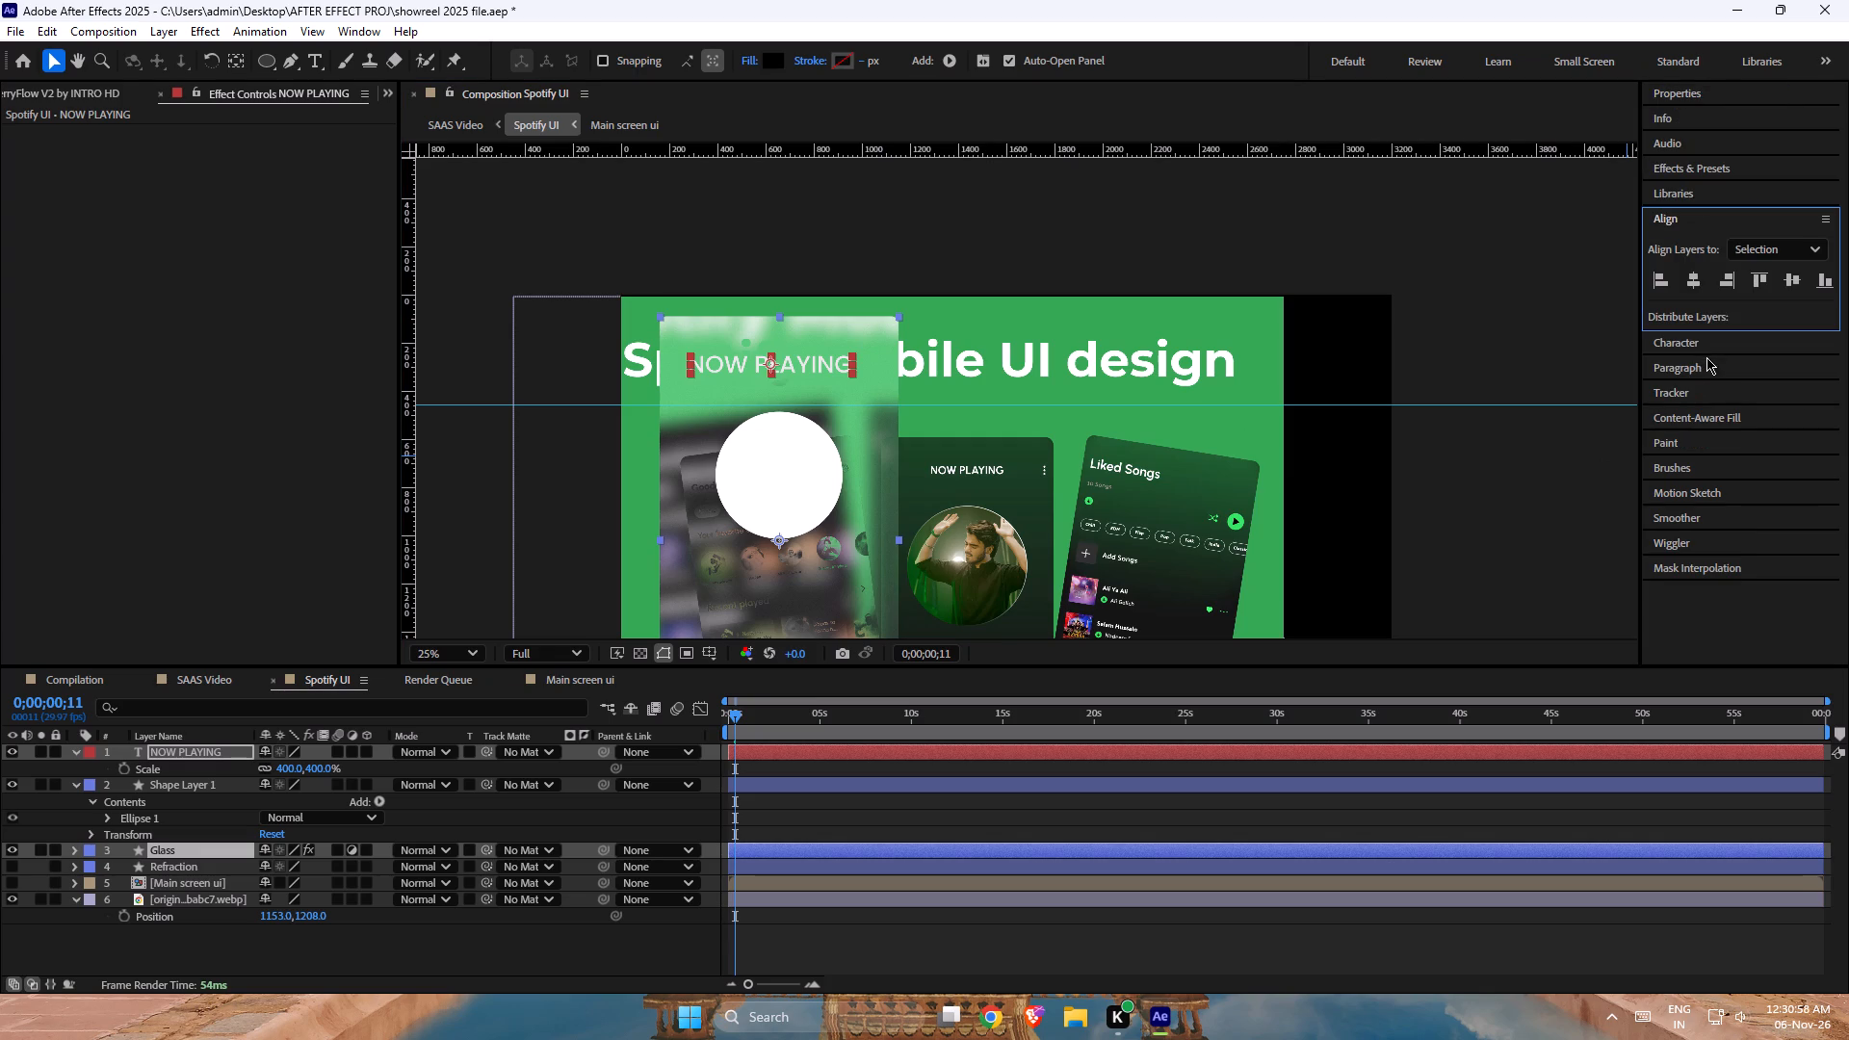
{"action": "left_click", "coordinate": [1692, 279]}
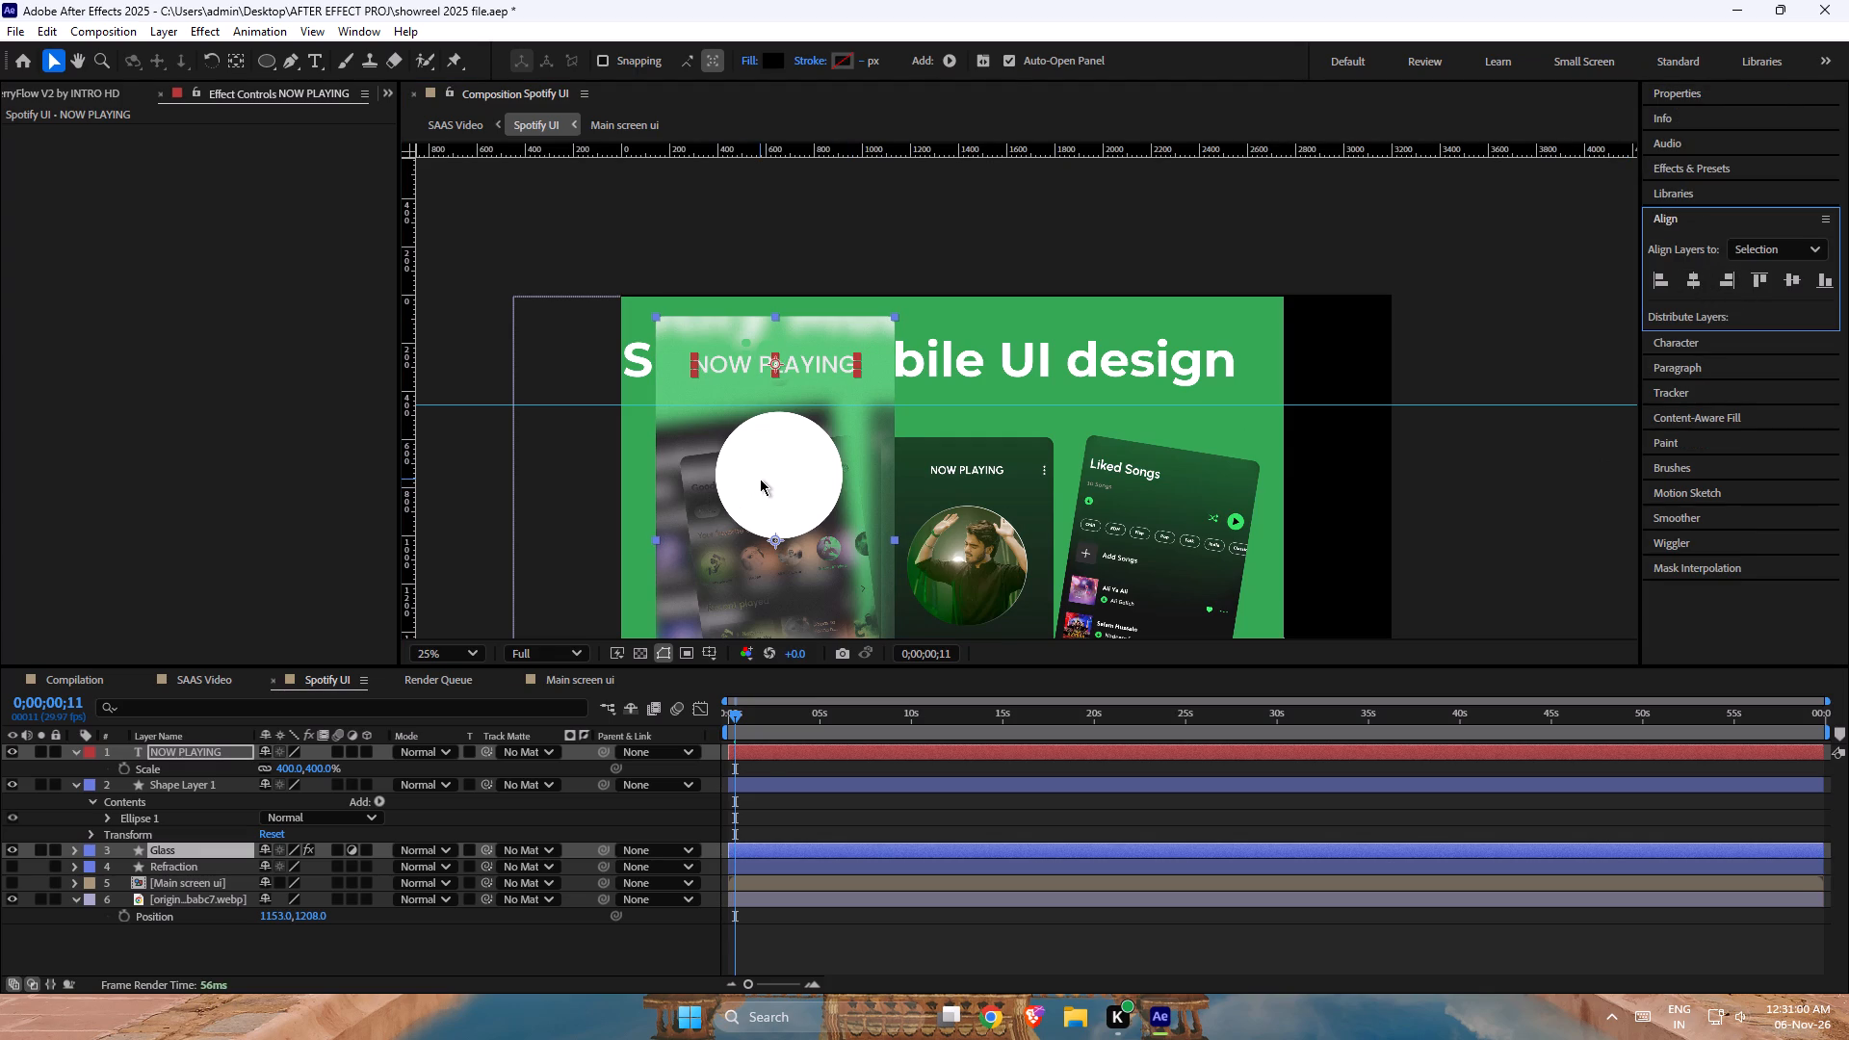
Align the white circle, the NOW PLAYING text and the Glass layer by their horizontal centres.
{"action": "left_click", "coordinate": [760, 479], "text": "shift"}
{"action": "left_click", "coordinate": [800, 474], "text": "shift"}
{"action": "left_click", "coordinate": [851, 354], "text": "shift"}
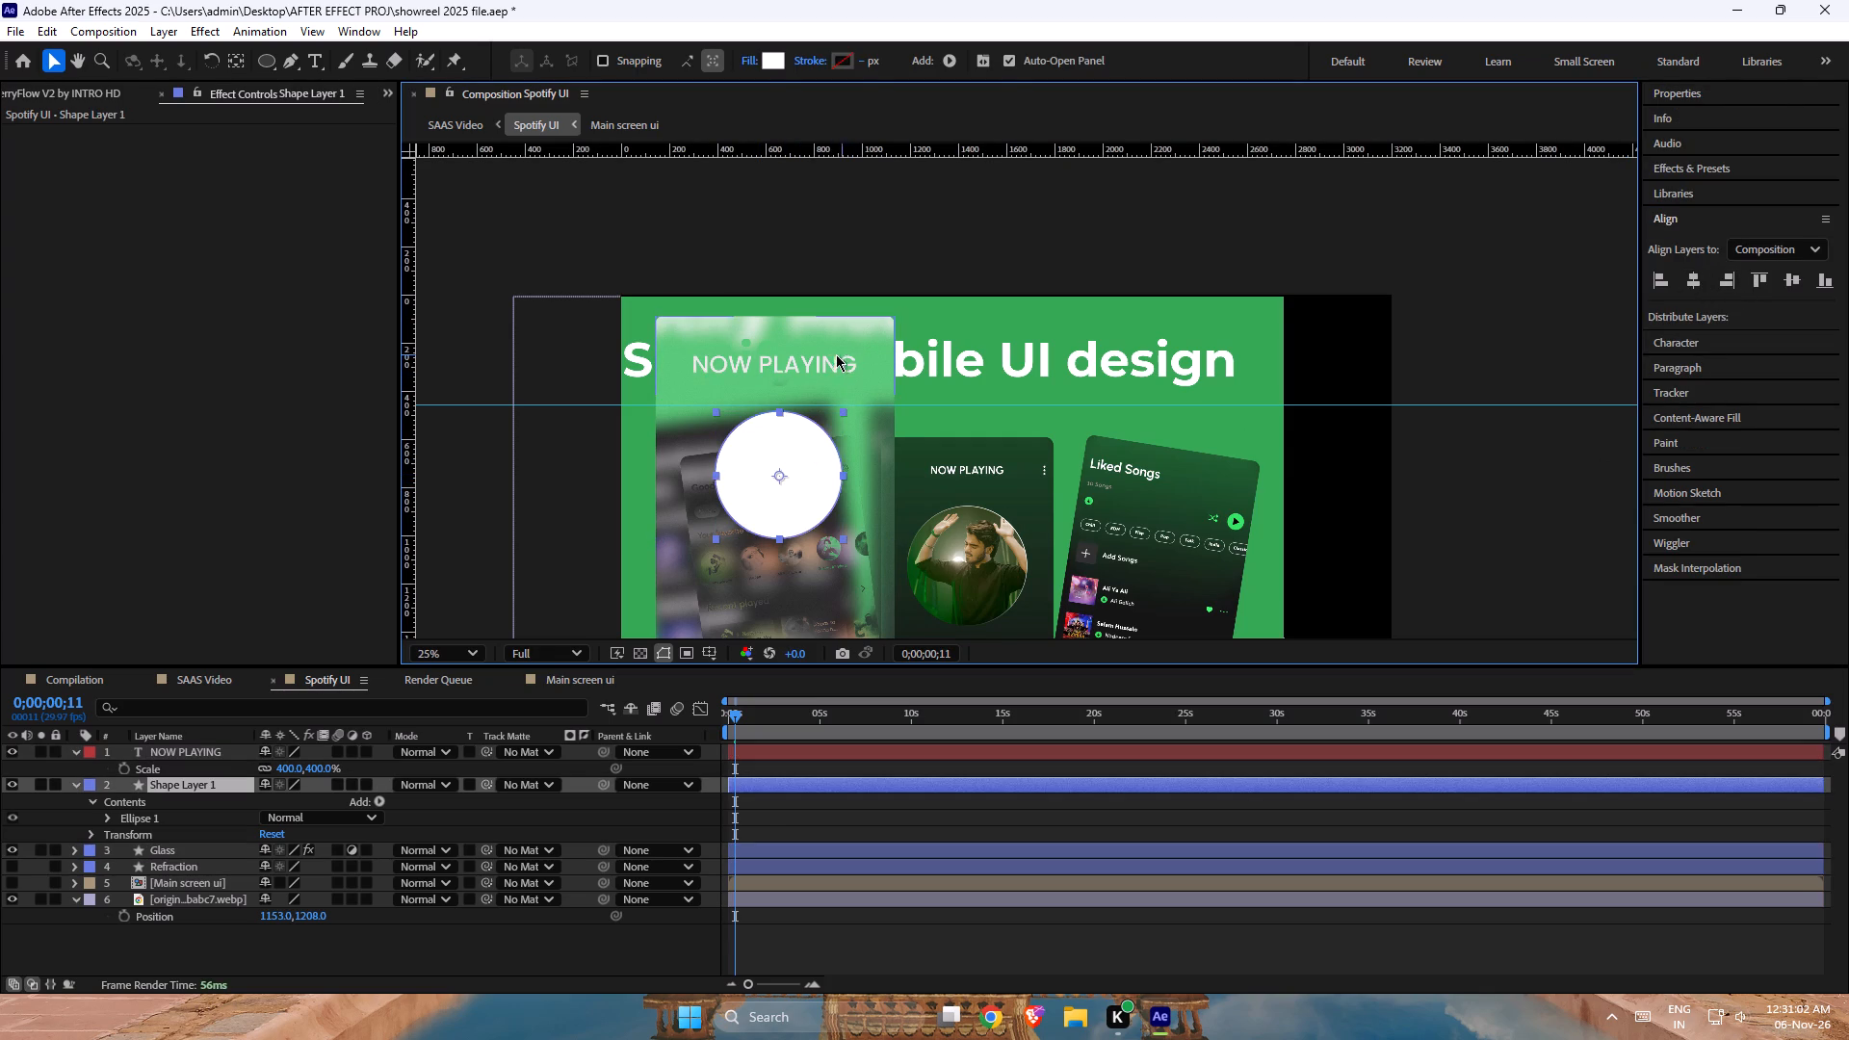
{"action": "left_click", "coordinate": [822, 358], "text": "shift"}
{"action": "left_click", "coordinate": [836, 334], "text": "shift"}
{"action": "left_click", "coordinate": [1689, 282]}
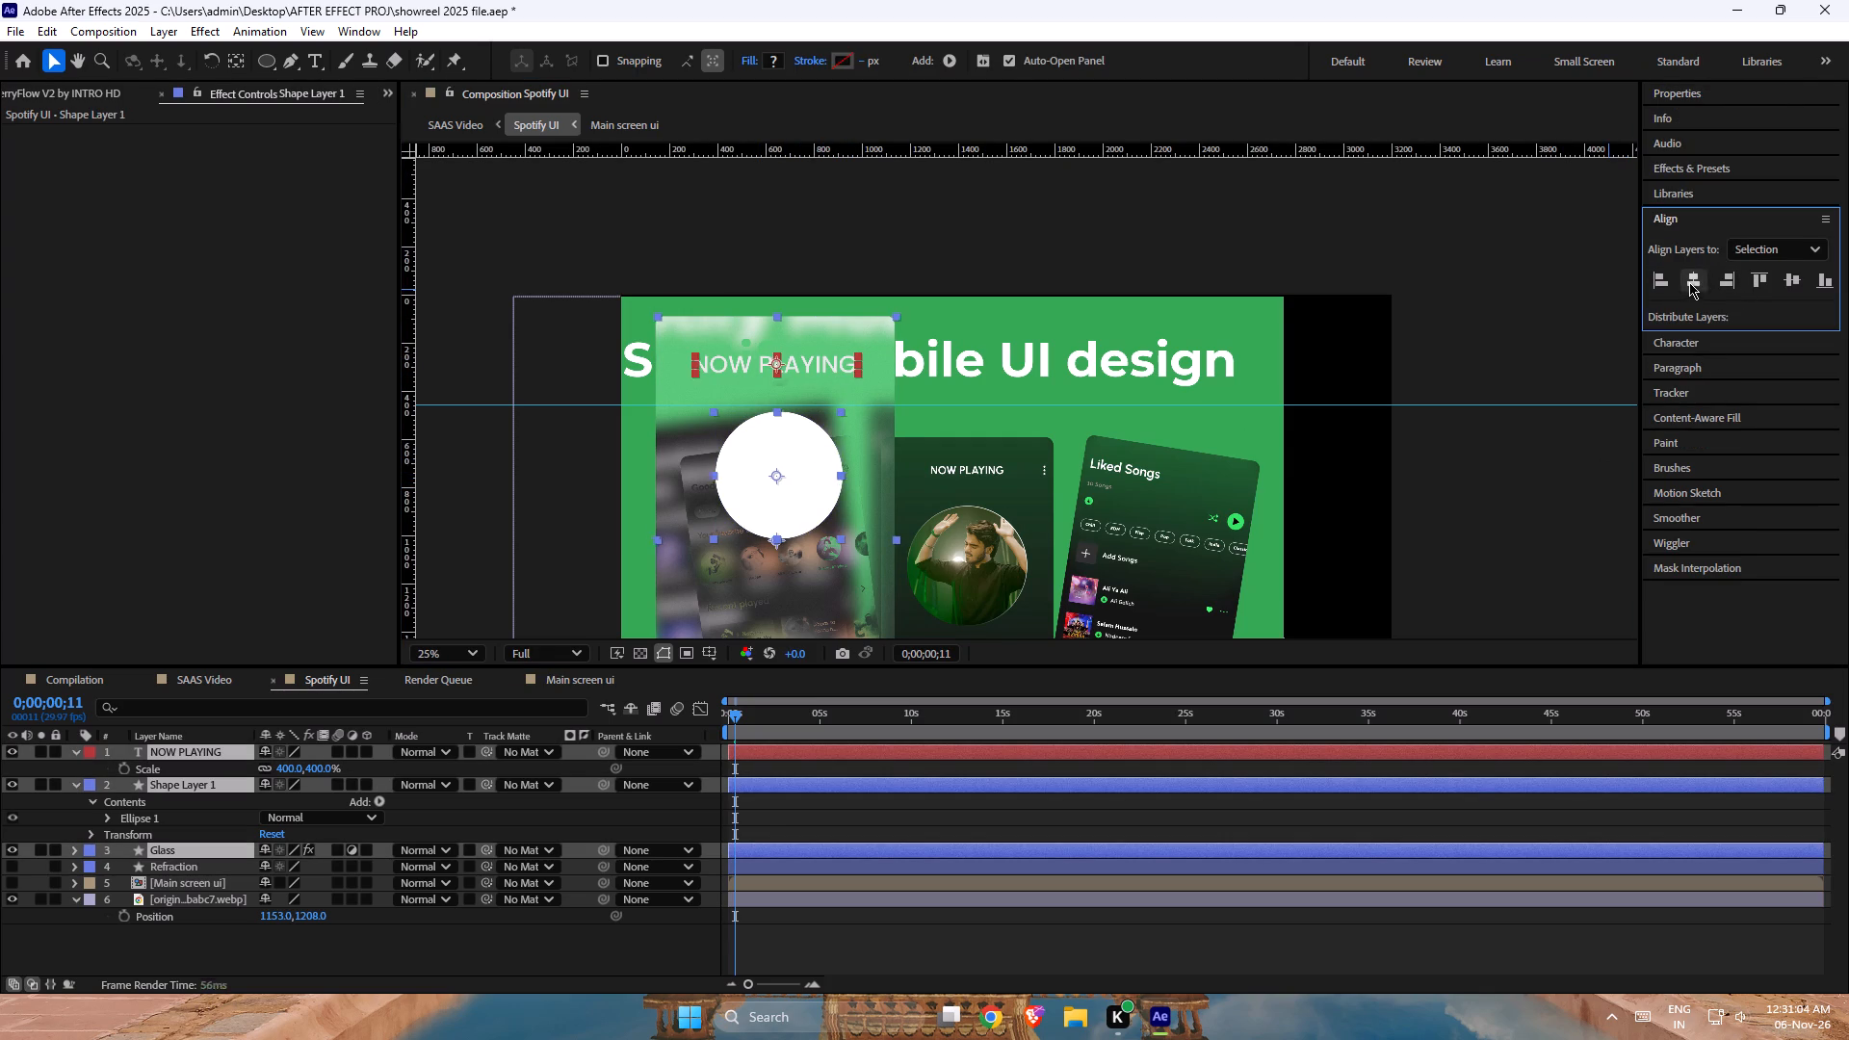
{"action": "left_click", "coordinate": [1471, 475]}
Draw a white circle about 30 px wide over the reference screen's three-dot icon and centre its anchor point.
{"action": "middle_click_drag", "start_coordinate": [1055, 532], "coordinate": [1059, 437]}
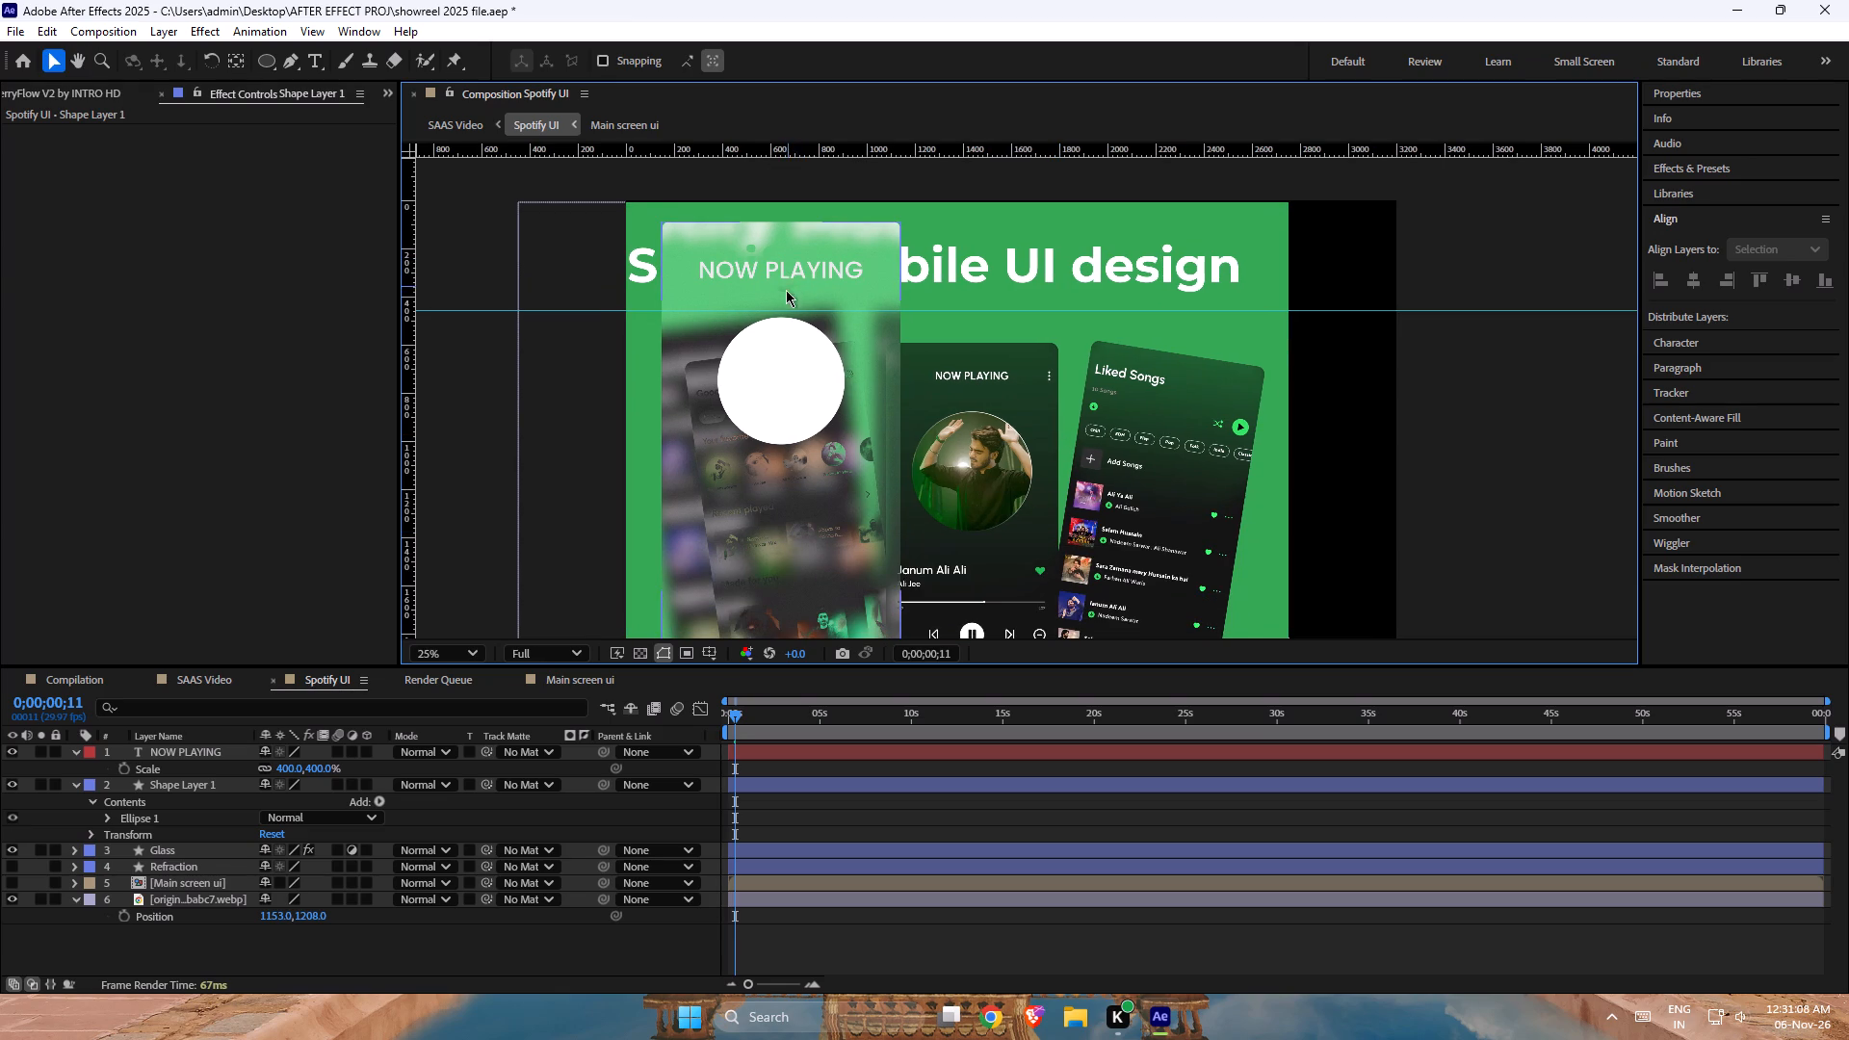
{"action": "left_click", "coordinate": [261, 952]}
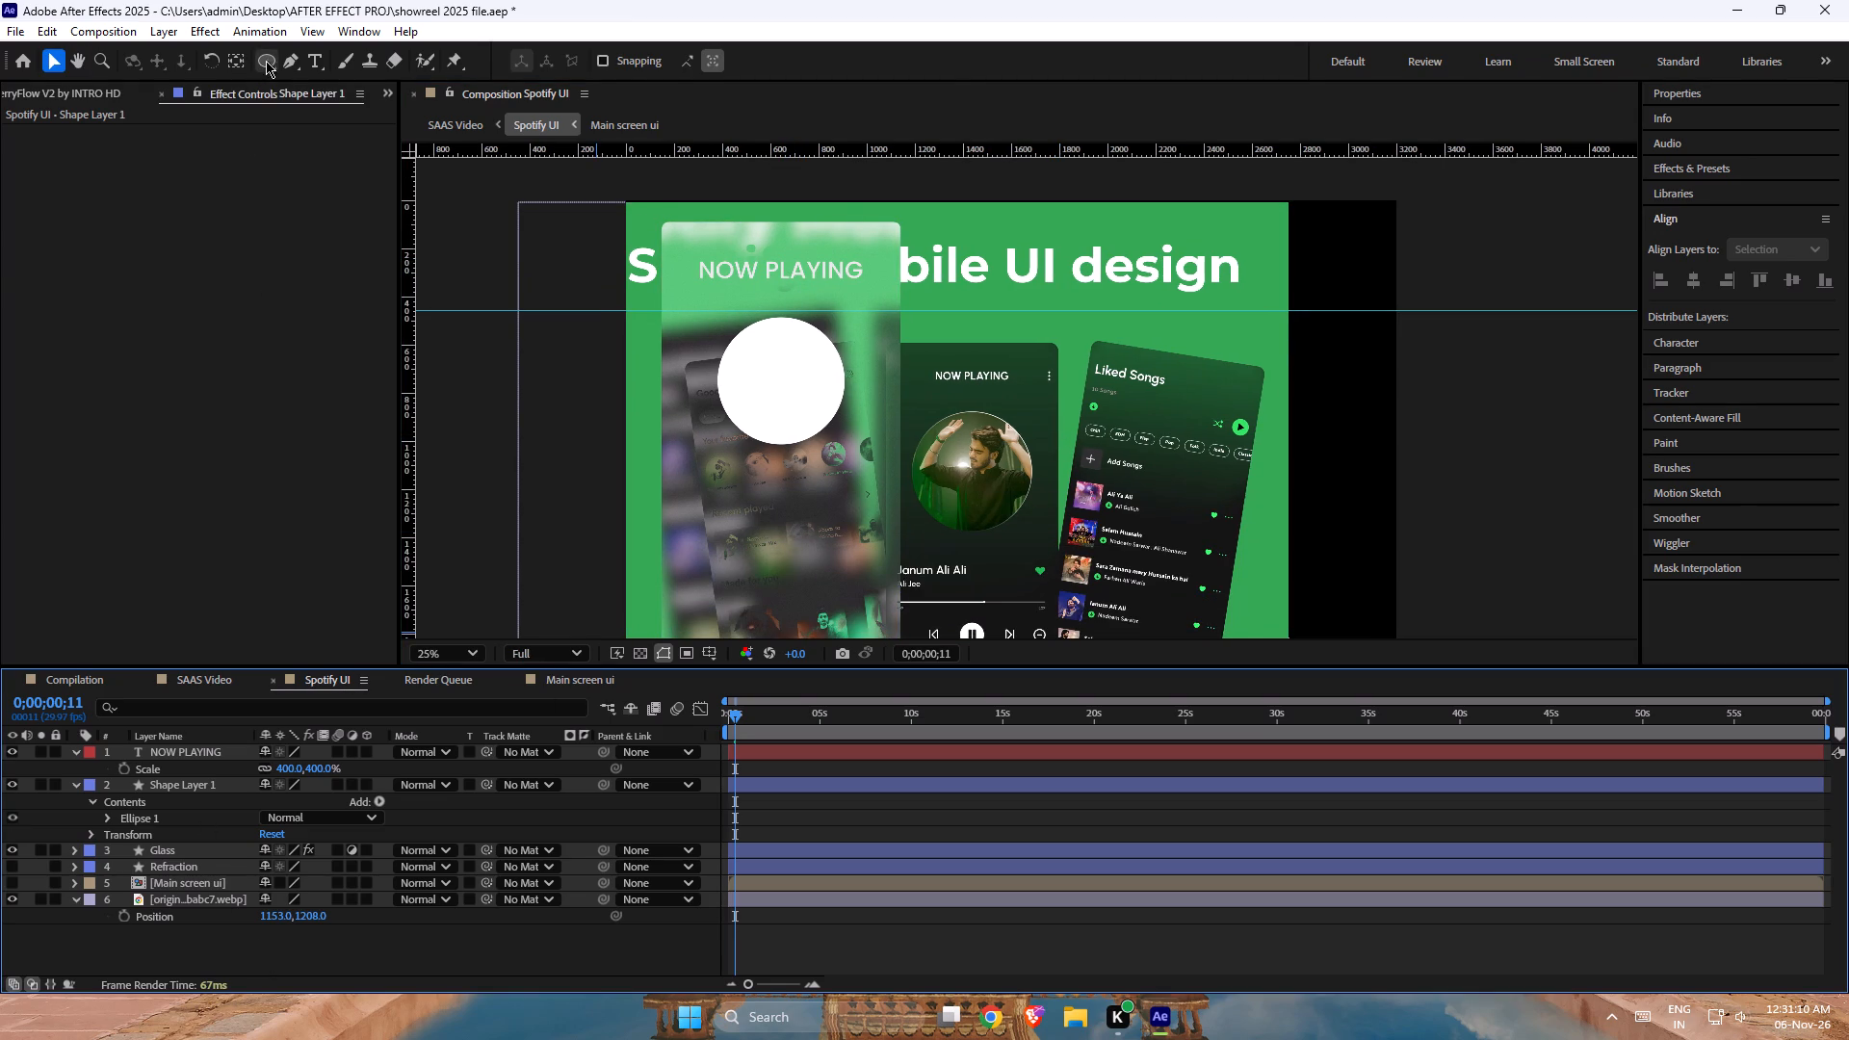
{"action": "left_click", "coordinate": [269, 61]}
{"action": "scroll", "coordinate": [789, 277], "scroll_direction": "up", "scroll_amount": 2}
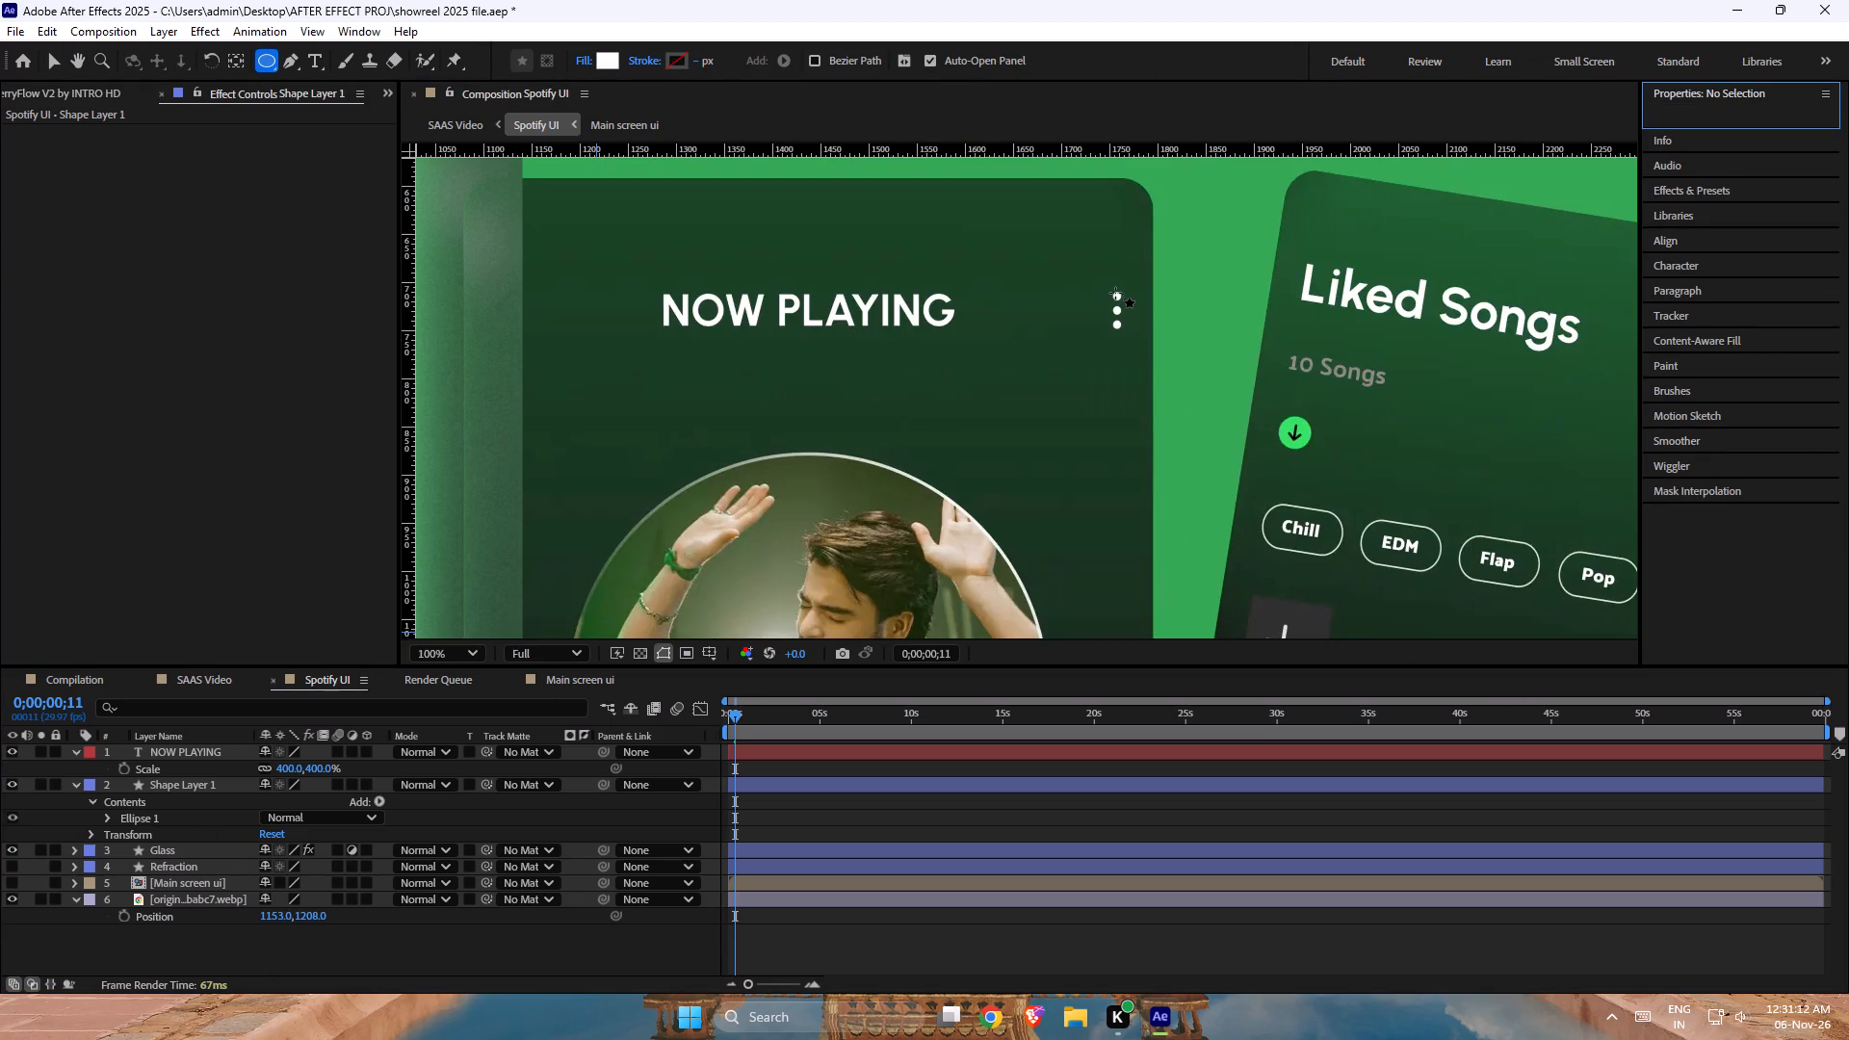
{"action": "left_click_drag", "start_coordinate": [1114, 291], "coordinate": [1124, 300]}
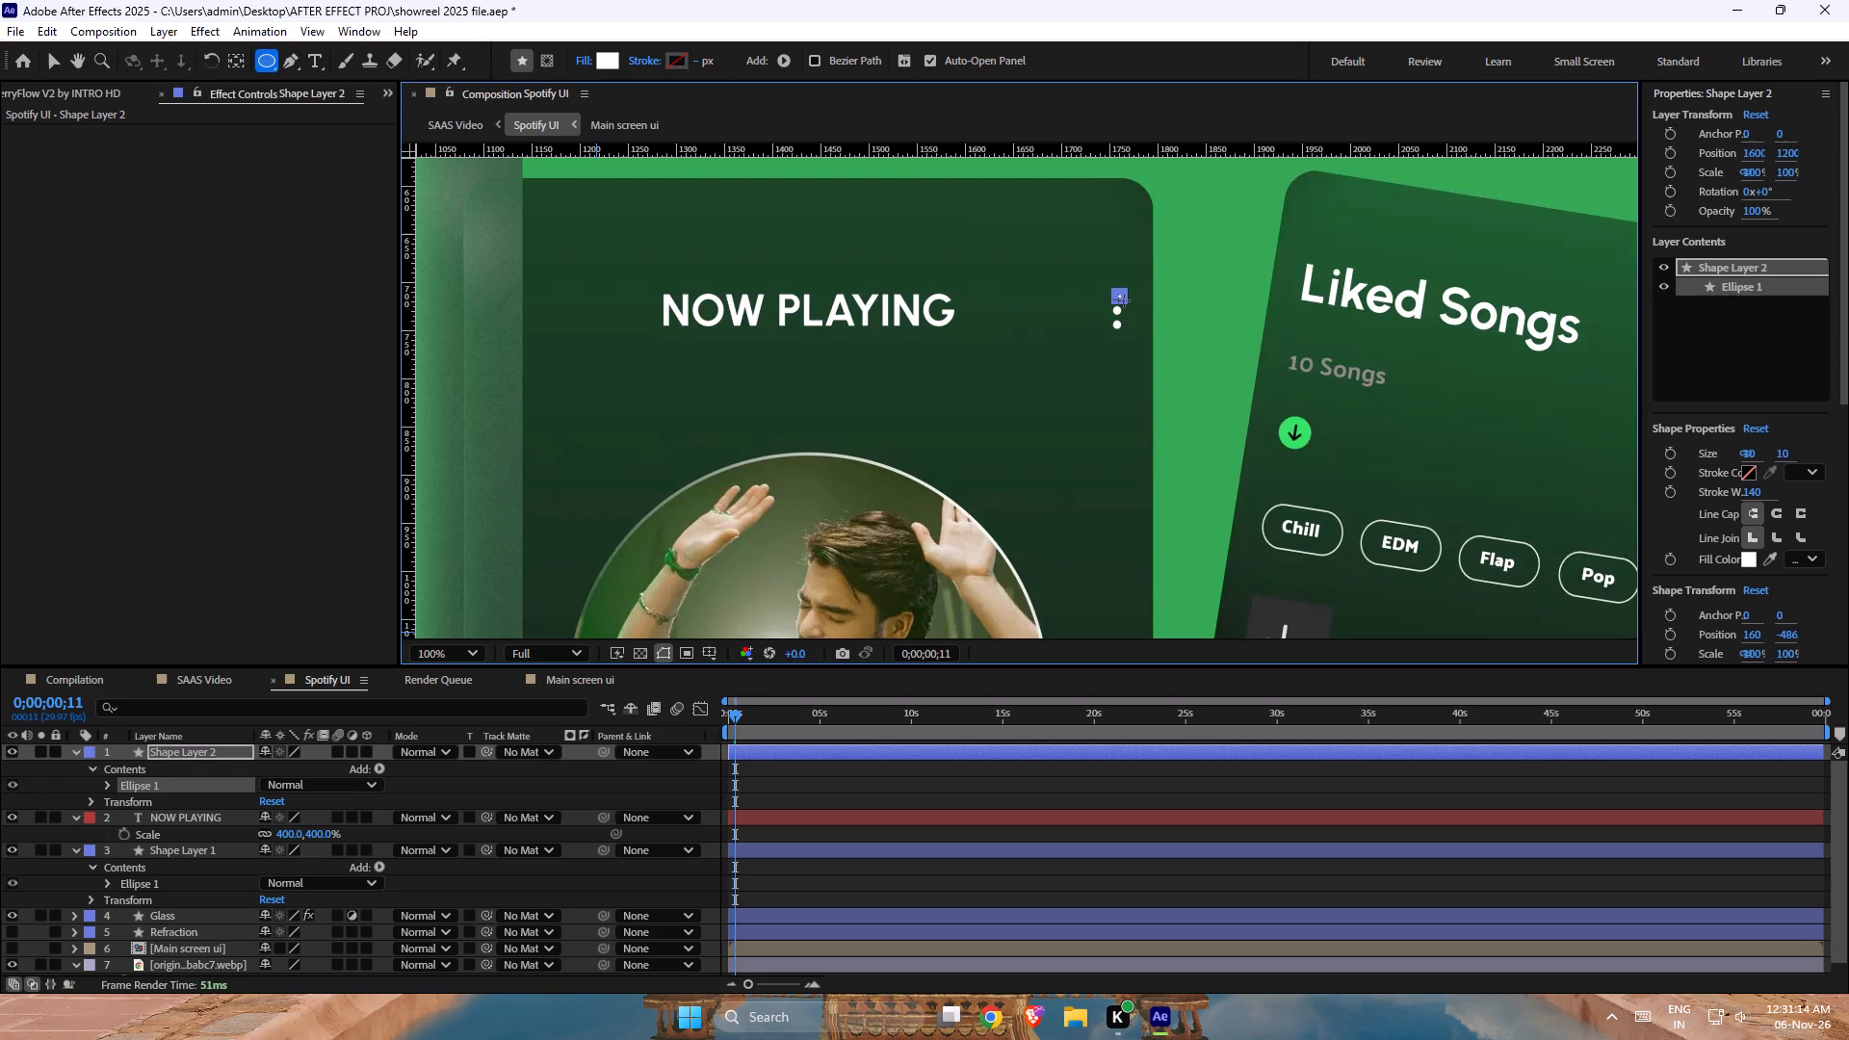
{"action": "left_click_drag", "start_coordinate": [1124, 300], "coordinate": [1143, 318]}
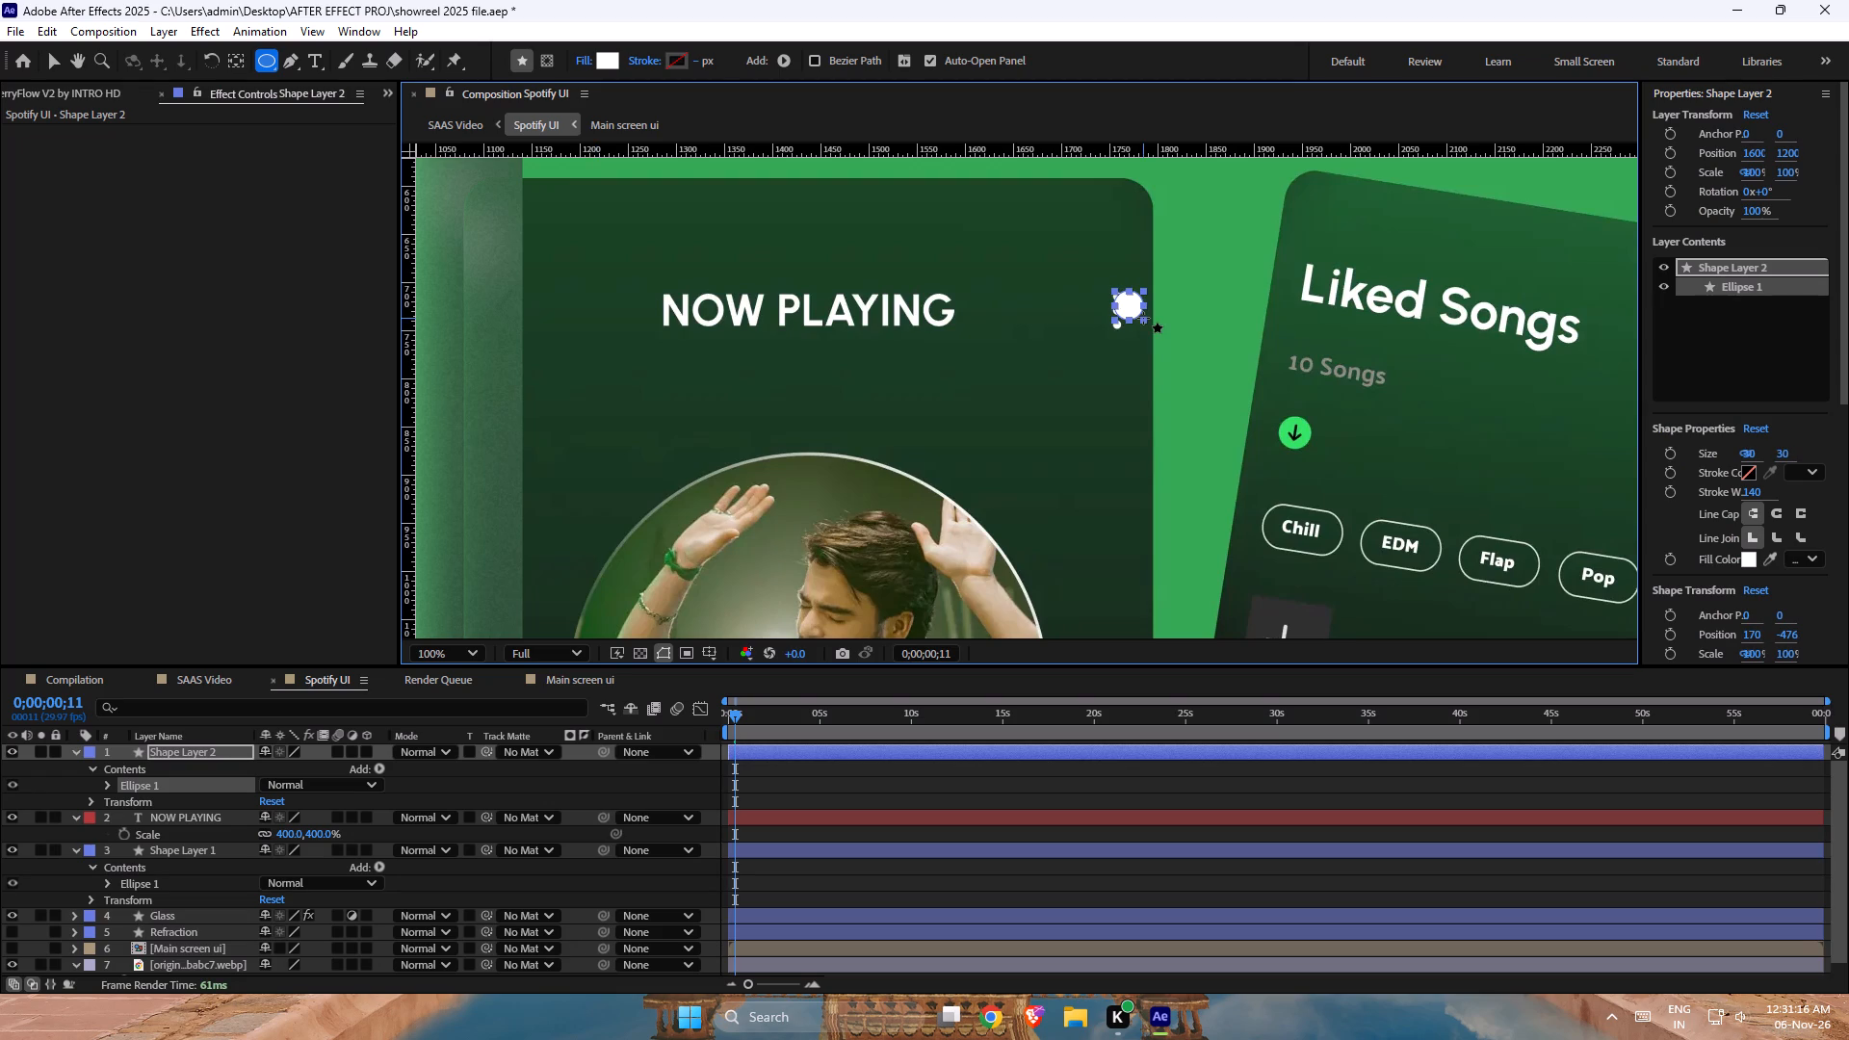
{"action": "key", "text": "ctrl+alt+Home"}
Add a Repeater with three copies to the small white circle and expose its transform settings.
{"action": "left_click", "coordinate": [373, 770]}
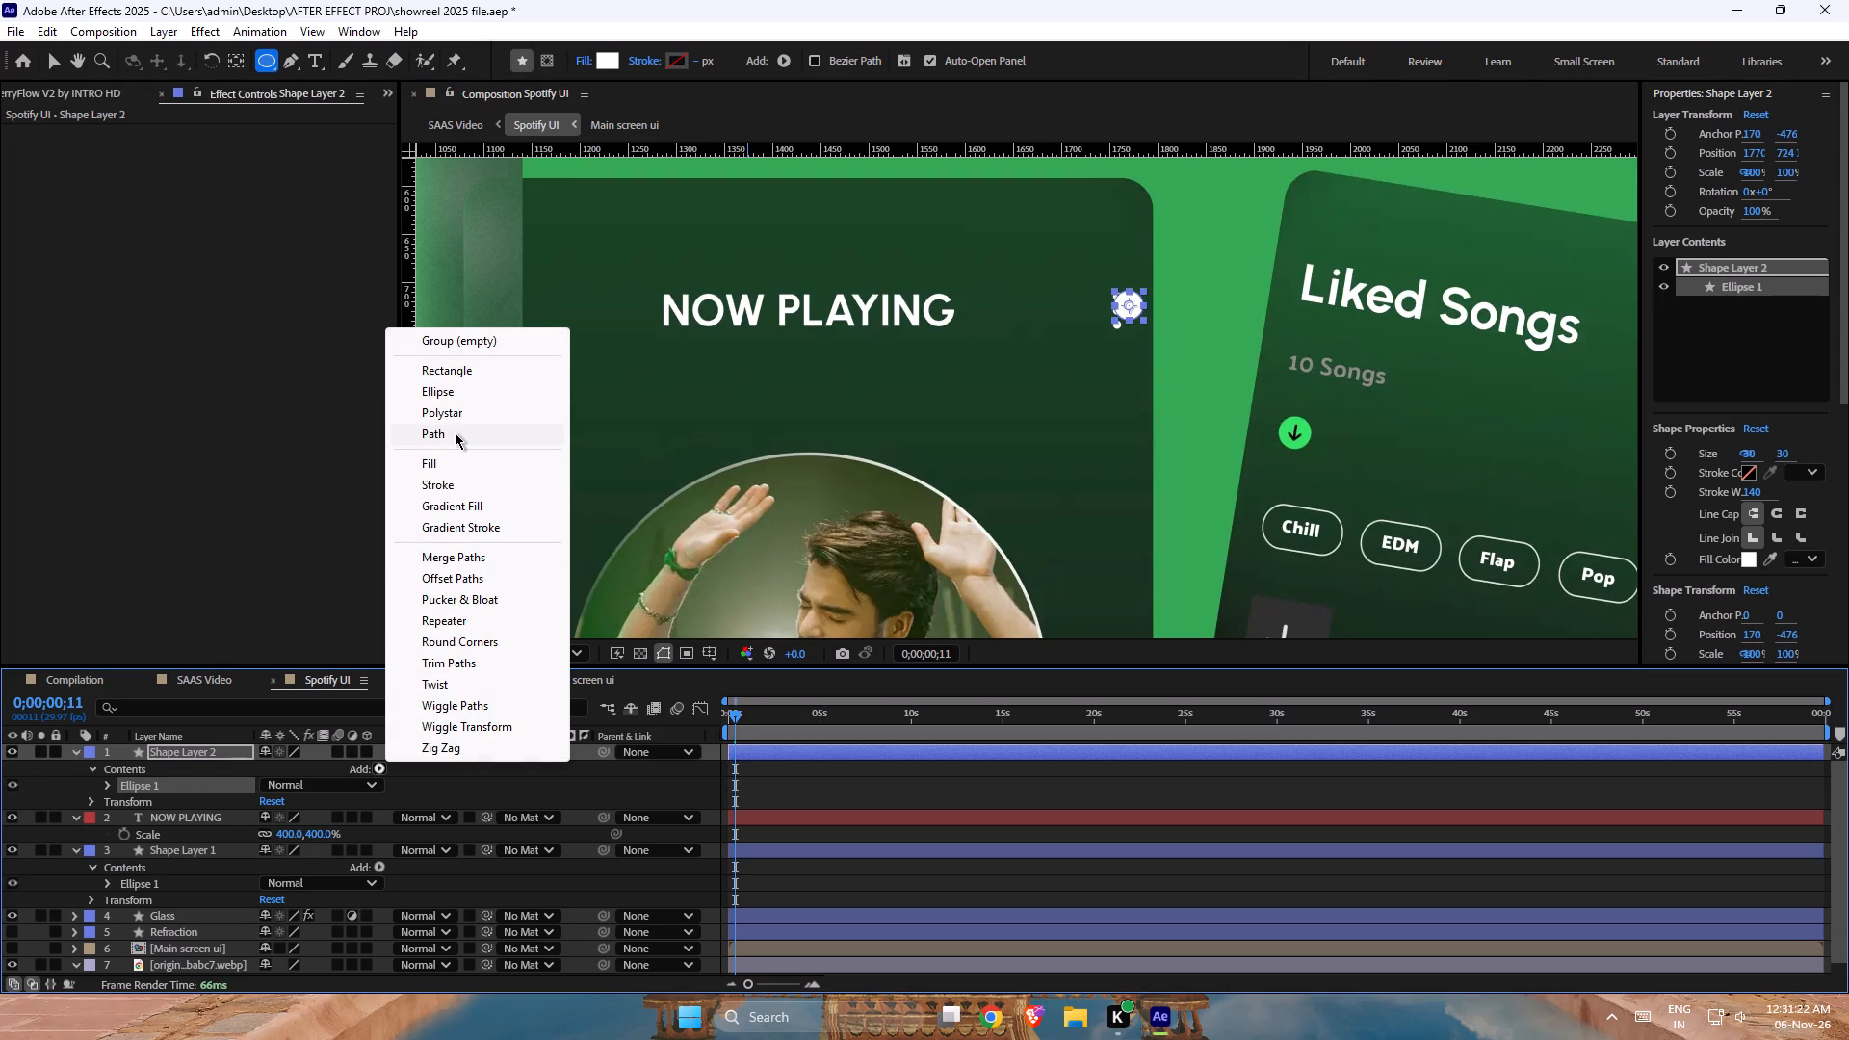
{"action": "left_click", "coordinate": [465, 627]}
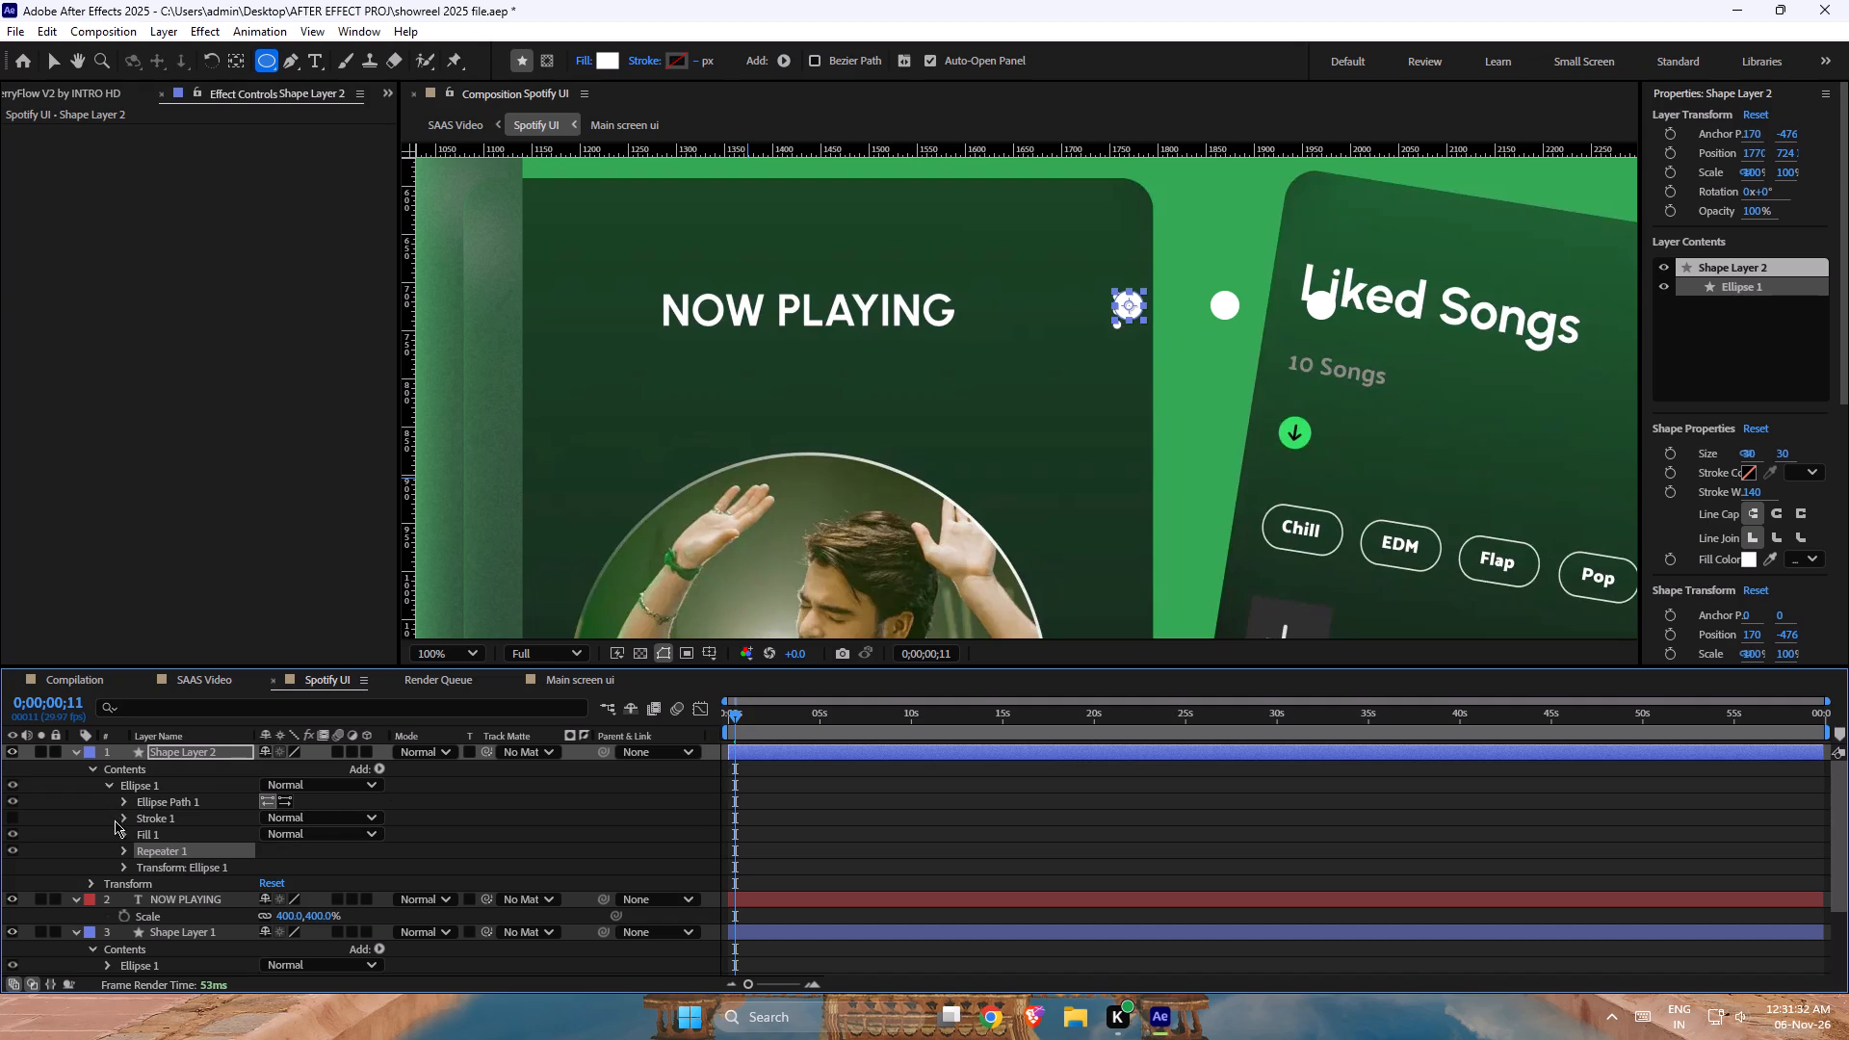
{"action": "left_click", "coordinate": [126, 846]}
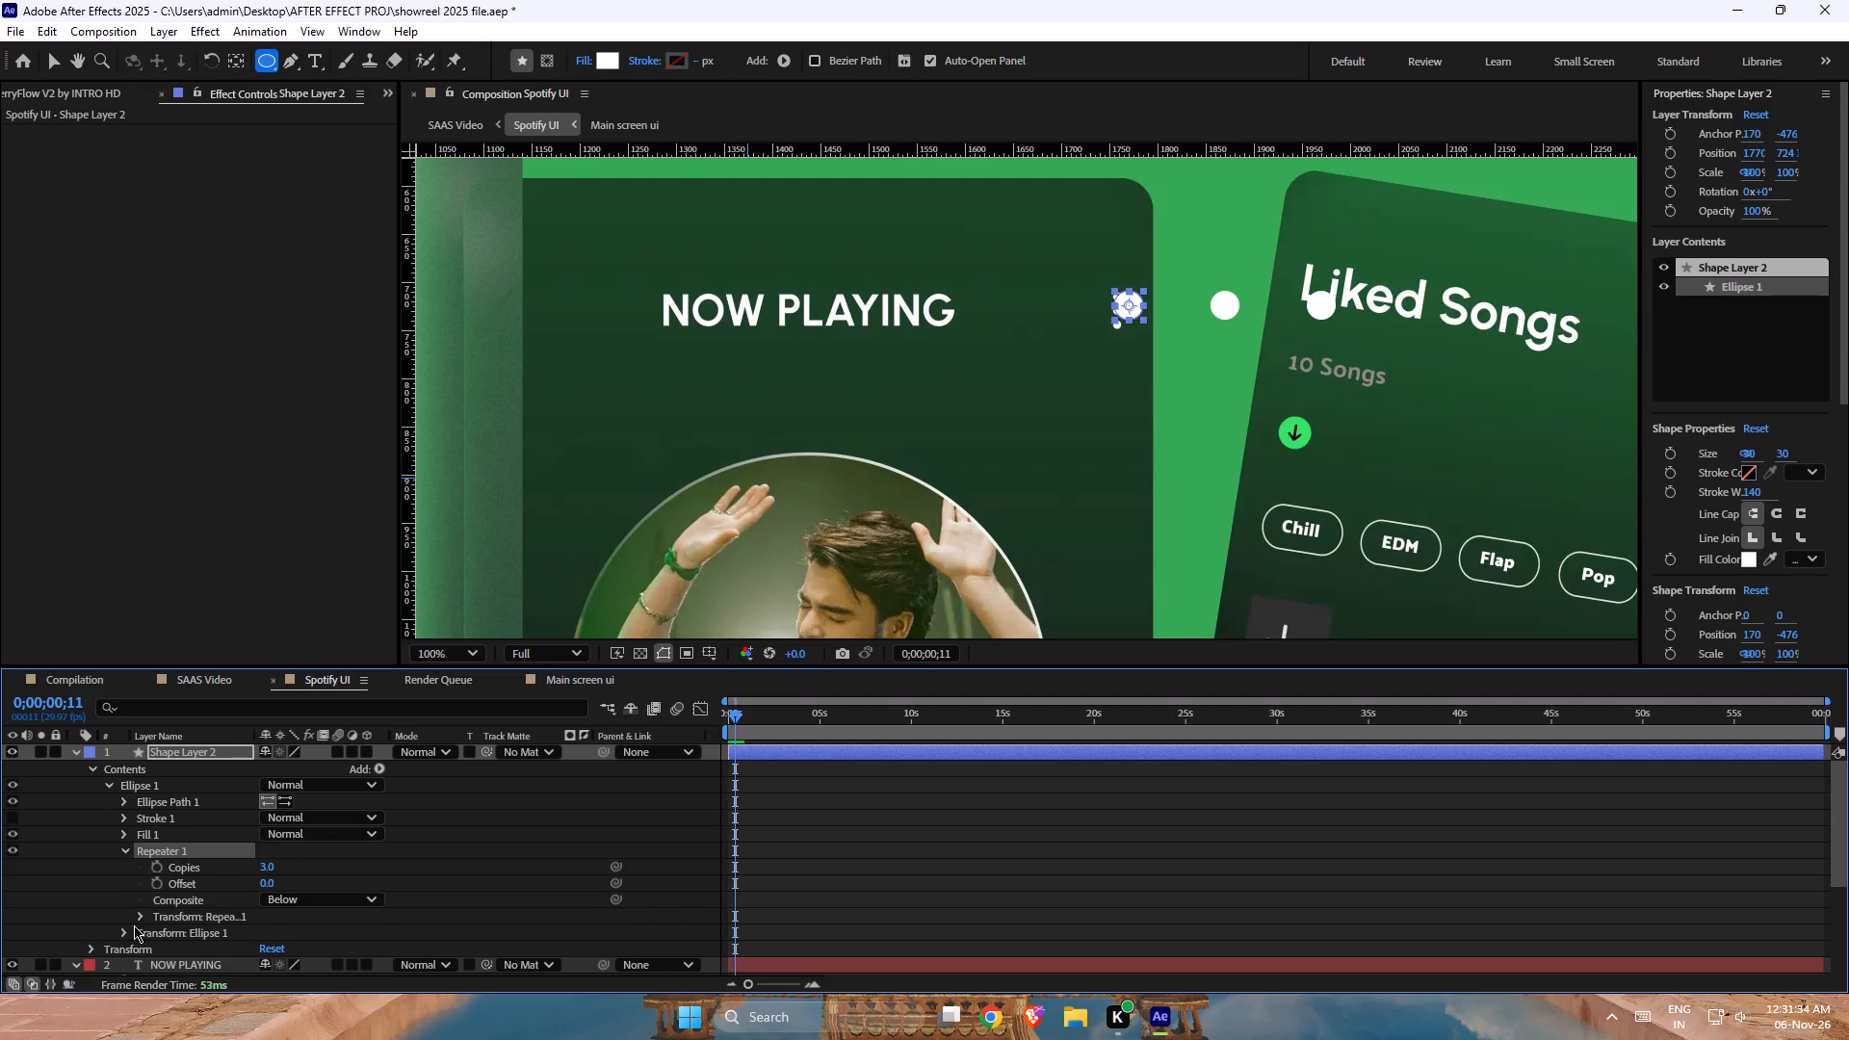
{"action": "left_click", "coordinate": [140, 917]}
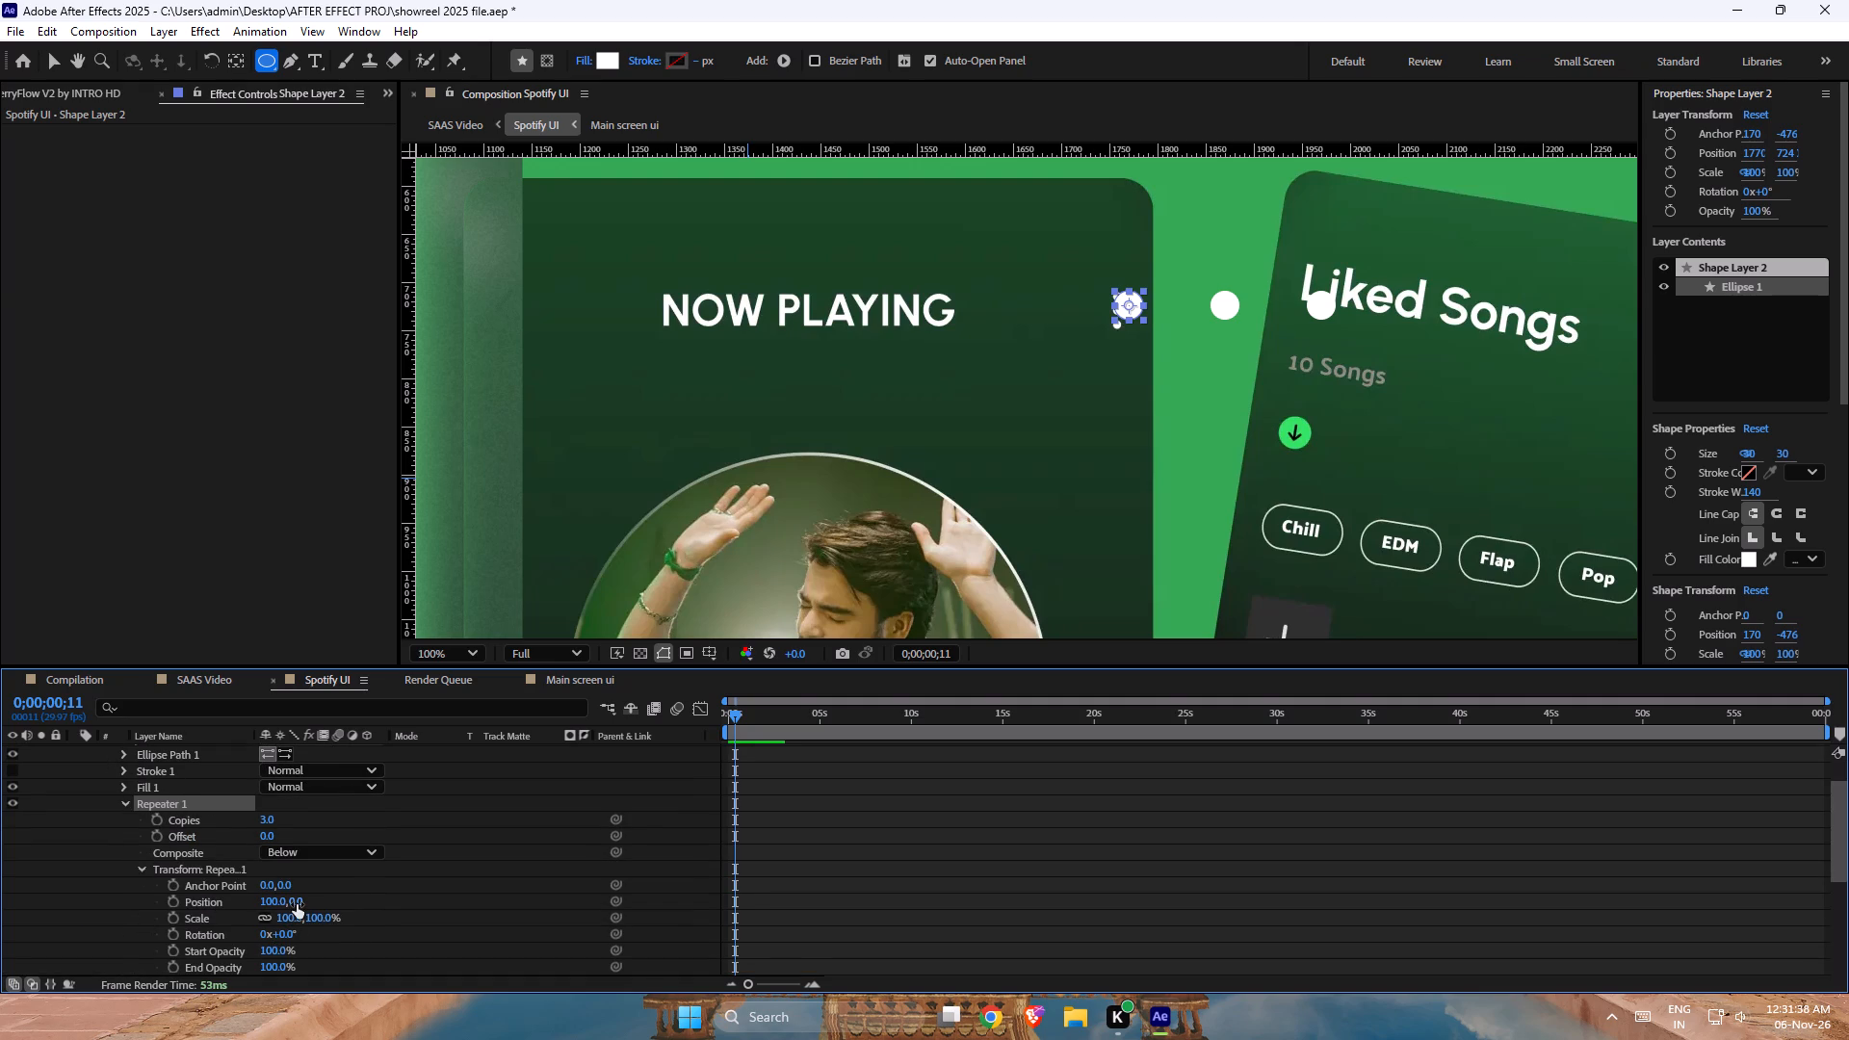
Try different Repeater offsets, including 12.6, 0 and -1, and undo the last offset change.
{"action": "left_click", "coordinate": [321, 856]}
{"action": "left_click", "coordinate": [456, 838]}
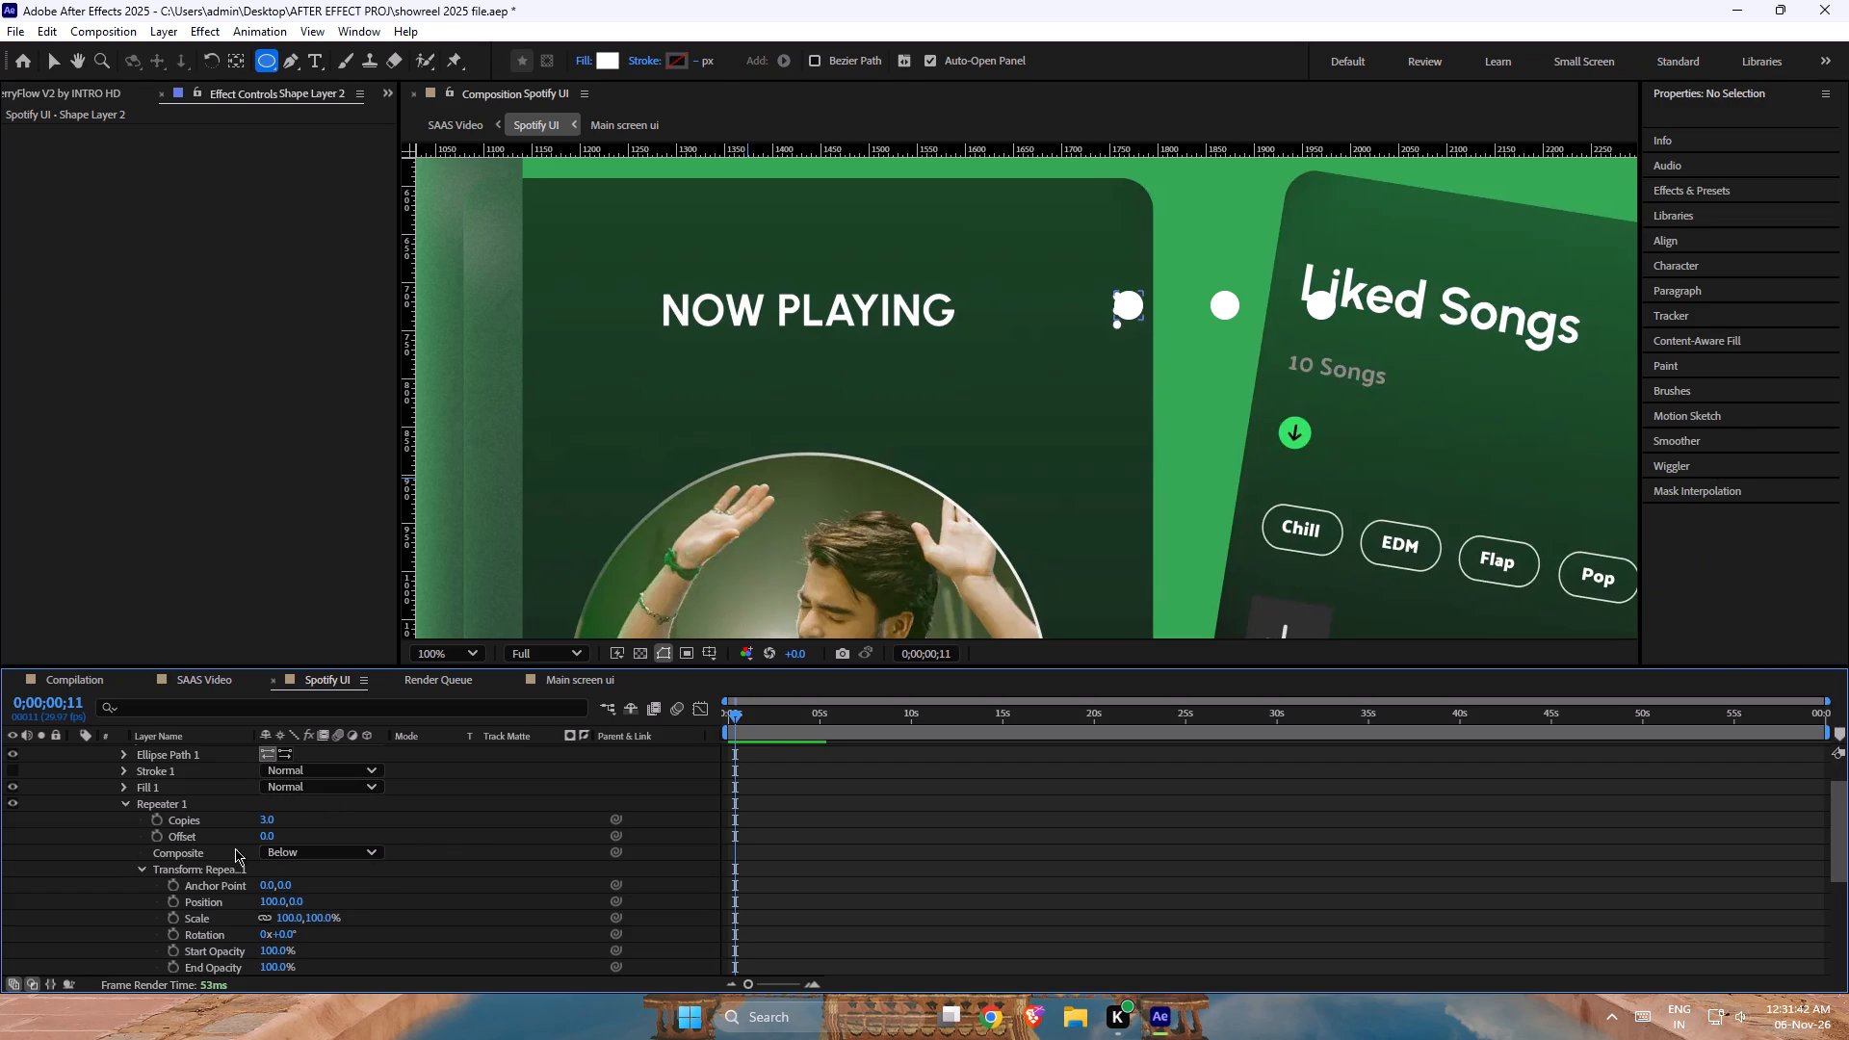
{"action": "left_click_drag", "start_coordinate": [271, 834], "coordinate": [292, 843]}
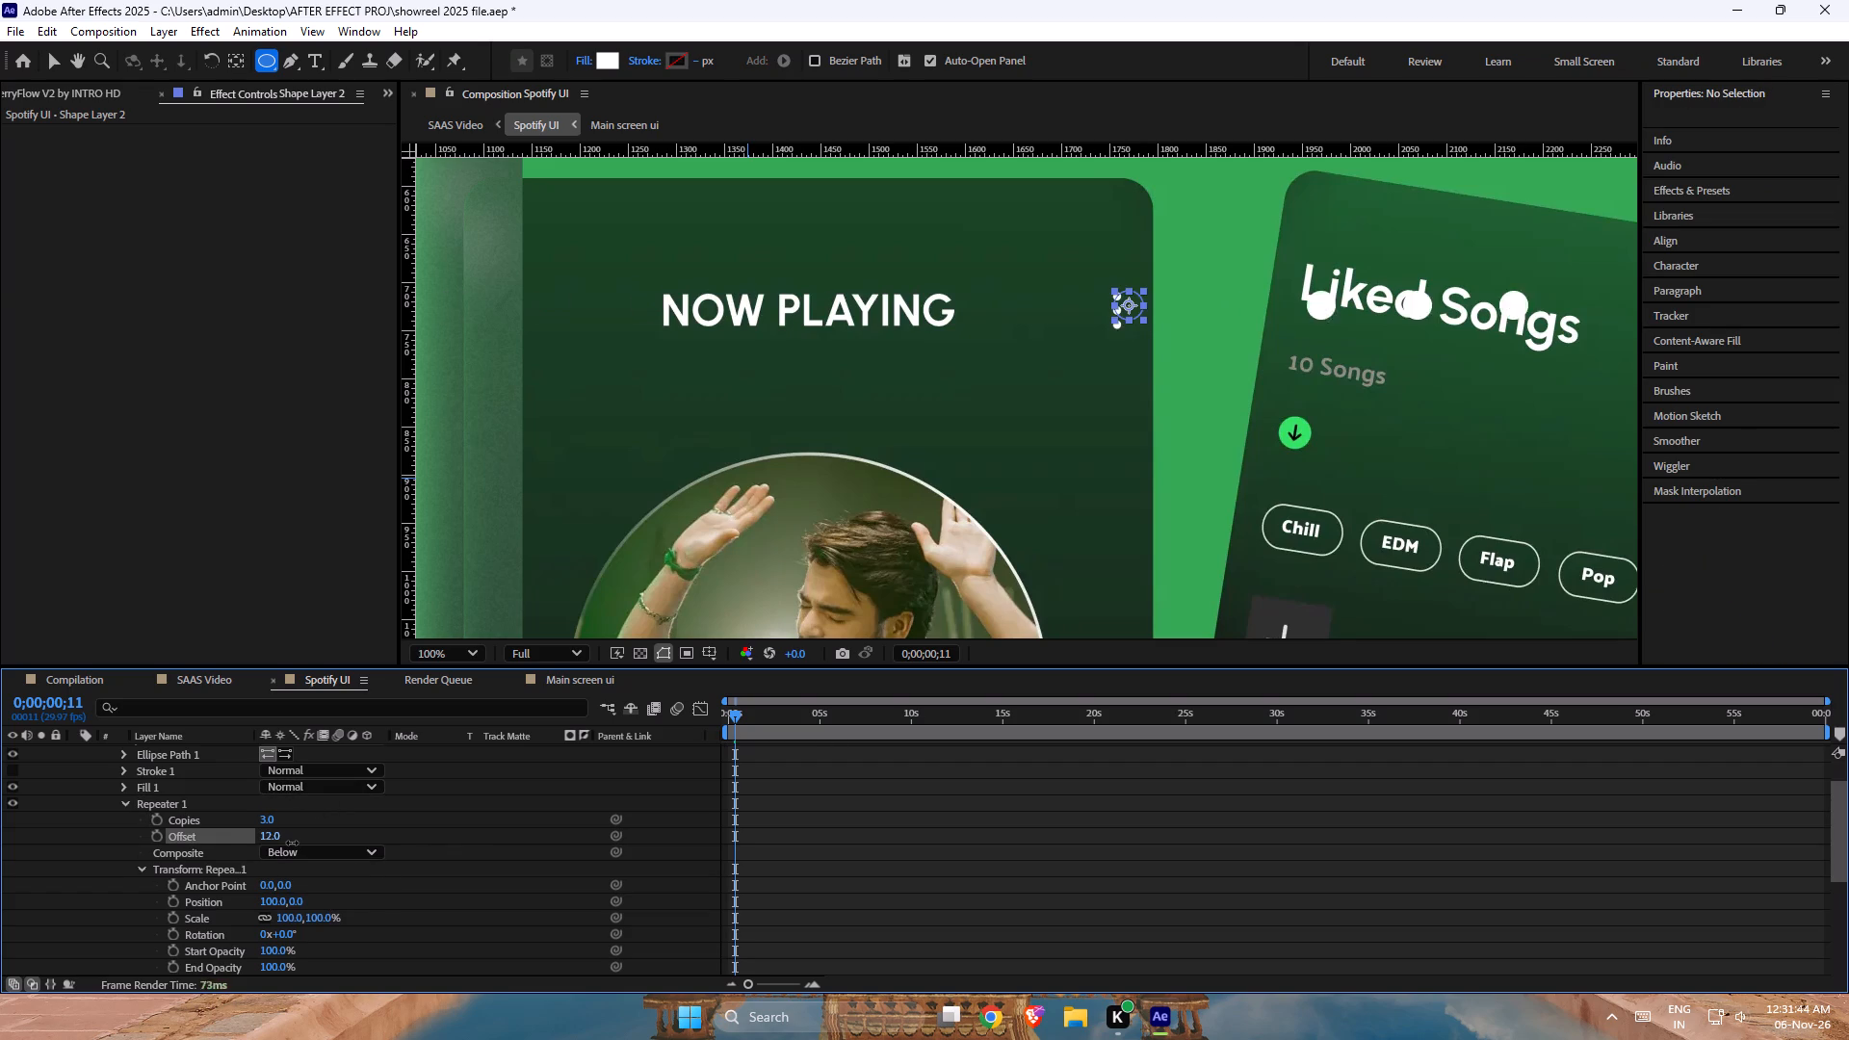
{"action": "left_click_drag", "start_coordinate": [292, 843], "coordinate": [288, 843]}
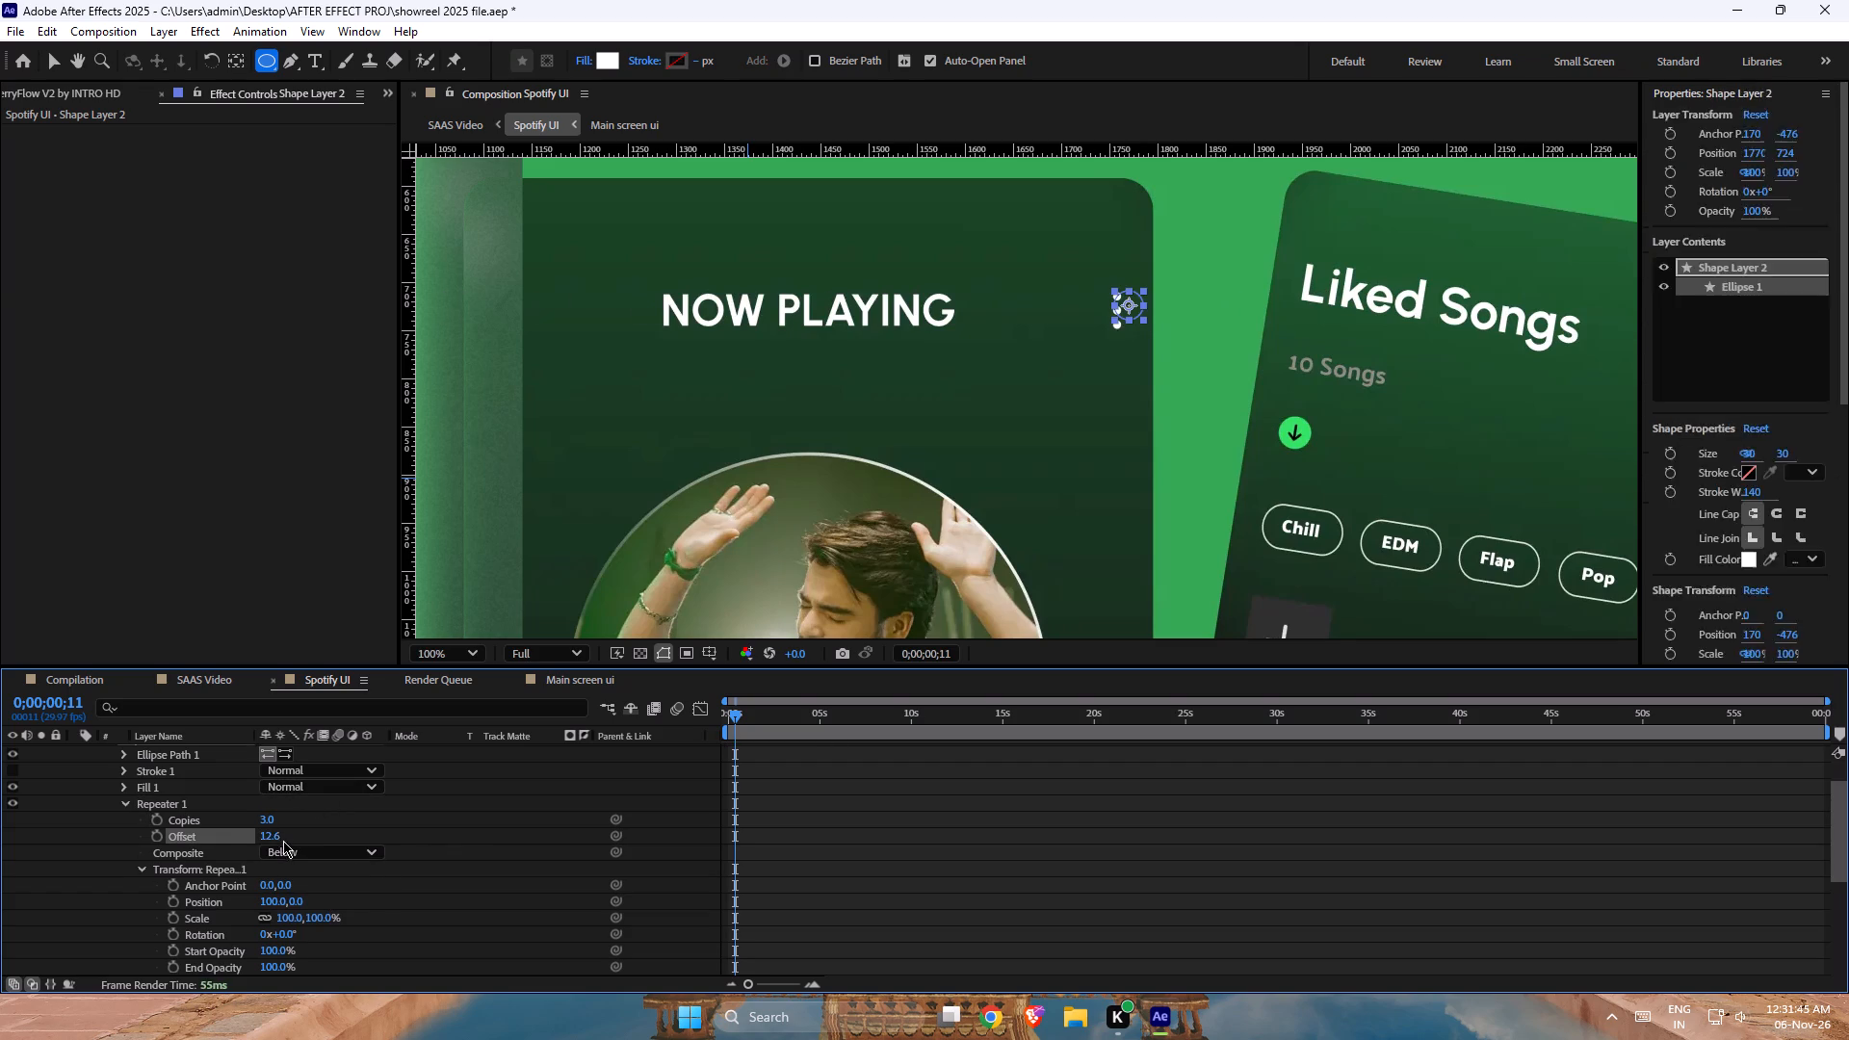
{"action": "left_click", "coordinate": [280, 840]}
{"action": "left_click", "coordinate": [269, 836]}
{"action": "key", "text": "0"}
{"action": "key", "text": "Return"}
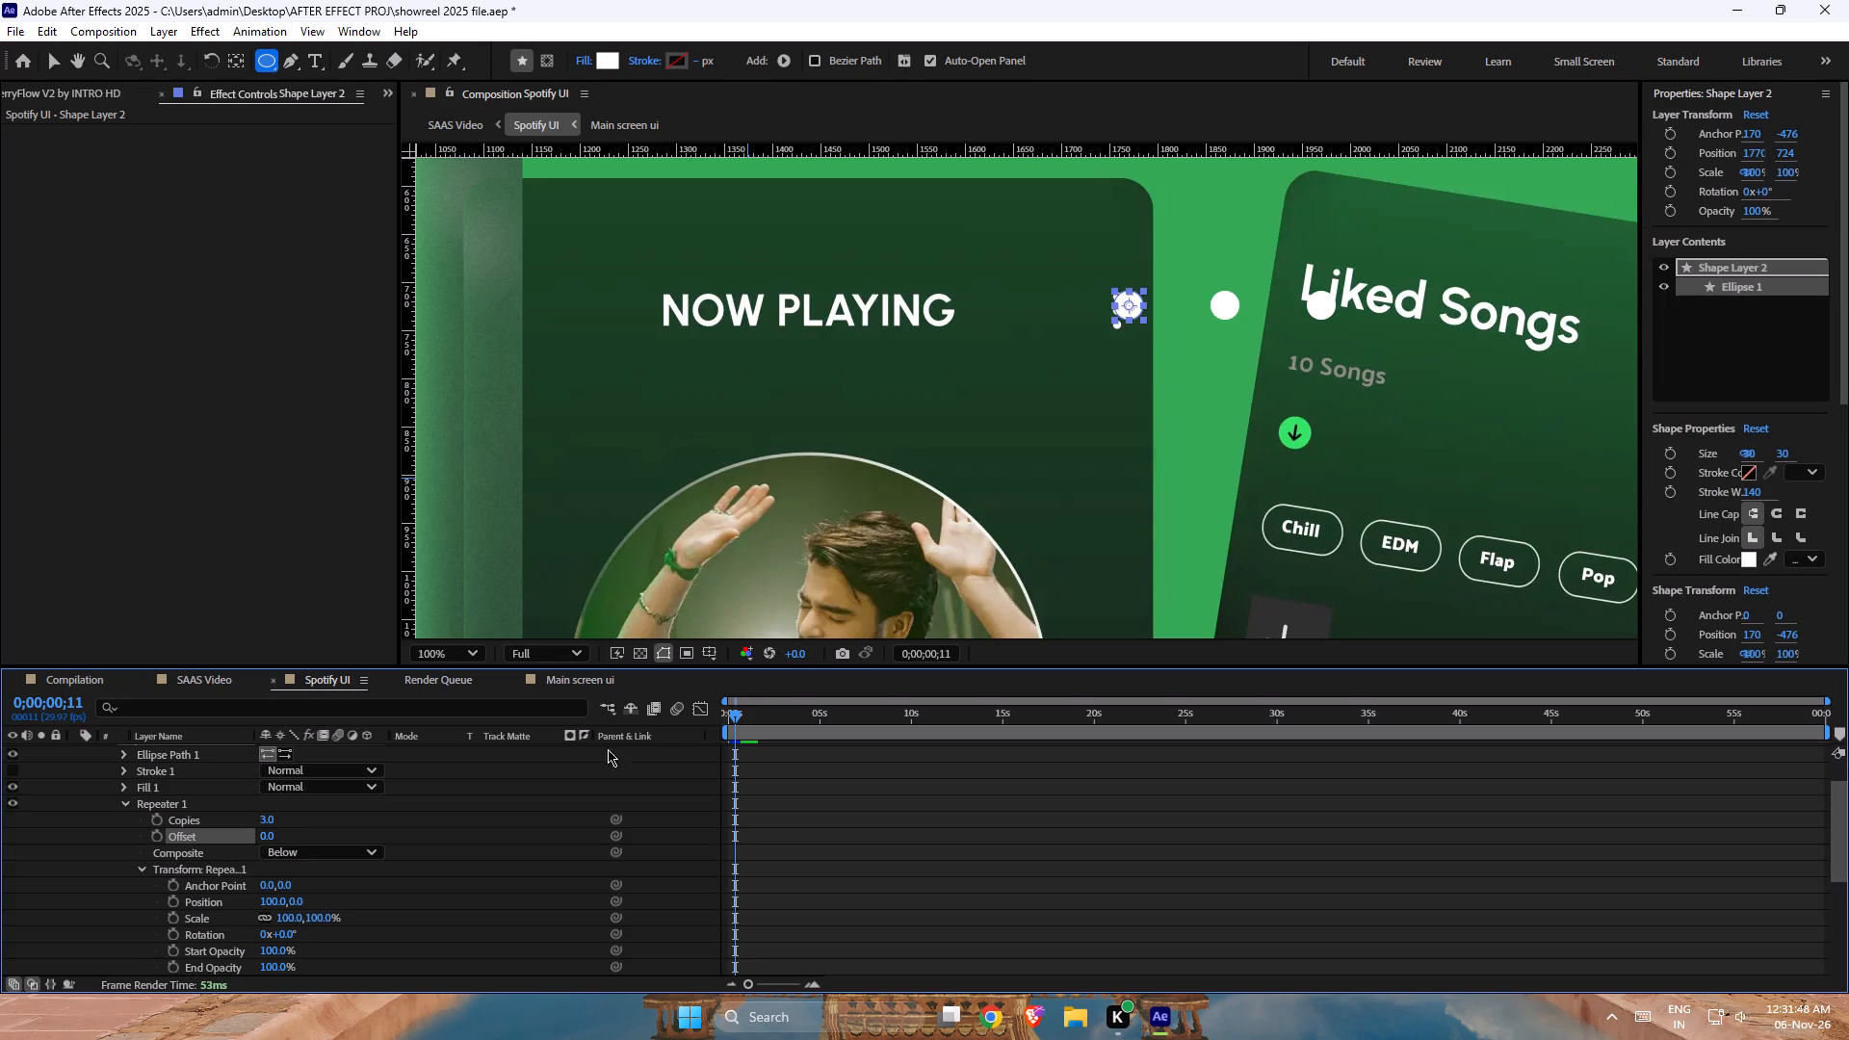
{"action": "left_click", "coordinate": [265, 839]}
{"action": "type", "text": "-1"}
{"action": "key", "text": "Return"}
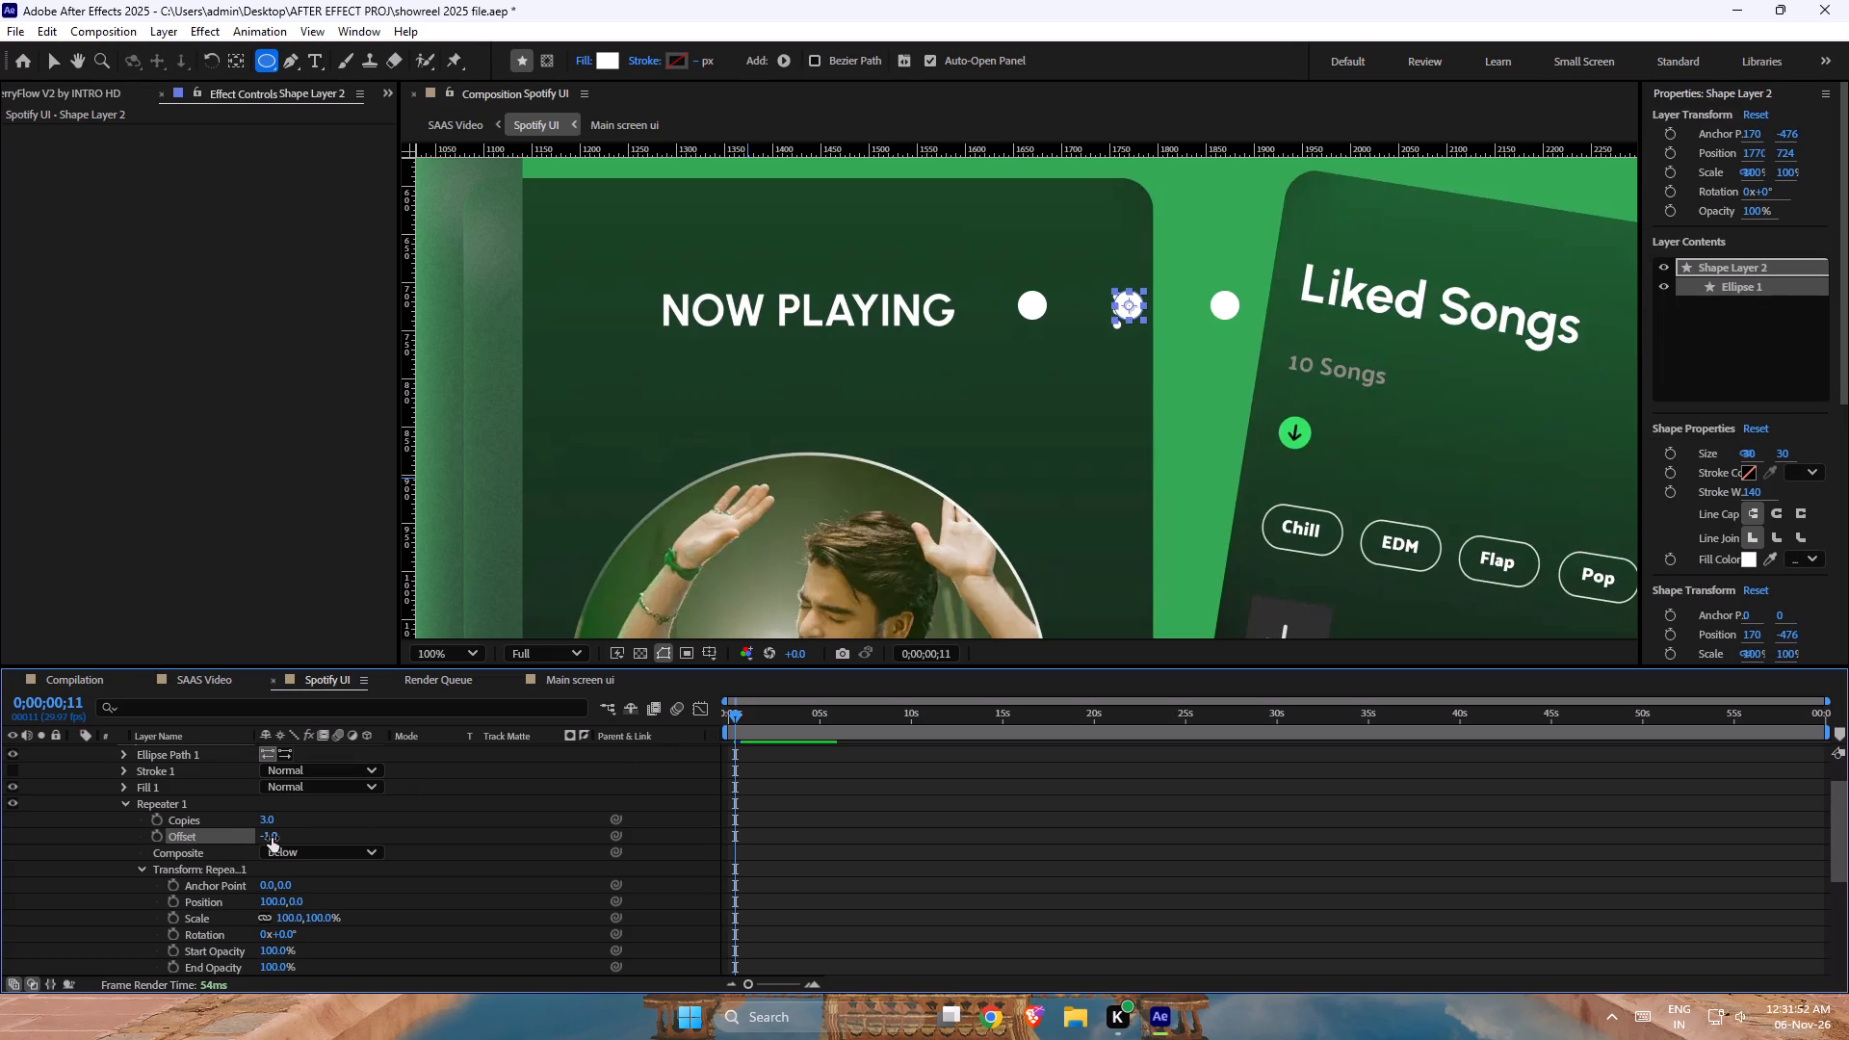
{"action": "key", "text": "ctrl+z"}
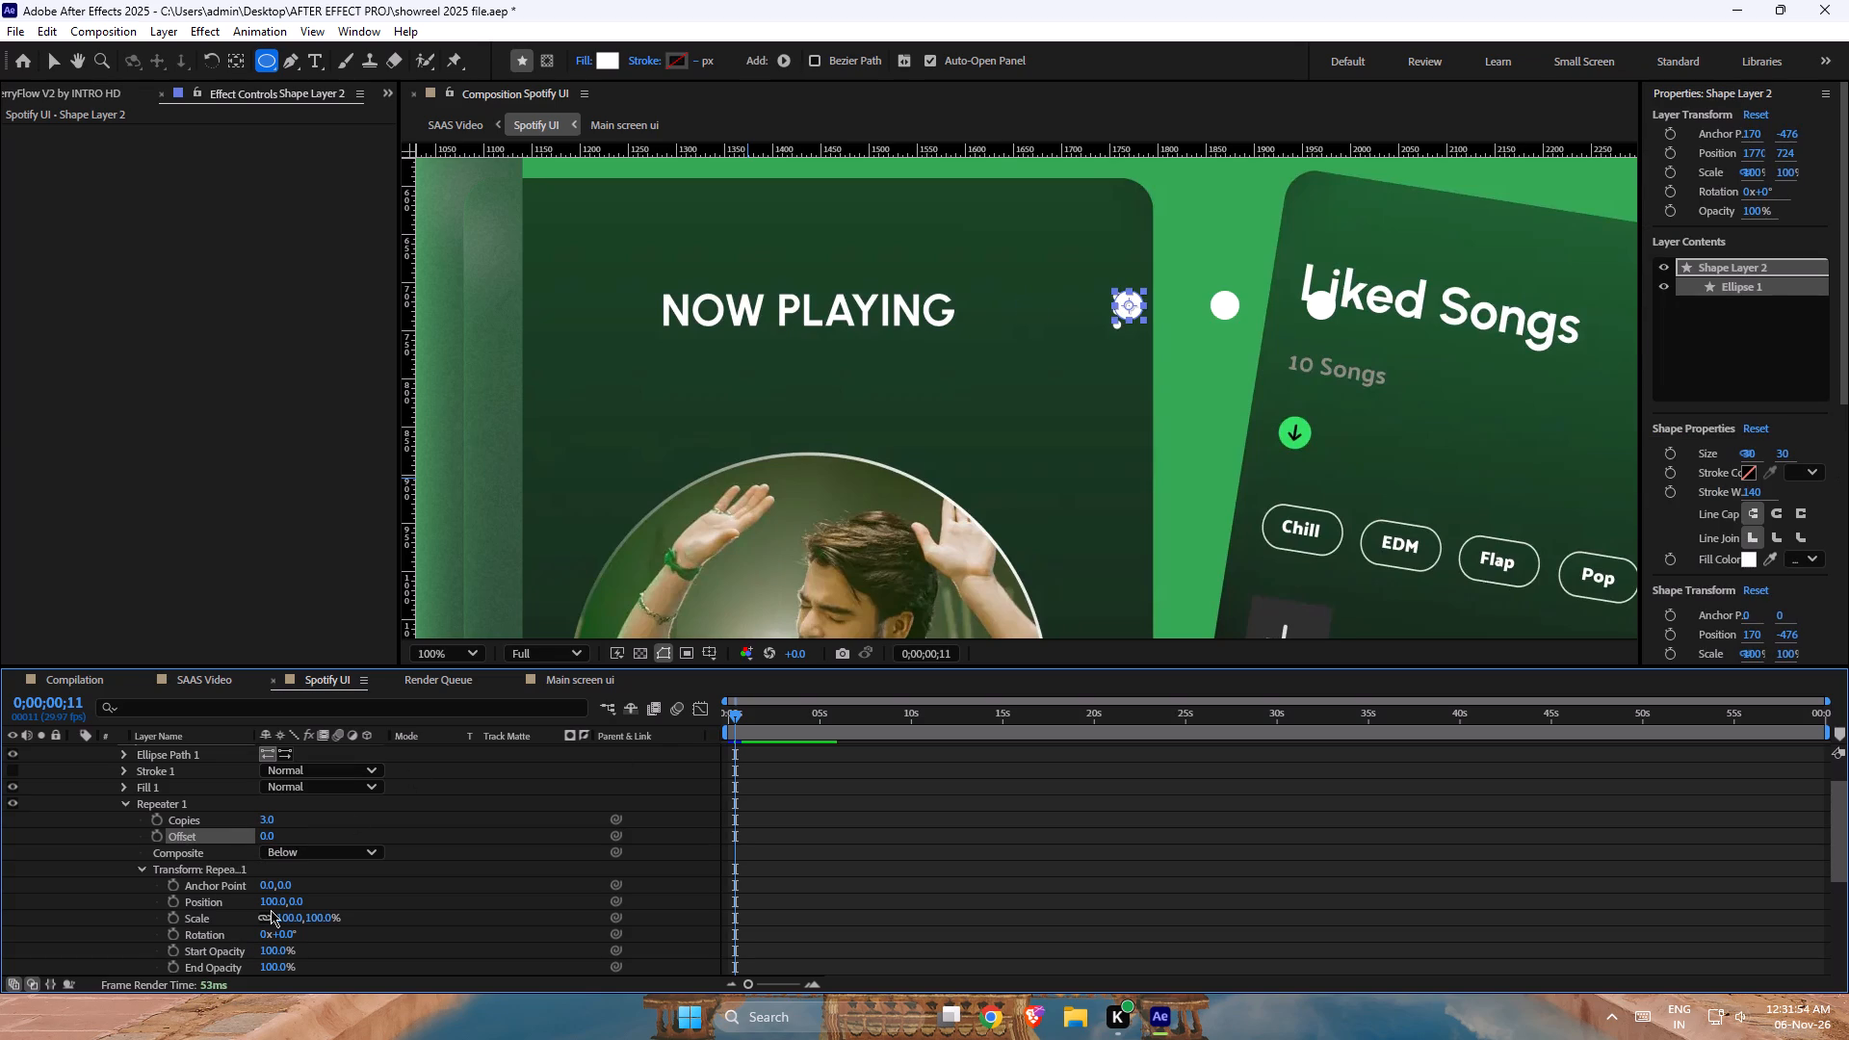
Set the Repeater's transform position to 0, 39 so the three dots stack closely in a vertical column.
{"action": "left_click_drag", "start_coordinate": [296, 903], "coordinate": [434, 914]}
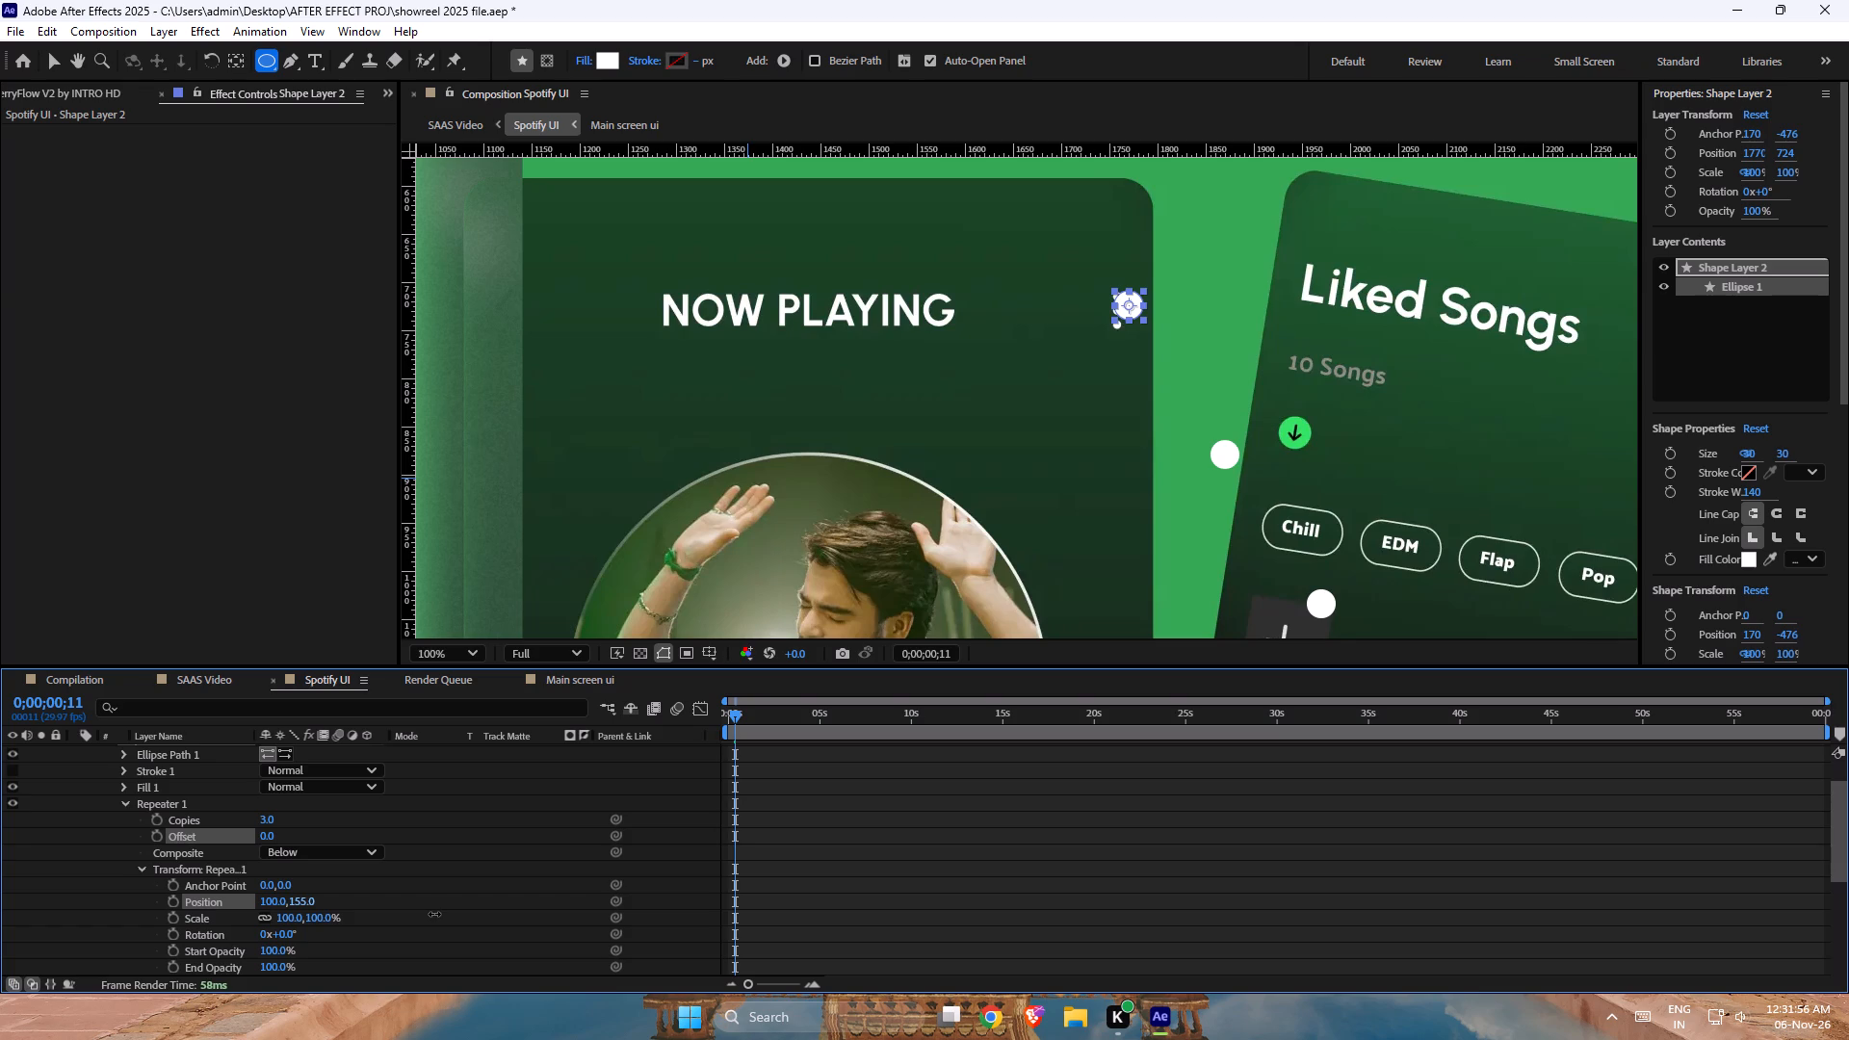
{"action": "left_click_drag", "start_coordinate": [434, 914], "coordinate": [394, 905]}
{"action": "left_click_drag", "start_coordinate": [279, 902], "coordinate": [263, 900]}
{"action": "left_click", "coordinate": [272, 902]}
{"action": "key", "text": "0"}
{"action": "key", "text": "Return"}
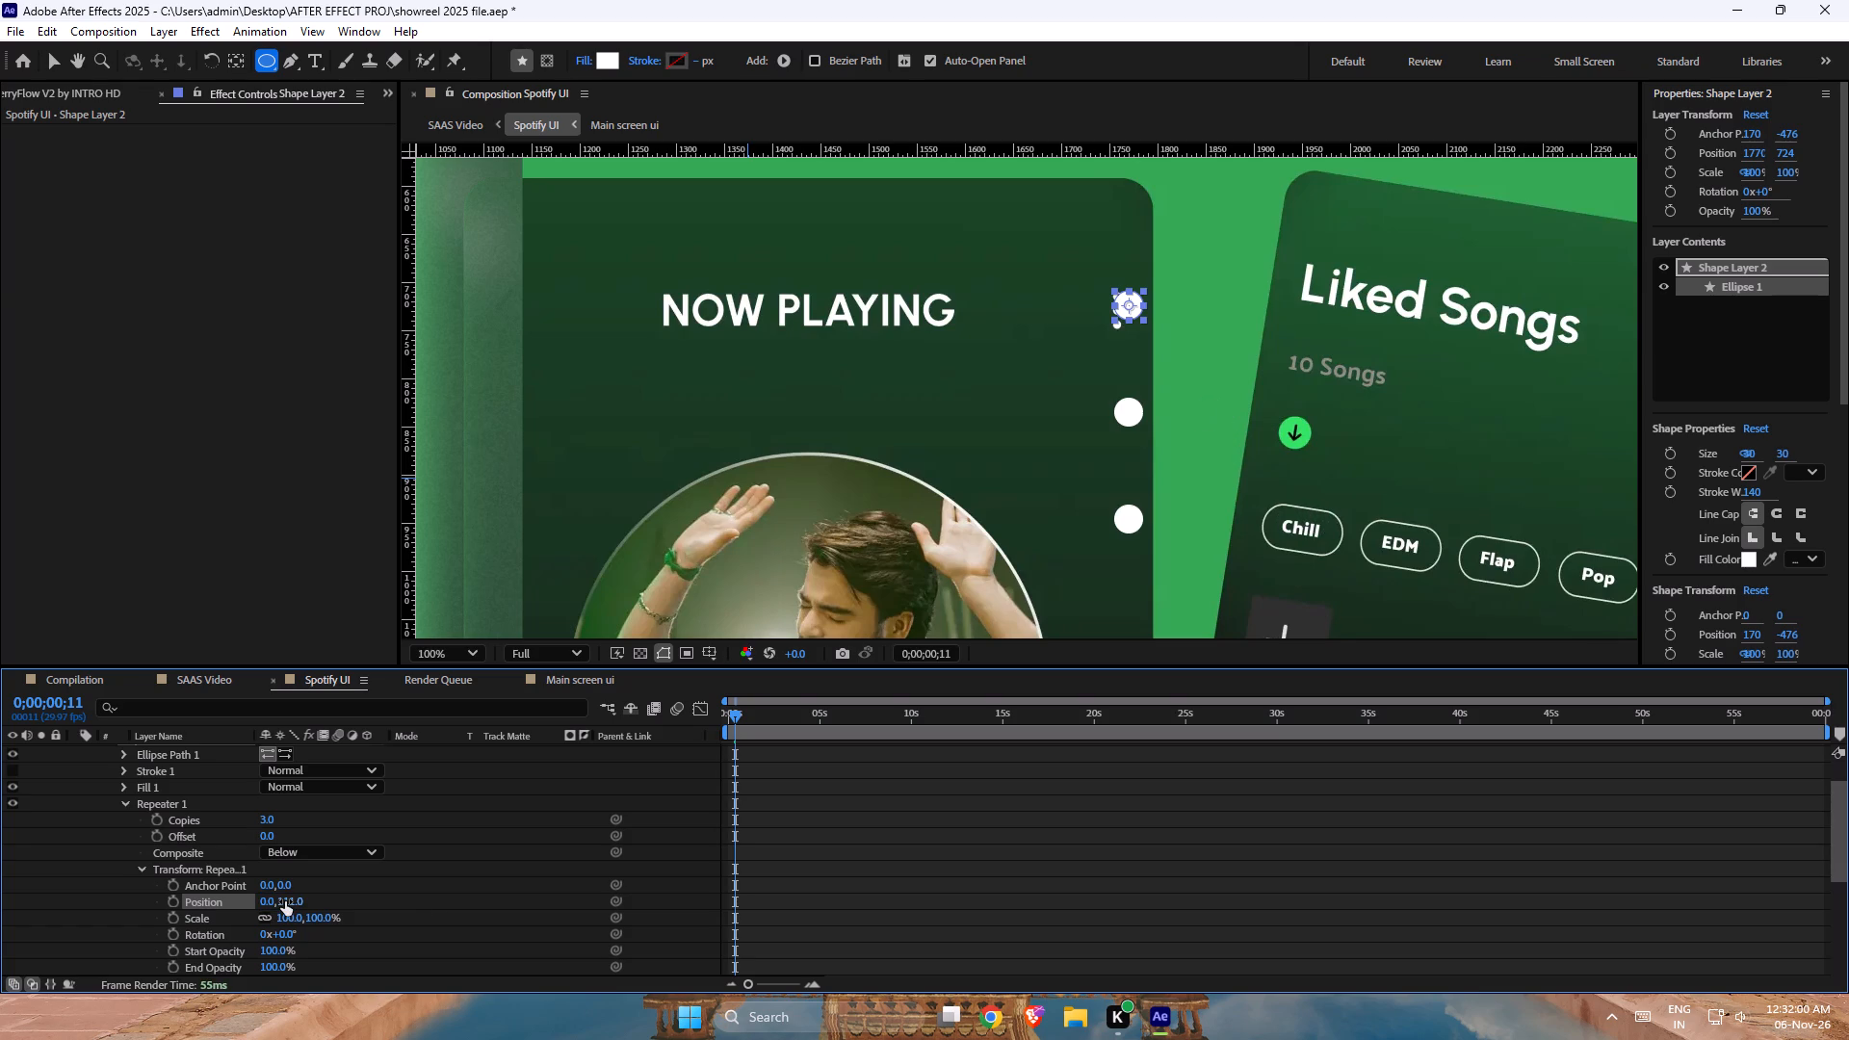
{"action": "left_click_drag", "start_coordinate": [297, 901], "coordinate": [251, 889]}
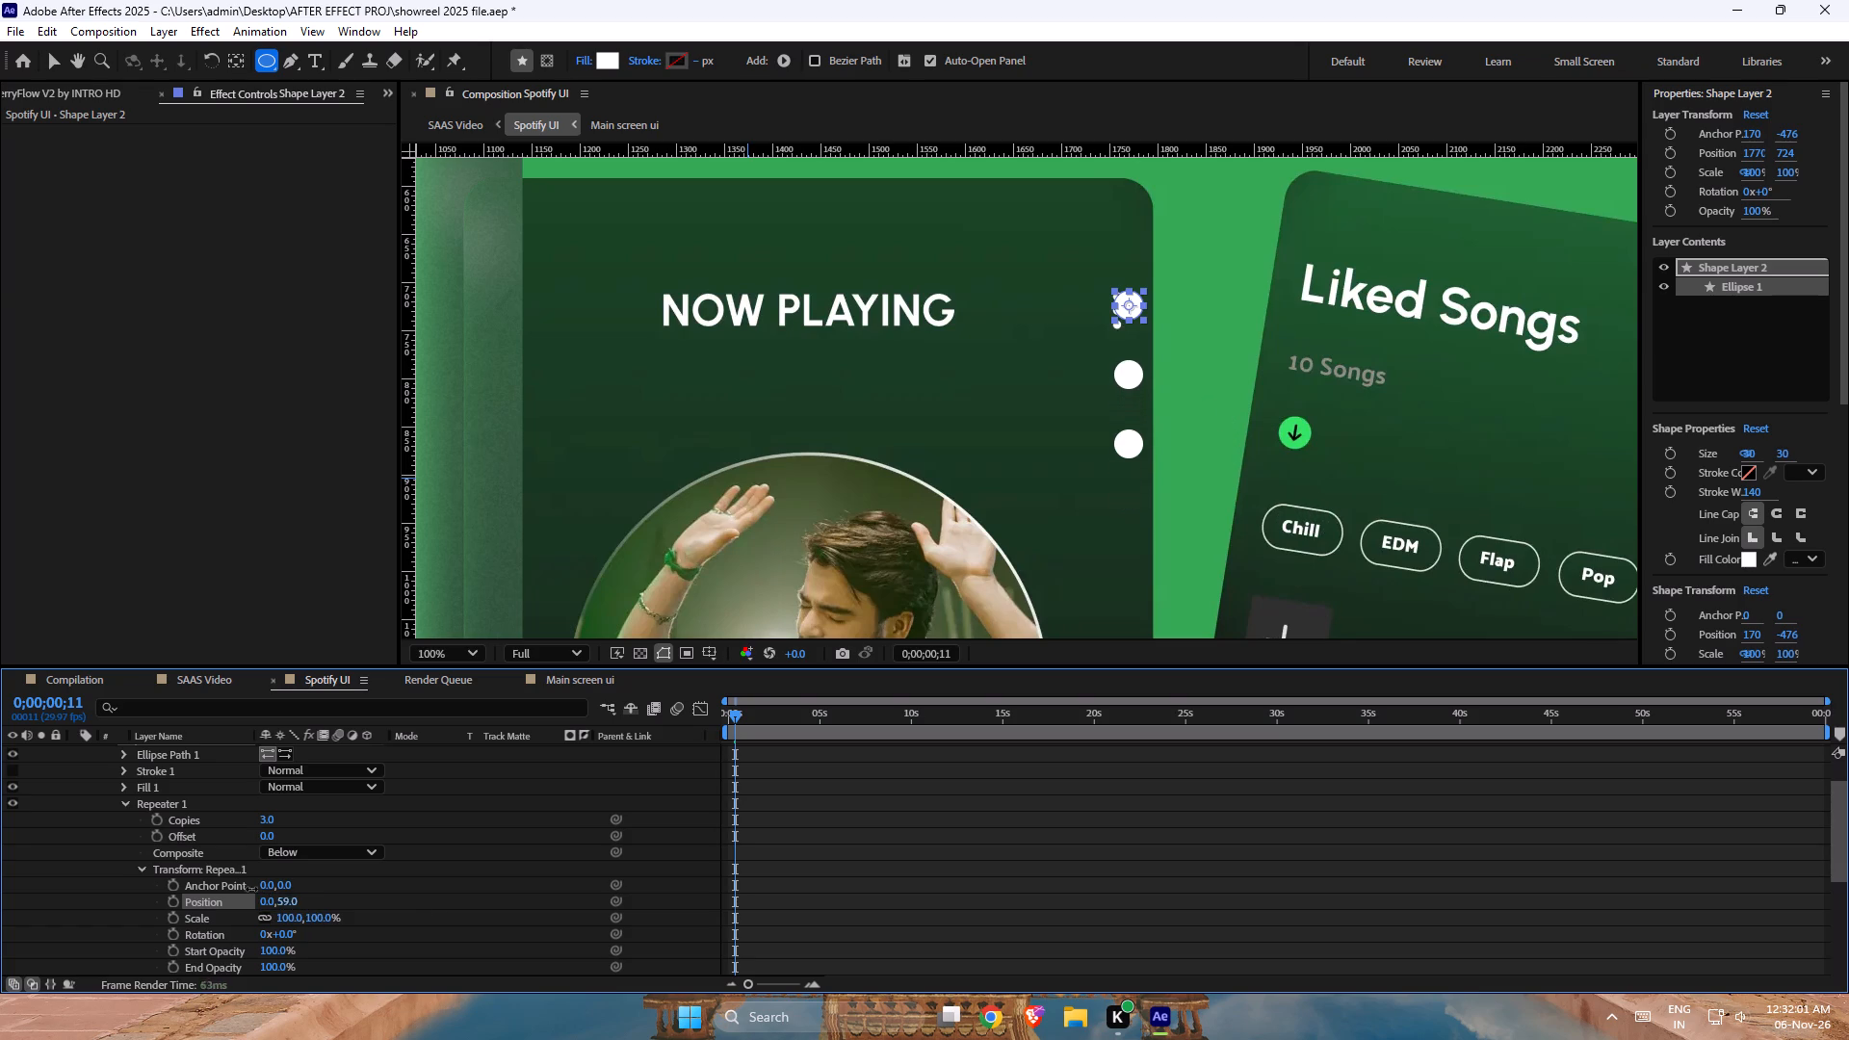
{"action": "left_click_drag", "start_coordinate": [251, 889], "coordinate": [245, 888]}
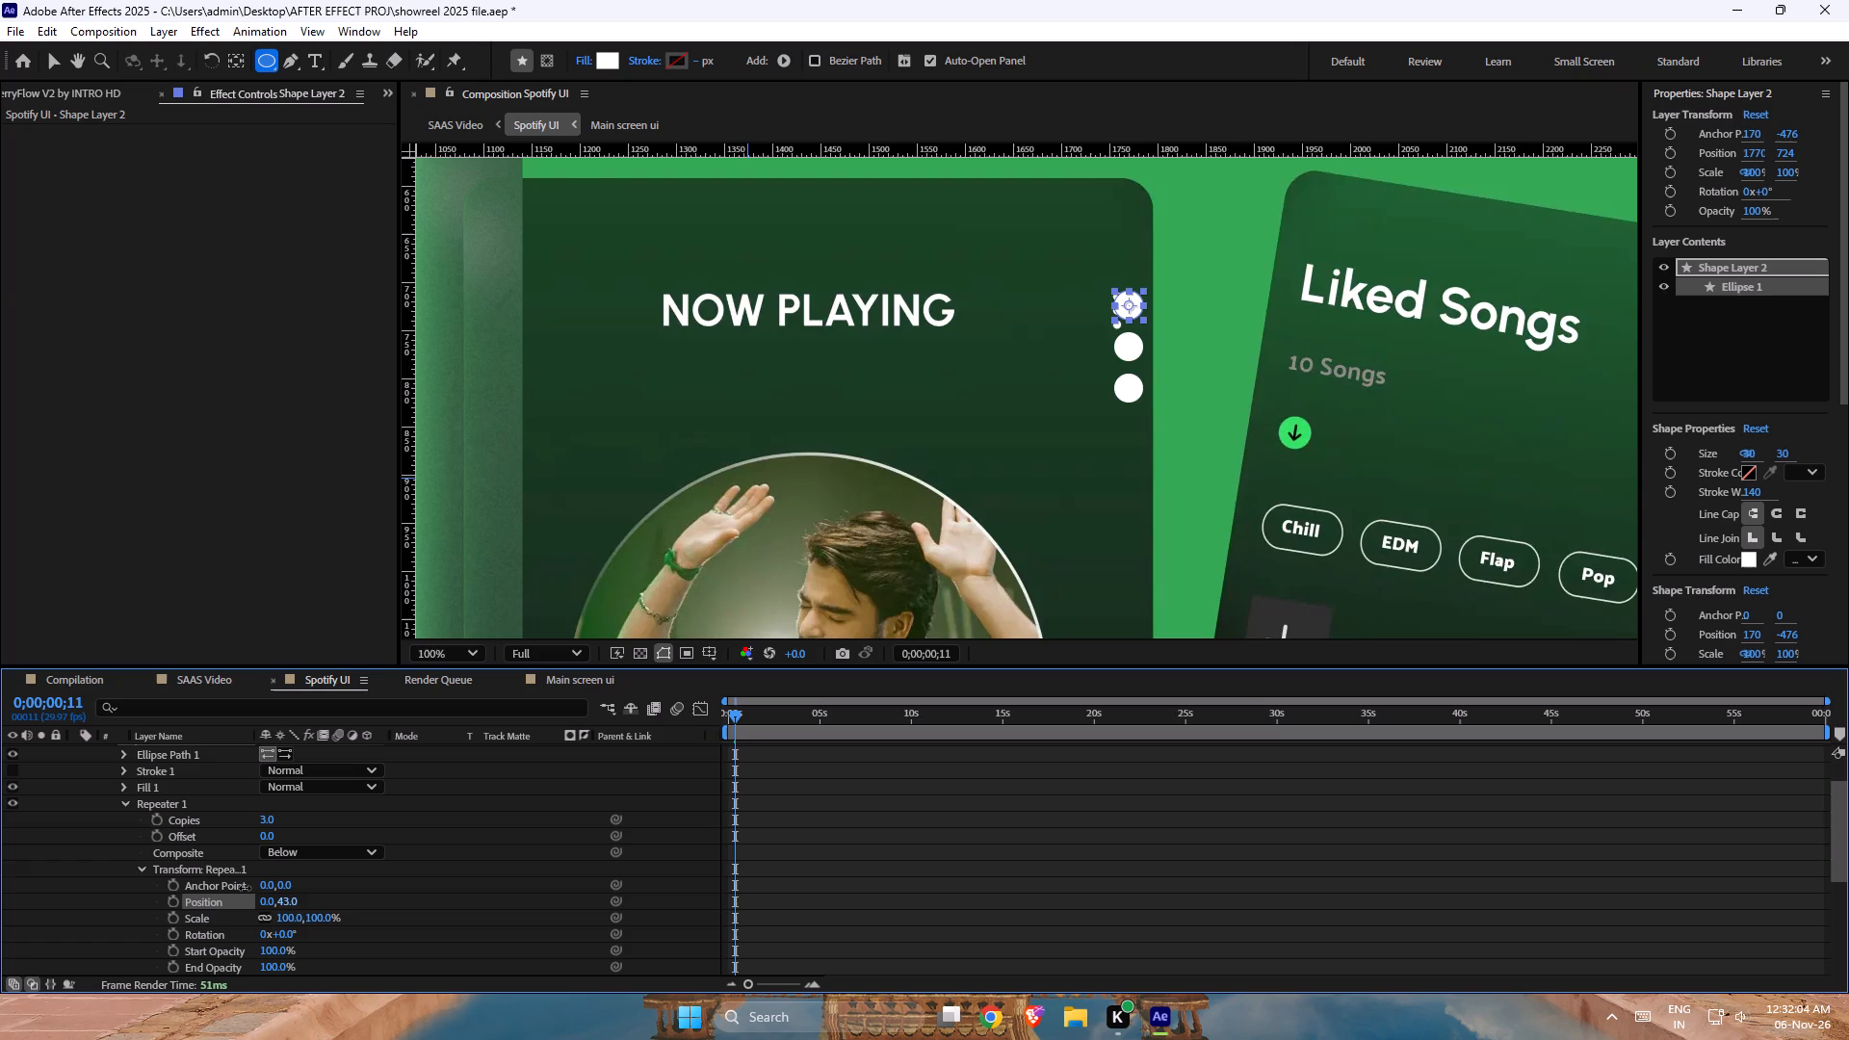
{"action": "left_click_drag", "start_coordinate": [245, 888], "coordinate": [242, 887]}
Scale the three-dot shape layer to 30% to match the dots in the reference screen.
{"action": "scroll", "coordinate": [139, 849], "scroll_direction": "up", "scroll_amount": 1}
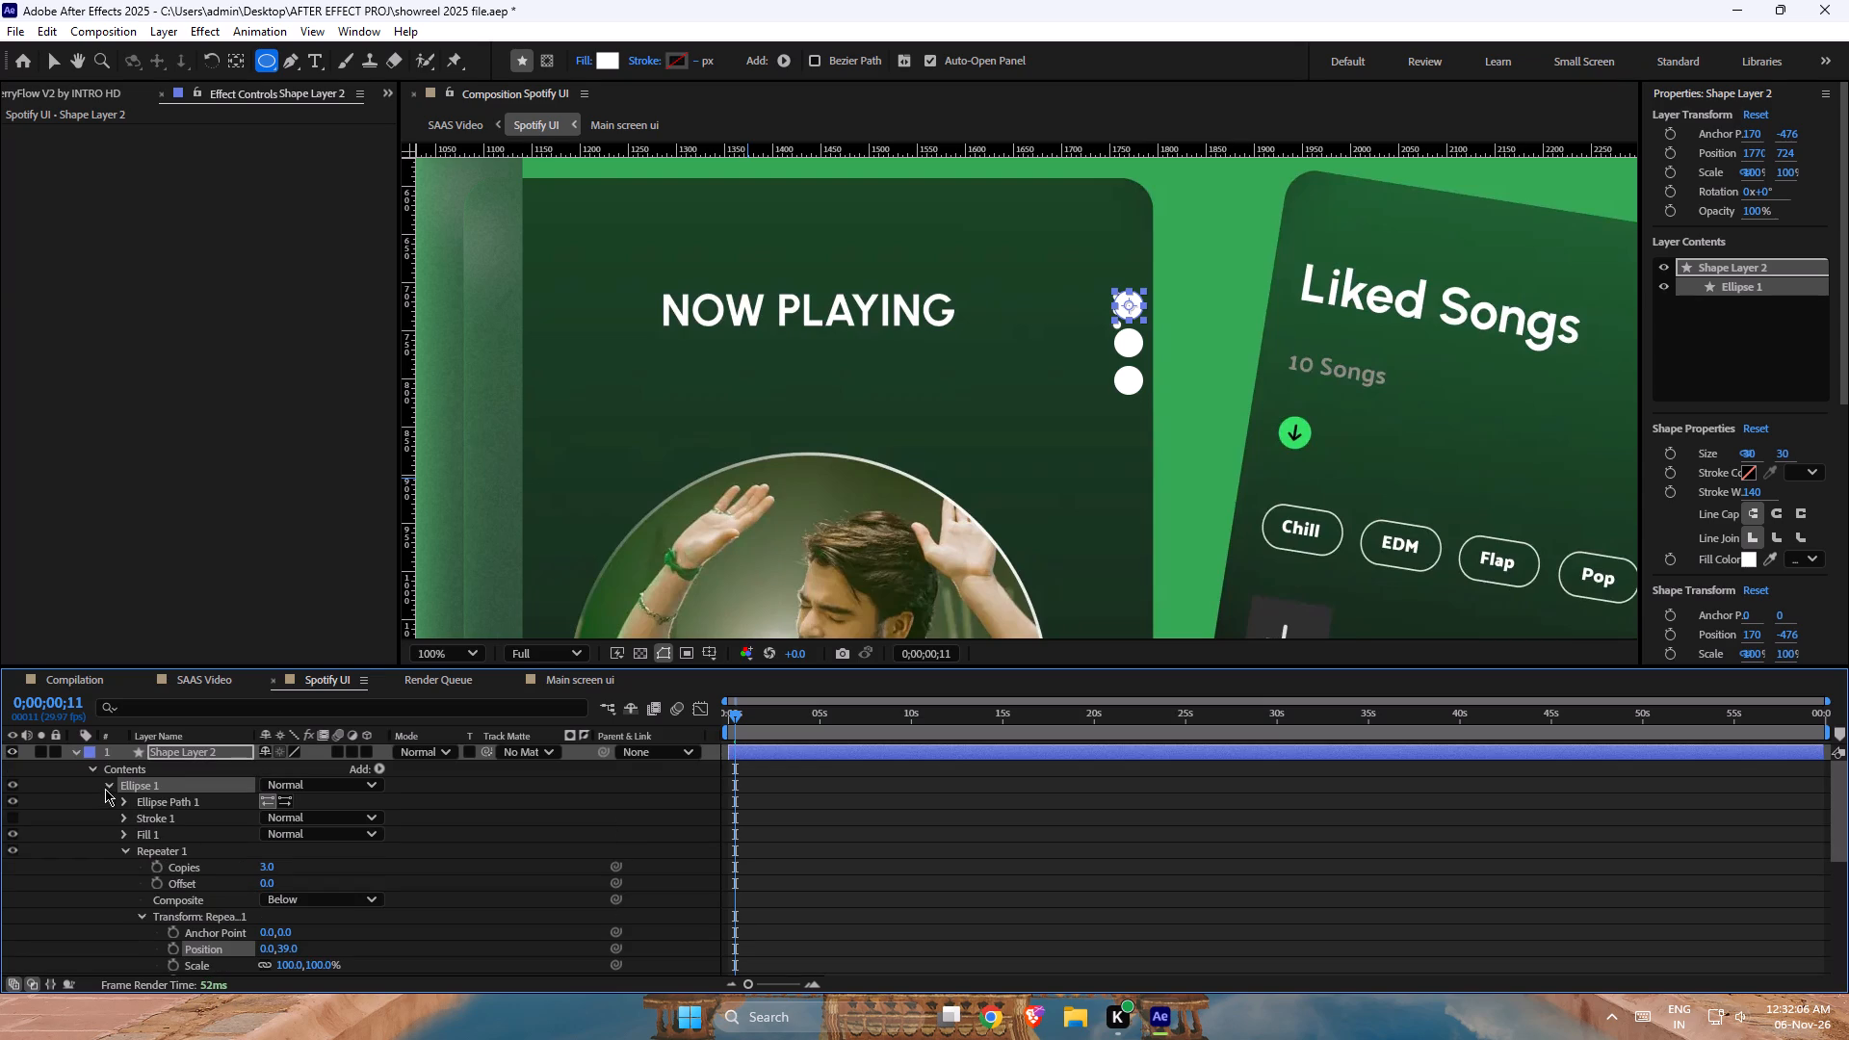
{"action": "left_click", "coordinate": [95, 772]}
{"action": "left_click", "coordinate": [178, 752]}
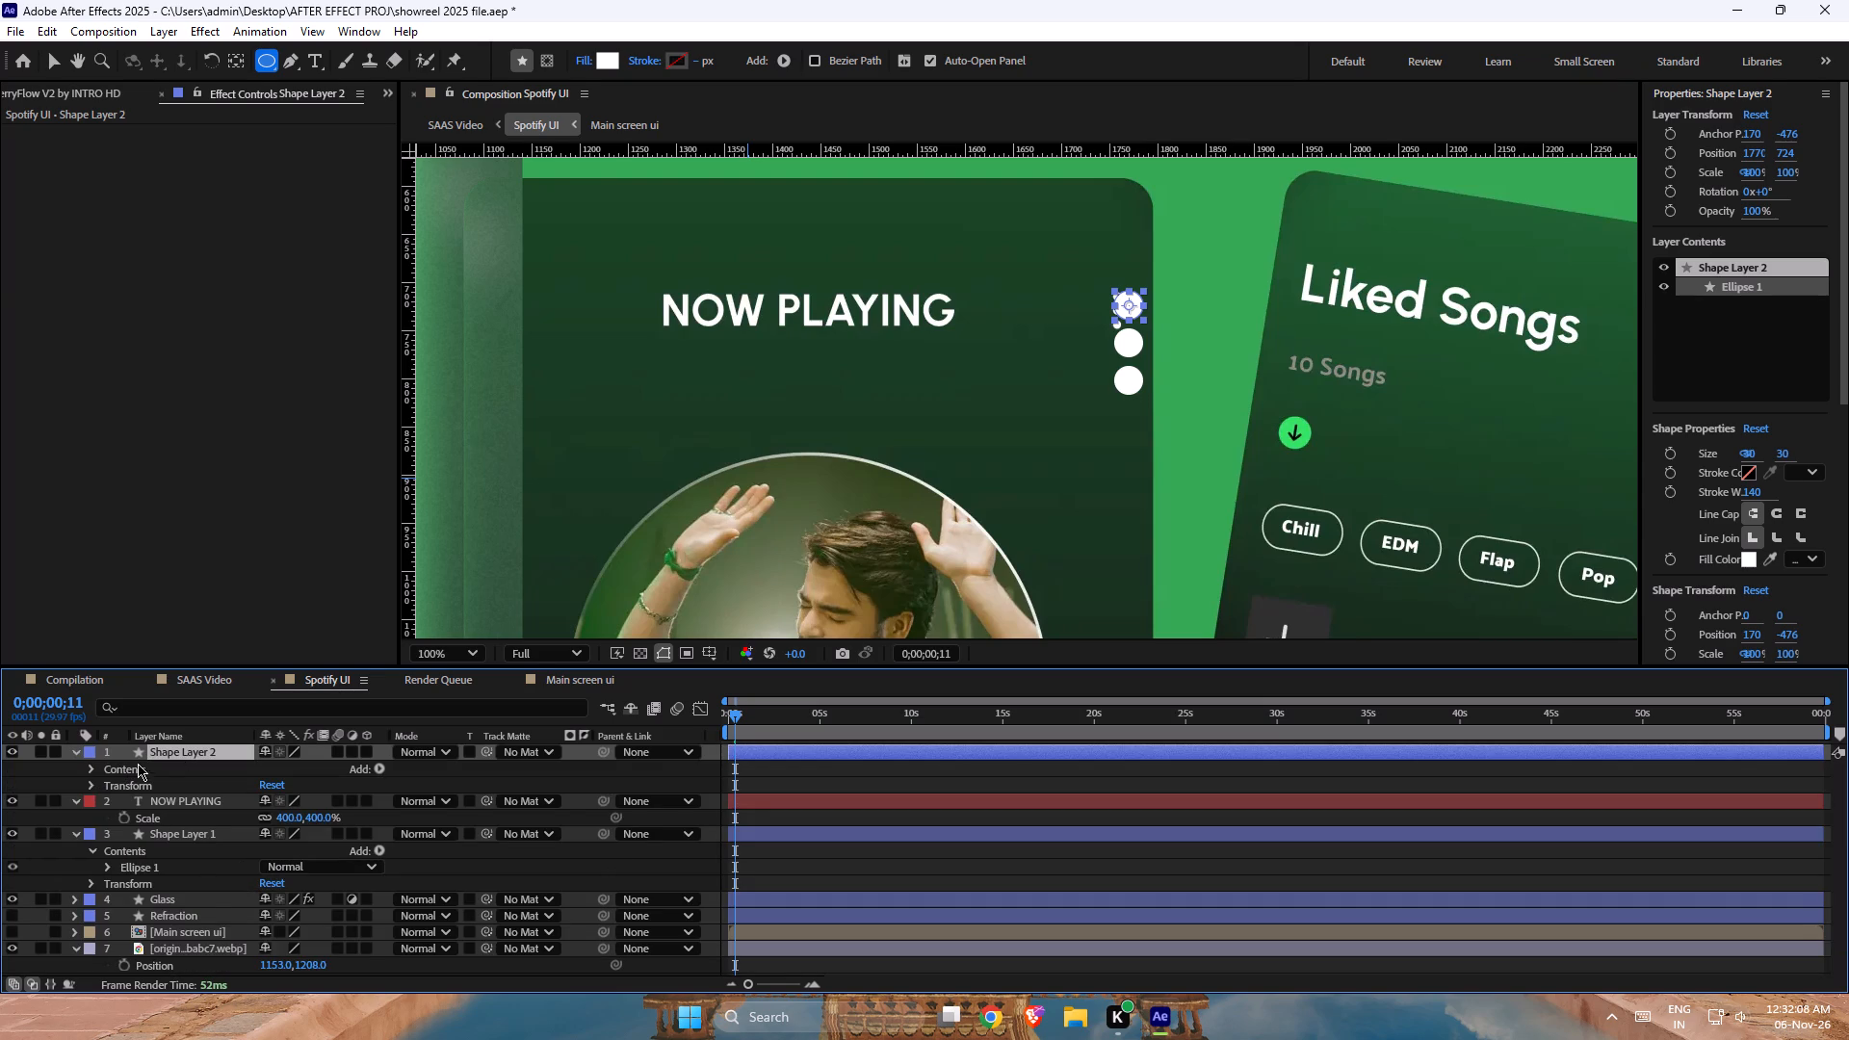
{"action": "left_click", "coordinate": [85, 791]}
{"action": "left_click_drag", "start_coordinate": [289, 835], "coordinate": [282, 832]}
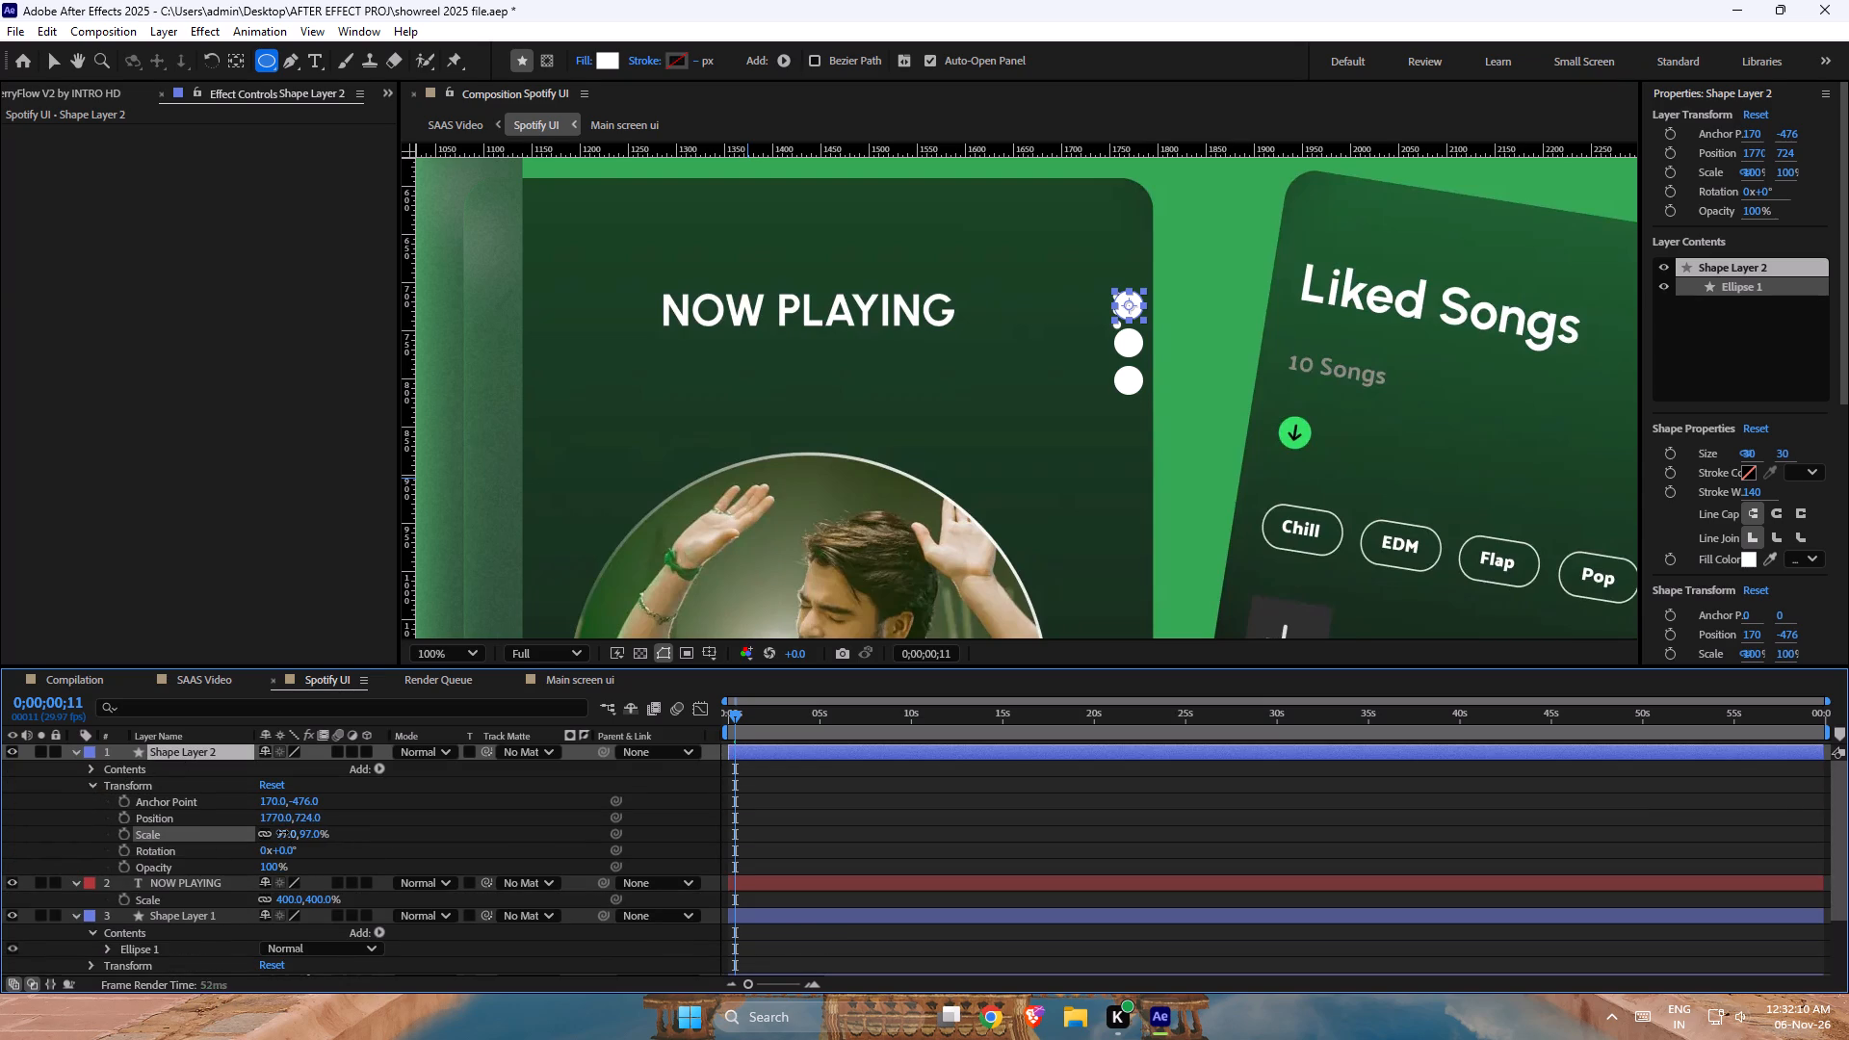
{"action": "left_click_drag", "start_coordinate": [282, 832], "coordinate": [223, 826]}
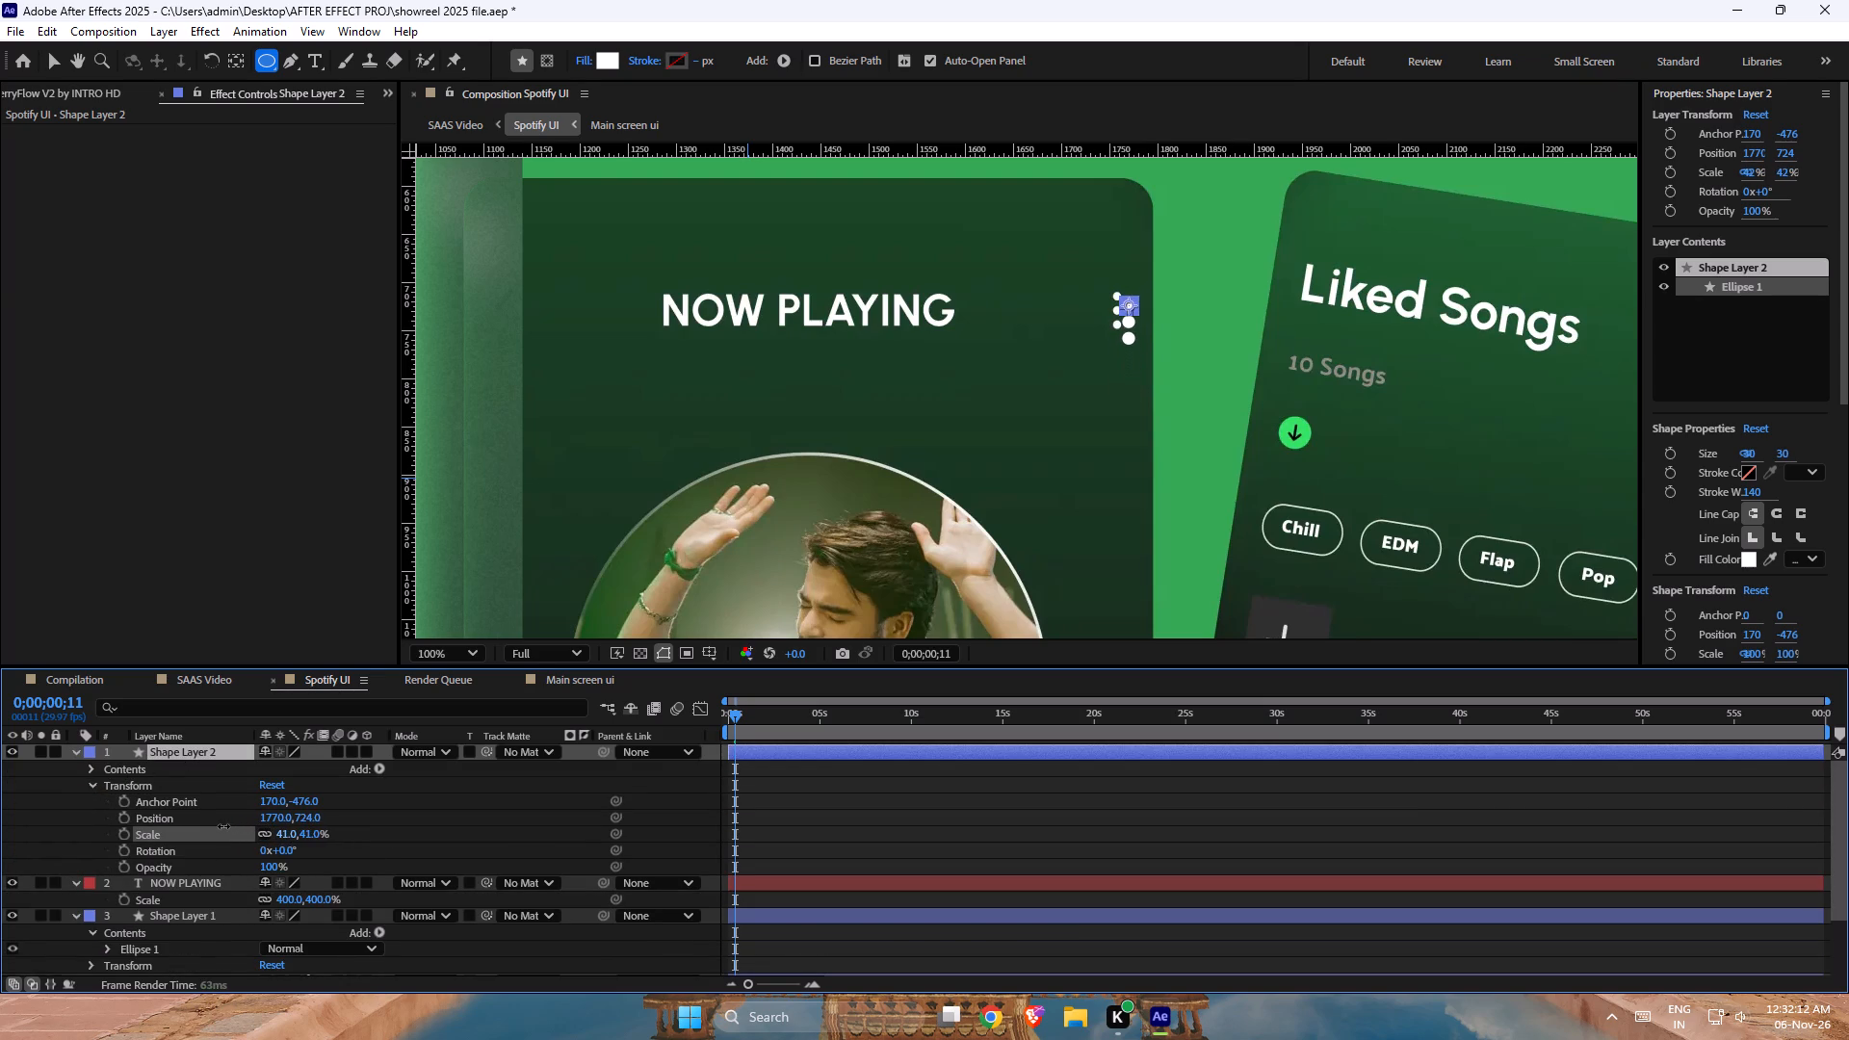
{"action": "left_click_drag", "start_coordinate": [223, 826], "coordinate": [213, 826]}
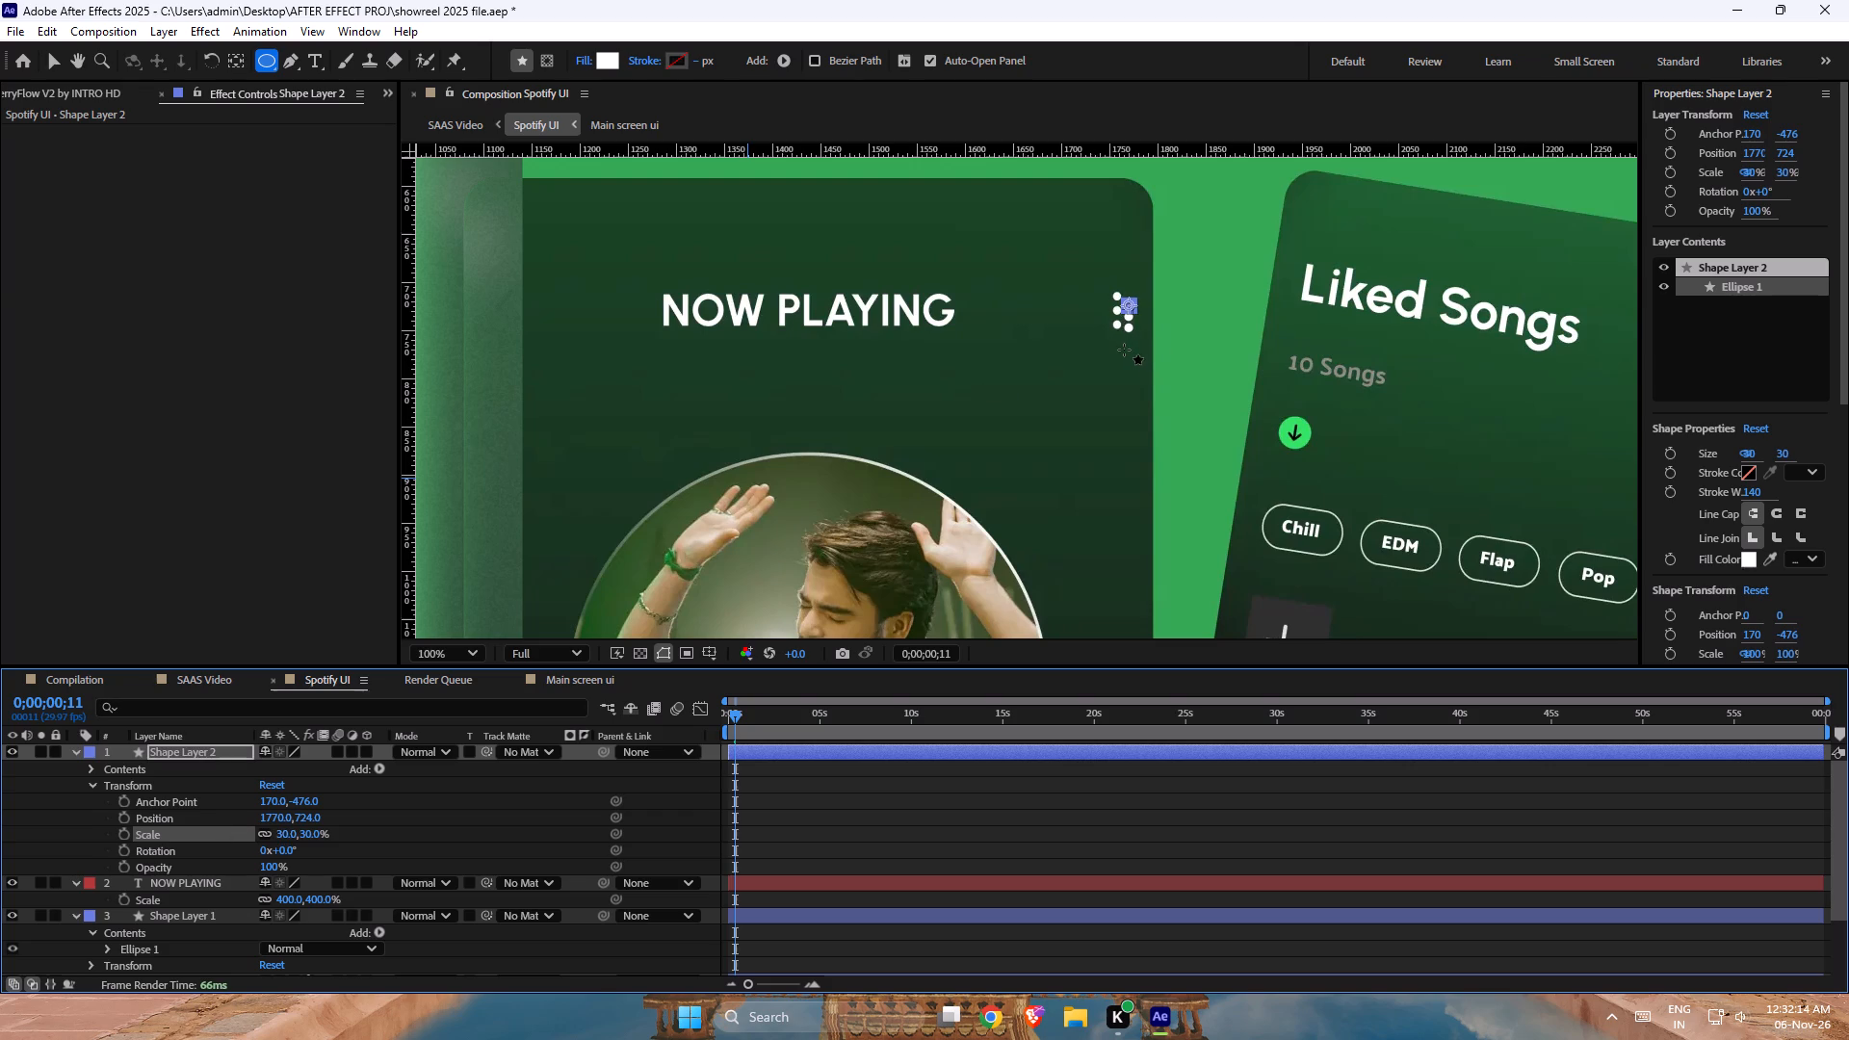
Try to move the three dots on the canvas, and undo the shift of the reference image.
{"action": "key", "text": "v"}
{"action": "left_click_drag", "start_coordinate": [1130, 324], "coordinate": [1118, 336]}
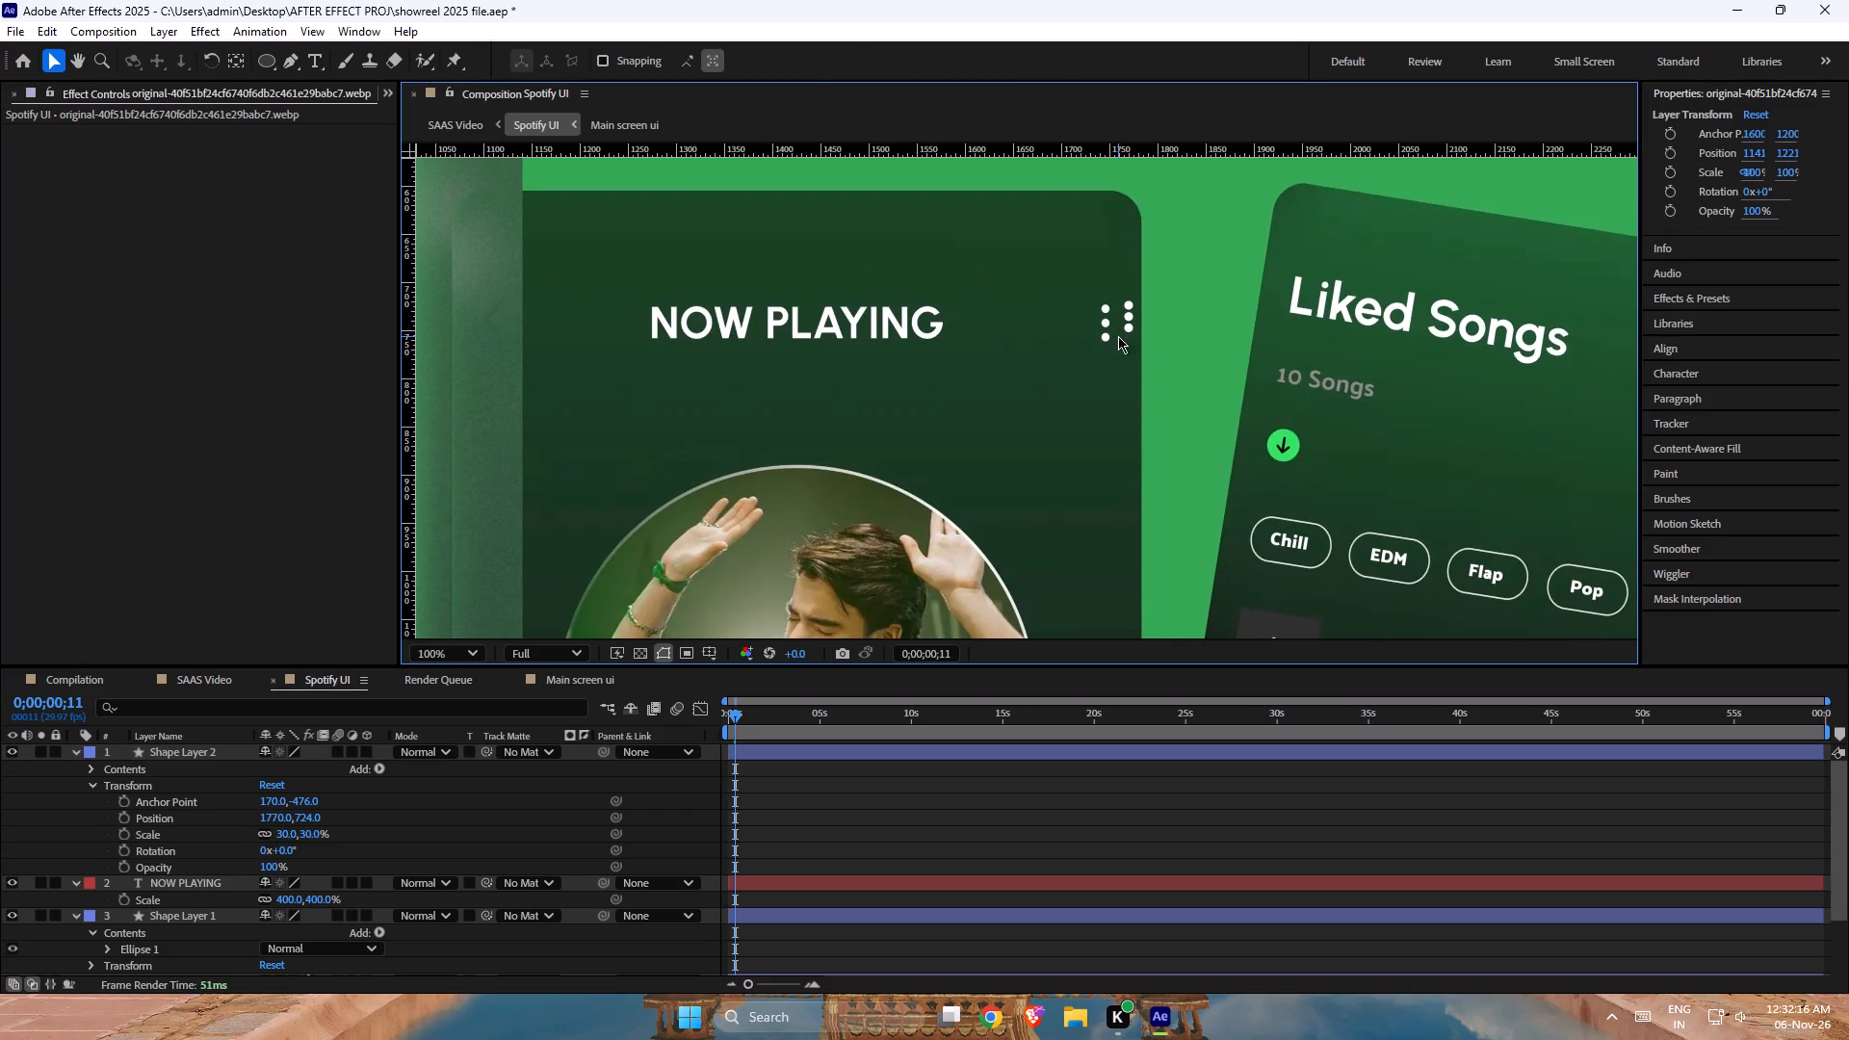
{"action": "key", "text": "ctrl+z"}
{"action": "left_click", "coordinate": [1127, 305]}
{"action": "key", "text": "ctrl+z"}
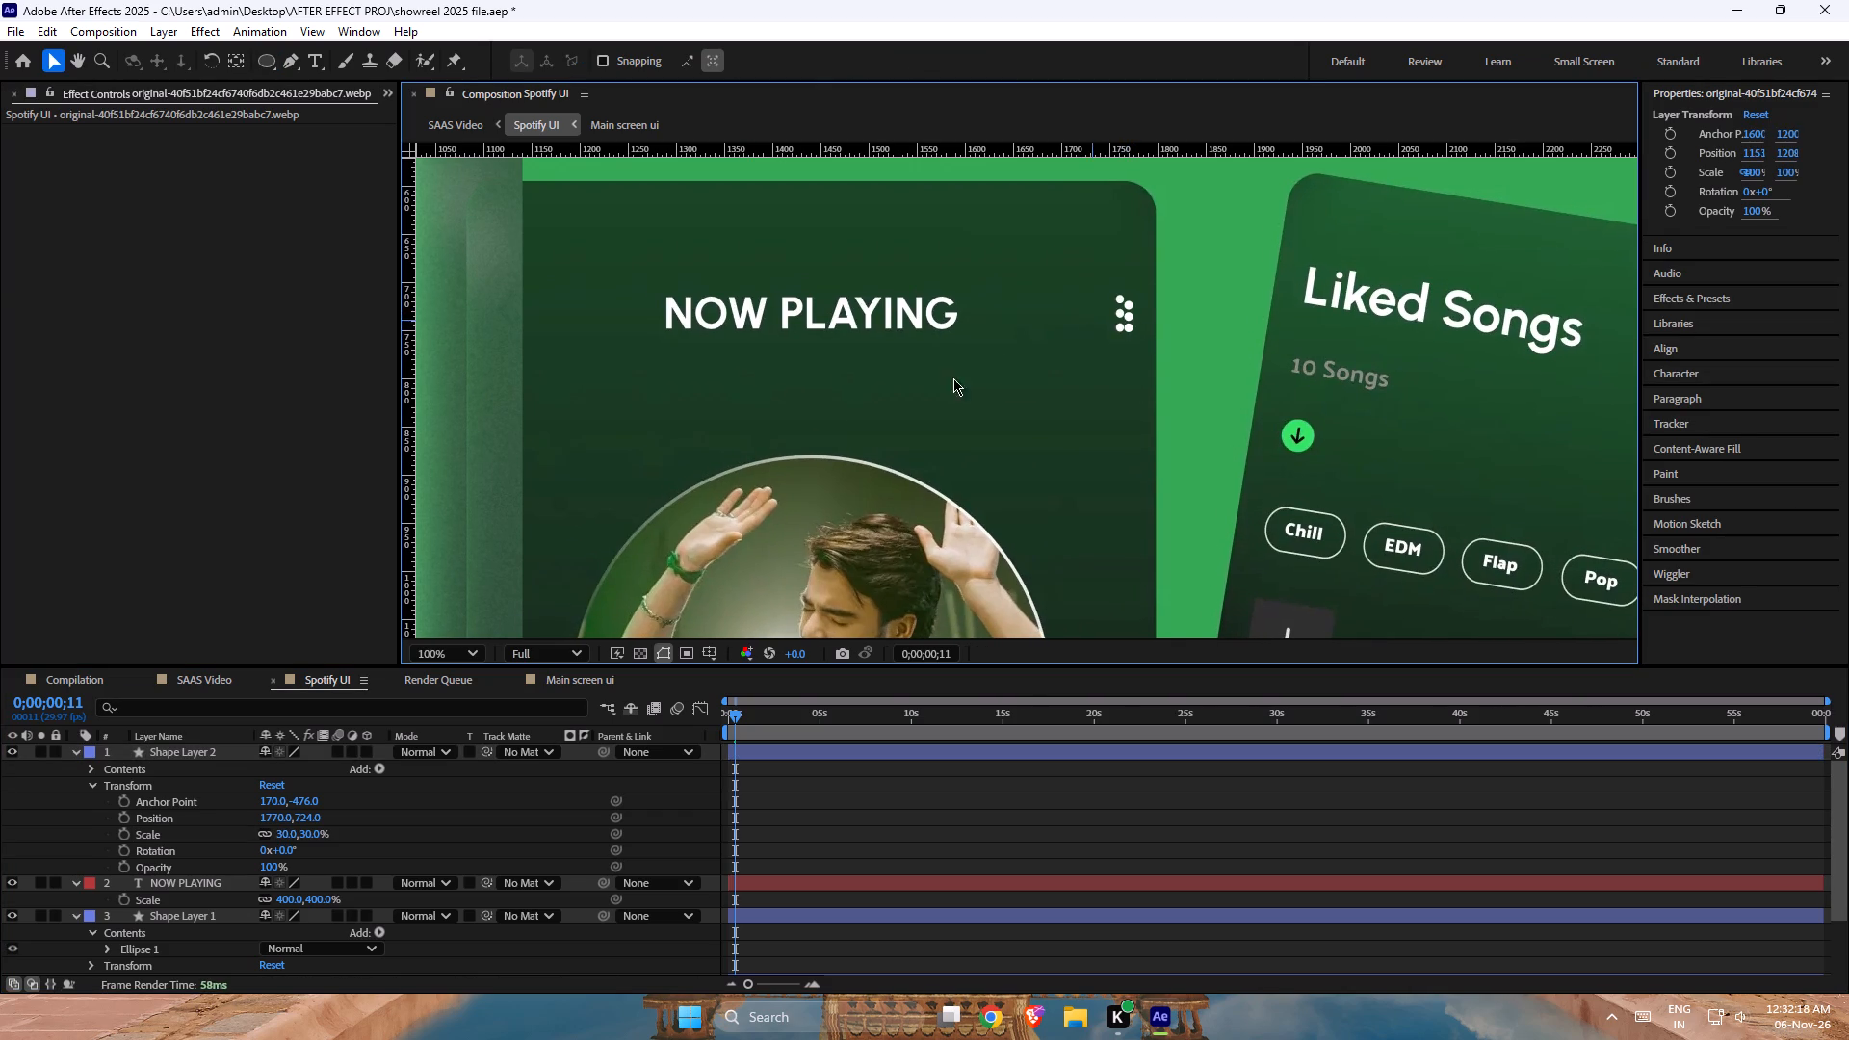
Scale the three-dot layer to 422% and move it to position 1082, 208 beside NOW PLAYING on the glass panel.
{"action": "left_click", "coordinate": [175, 752]}
{"action": "scroll", "coordinate": [1088, 434], "scroll_direction": "down", "scroll_amount": 1}
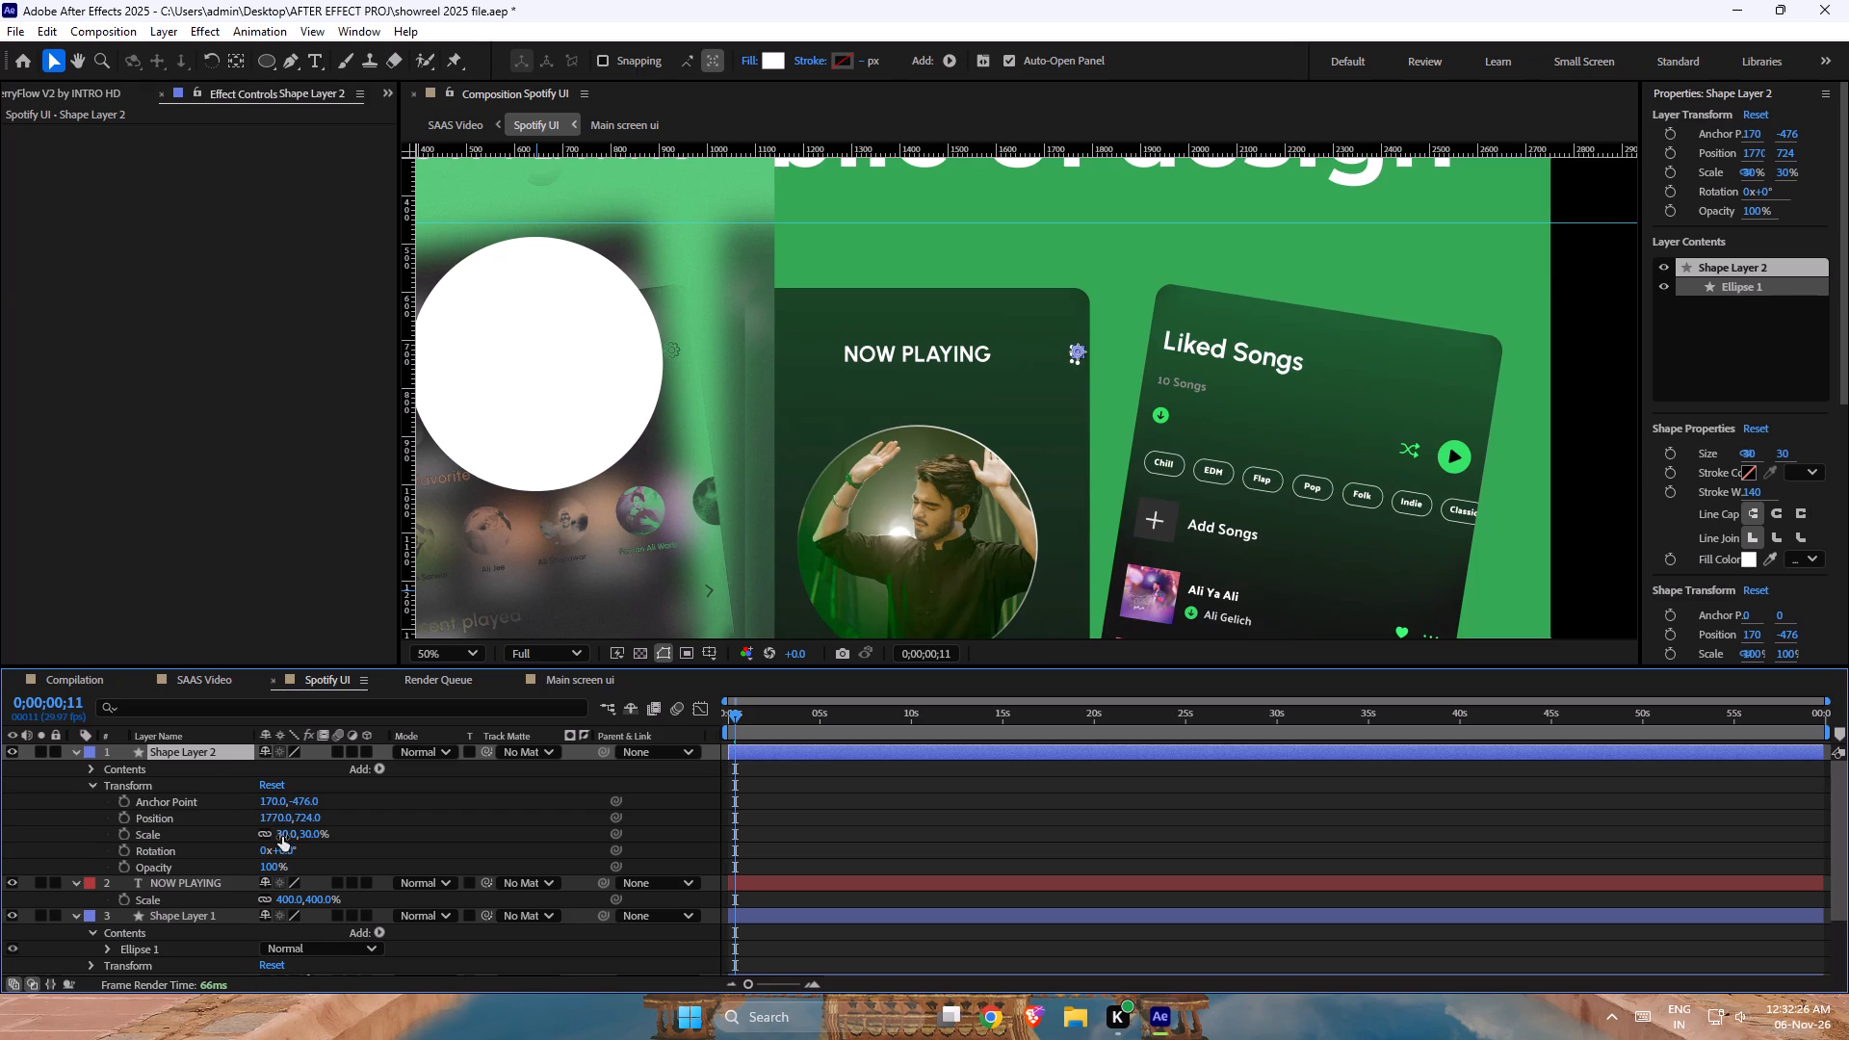
{"action": "left_click_drag", "start_coordinate": [282, 837], "coordinate": [677, 854]}
{"action": "left_click_drag", "start_coordinate": [1081, 364], "coordinate": [734, 321]}
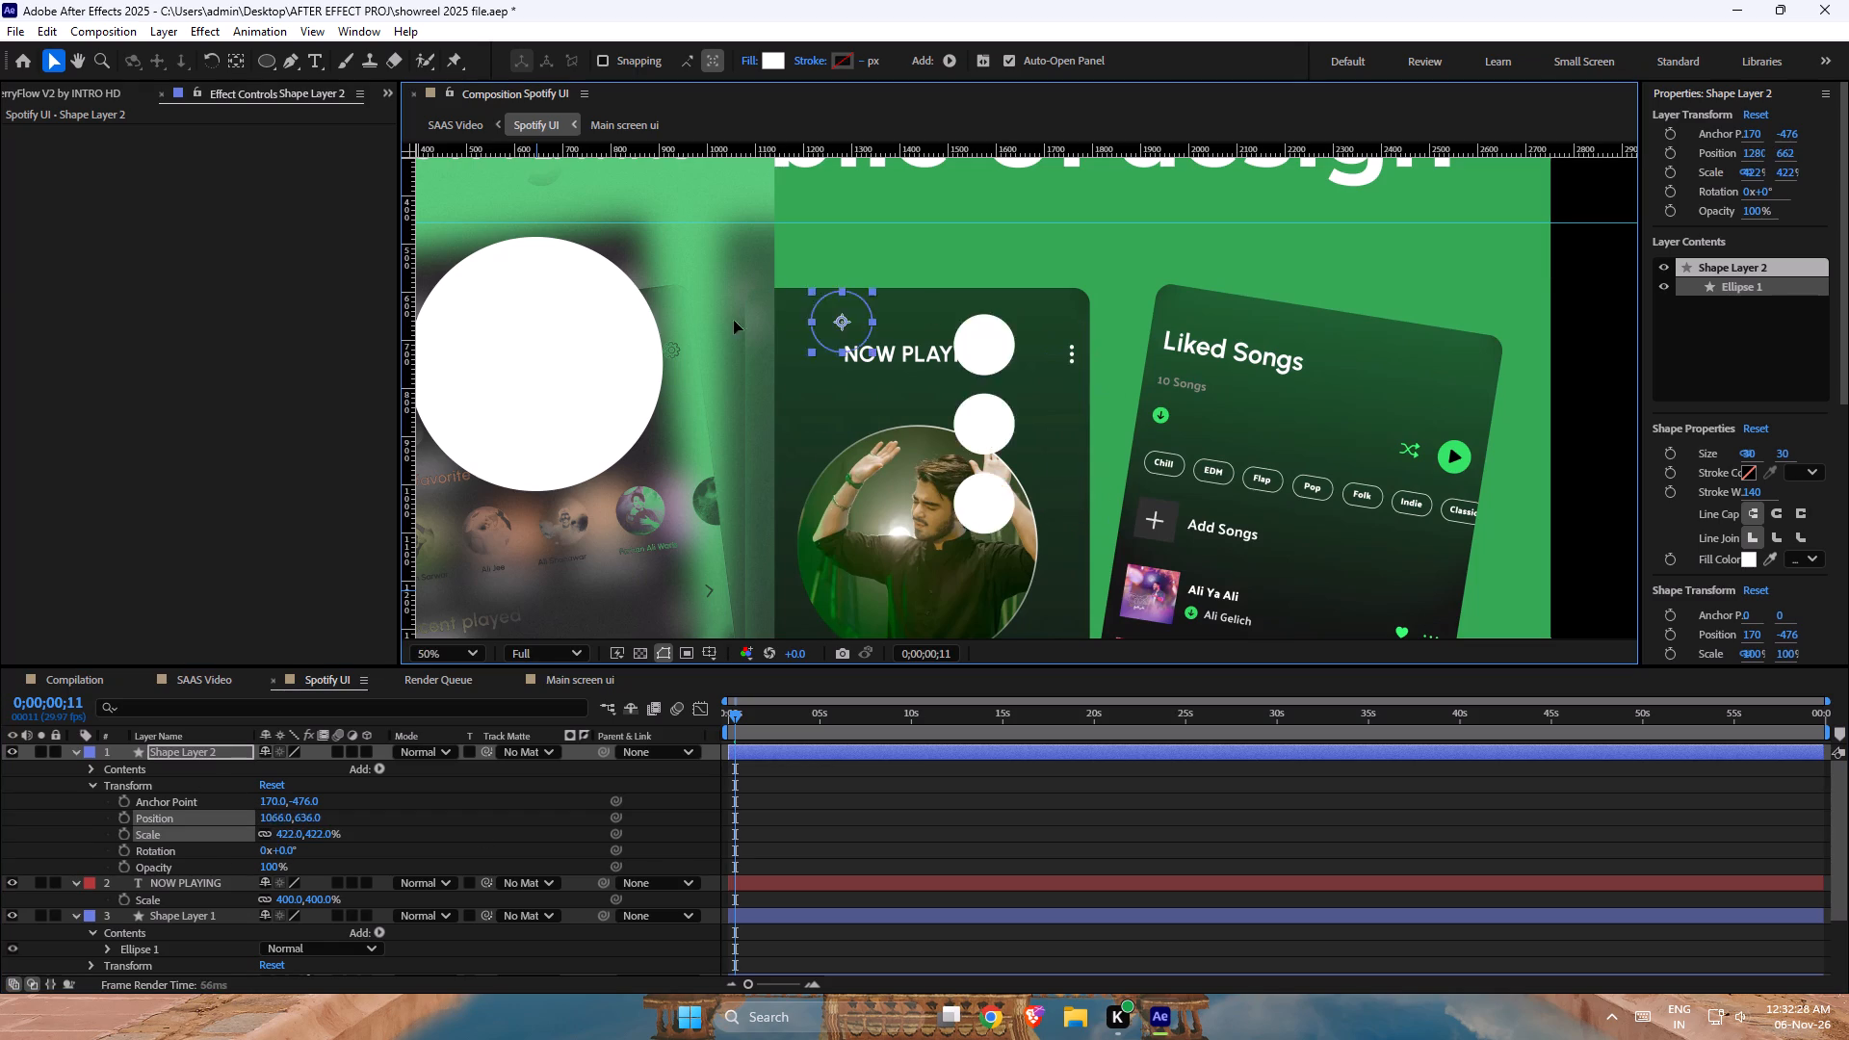
{"action": "left_click_drag", "start_coordinate": [734, 321], "coordinate": [684, 276]}
{"action": "middle_click_drag", "start_coordinate": [692, 279], "coordinate": [798, 592]}
{"action": "left_click_drag", "start_coordinate": [783, 593], "coordinate": [838, 470]}
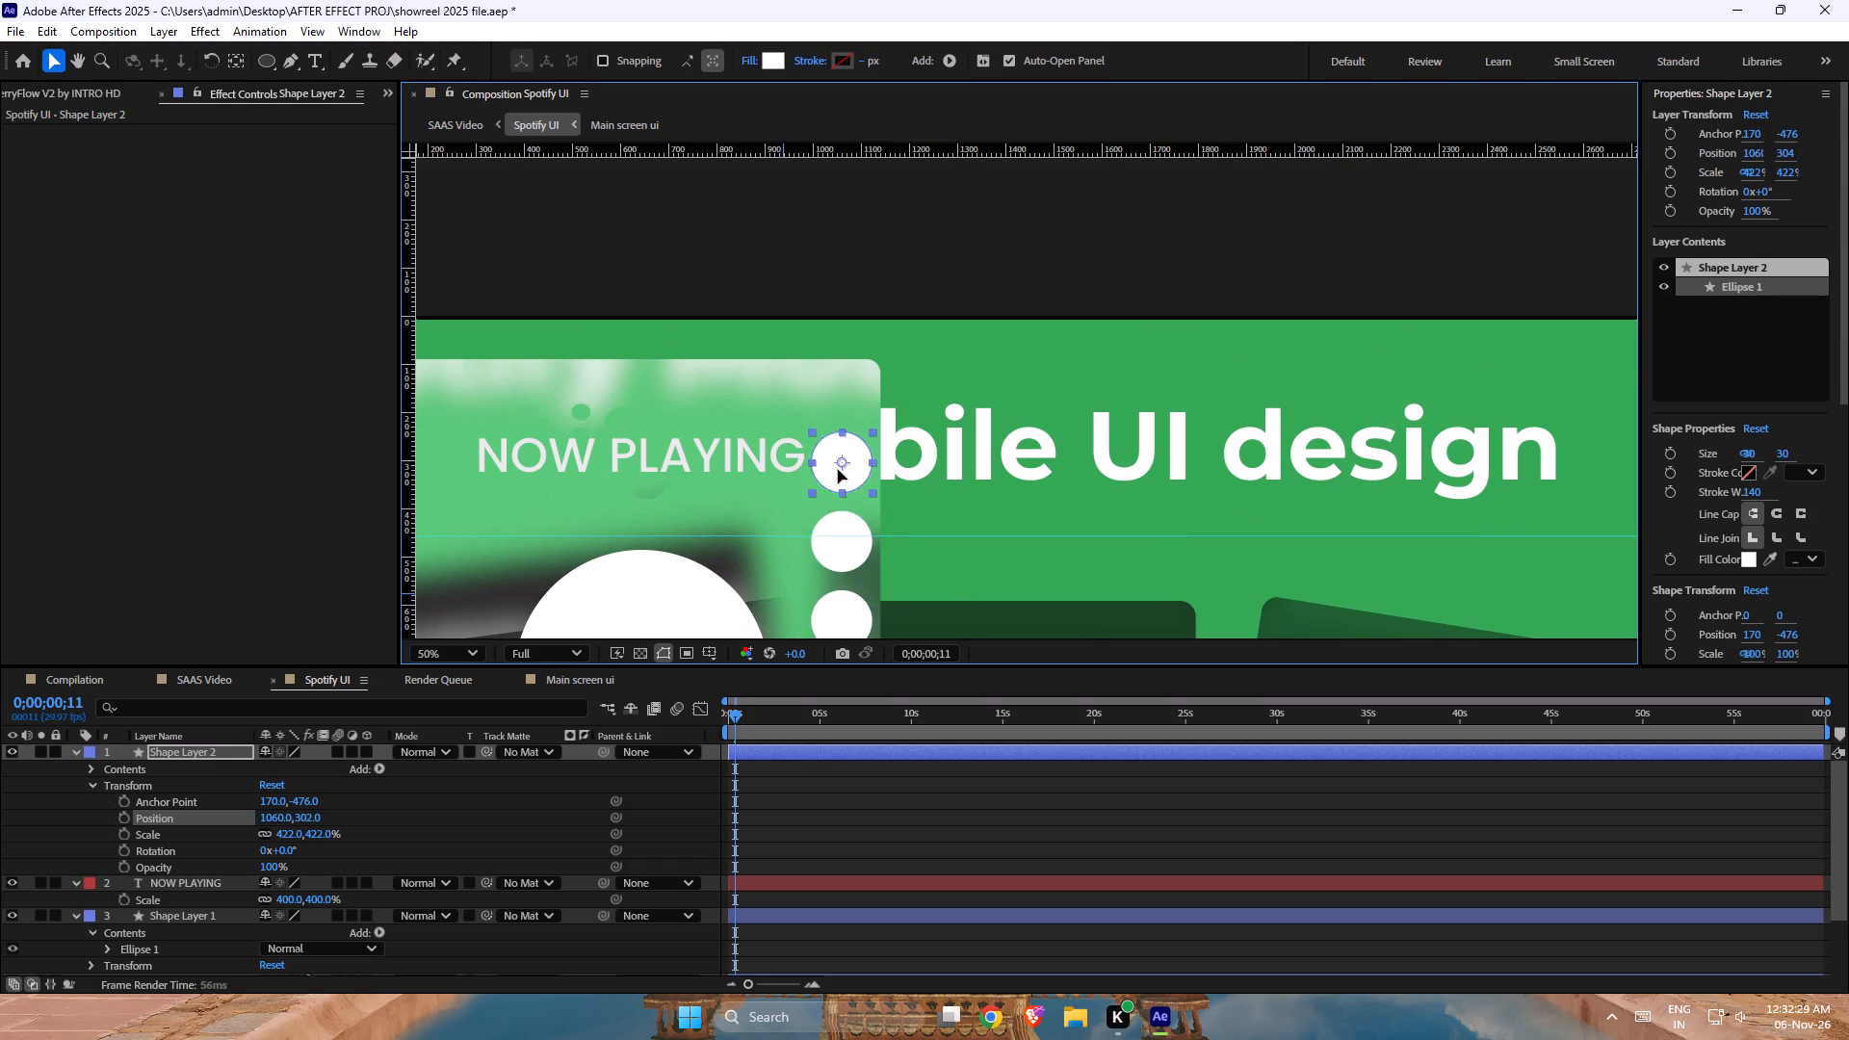
{"action": "left_click_drag", "start_coordinate": [838, 470], "coordinate": [848, 431]}
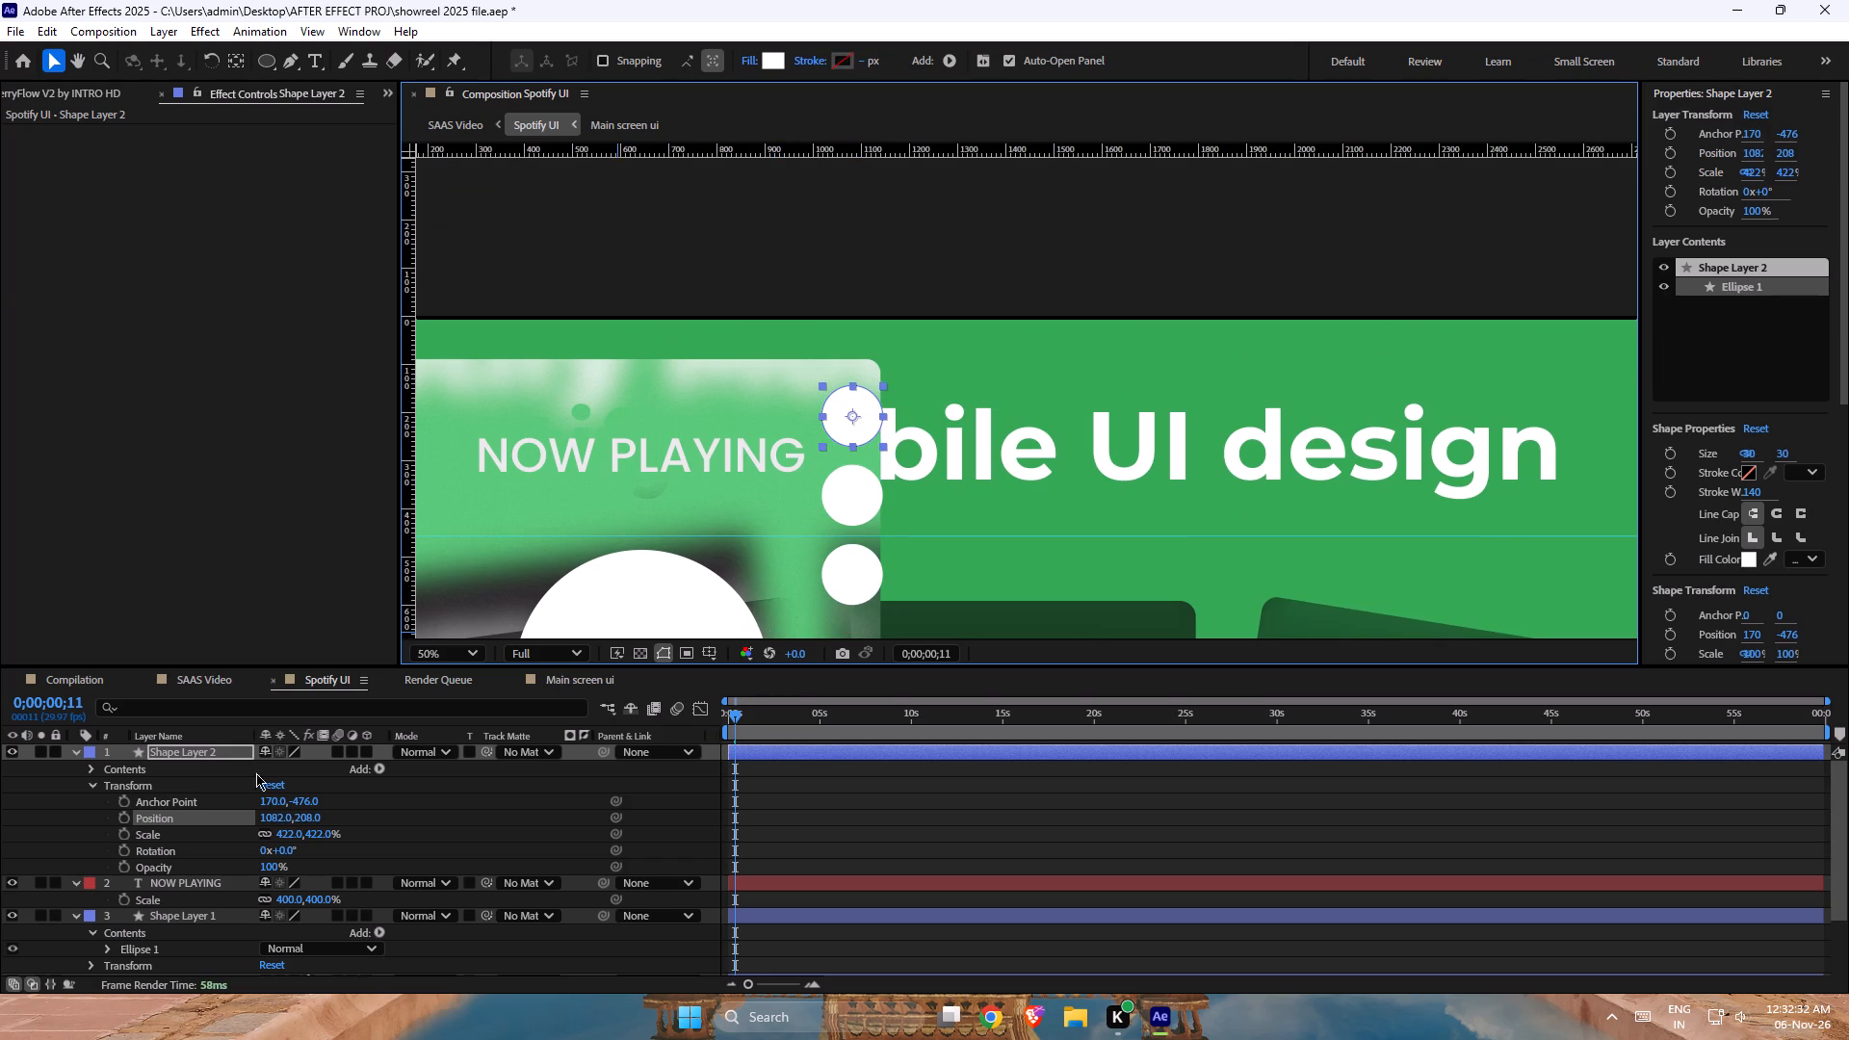
Set the Repeater offset of the three-dot shape to -1.
{"action": "scroll", "coordinate": [241, 861], "scroll_direction": "up", "scroll_amount": 1}
{"action": "left_click", "coordinate": [91, 767]}
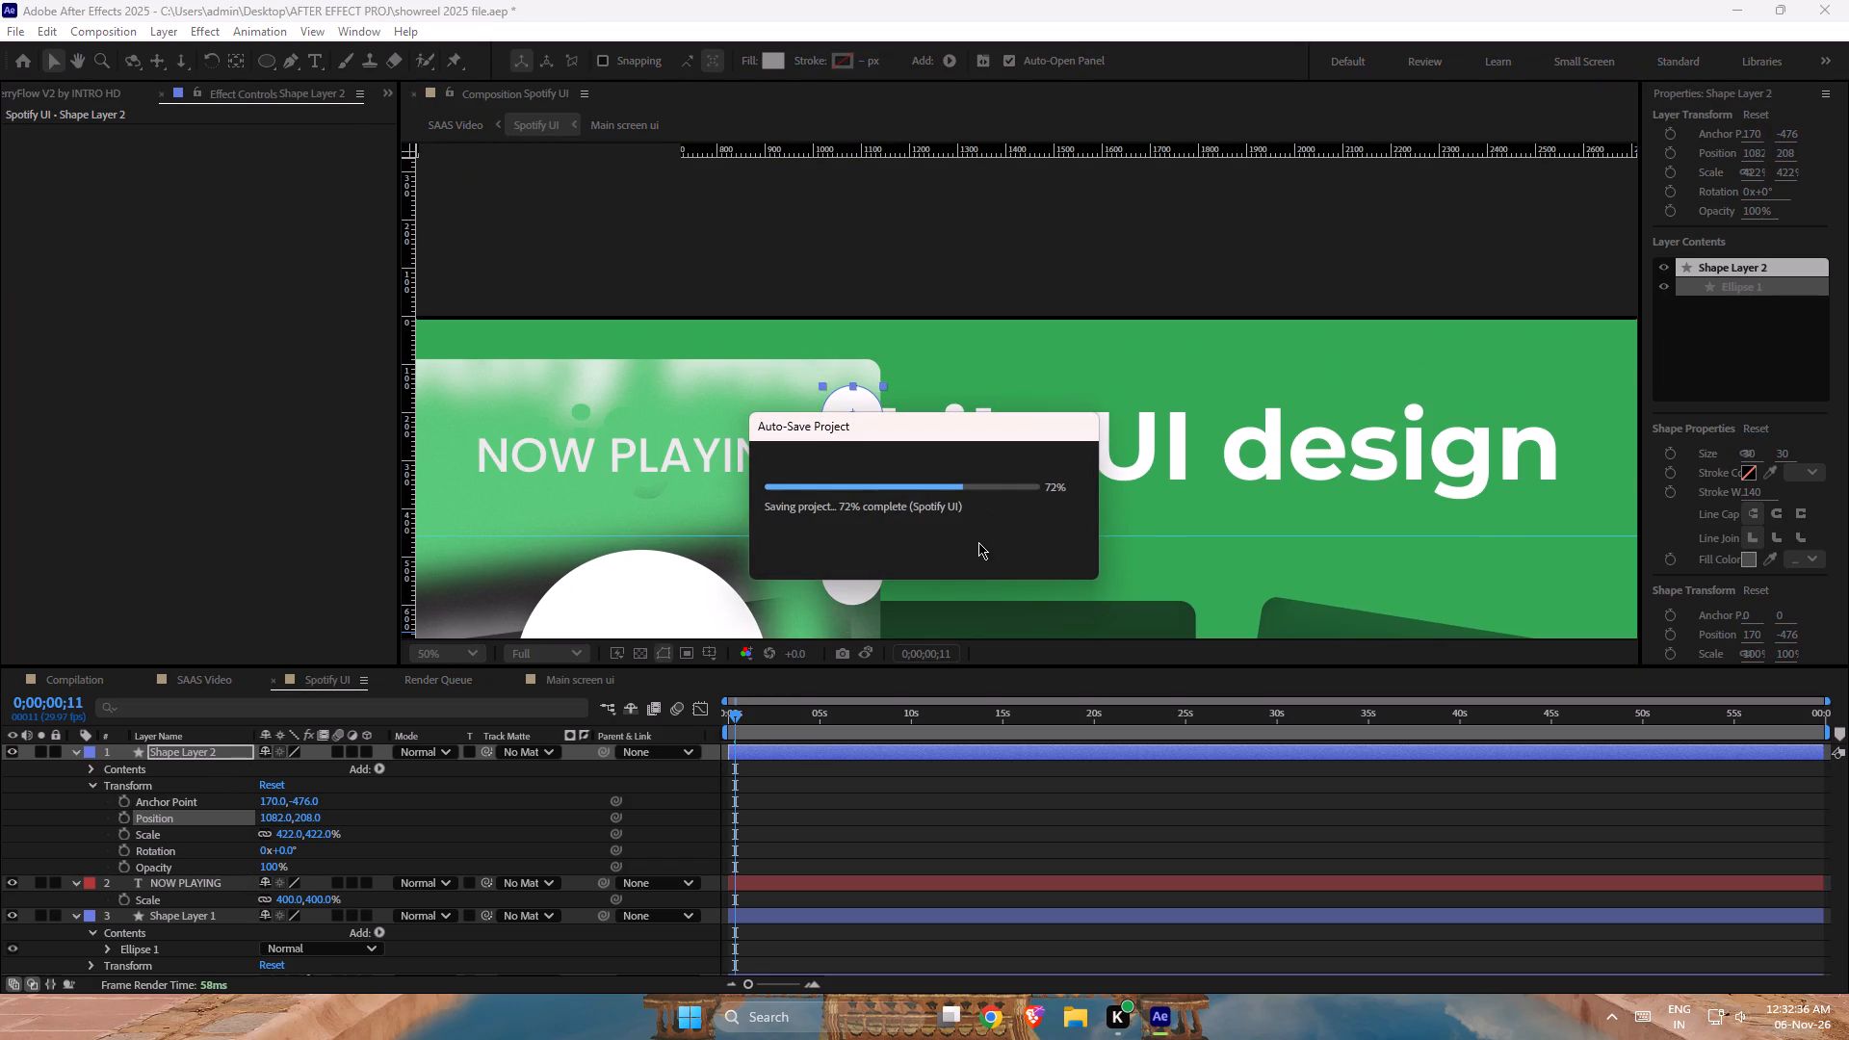
{"action": "left_click", "coordinate": [91, 768]}
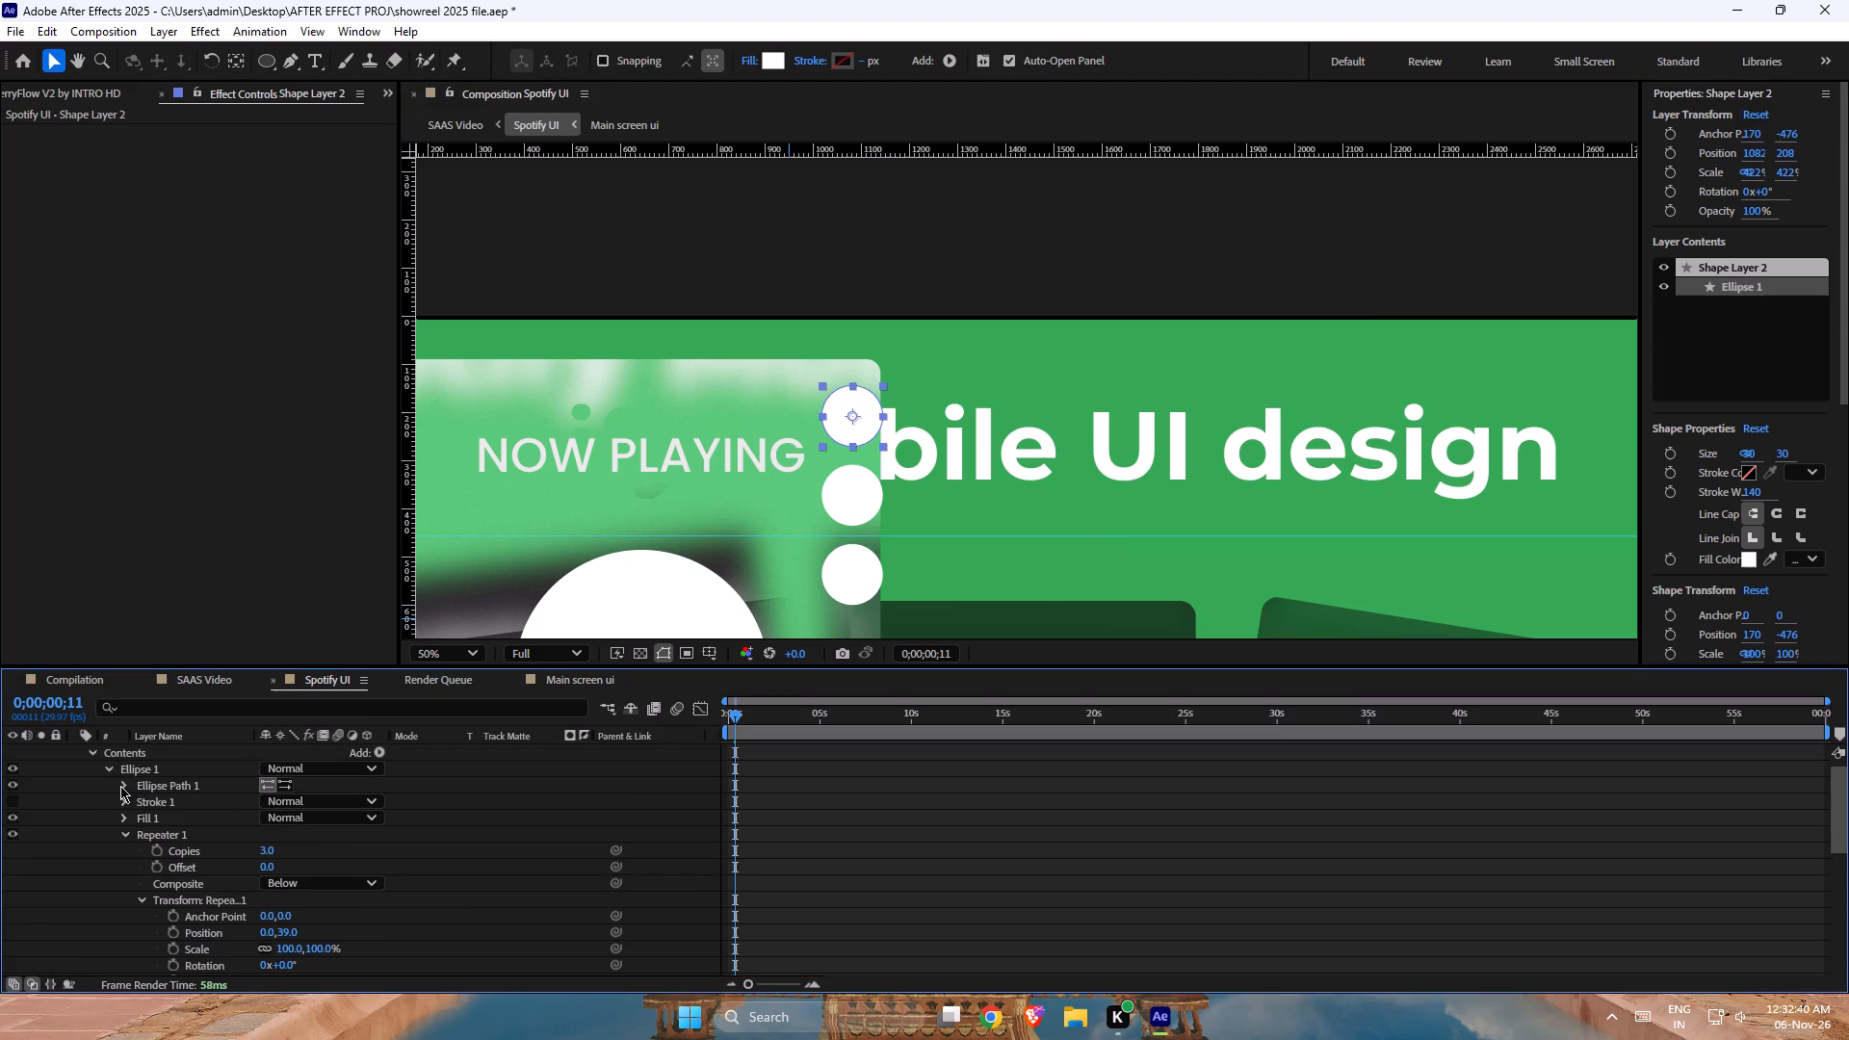
{"action": "left_click", "coordinate": [273, 868]}
{"action": "key", "text": "minus"}
{"action": "key", "text": "1"}
{"action": "key", "text": "Return"}
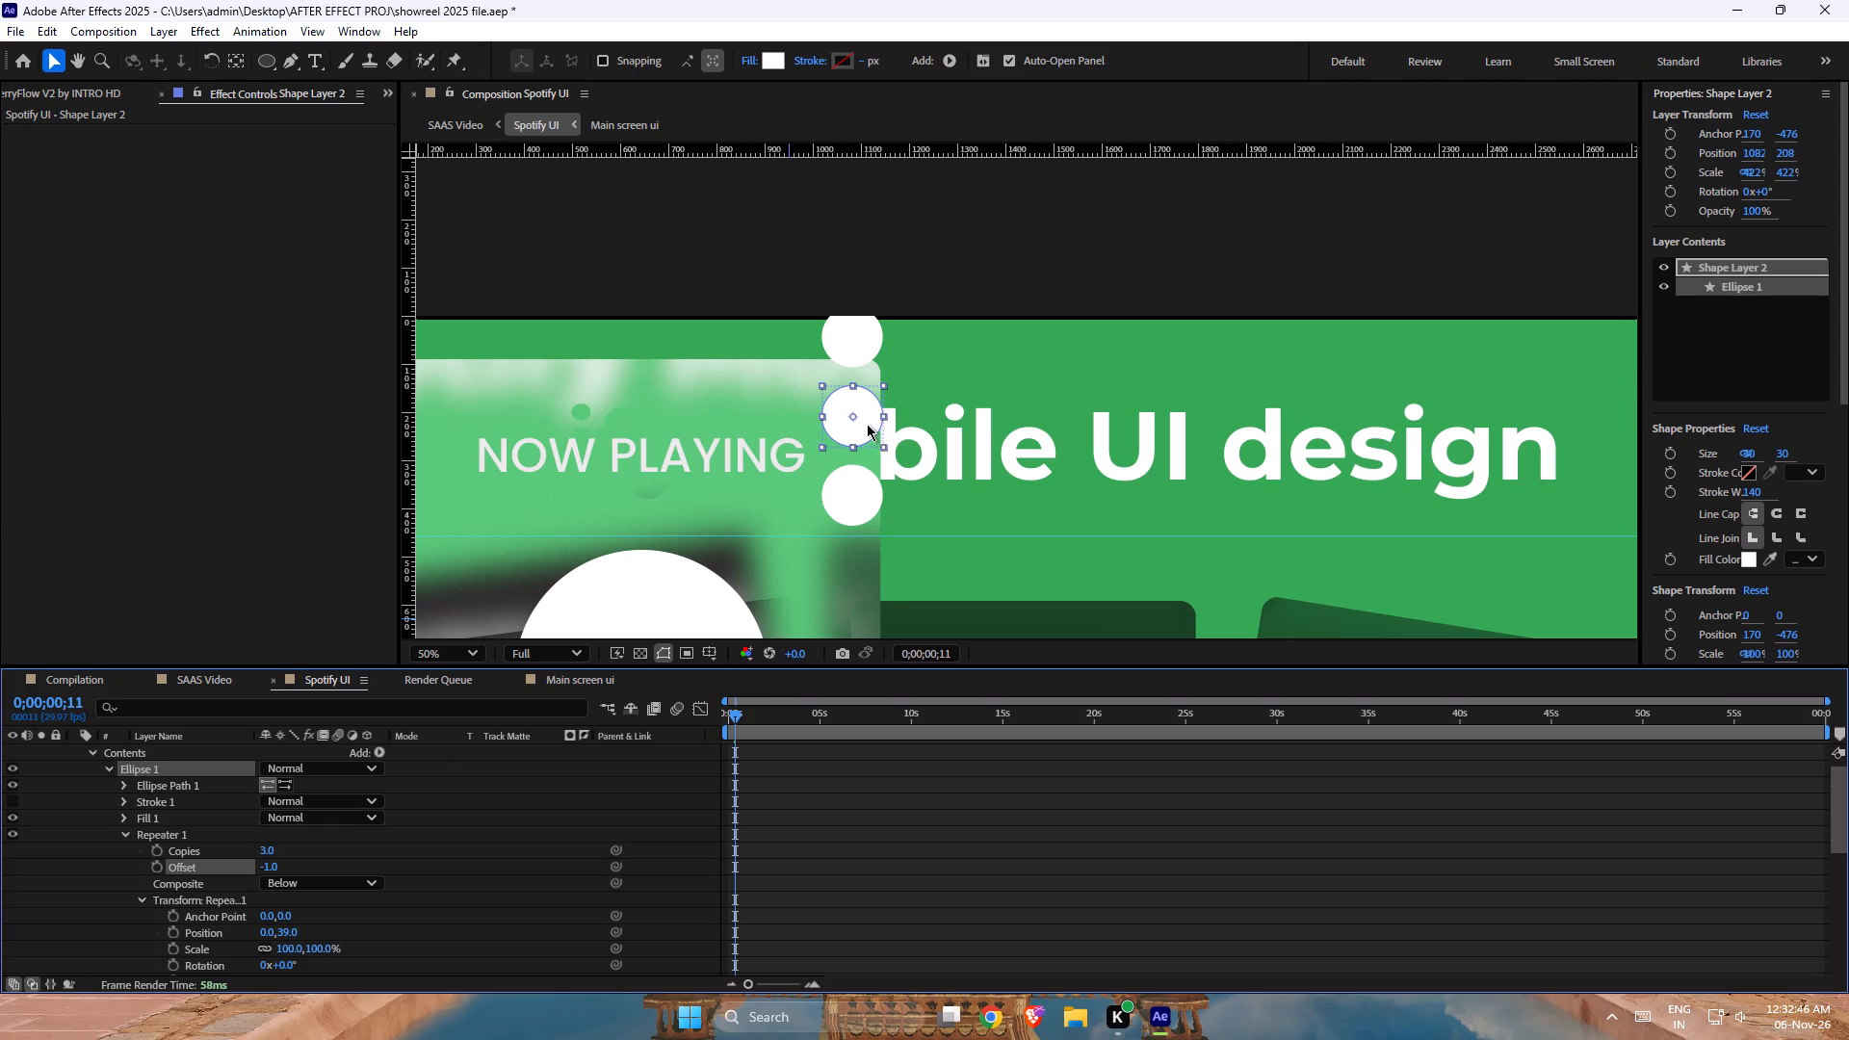
Move the three dots' ellipse group down to about 171, -456 so the middle dot lines up with NOW PLAYING.
{"action": "left_click", "coordinate": [867, 424]}
{"action": "left_click_drag", "start_coordinate": [867, 424], "coordinate": [870, 464]}
Set the three-dot layer's scale to 30%.
{"action": "left_click", "coordinate": [107, 769]}
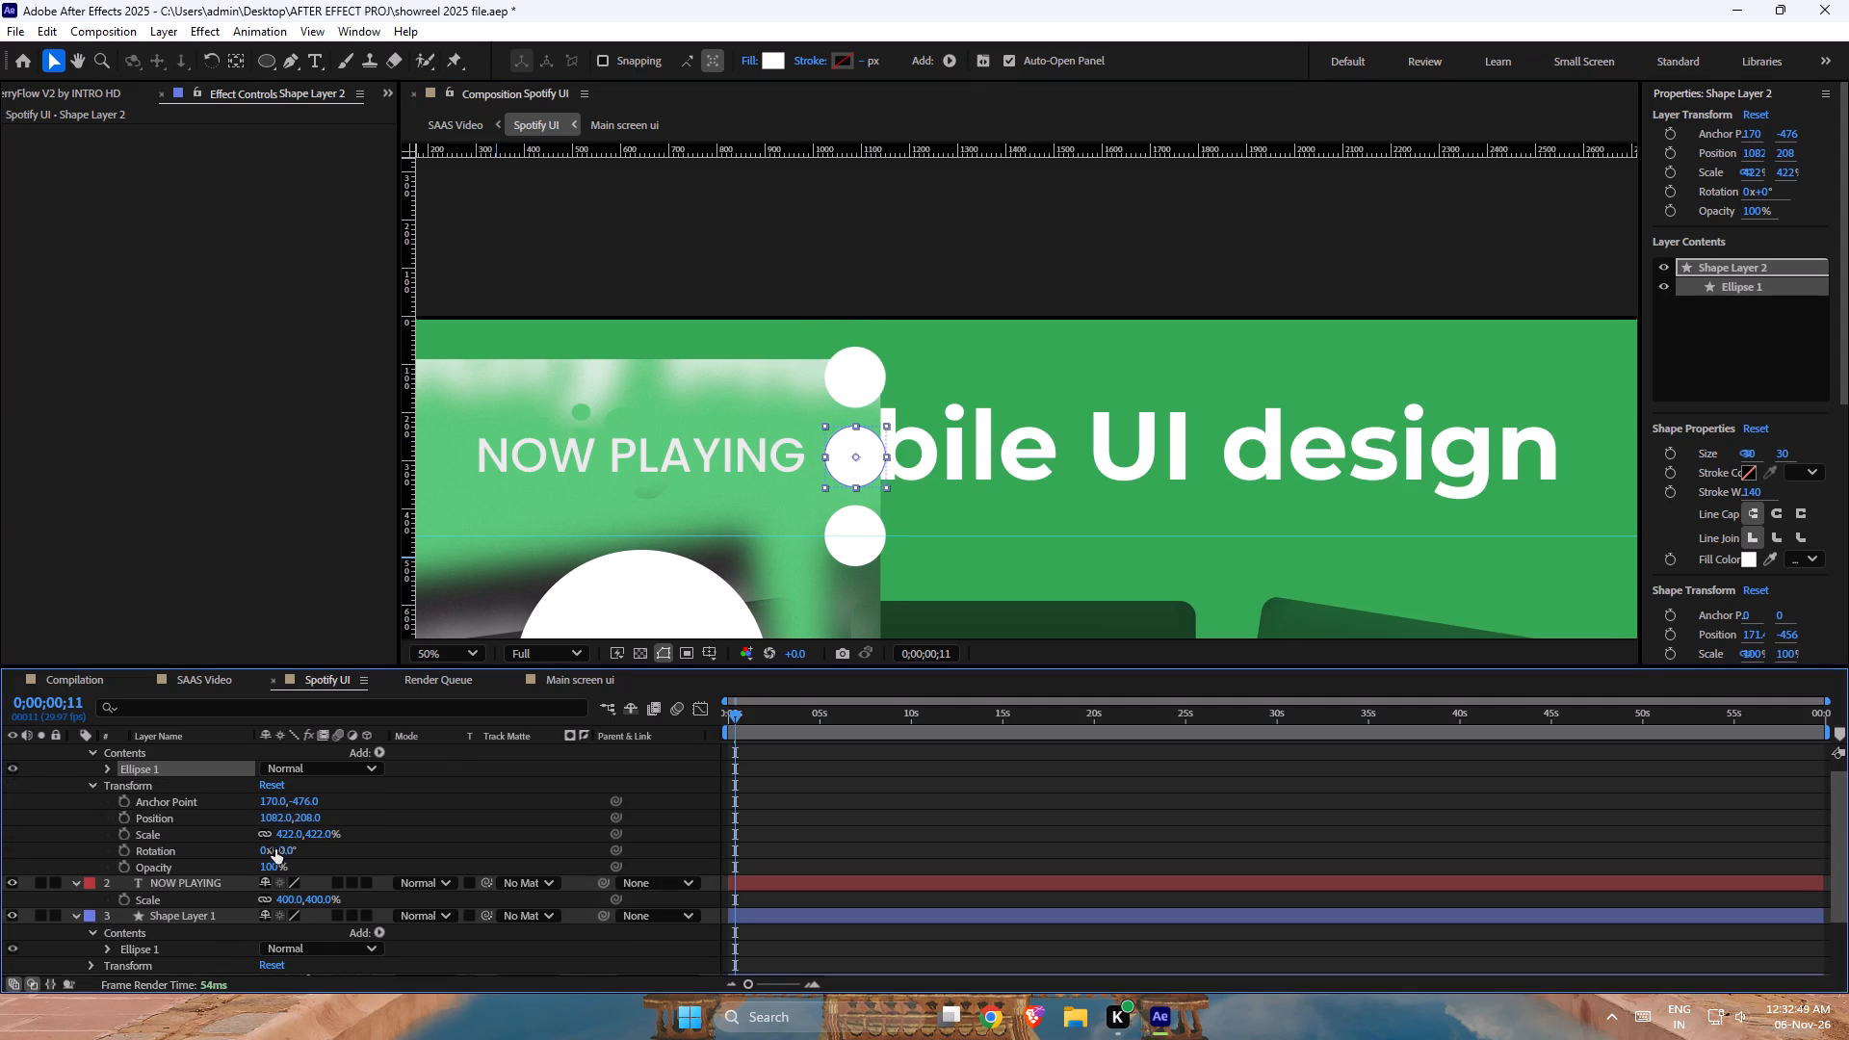
{"action": "left_click", "coordinate": [286, 834]}
{"action": "key", "text": "3"}
{"action": "key", "text": "0"}
{"action": "key", "text": "Return"}
Set the three-dot layer's scale to 50%.
{"action": "scroll", "coordinate": [846, 429], "scroll_direction": "up", "scroll_amount": 1}
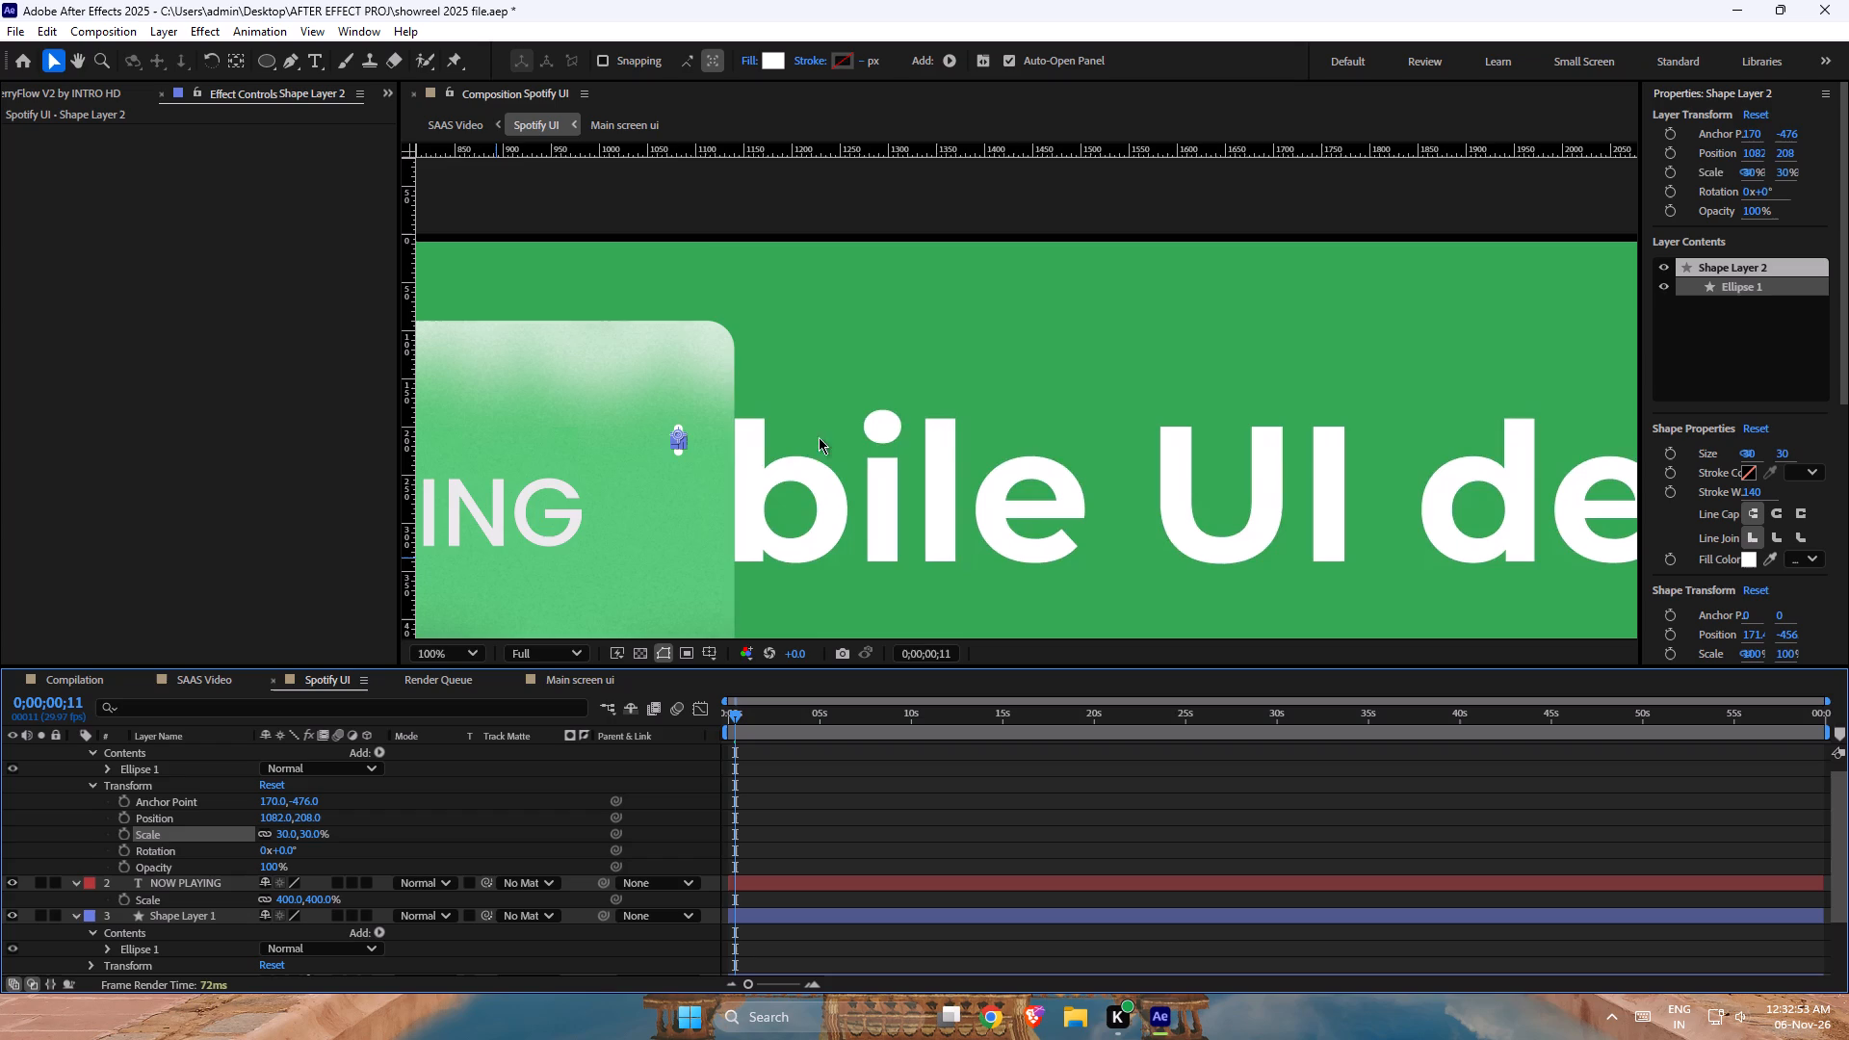
{"action": "left_click", "coordinate": [282, 840]}
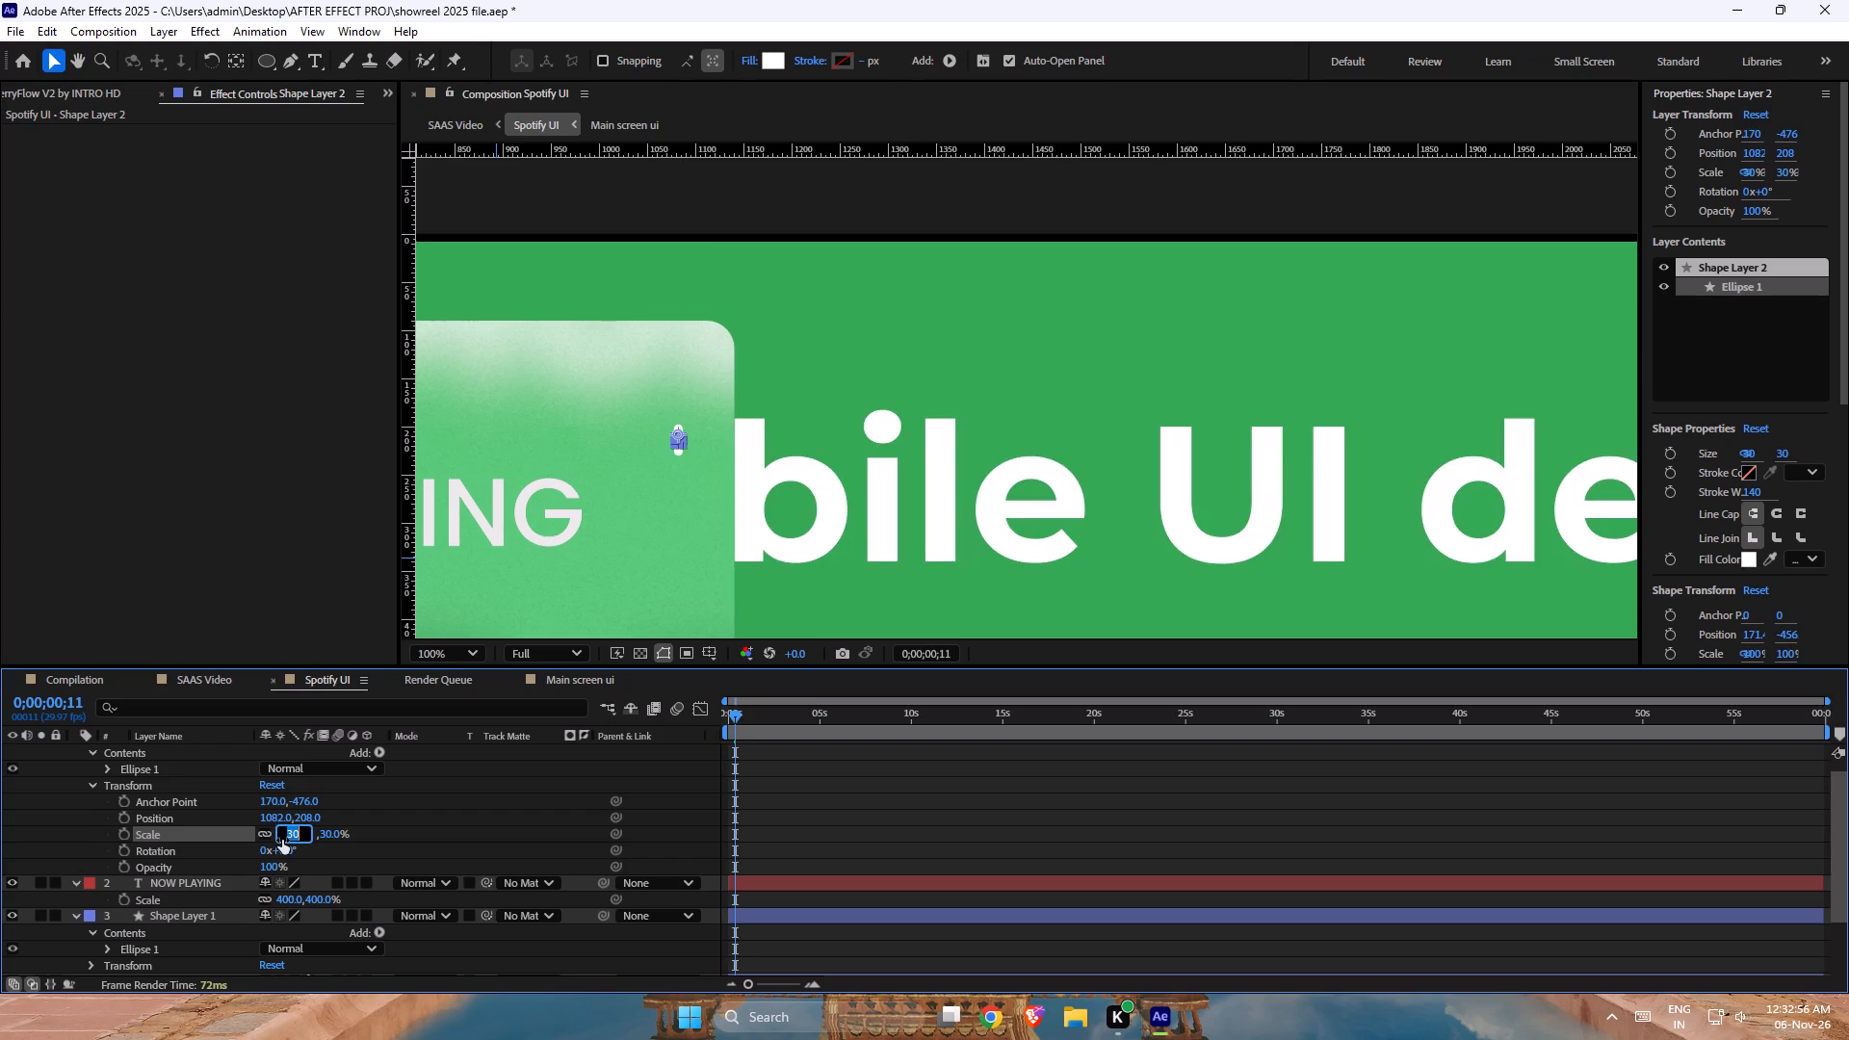
{"action": "key", "text": "5"}
{"action": "key", "text": "0"}
{"action": "key", "text": "Return"}
{"action": "scroll", "coordinate": [724, 622], "scroll_direction": "down", "scroll_amount": 2}
{"action": "scroll", "coordinate": [890, 472], "scroll_direction": "up", "scroll_amount": 1}
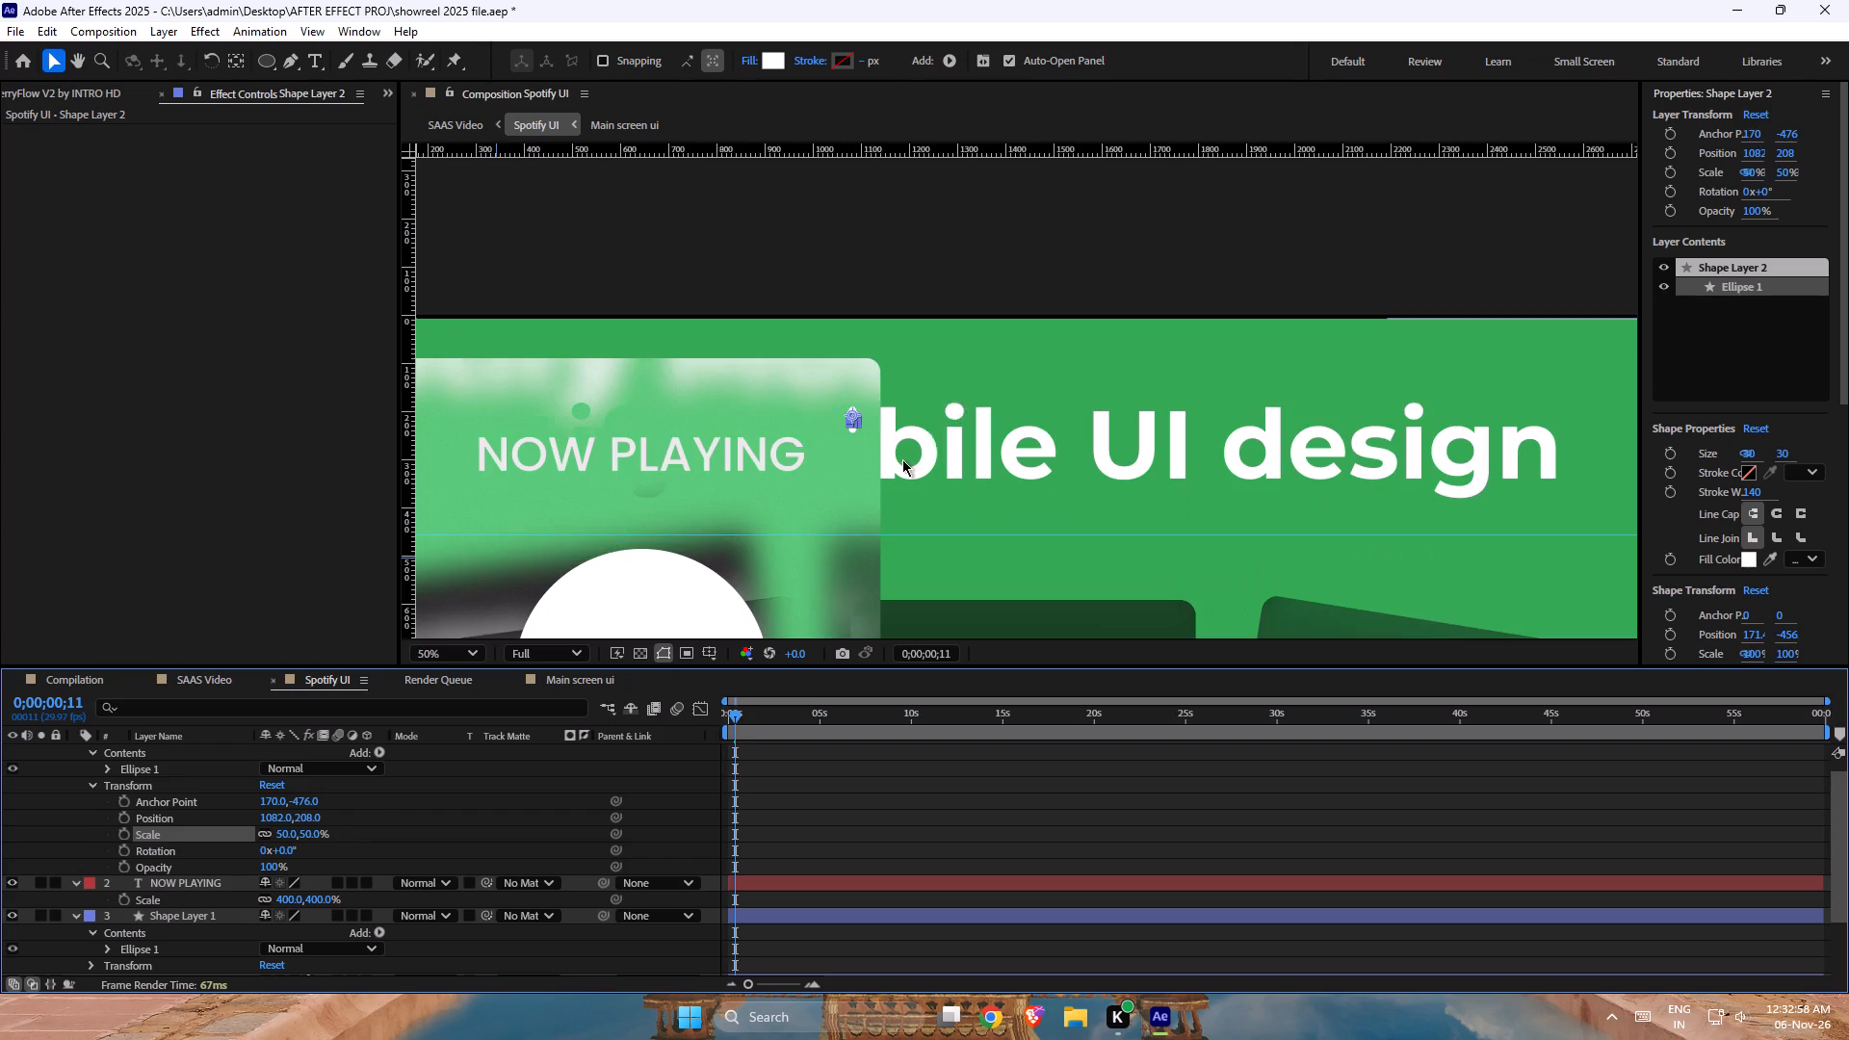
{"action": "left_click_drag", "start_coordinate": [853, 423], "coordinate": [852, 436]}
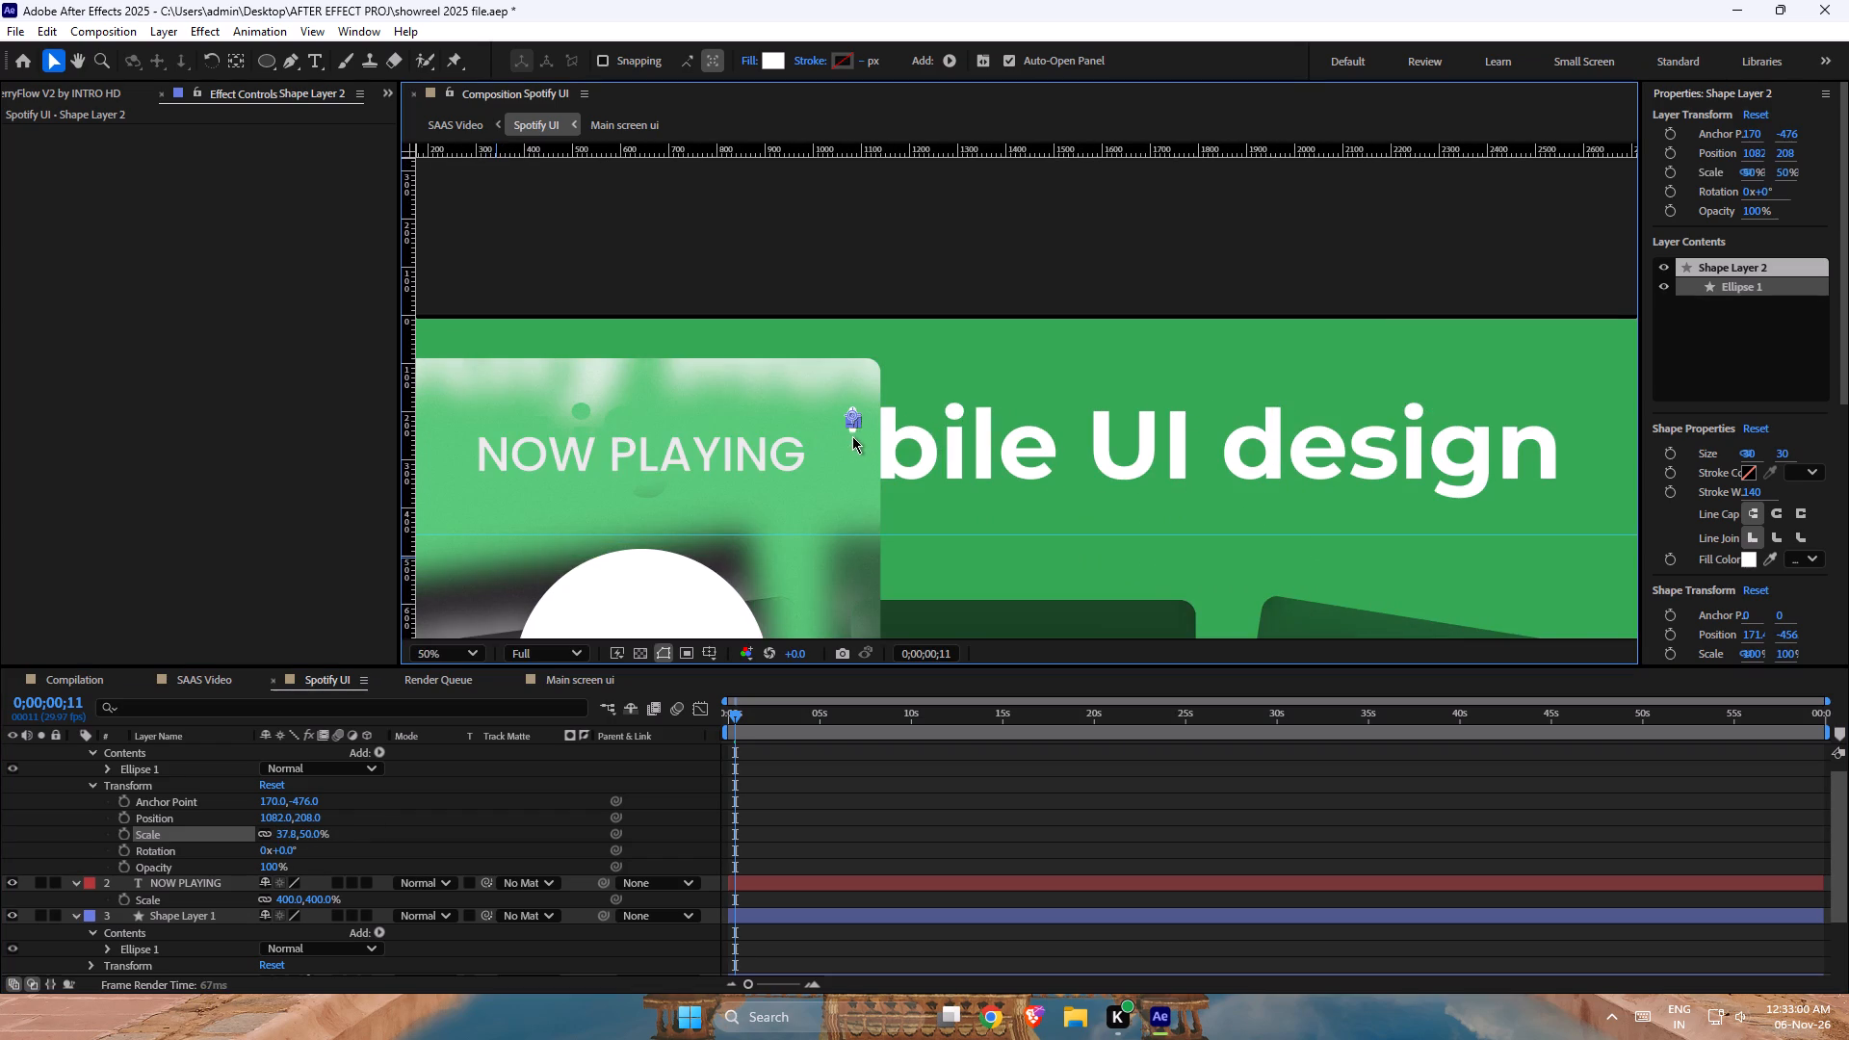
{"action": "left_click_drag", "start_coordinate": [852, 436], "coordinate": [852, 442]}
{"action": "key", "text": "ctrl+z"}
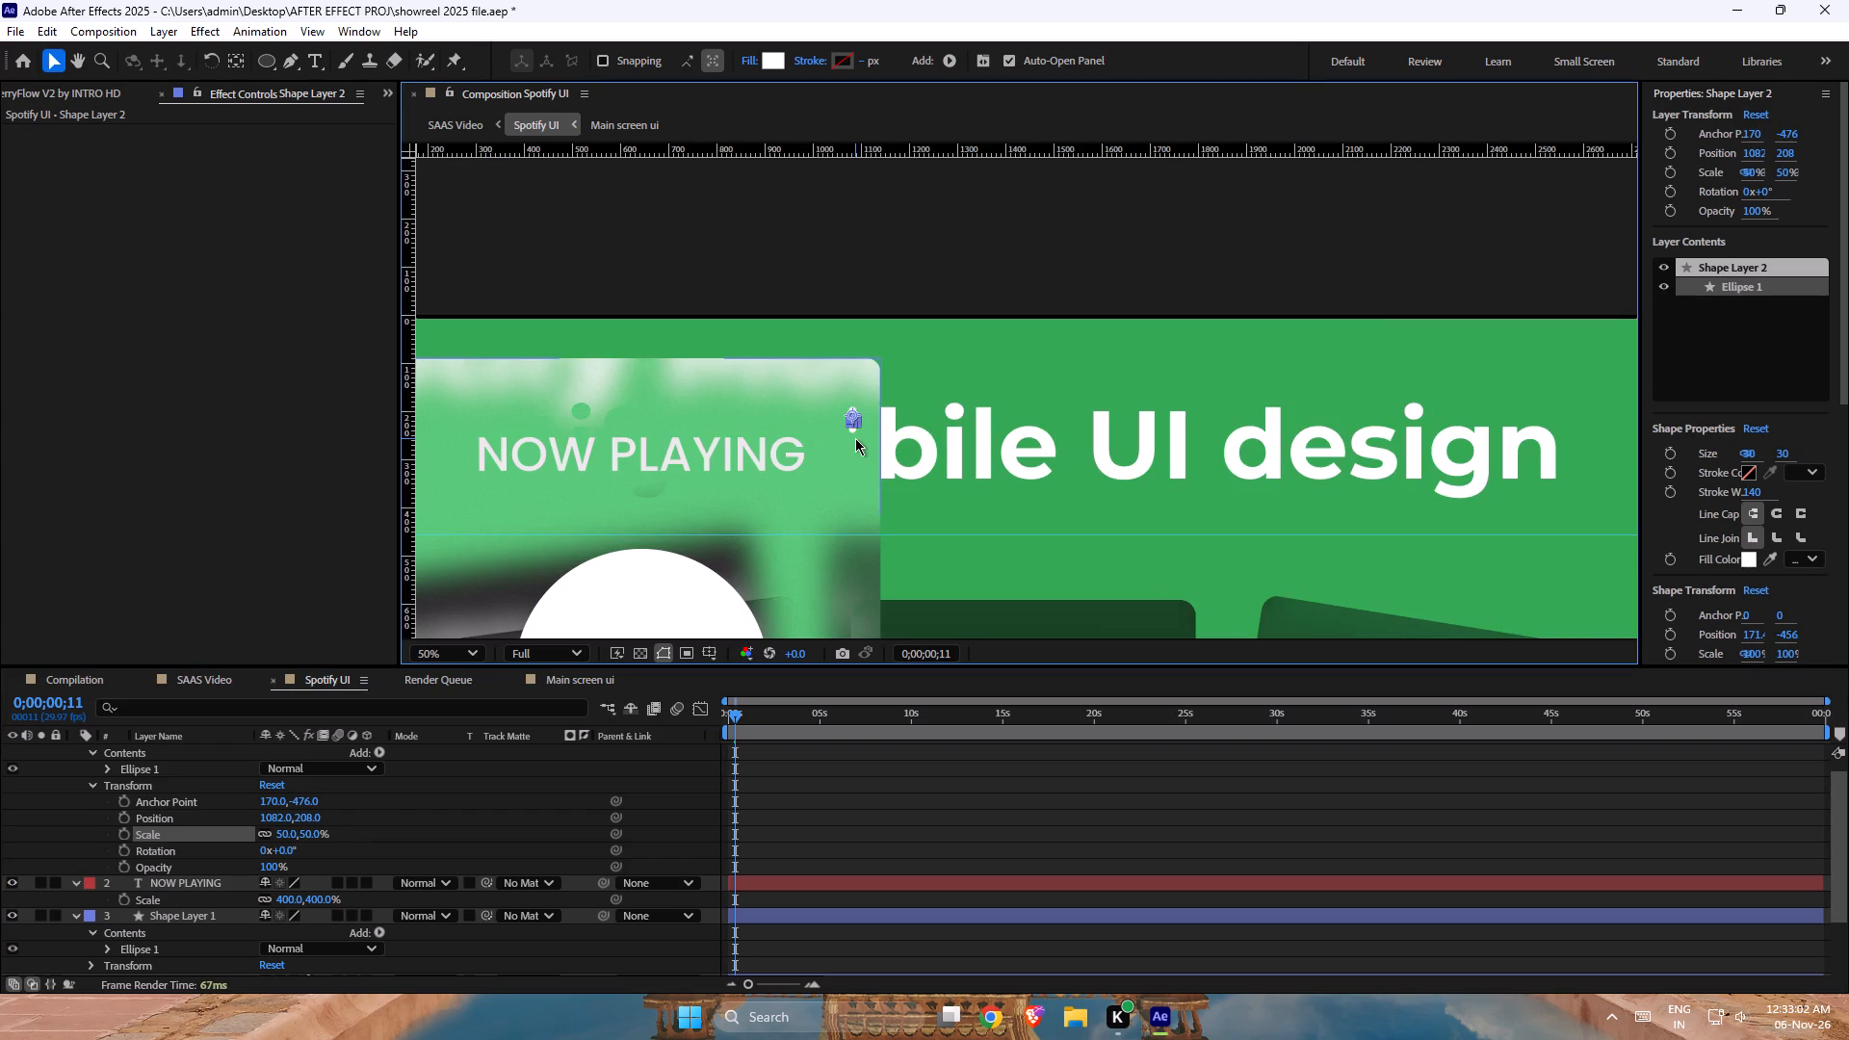
Nudge the three-dot layer down to position 1082, 282, level with the NOW PLAYING text.
{"action": "key", "text": "Down"}
{"action": "key", "text": "Down"}
{"action": "key", "text": "Down"}
{"action": "key", "text": "Down"}
{"action": "key", "text": "Down"}
{"action": "key", "text": "Down"}
{"action": "key", "text": "Down"}
{"action": "key", "text": "Down"}
{"action": "key", "text": "Down"}
{"action": "key", "text": "Down"}
{"action": "key", "text": "Down"}
{"action": "key", "text": "Down"}
{"action": "key", "text": "Down"}
{"action": "key", "text": "Down"}
{"action": "key", "text": "Down"}
{"action": "key", "text": "Down"}
{"action": "key", "text": "Down"}
{"action": "key", "text": "Down"}
{"action": "key", "text": "Down"}
{"action": "key", "text": "Down"}
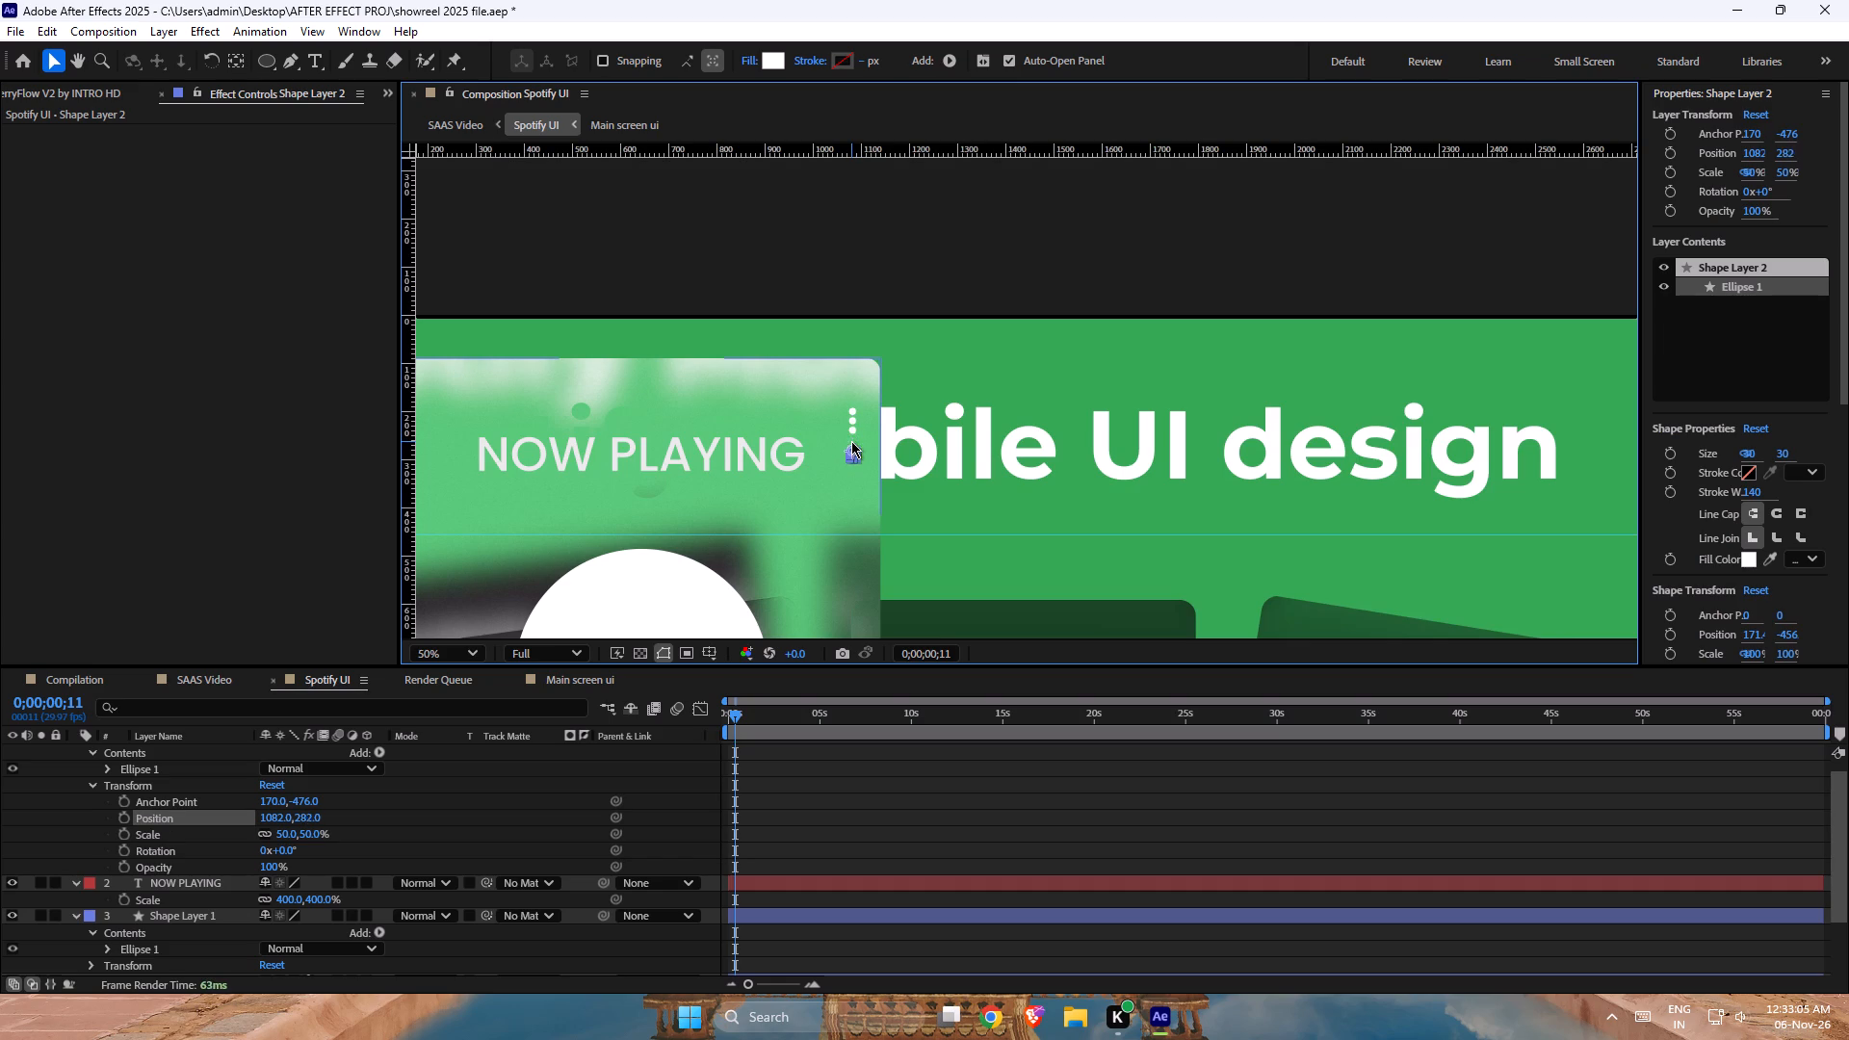
{"action": "key", "text": "ctrl+z"}
{"action": "key", "text": "Down"}
{"action": "key", "text": "Down"}
{"action": "key", "text": "Up"}
{"action": "key", "text": "Up"}
{"action": "key", "text": "Up"}
{"action": "left_click", "coordinate": [1112, 459]}
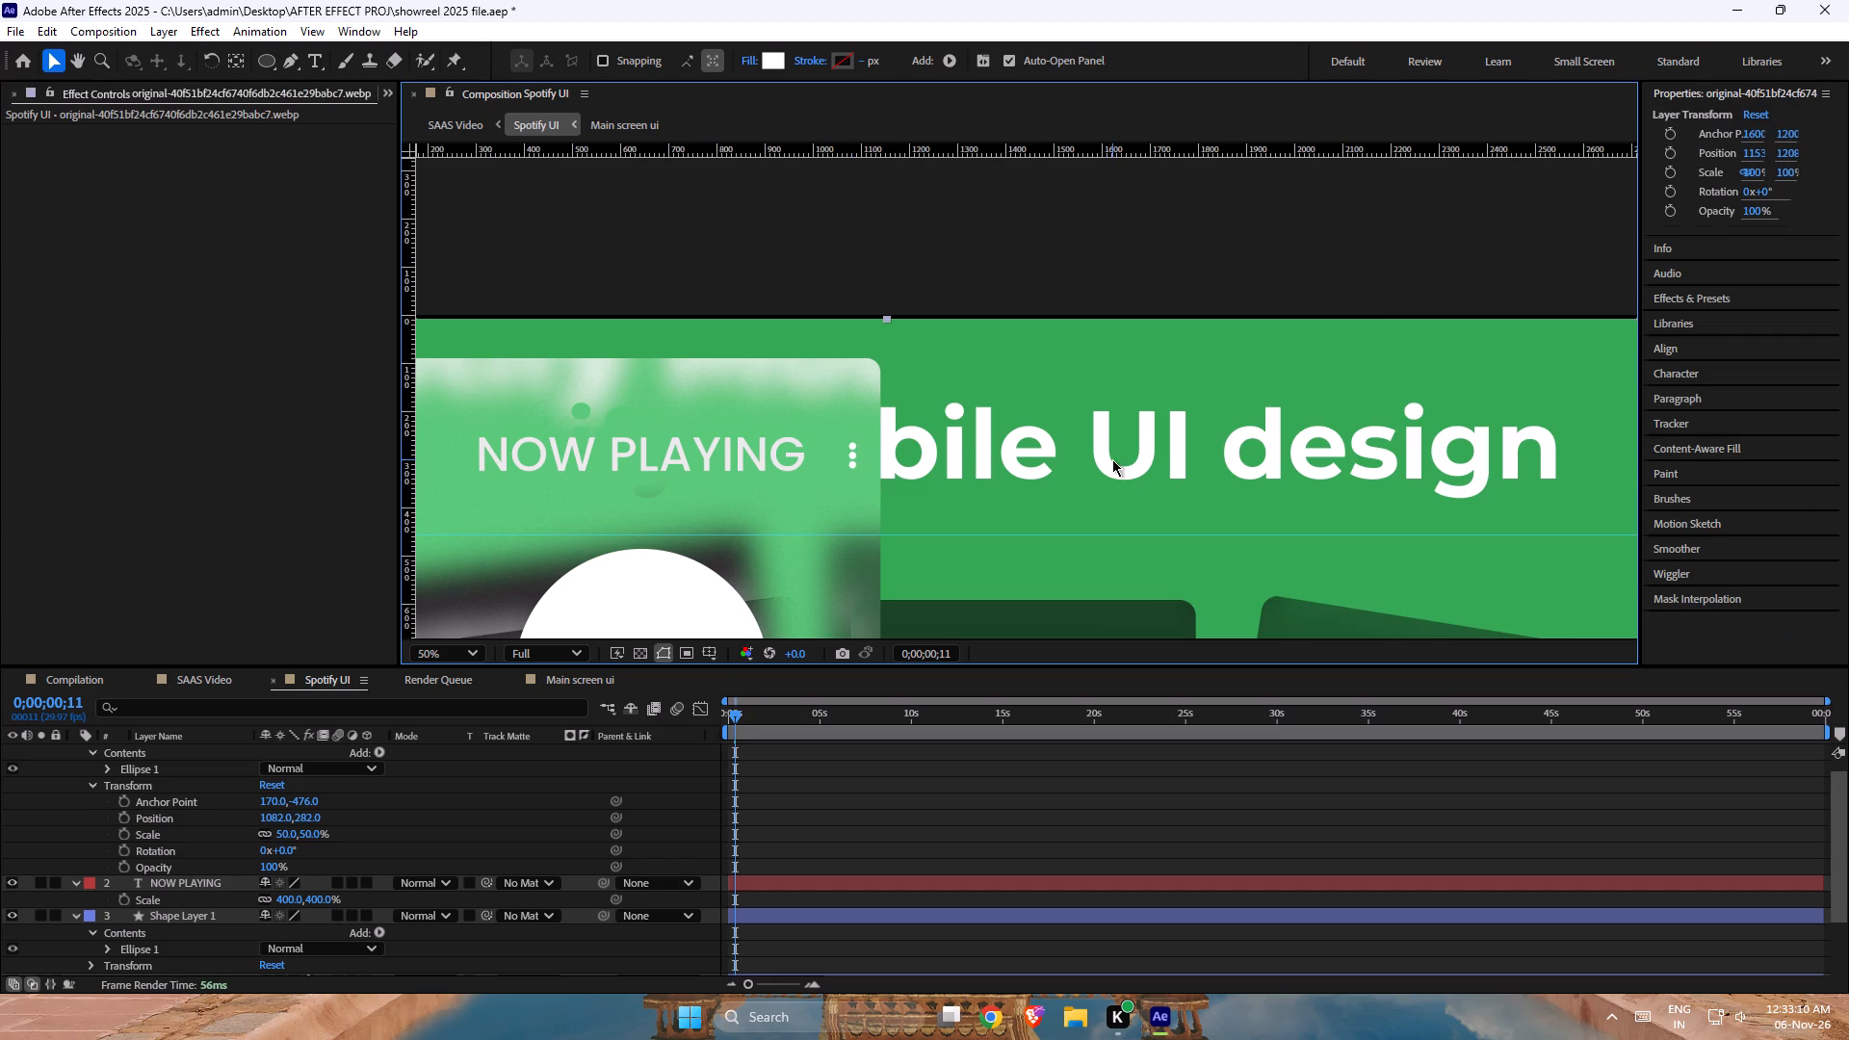
Align the three-dot layer and the NOW PLAYING text by their vertical centres, relative to the selection.
{"action": "scroll", "coordinate": [1057, 503], "scroll_direction": "down", "scroll_amount": 1}
{"action": "scroll", "coordinate": [944, 425], "scroll_direction": "up", "scroll_amount": 2}
{"action": "left_click", "coordinate": [680, 511]}
{"action": "left_click", "coordinate": [526, 521]}
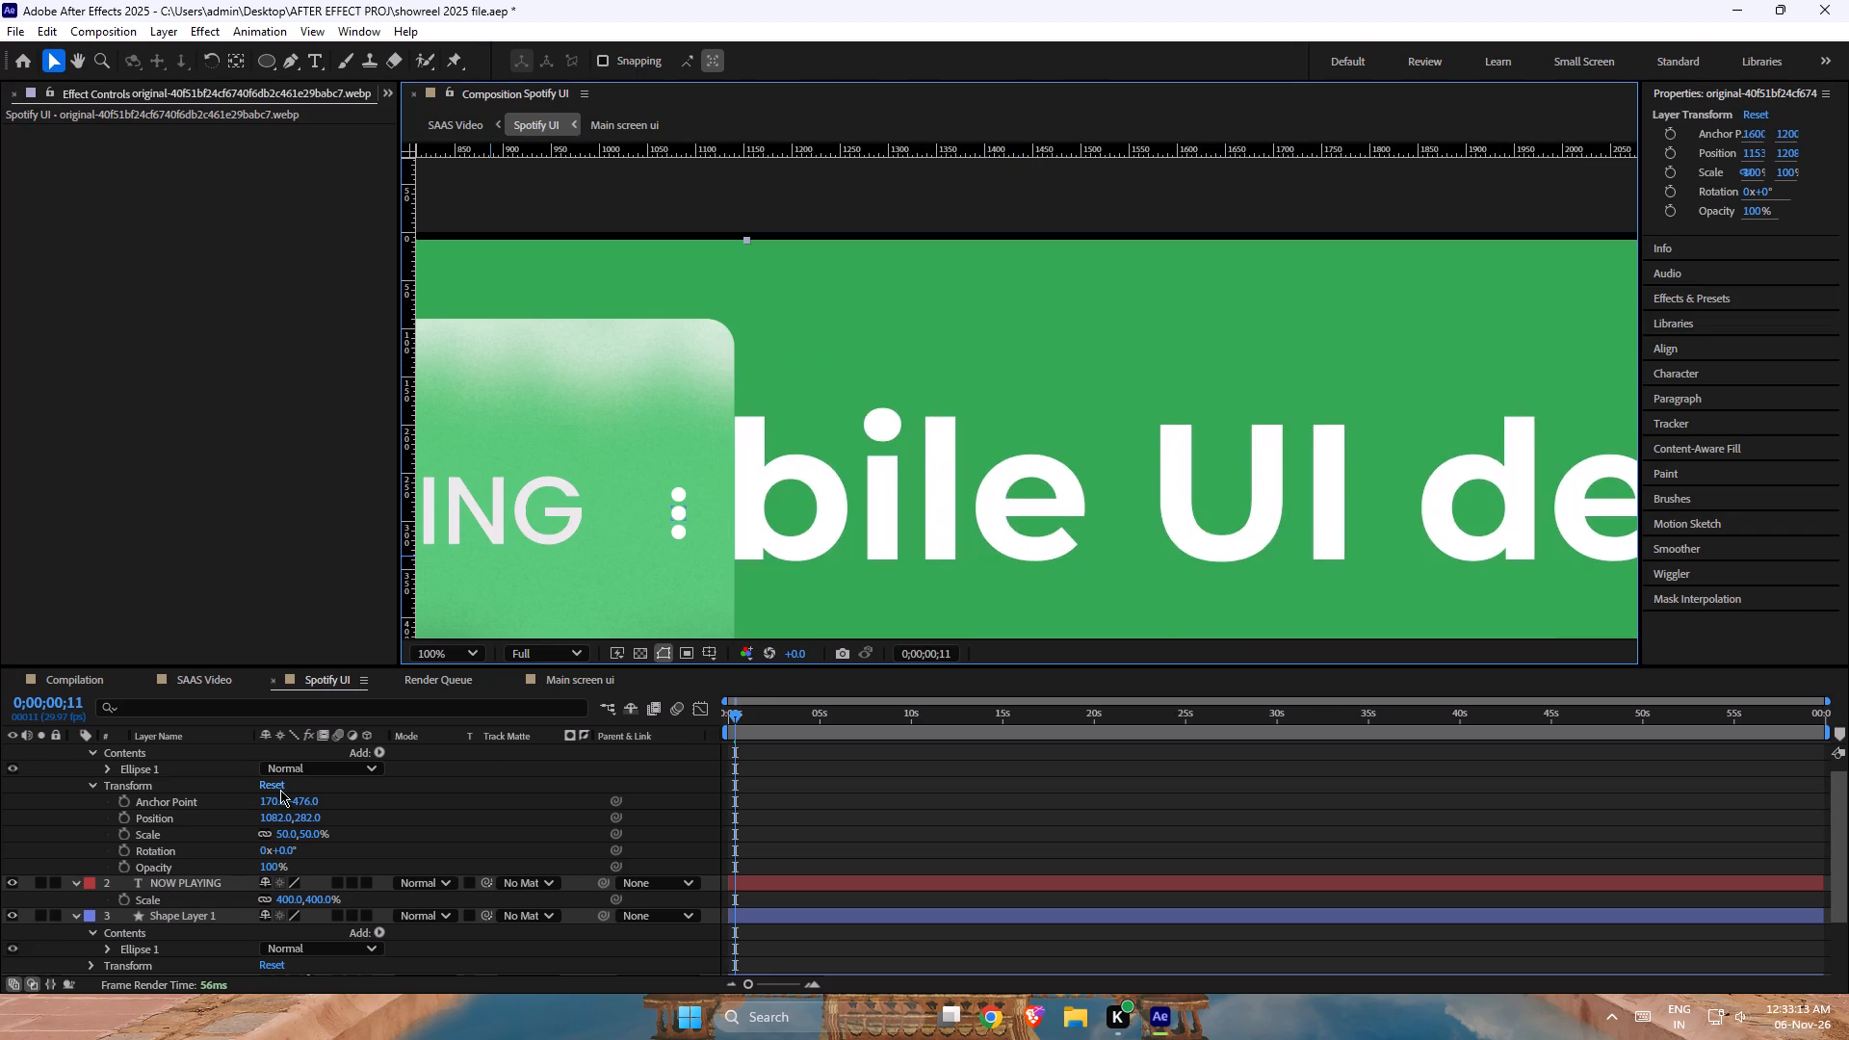
{"action": "scroll", "coordinate": [143, 754], "scroll_direction": "up", "scroll_amount": 4}
{"action": "left_click", "coordinate": [162, 750]}
{"action": "left_click", "coordinate": [205, 899], "text": "shift"}
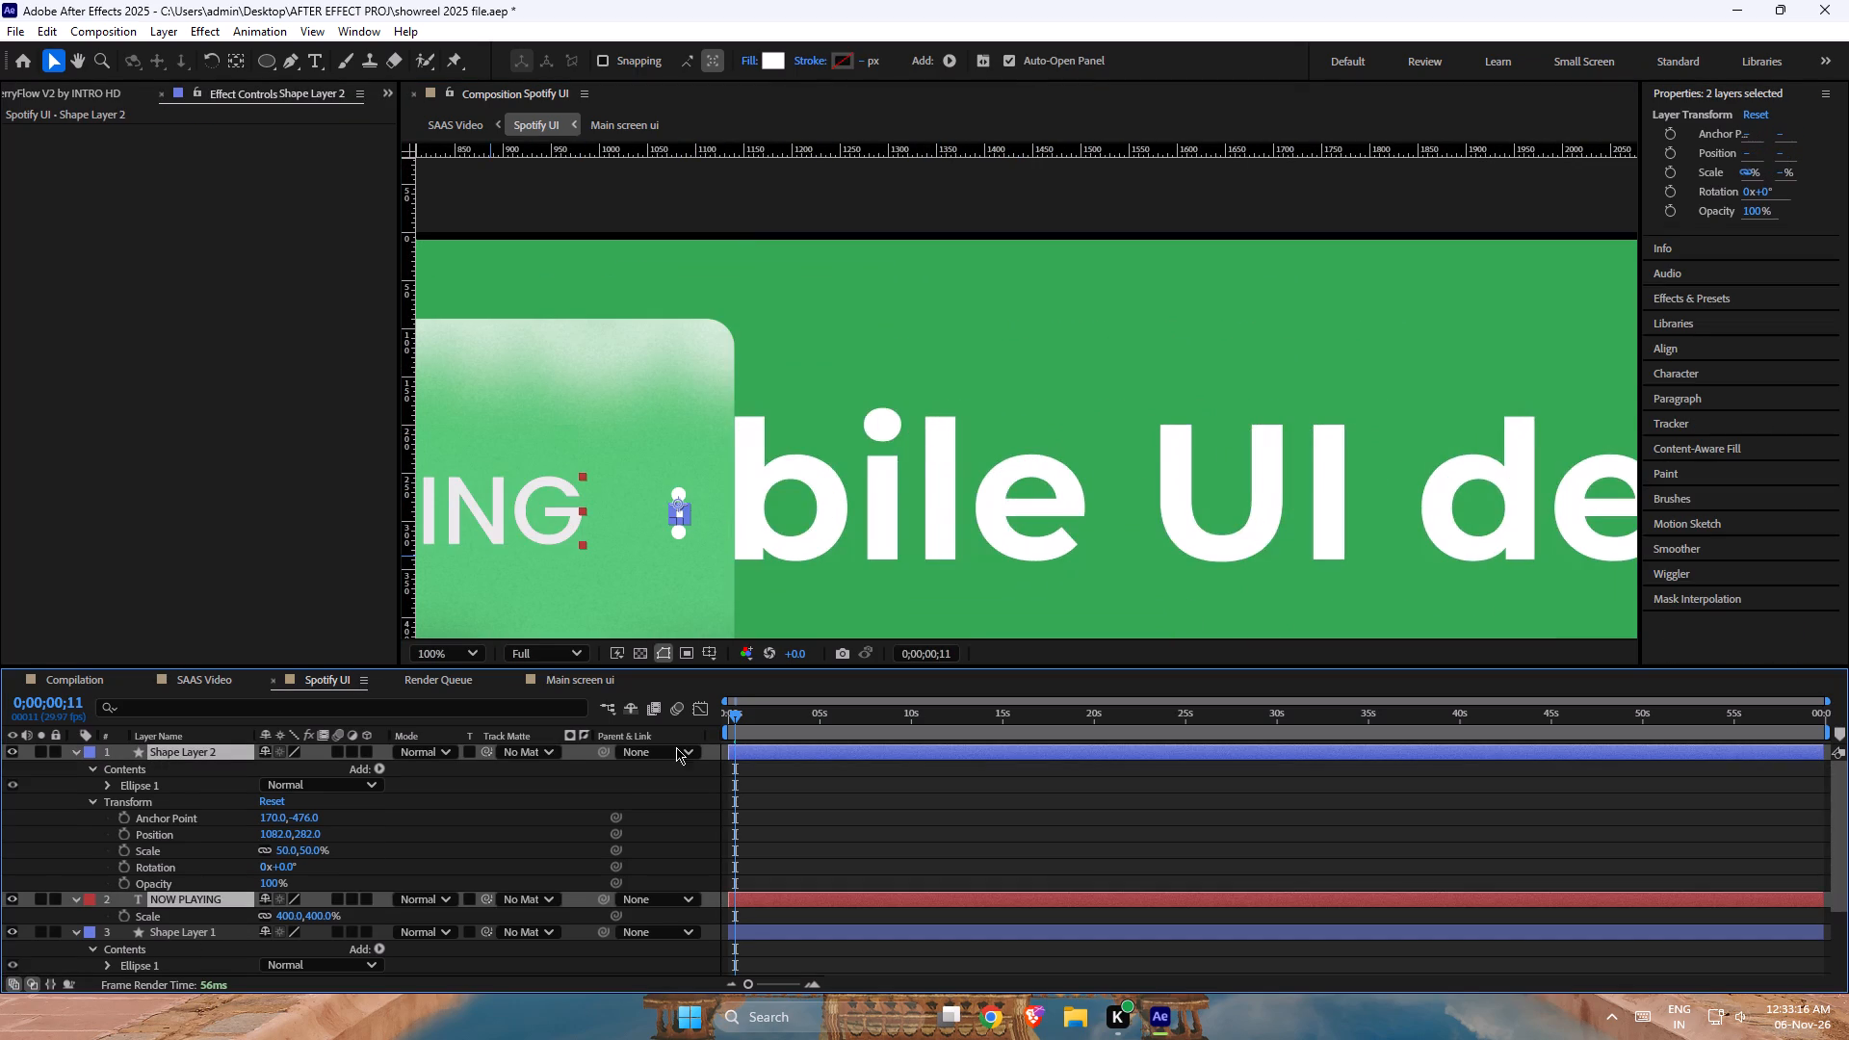
{"action": "left_click", "coordinate": [1721, 345]}
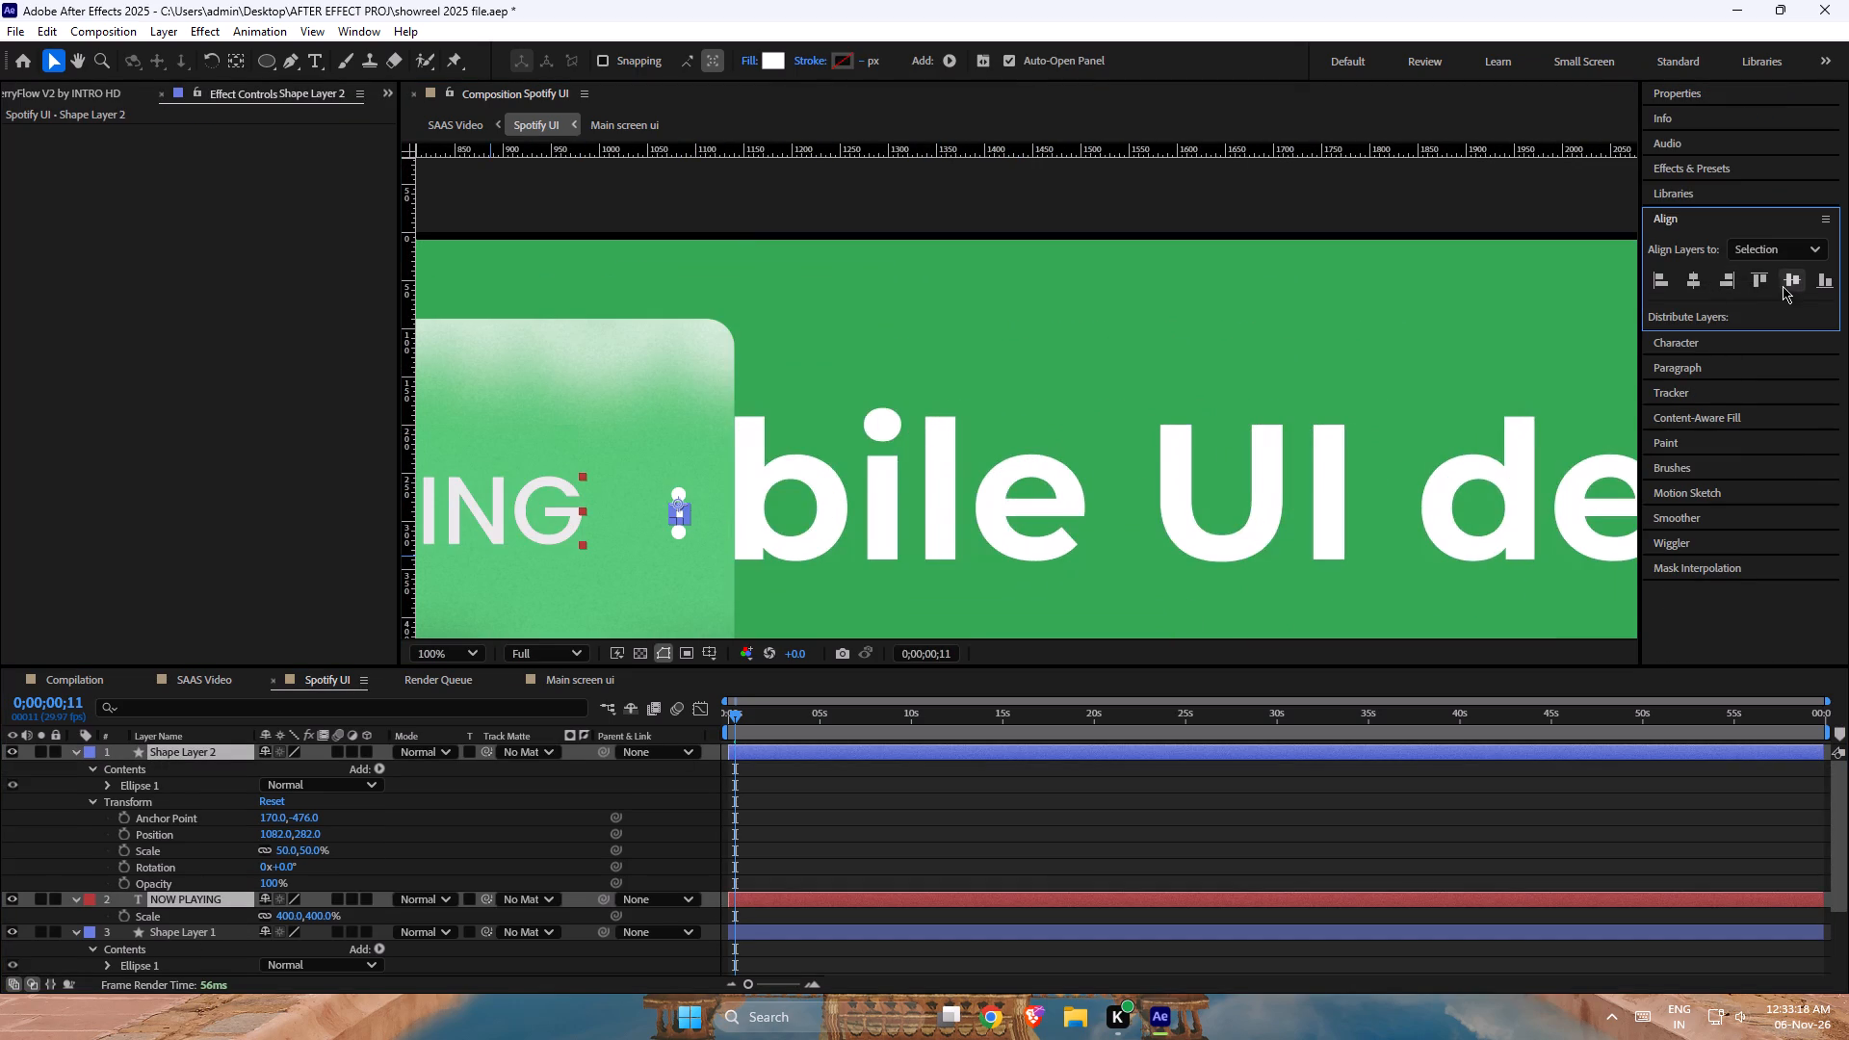
{"action": "left_click", "coordinate": [1785, 284]}
{"action": "middle_click_drag", "start_coordinate": [889, 533], "coordinate": [1199, 493]}
{"action": "left_click", "coordinate": [1109, 489]}
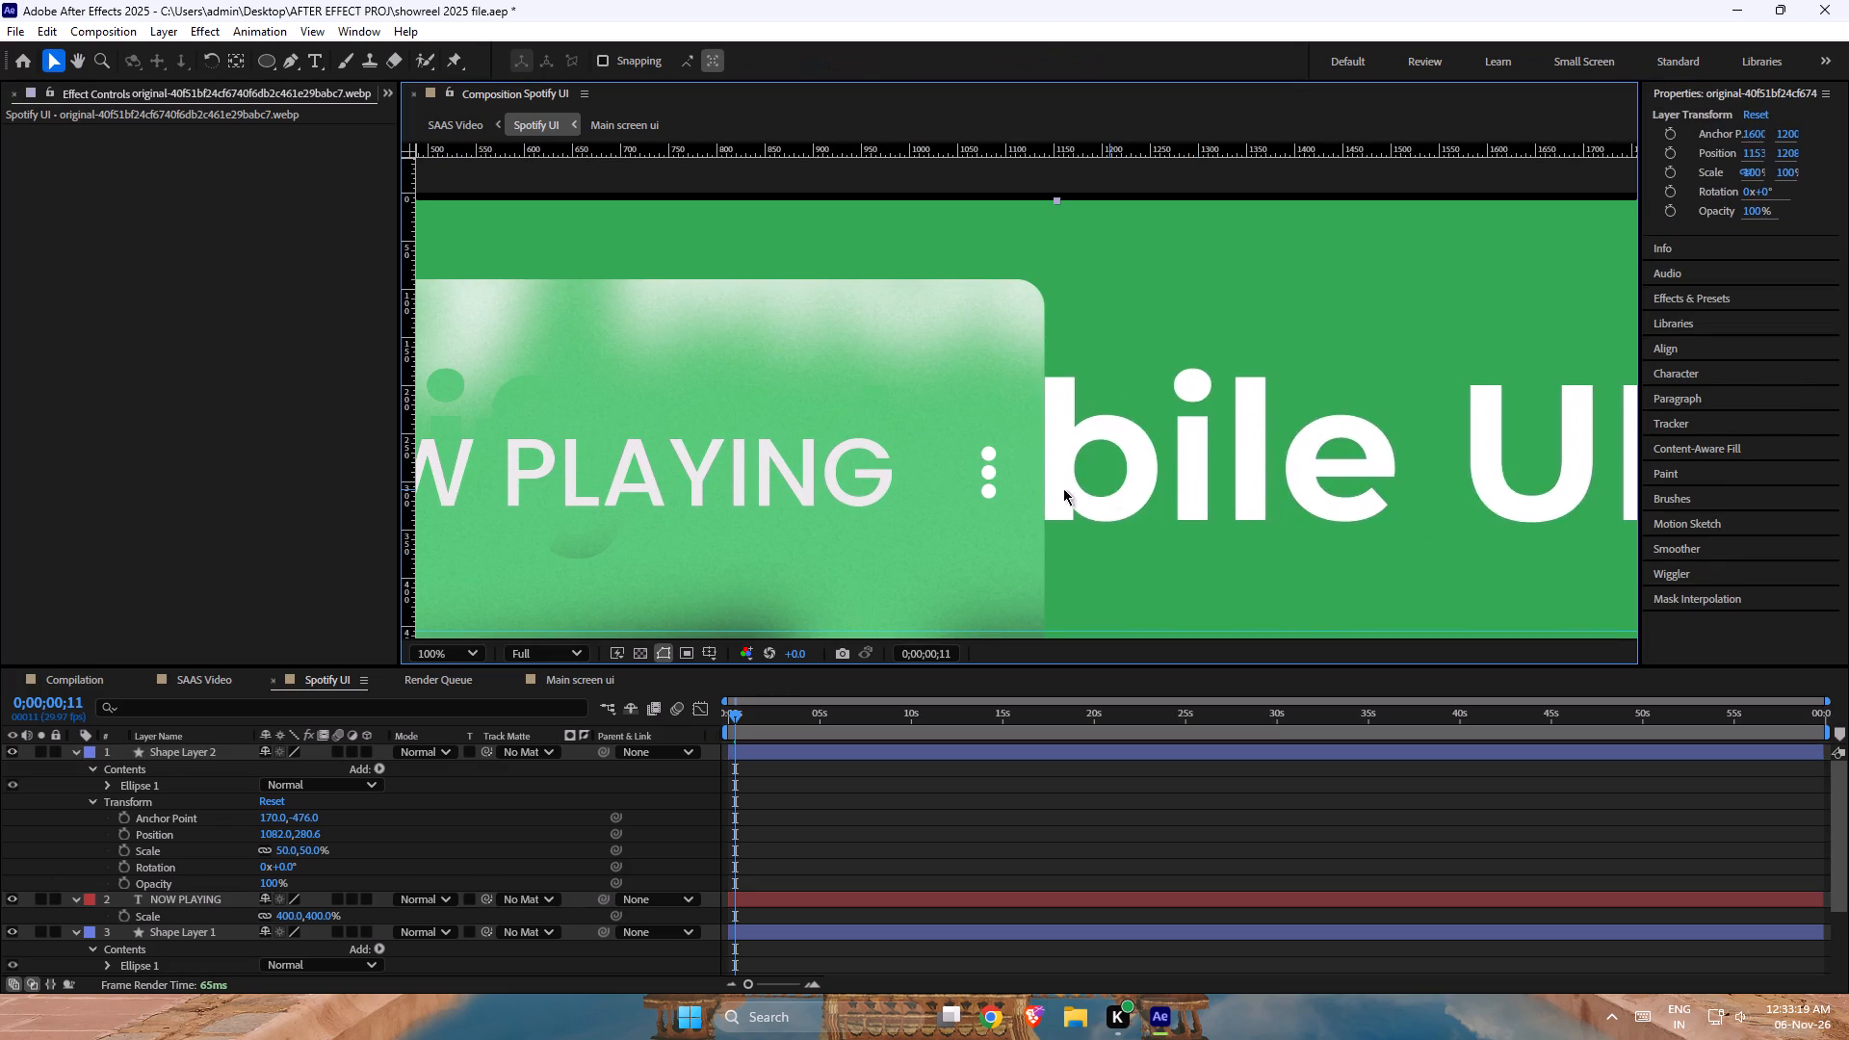
Centre the three-dot layer's anchor point on its shape content.
{"action": "left_click", "coordinate": [995, 473]}
{"action": "left_click", "coordinate": [165, 755]}
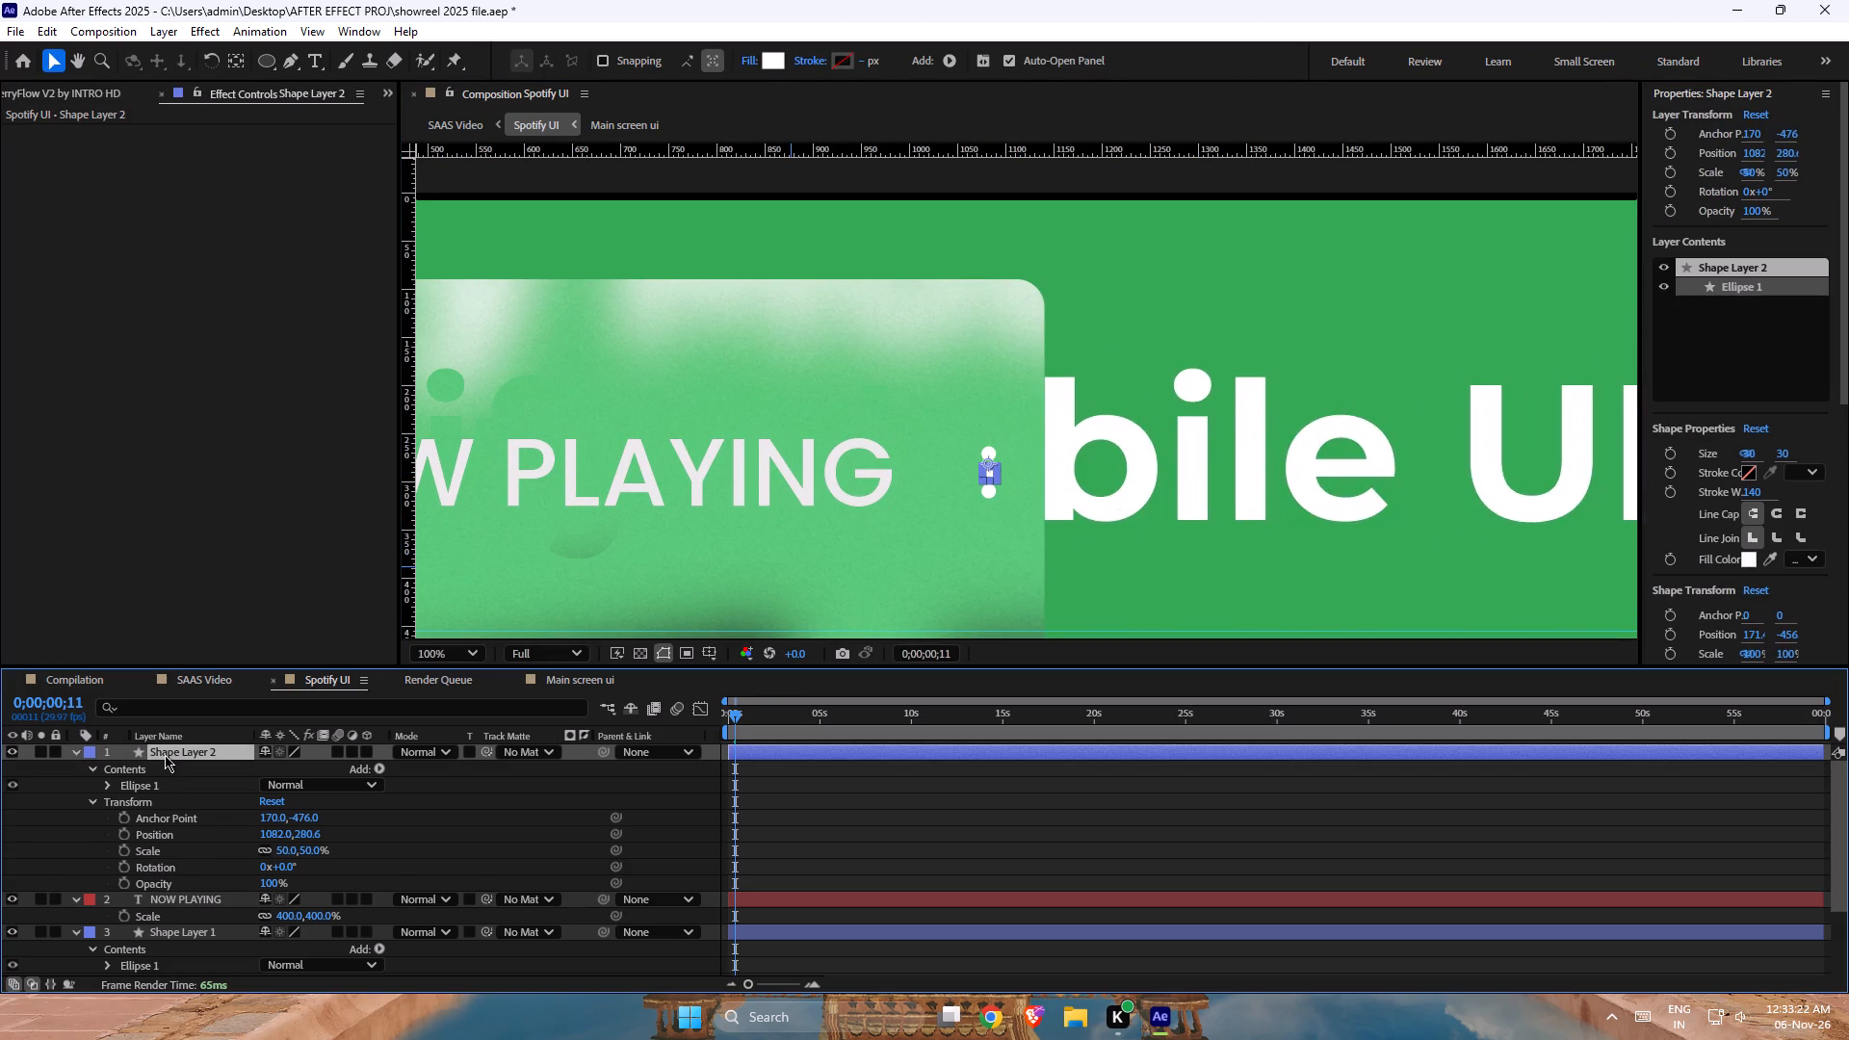
{"action": "key", "text": "ctrl+alt+Home"}
Align the three-dot layer and the NOW PLAYING text vertically again using the recentred anchor point.
{"action": "left_click", "coordinate": [169, 889], "text": "shift"}
{"action": "left_click", "coordinate": [173, 897], "text": "shift"}
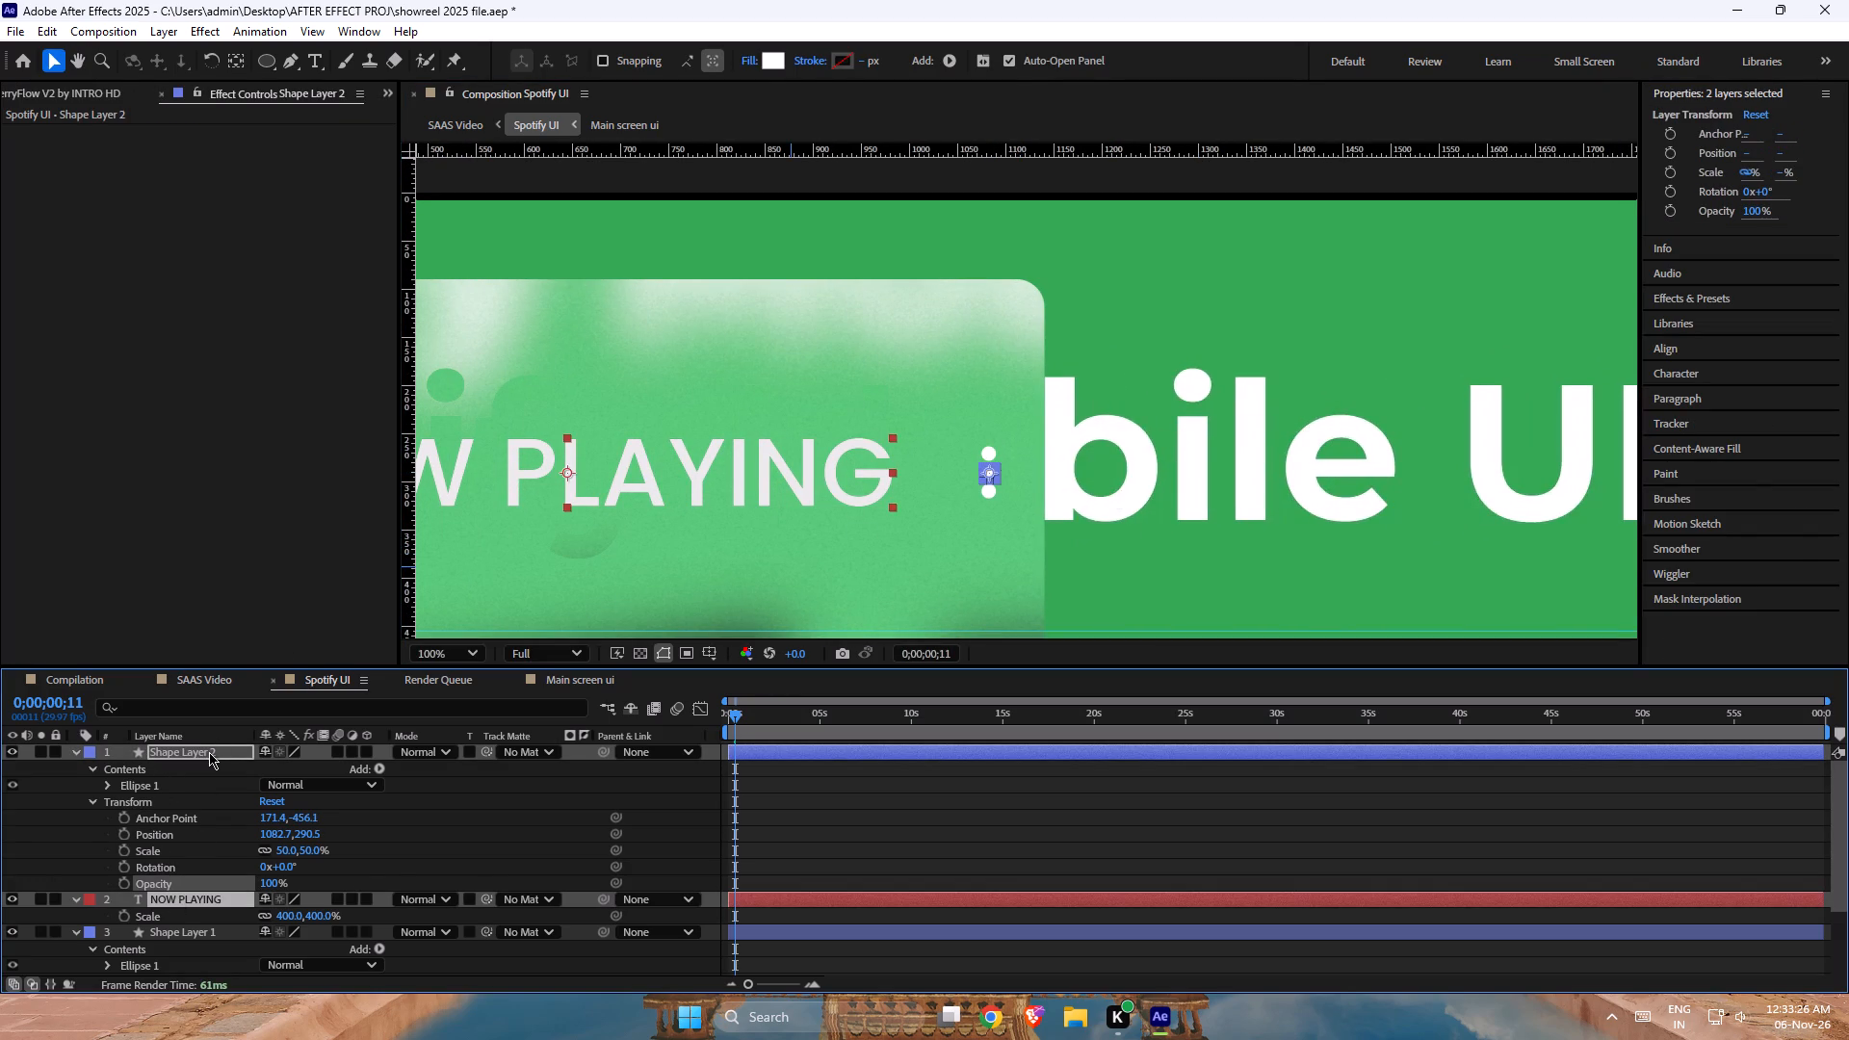
{"action": "left_click", "coordinate": [209, 752], "text": "shift"}
{"action": "left_click", "coordinate": [204, 797]}
{"action": "left_click", "coordinate": [204, 749]}
{"action": "left_click", "coordinate": [181, 894], "text": "shift"}
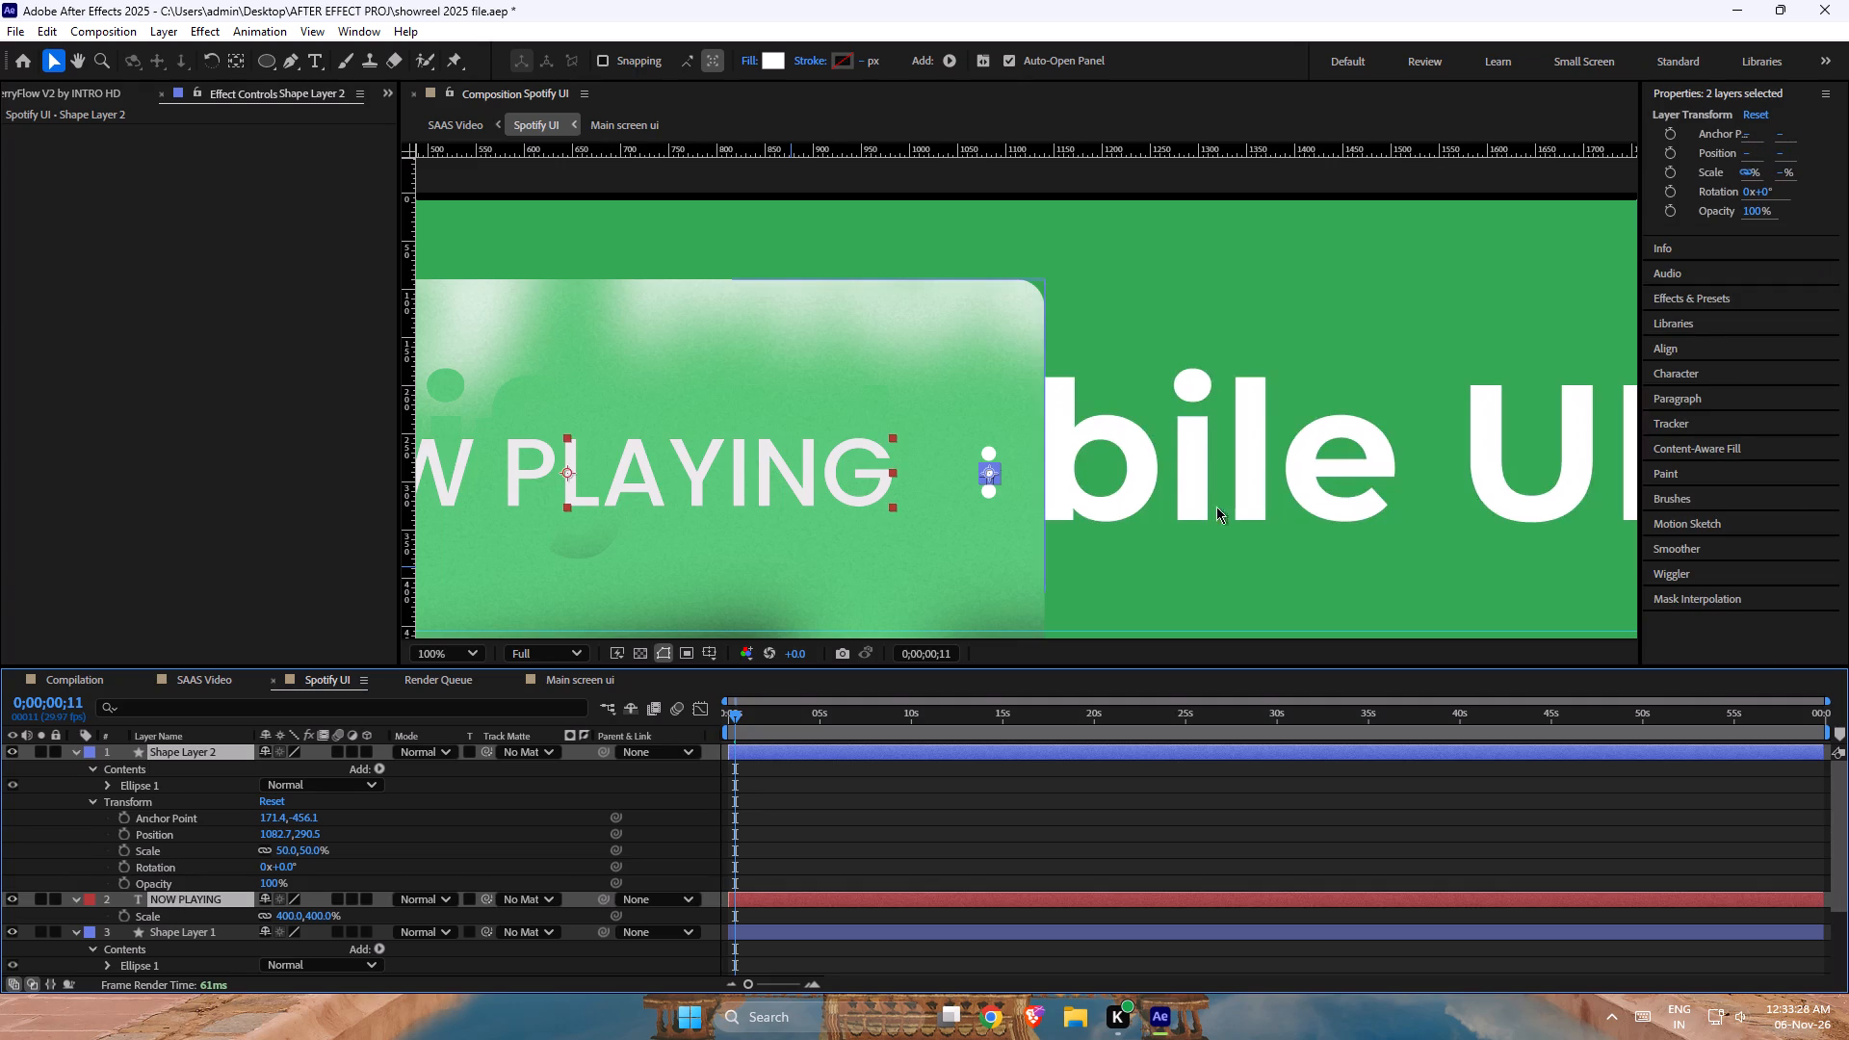
{"action": "left_click", "coordinate": [1718, 336]}
{"action": "left_click", "coordinate": [1715, 350]}
{"action": "left_click", "coordinate": [1787, 280]}
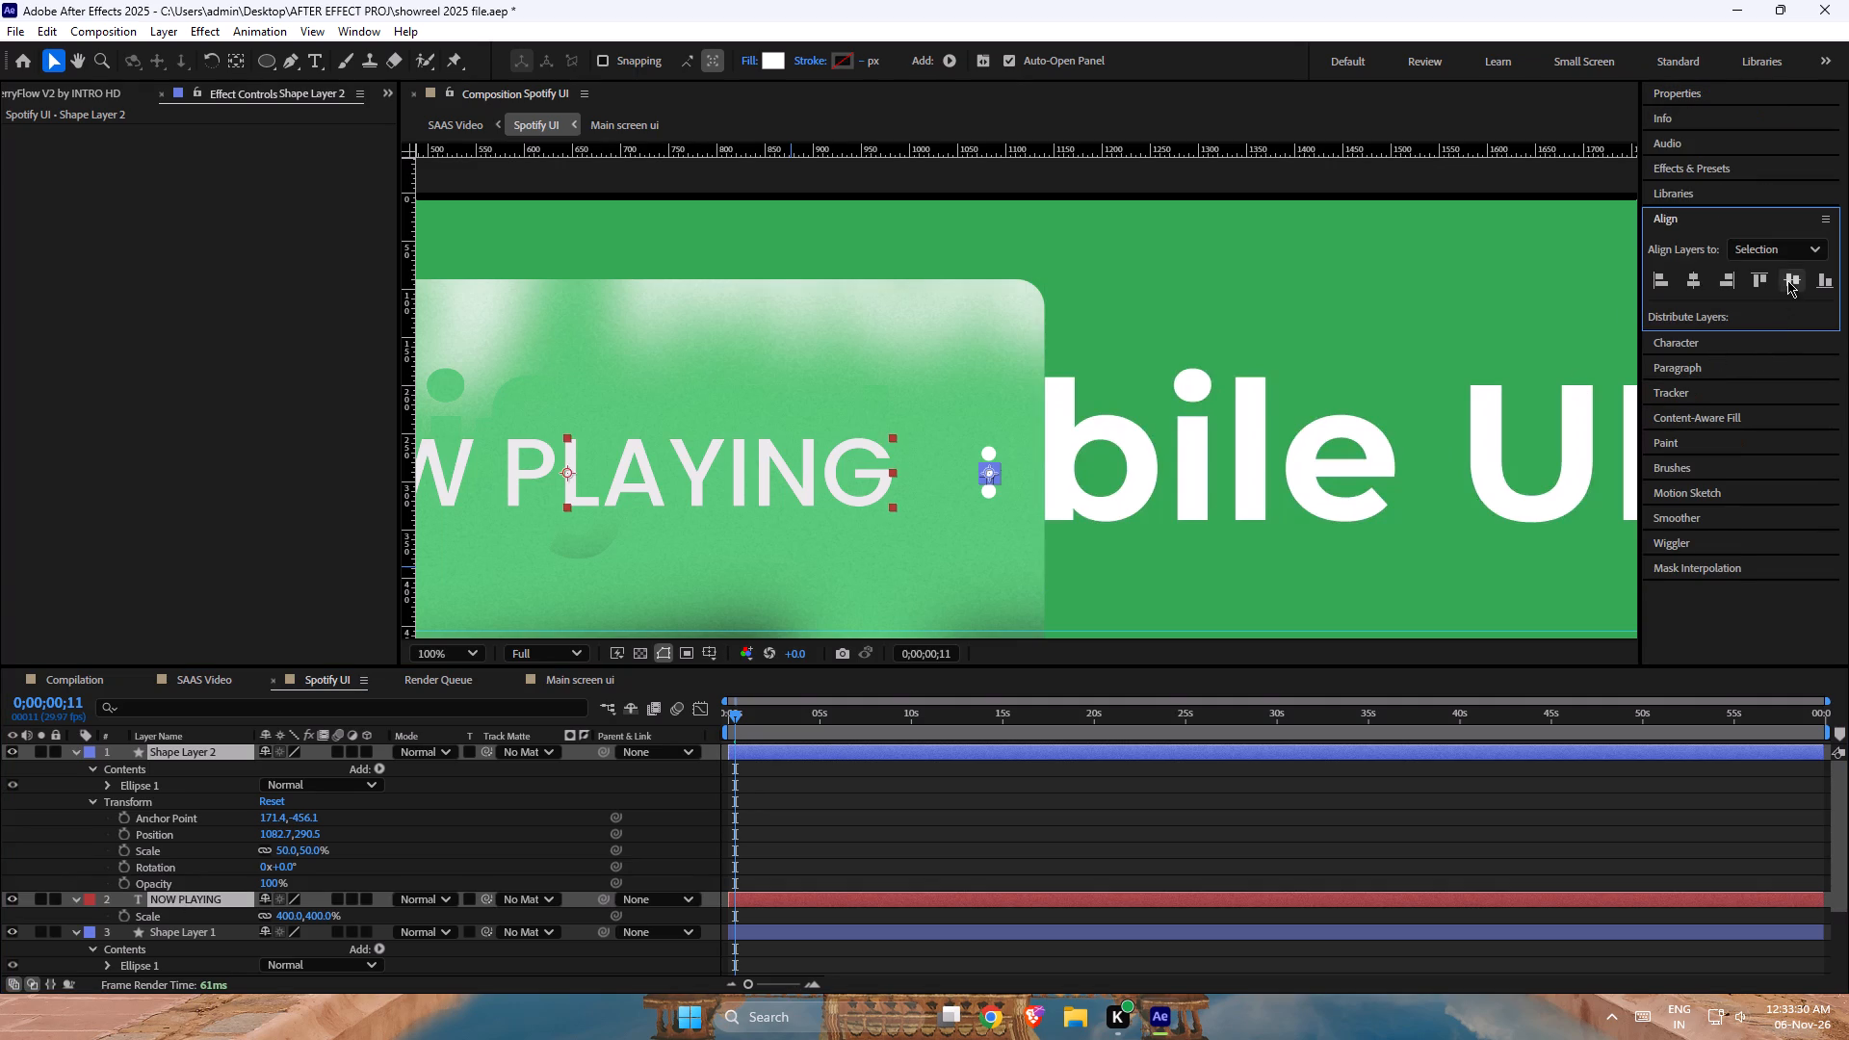
{"action": "left_click", "coordinate": [1308, 497]}
Examine the glass panel's layout against the reference now-playing screen in the Spotify design image.
{"action": "scroll", "coordinate": [1246, 488], "scroll_direction": "down", "scroll_amount": 2}
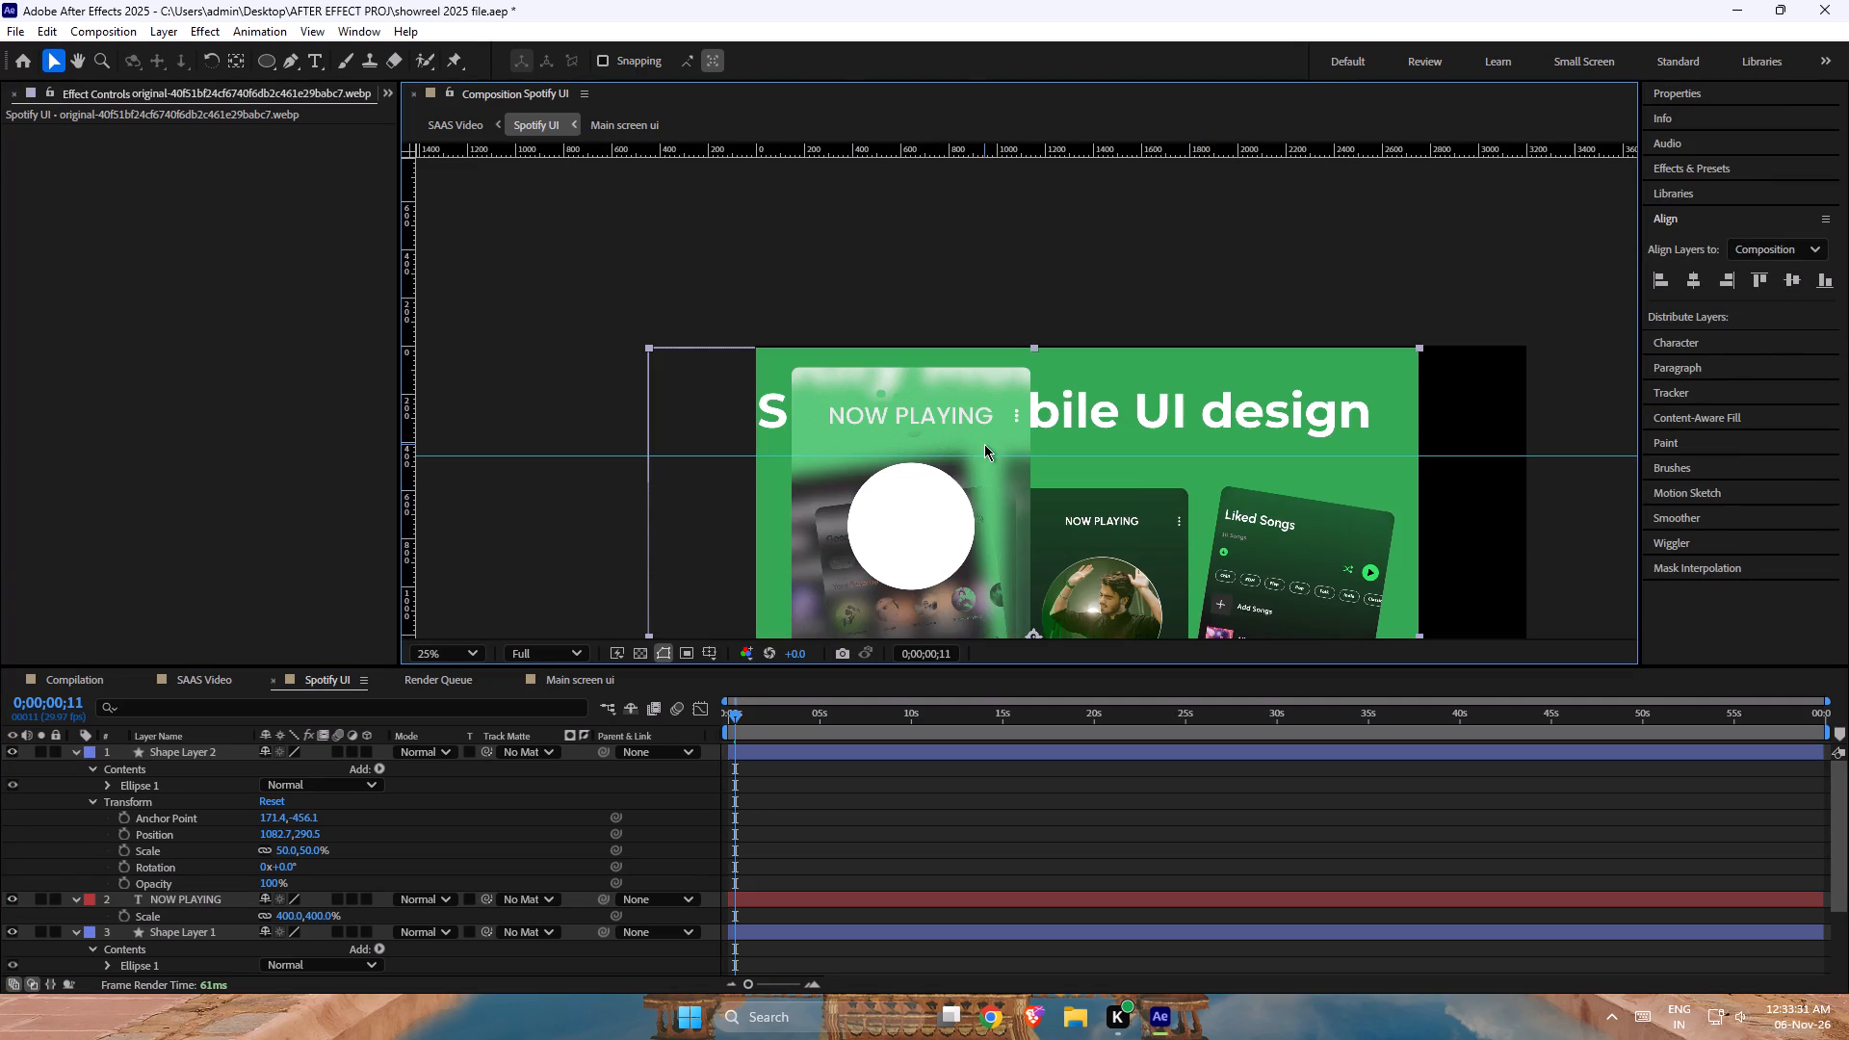
{"action": "scroll", "coordinate": [988, 448], "scroll_direction": "down", "scroll_amount": 1}
{"action": "middle_click_drag", "start_coordinate": [1083, 517], "coordinate": [1091, 447]}
{"action": "scroll", "coordinate": [1078, 449], "scroll_direction": "up", "scroll_amount": 1}
{"action": "middle_click_drag", "start_coordinate": [1092, 536], "coordinate": [1097, 459]}
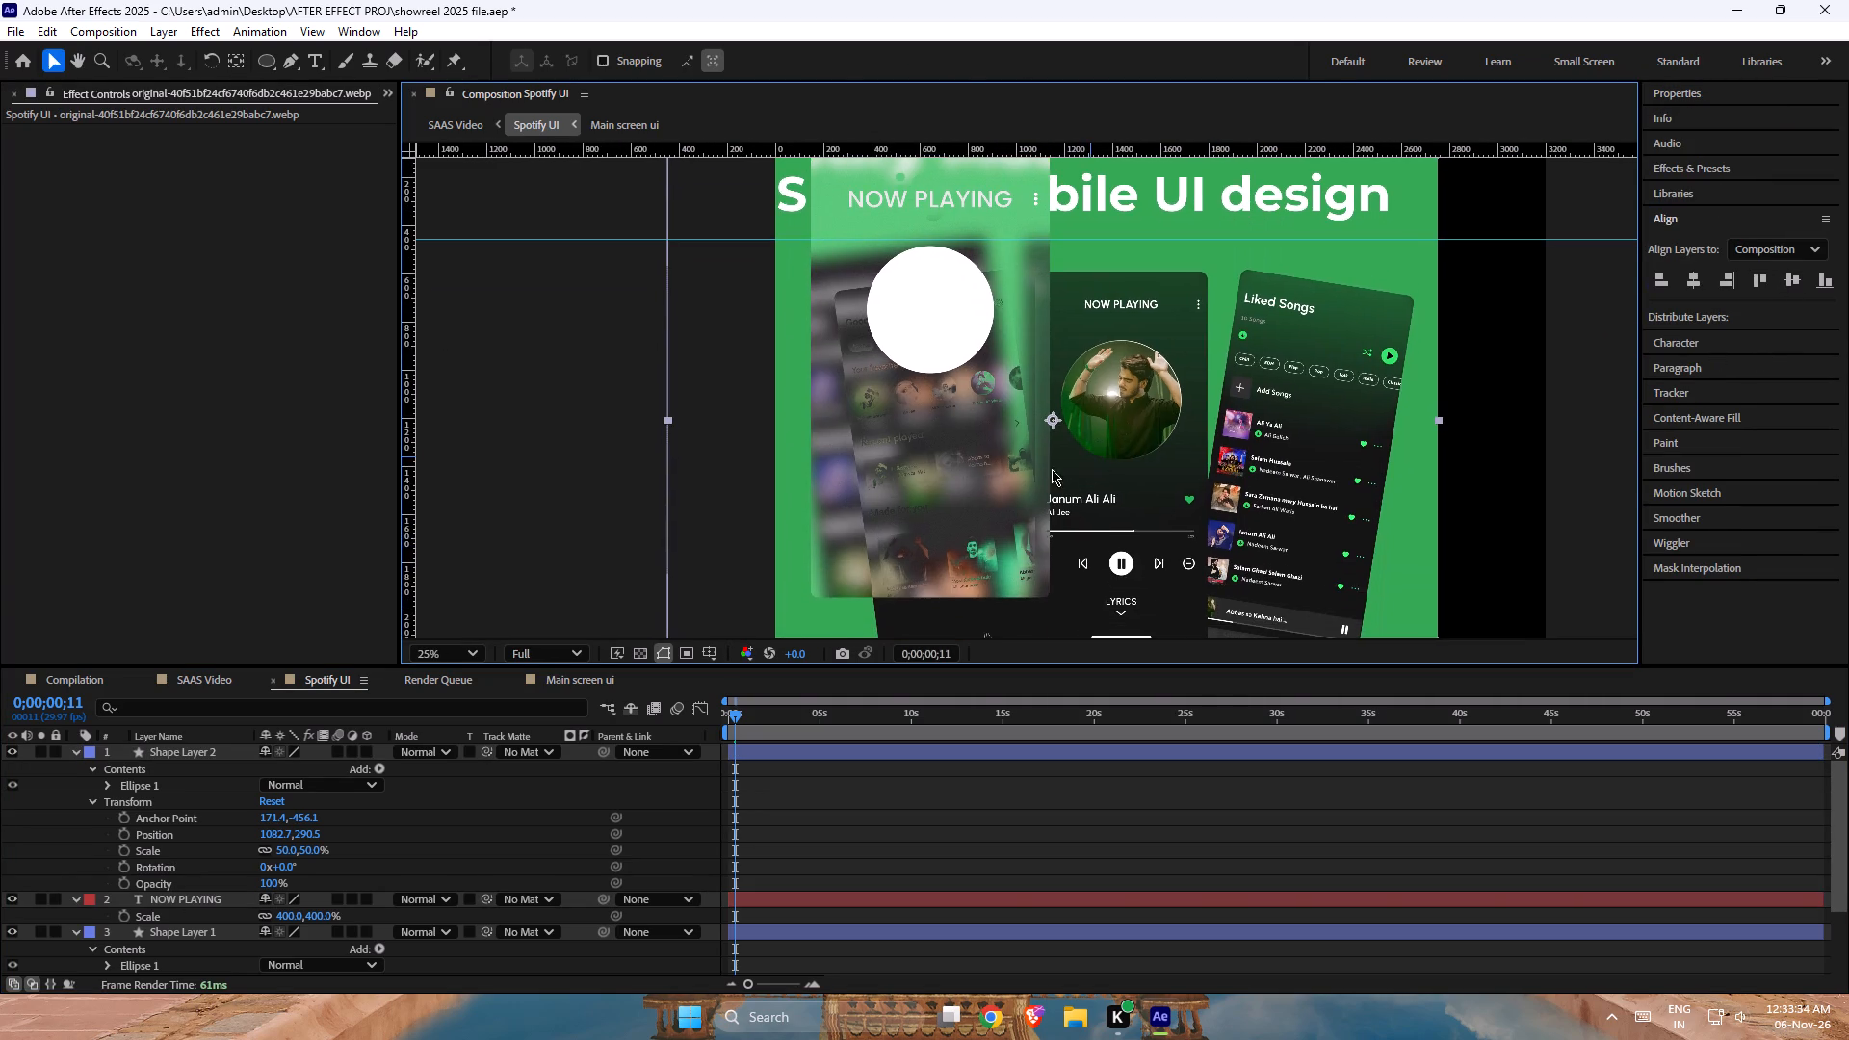
{"action": "scroll", "coordinate": [1167, 543], "scroll_direction": "up", "scroll_amount": 1}
{"action": "middle_click_drag", "start_coordinate": [1157, 552], "coordinate": [1077, 326]}
{"action": "scroll", "coordinate": [1081, 345], "scroll_direction": "down", "scroll_amount": 1}
{"action": "middle_click_drag", "start_coordinate": [987, 360], "coordinate": [950, 518]}
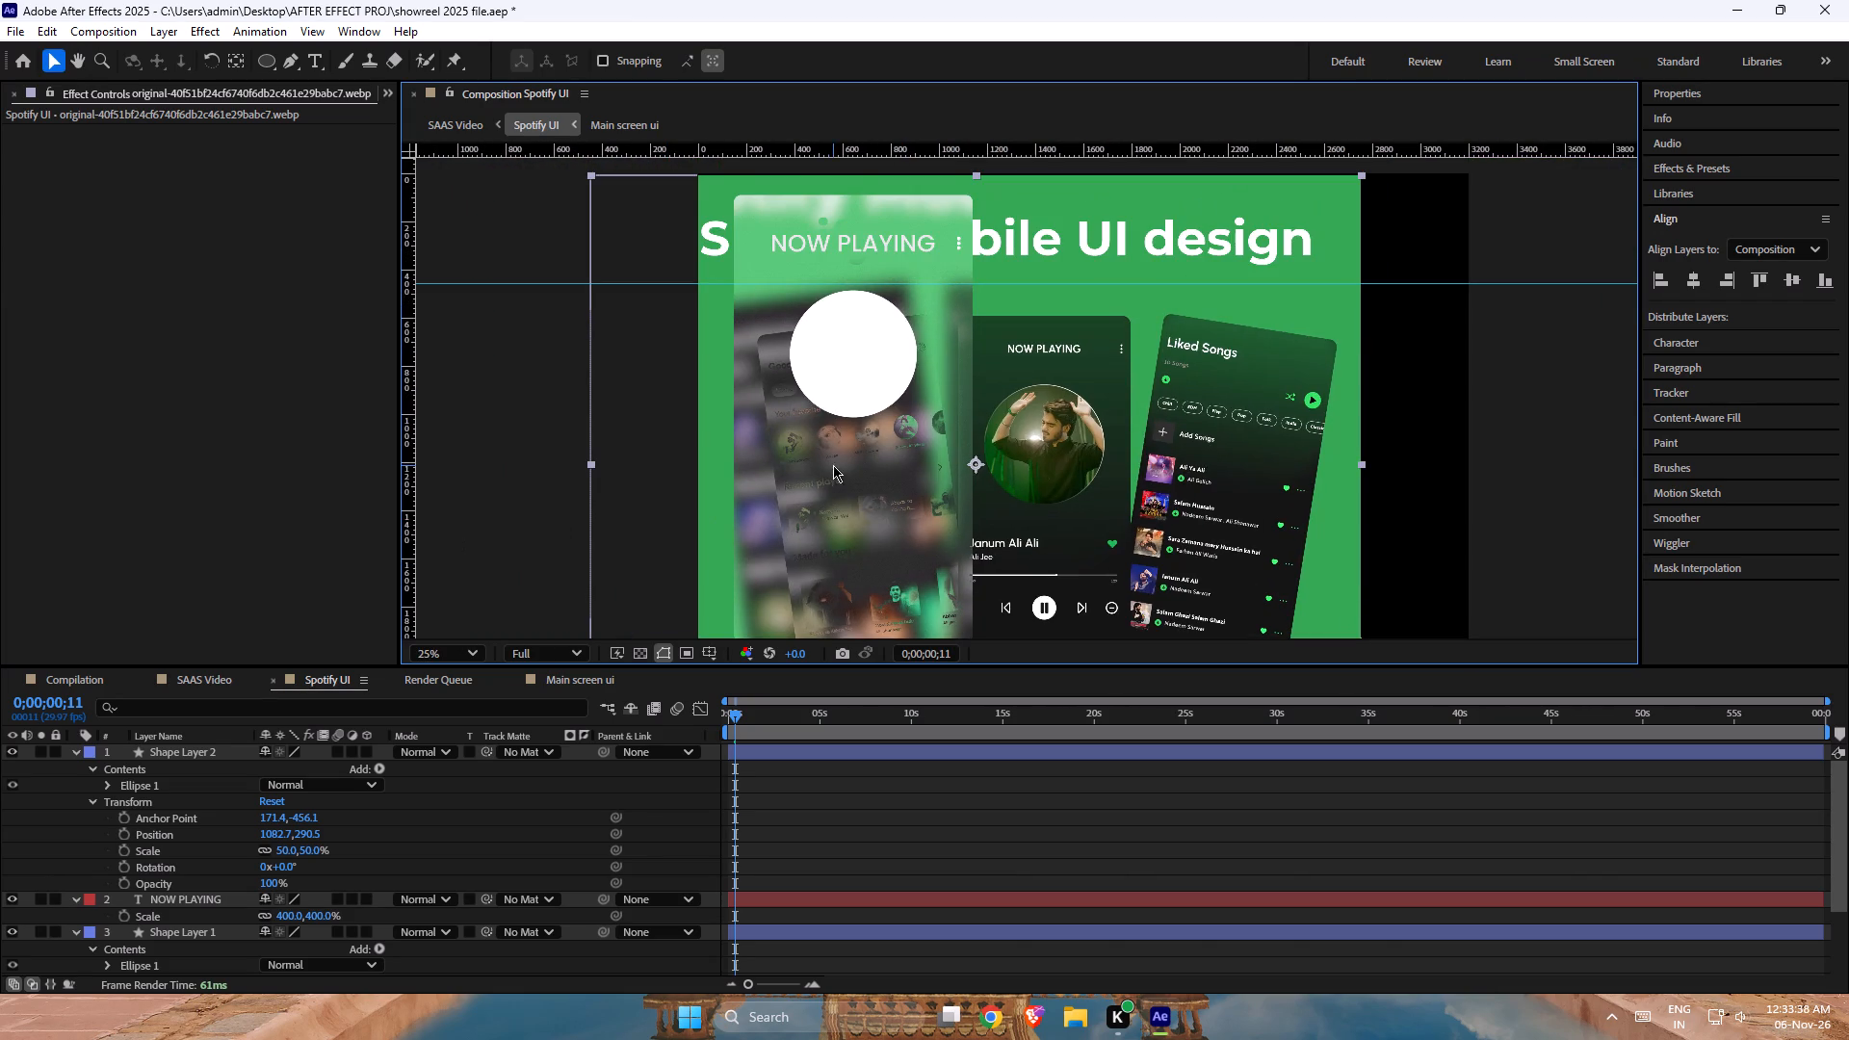
{"action": "middle_click_drag", "start_coordinate": [878, 523], "coordinate": [842, 472]}
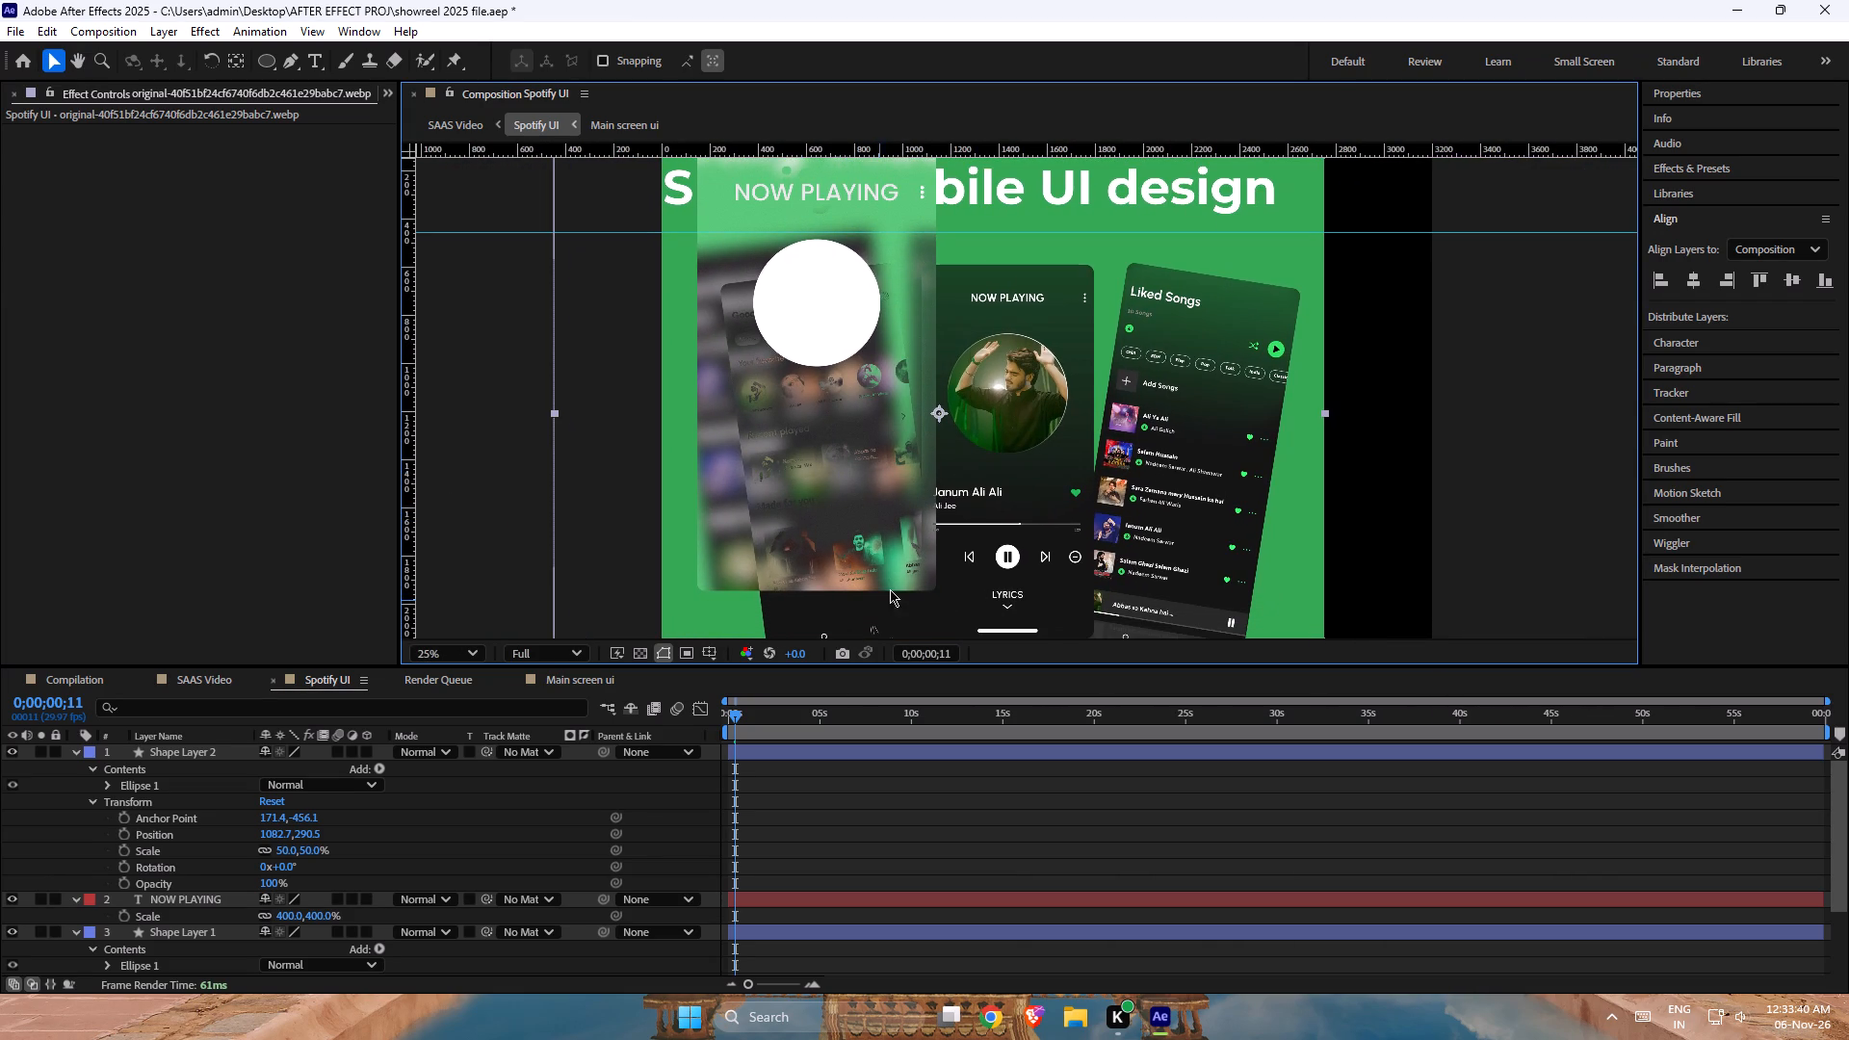
Collapse the three-dot shape layer's properties and rename the layer as 3 dots.
{"action": "left_click", "coordinate": [76, 757]}
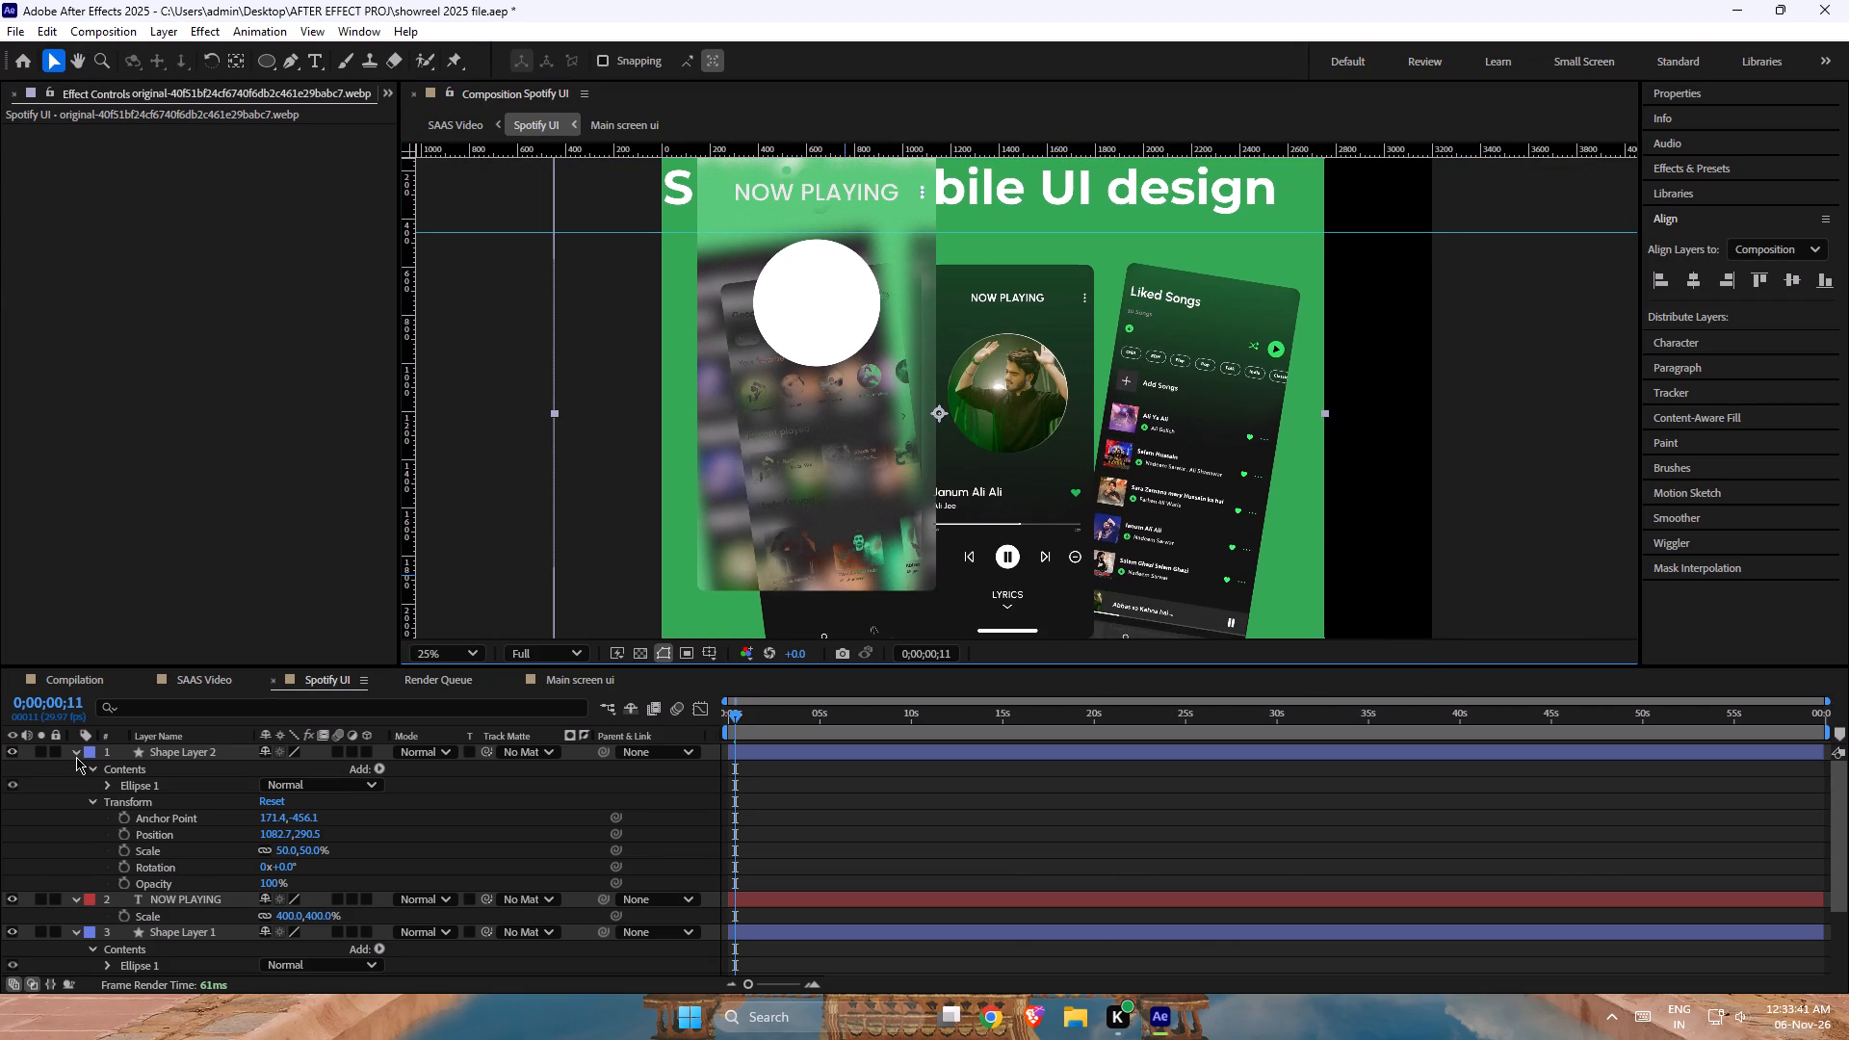
{"action": "left_click", "coordinate": [78, 767]}
{"action": "left_click", "coordinate": [156, 751]}
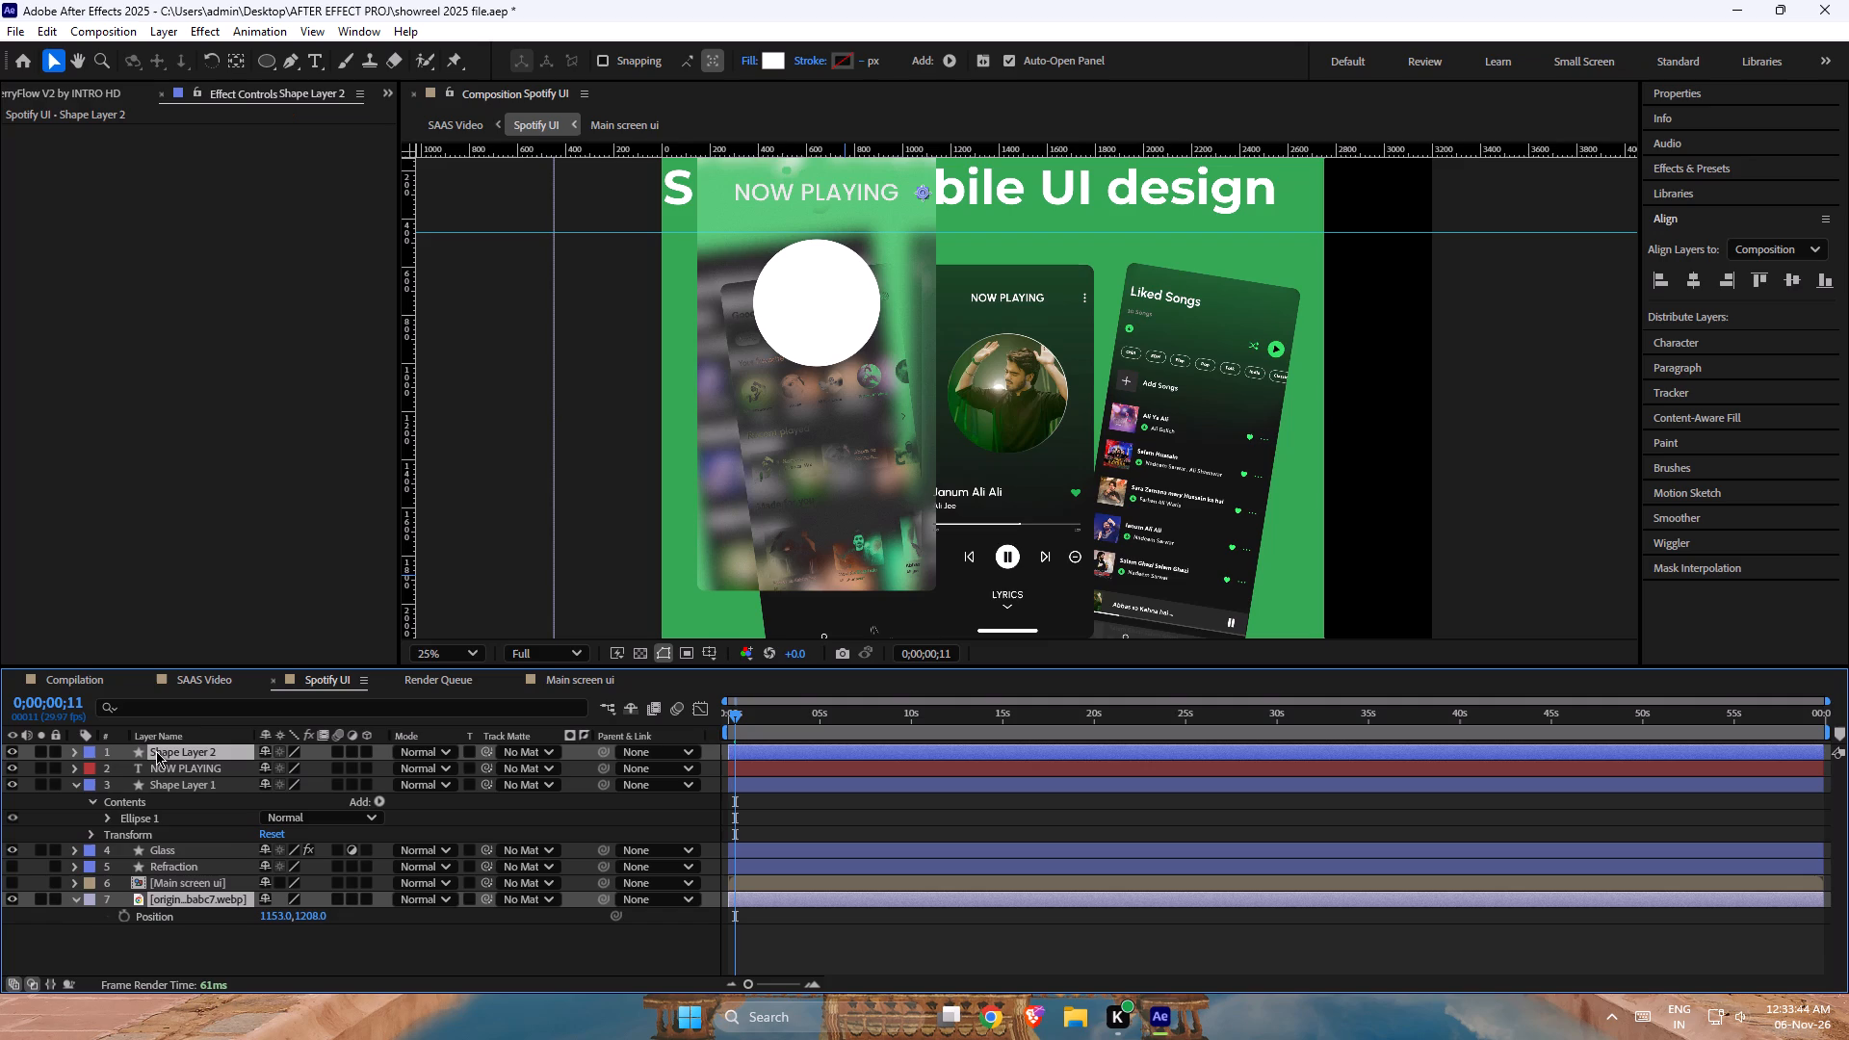
{"action": "key", "text": "Return"}
{"action": "type", "text": "3 dots"}
{"action": "key", "text": "Return"}
Rename the album circle's shape layer as main artist.
{"action": "left_click", "coordinate": [180, 784]}
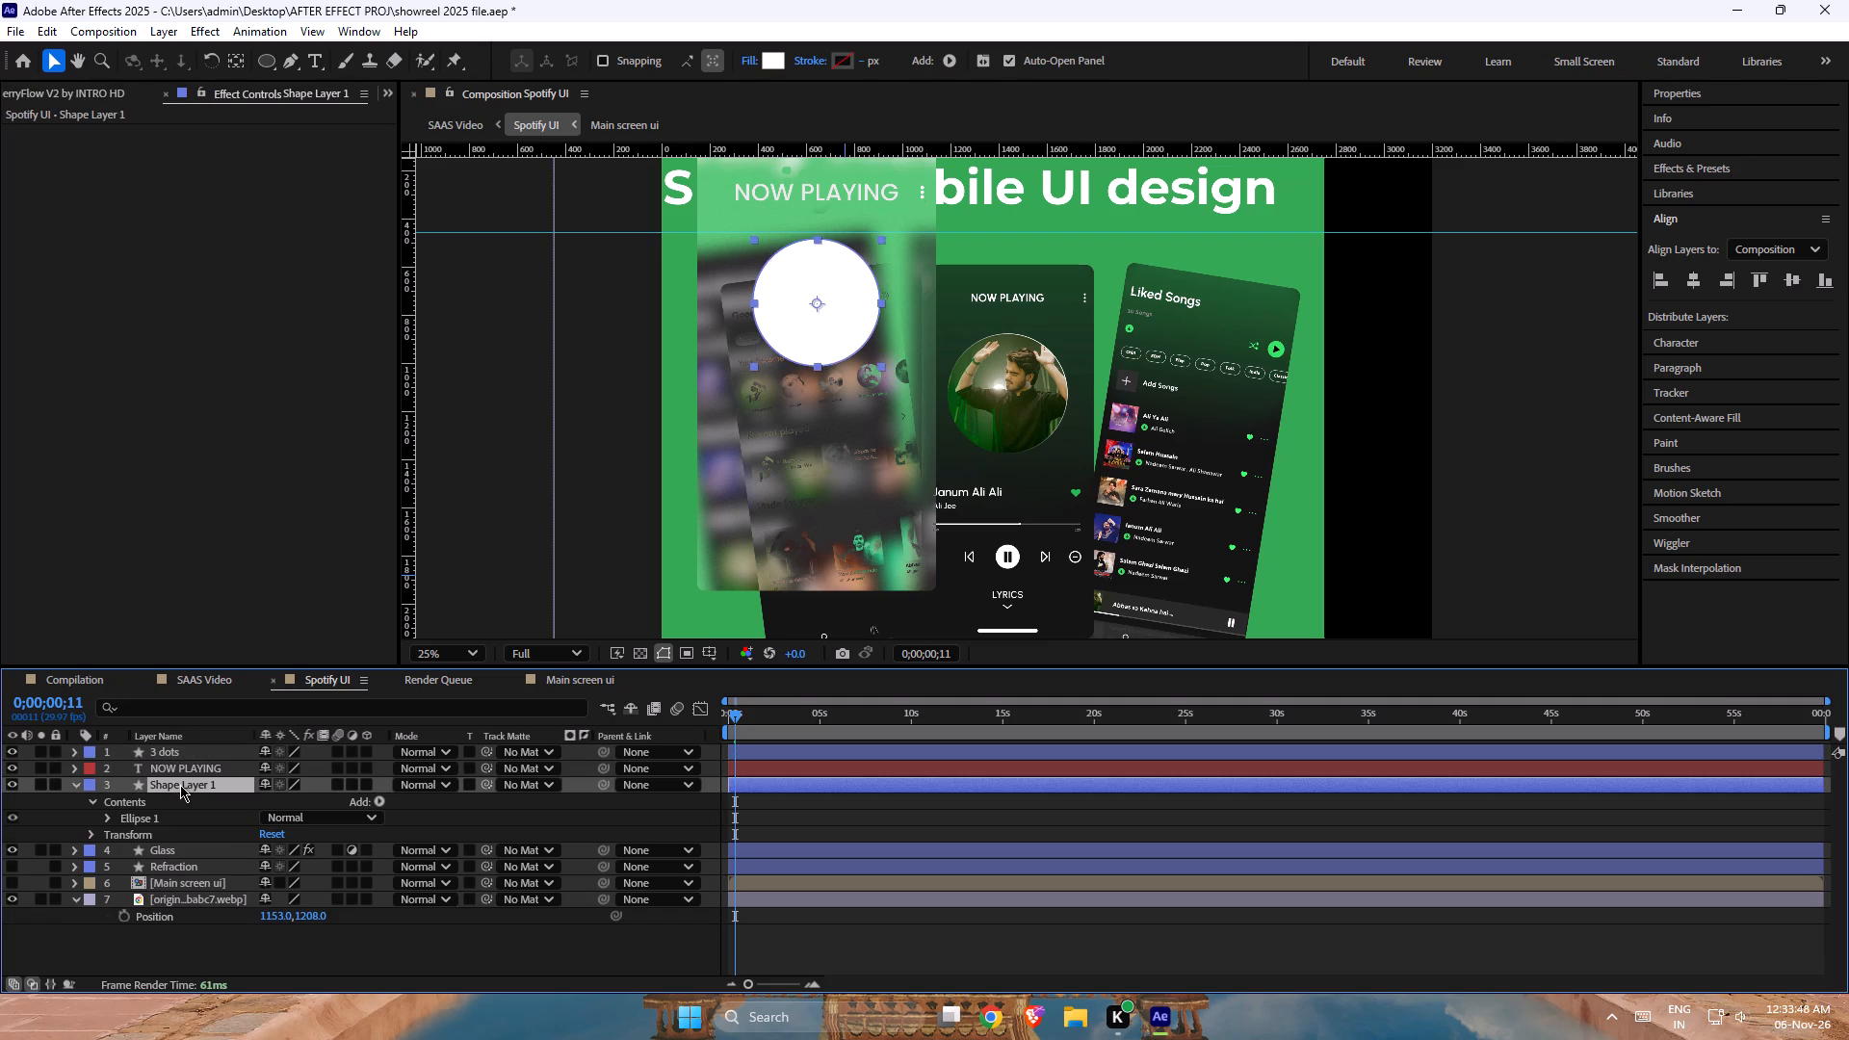
{"action": "key", "text": "Return"}
{"action": "type", "text": "main"}
{"action": "key", "text": "space"}
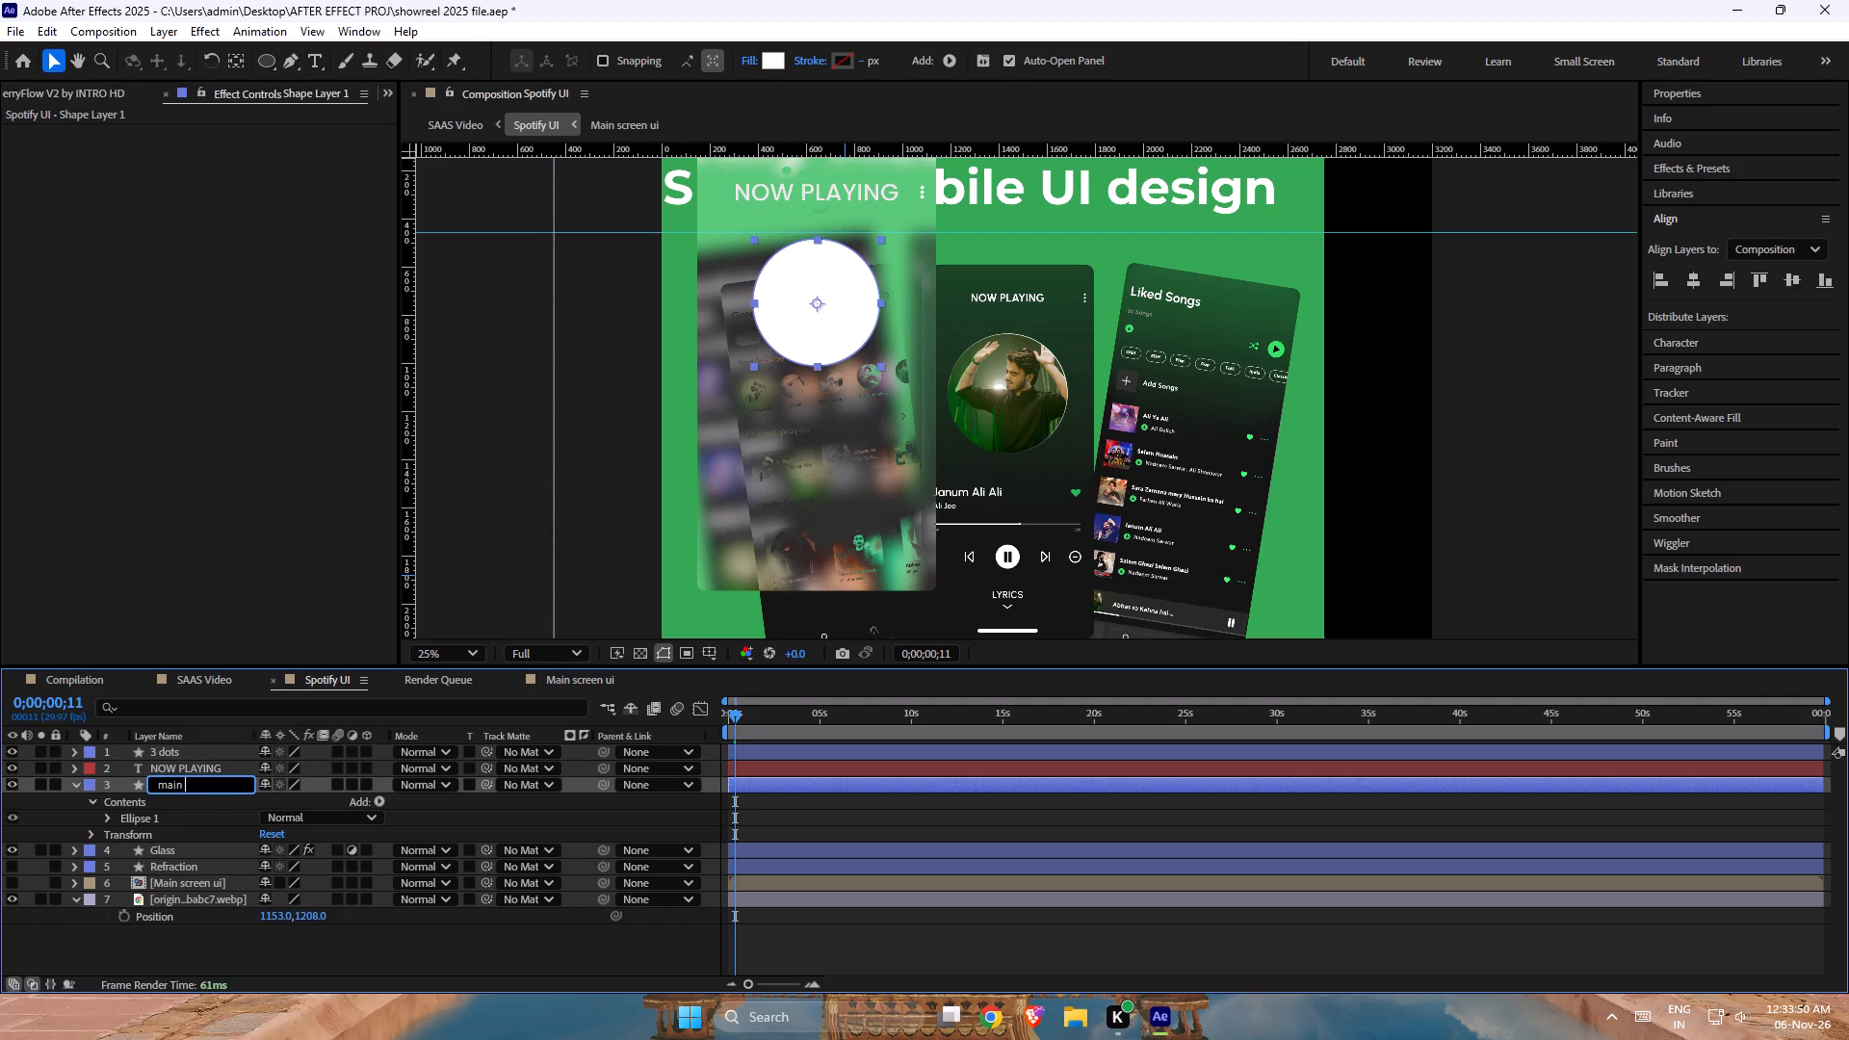
{"action": "key", "text": "s"}
{"action": "key", "text": "BackSpace"}
{"action": "type", "text": "artist"}
{"action": "key", "text": "Return"}
Lock the background Spotify design image layer.
{"action": "left_click", "coordinate": [182, 848]}
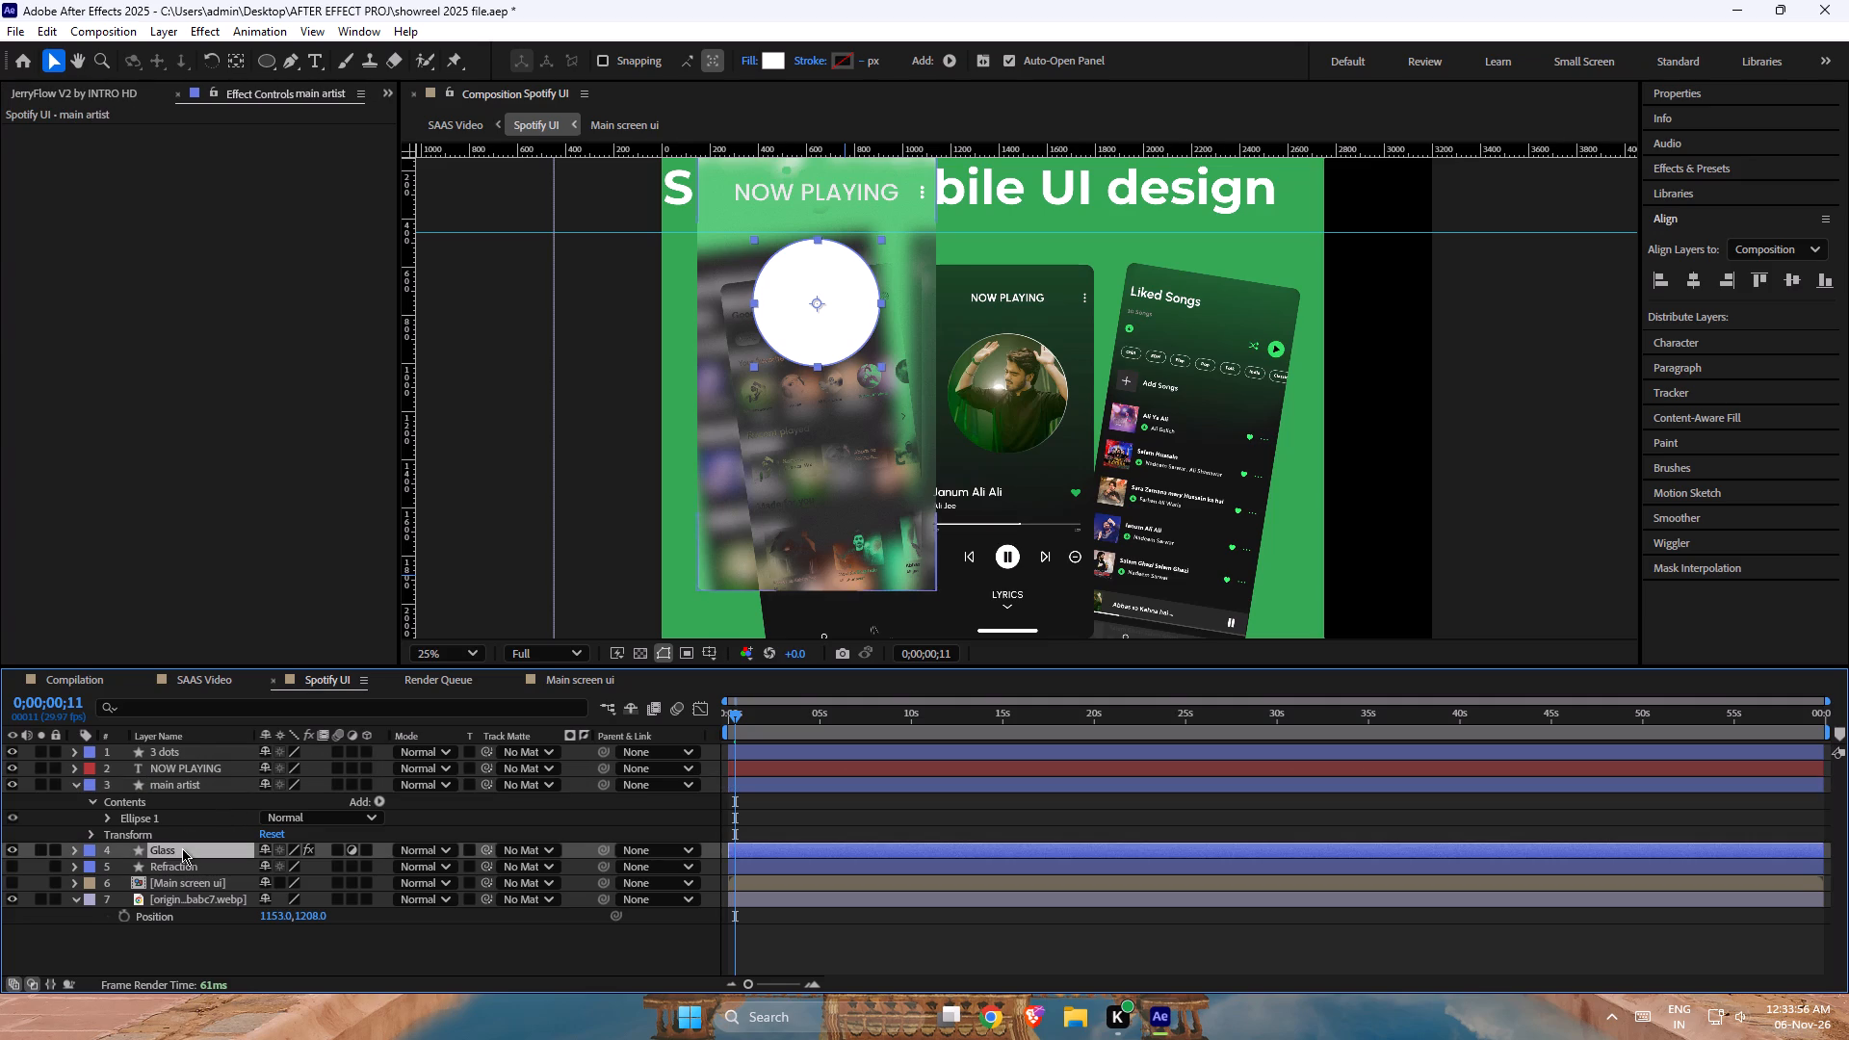
{"action": "left_click", "coordinate": [182, 940]}
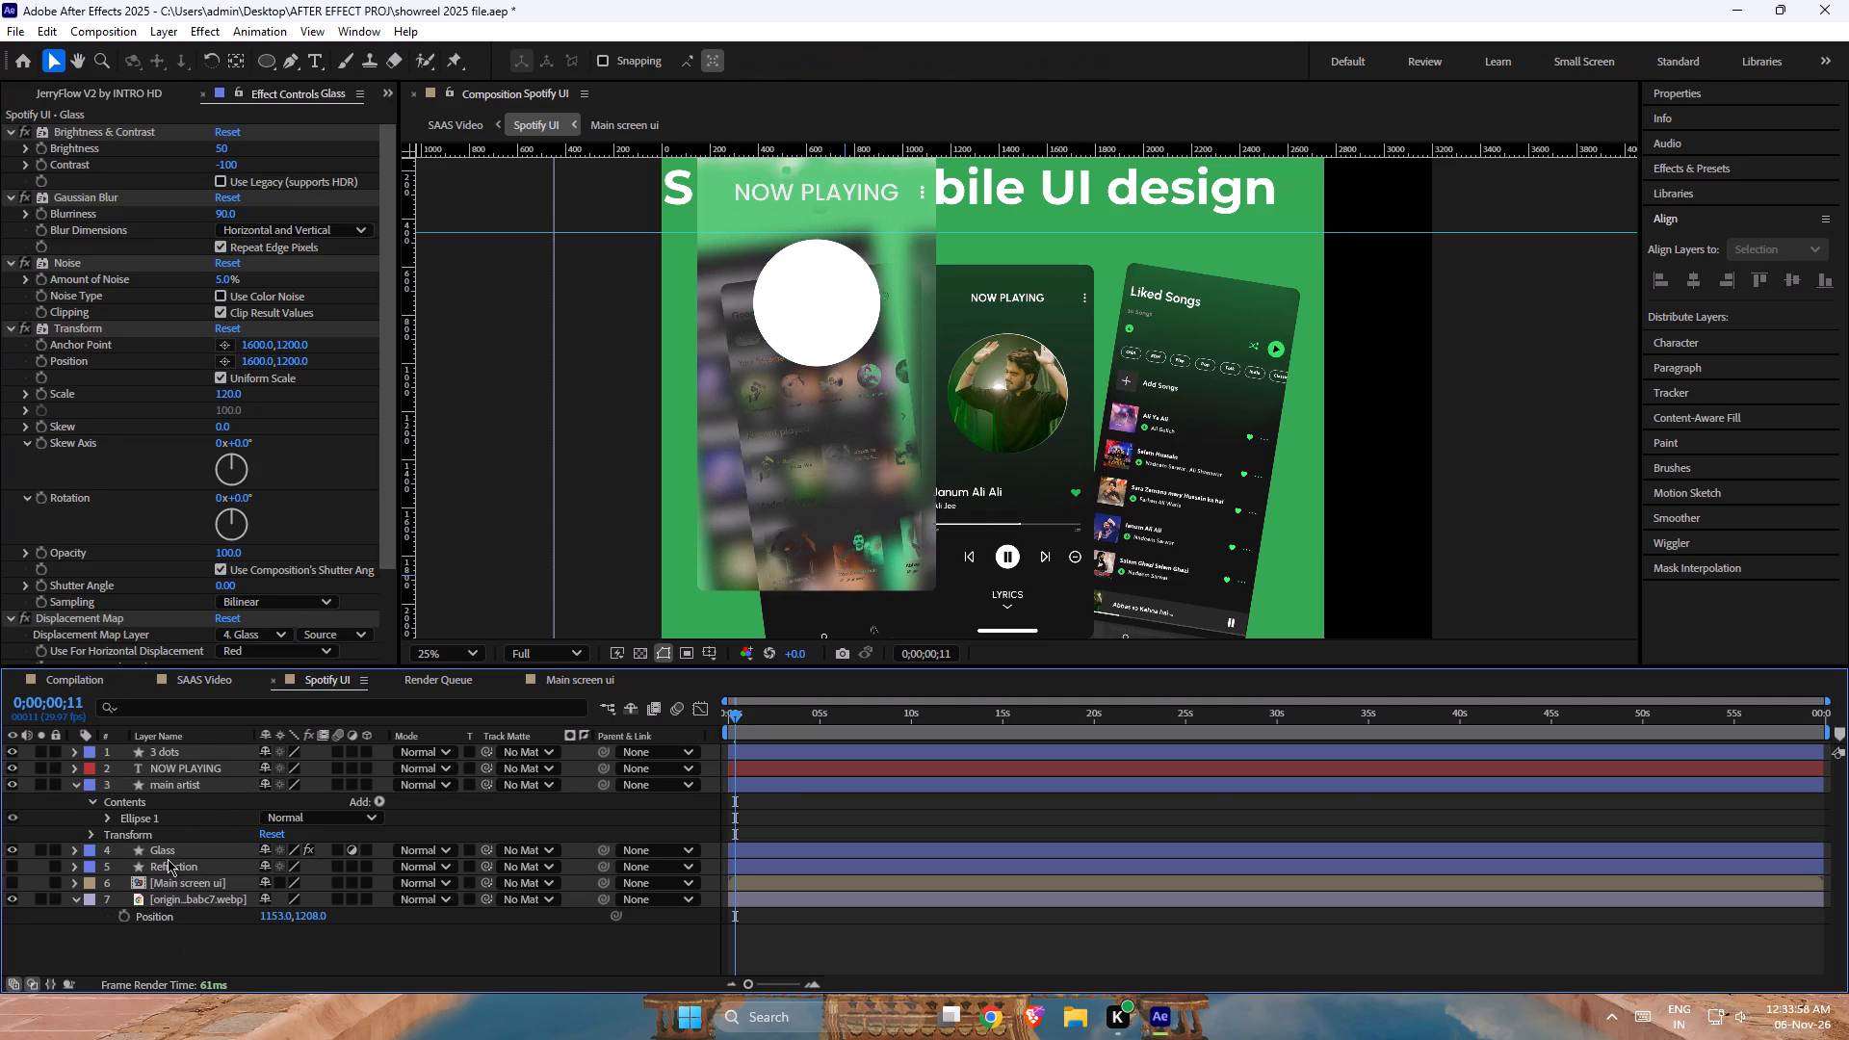
{"action": "left_click", "coordinate": [835, 439]}
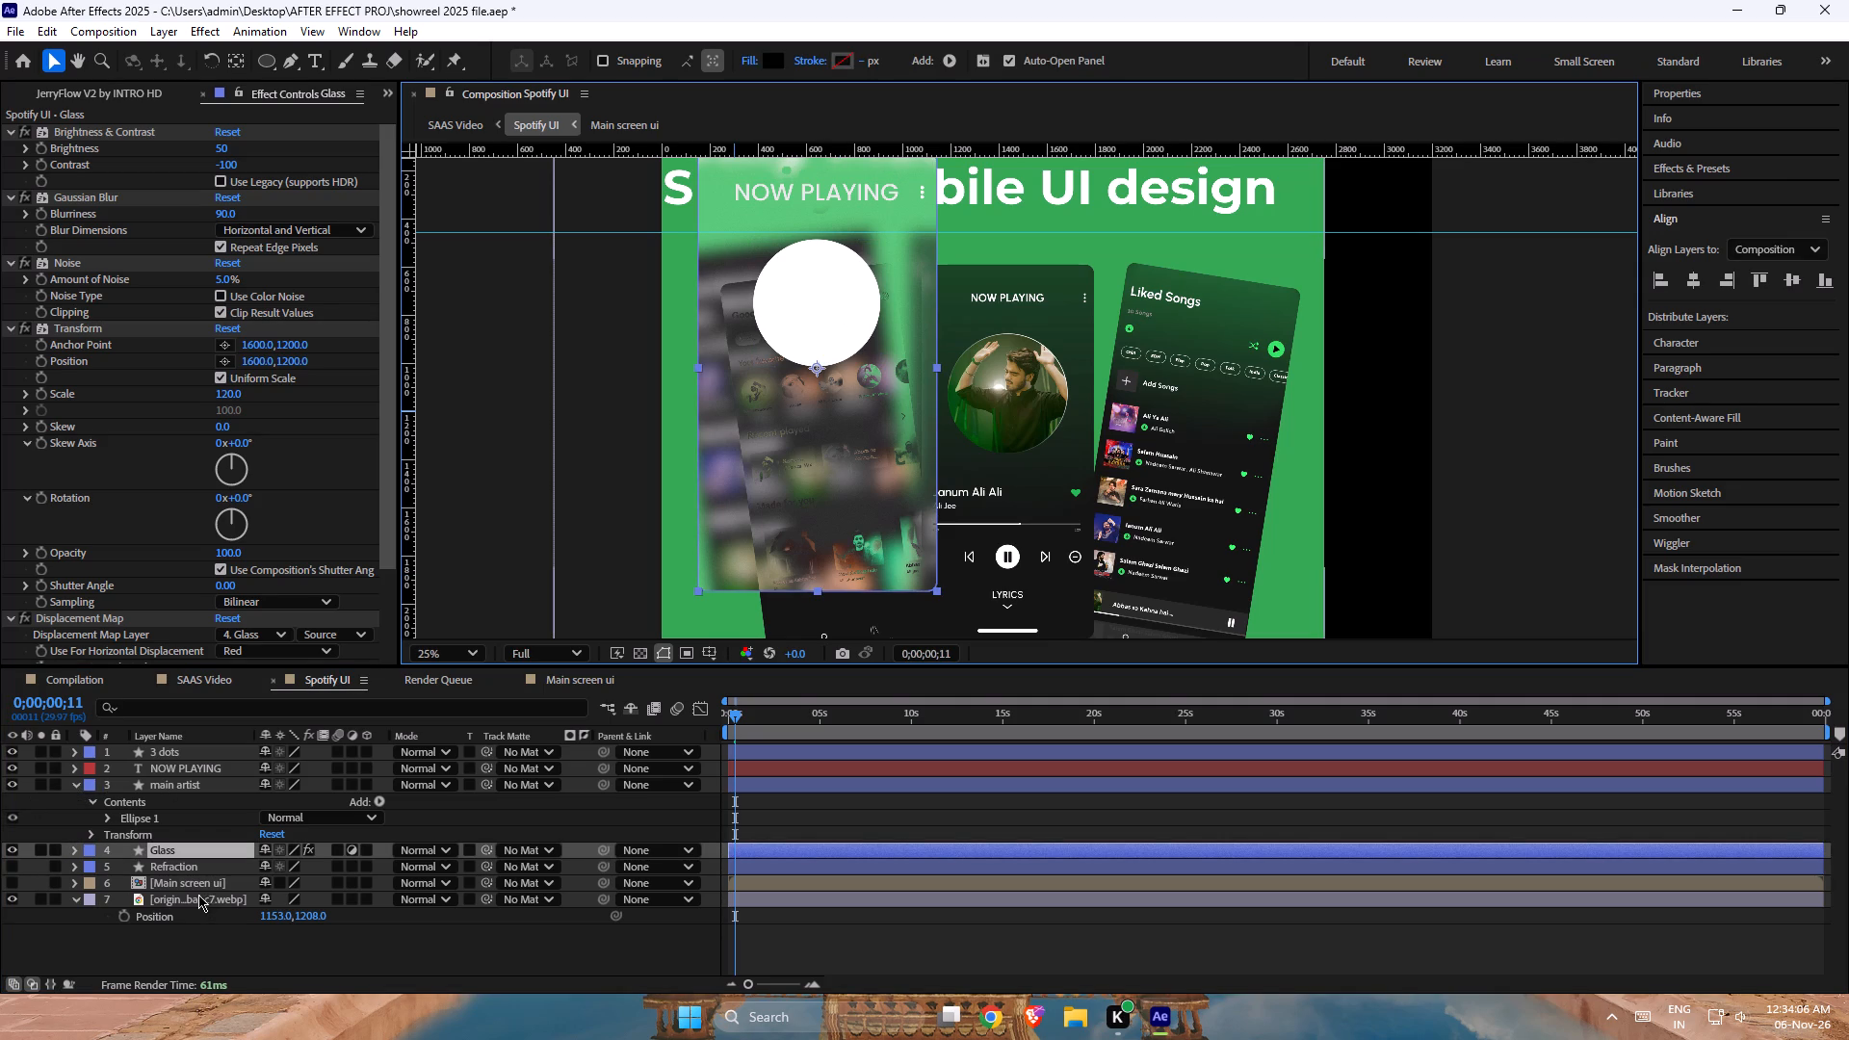
{"action": "left_click", "coordinate": [49, 902]}
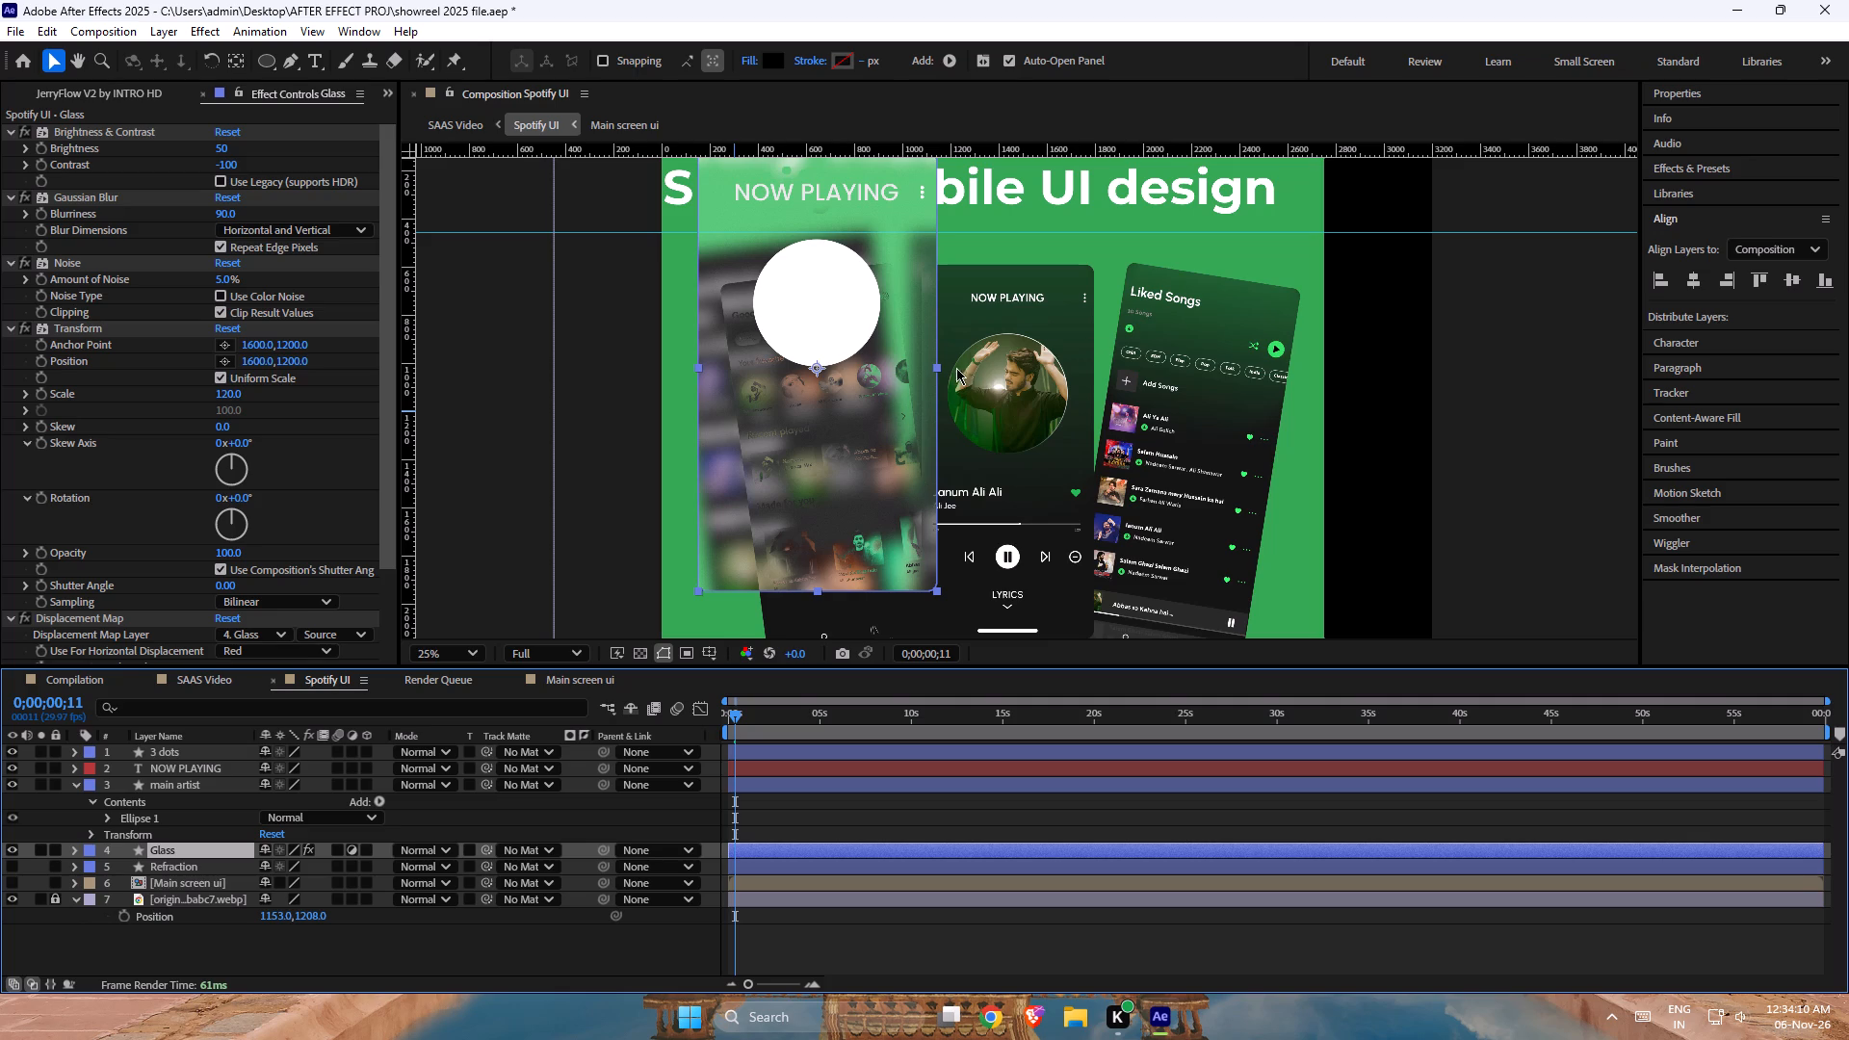
Move the 3 dots, NOW PLAYING, main artist and Glass layers together down and slightly left, below the reference image's title.
{"action": "scroll", "coordinate": [1051, 313], "scroll_direction": "down", "scroll_amount": 1}
{"action": "left_click_drag", "start_coordinate": [794, 231], "coordinate": [1019, 554]}
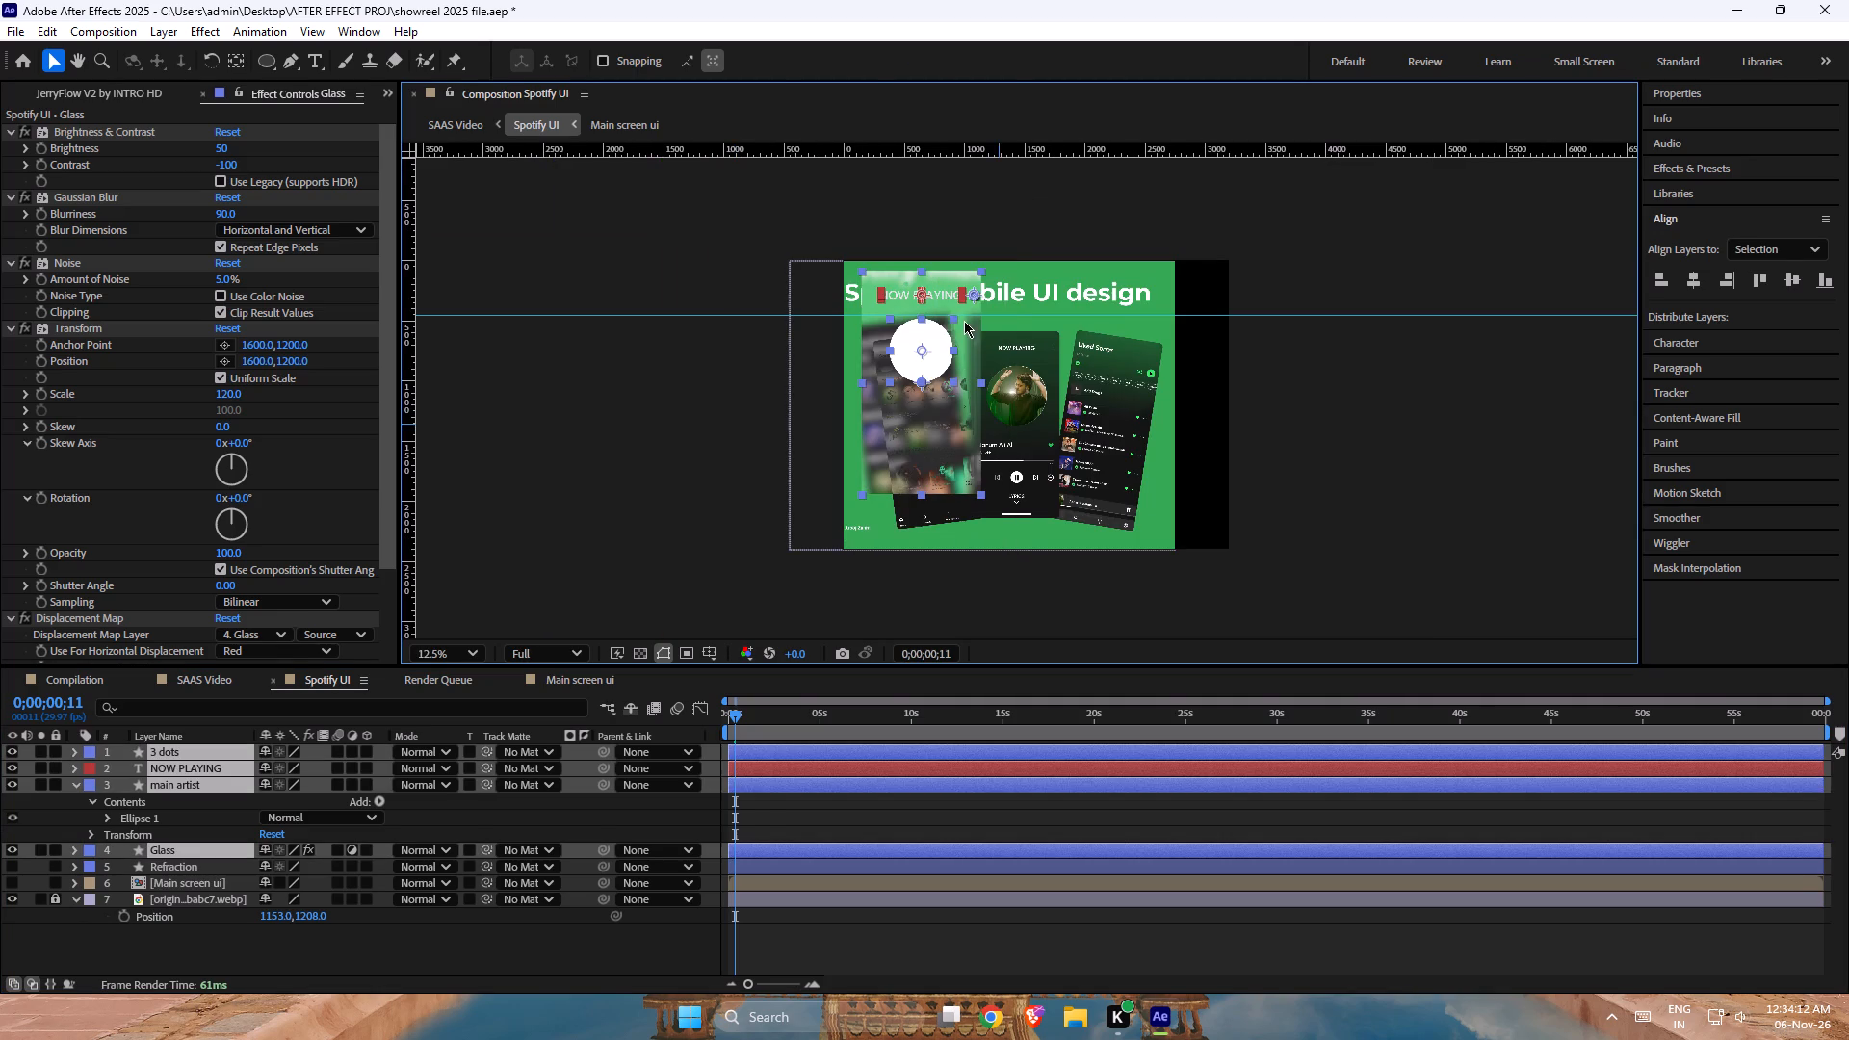
{"action": "left_click_drag", "start_coordinate": [950, 424], "coordinate": [938, 455]}
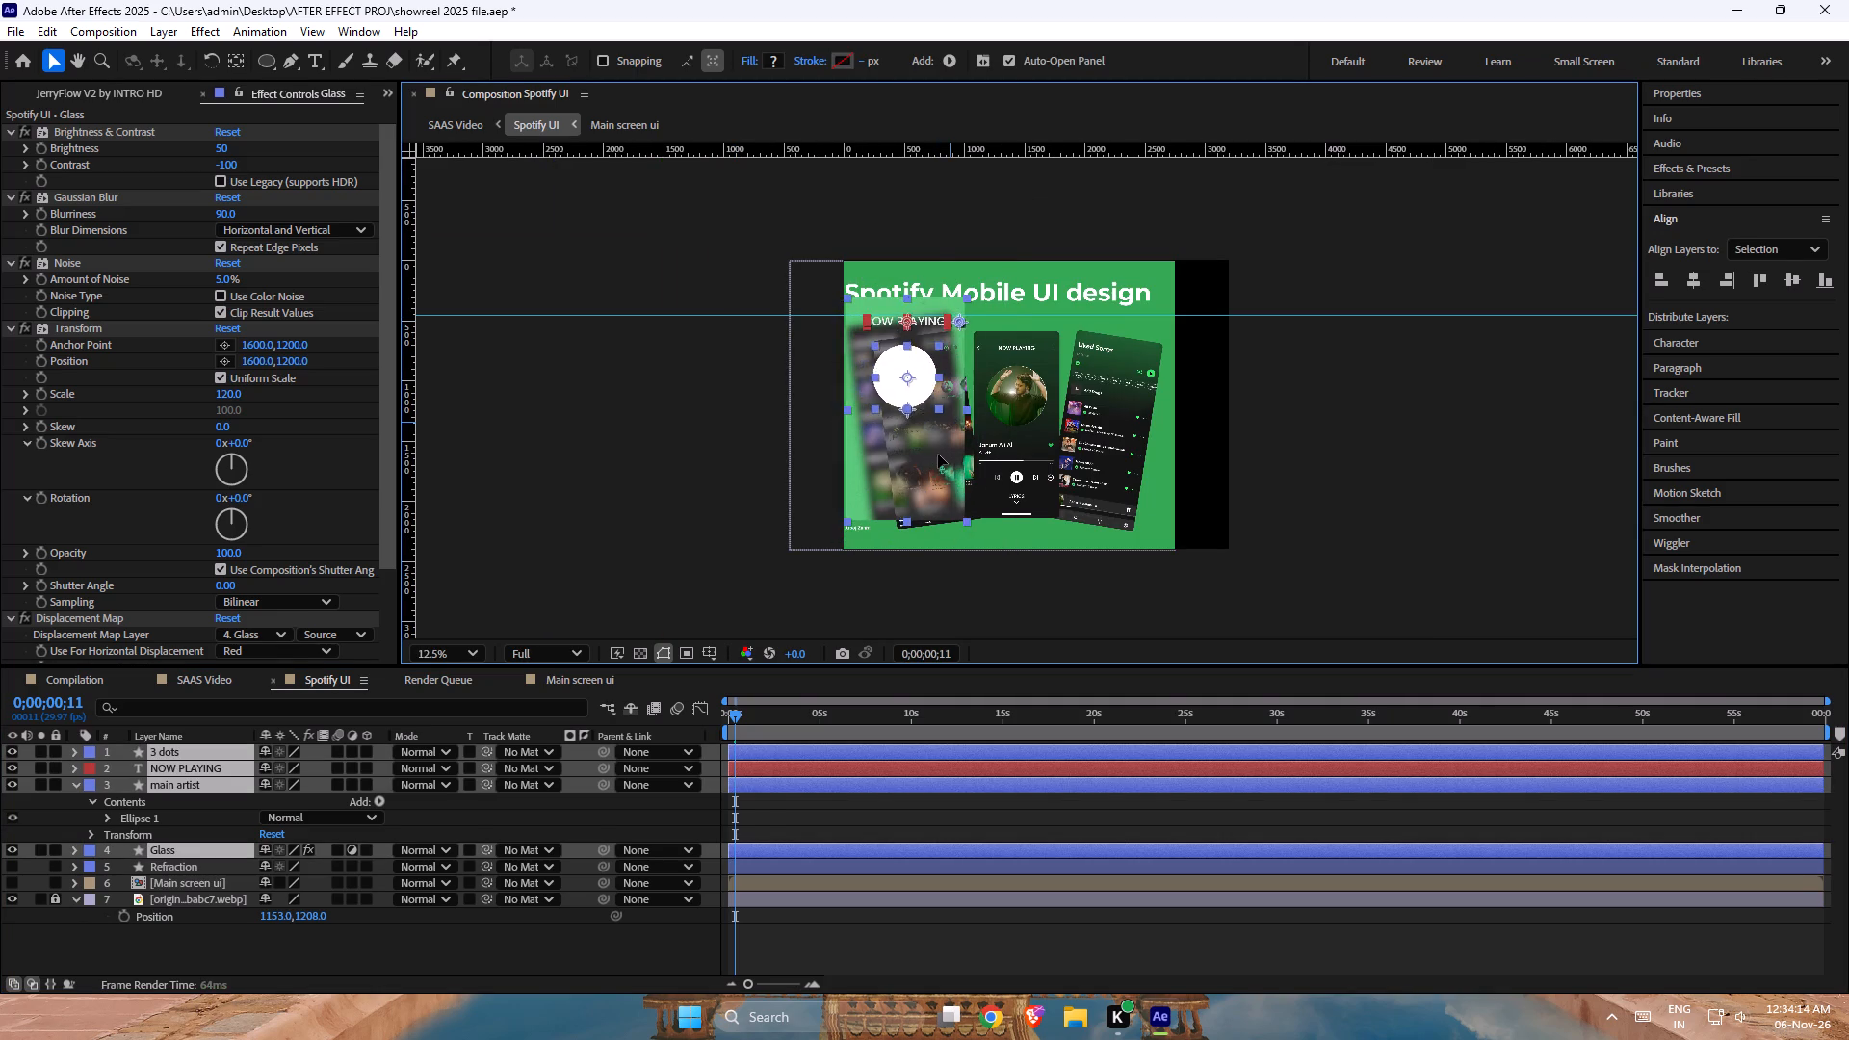
{"action": "left_click_drag", "start_coordinate": [938, 455], "coordinate": [944, 455]}
{"action": "left_click", "coordinate": [1123, 430]}
Examine the song title, progress bar and playback controls on the reference now-playing screen.
{"action": "scroll", "coordinate": [995, 442], "scroll_direction": "up", "scroll_amount": 1}
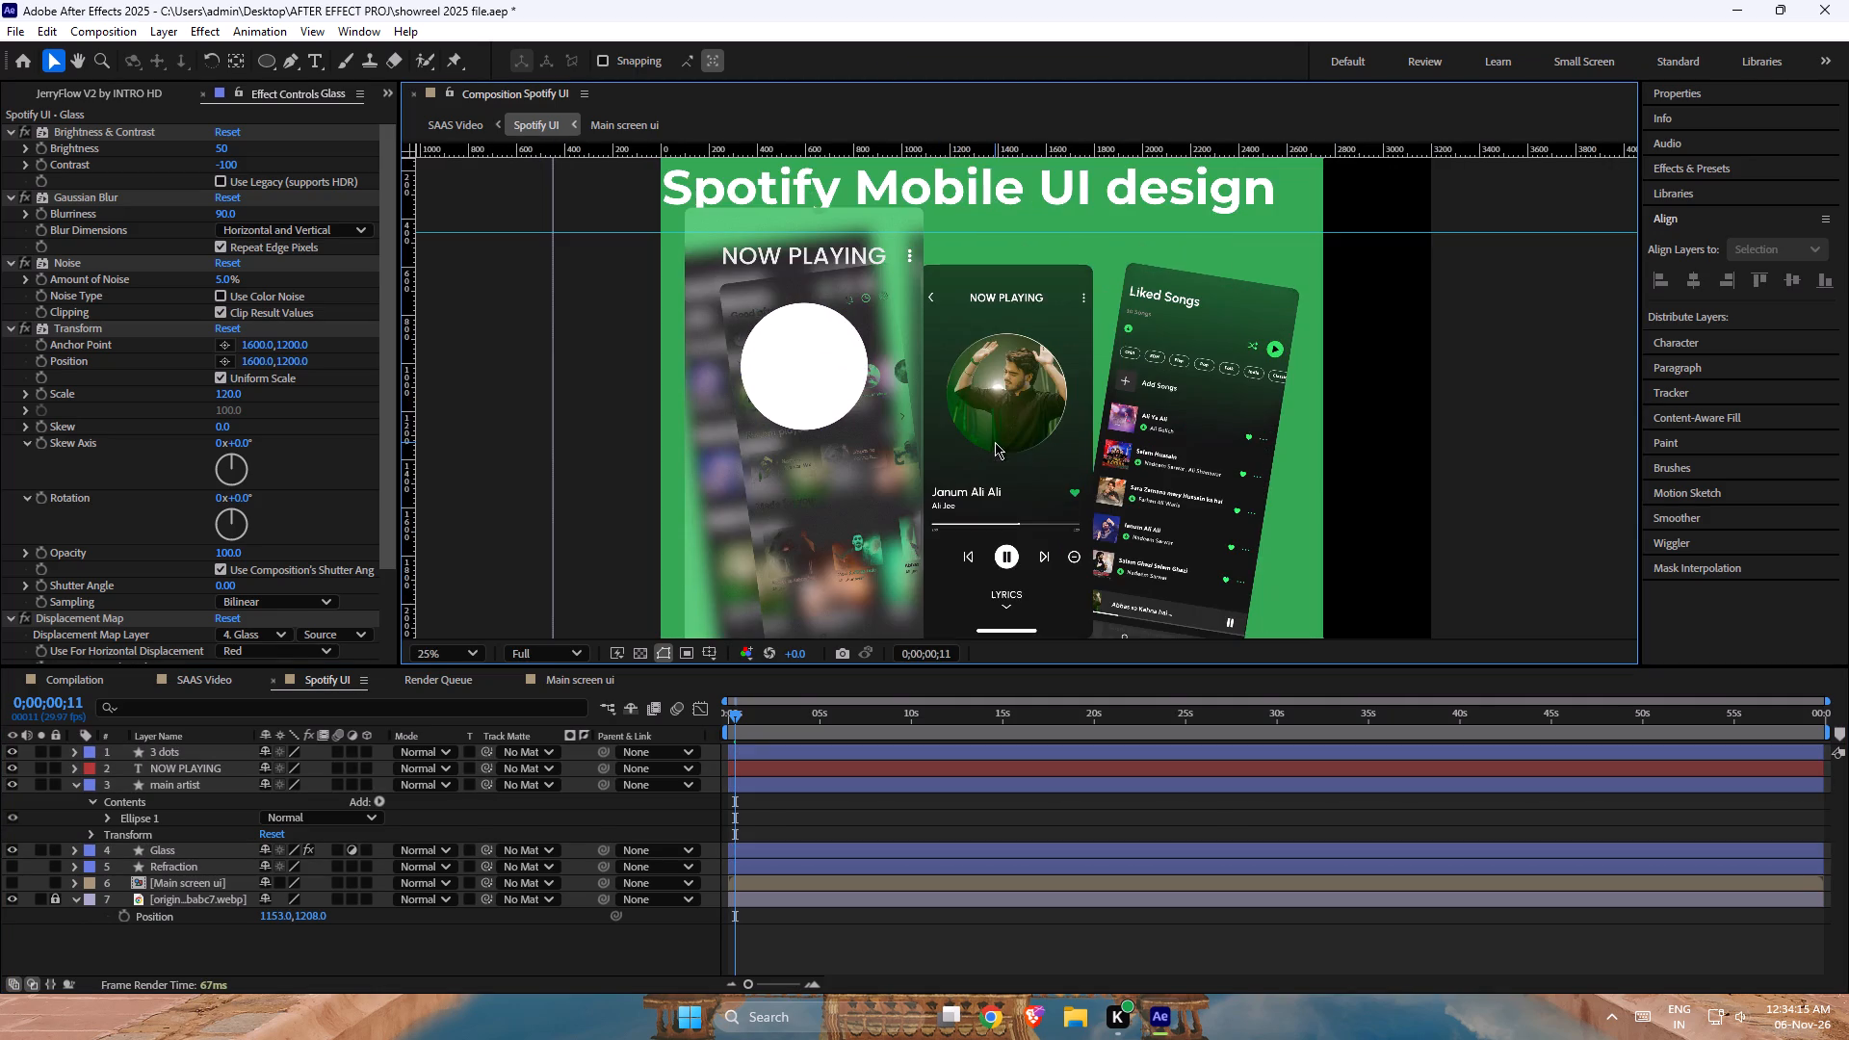
{"action": "middle_click_drag", "start_coordinate": [1046, 513], "coordinate": [1086, 444]}
{"action": "scroll", "coordinate": [1073, 445], "scroll_direction": "up", "scroll_amount": 1}
{"action": "middle_click_drag", "start_coordinate": [882, 462], "coordinate": [910, 363]}
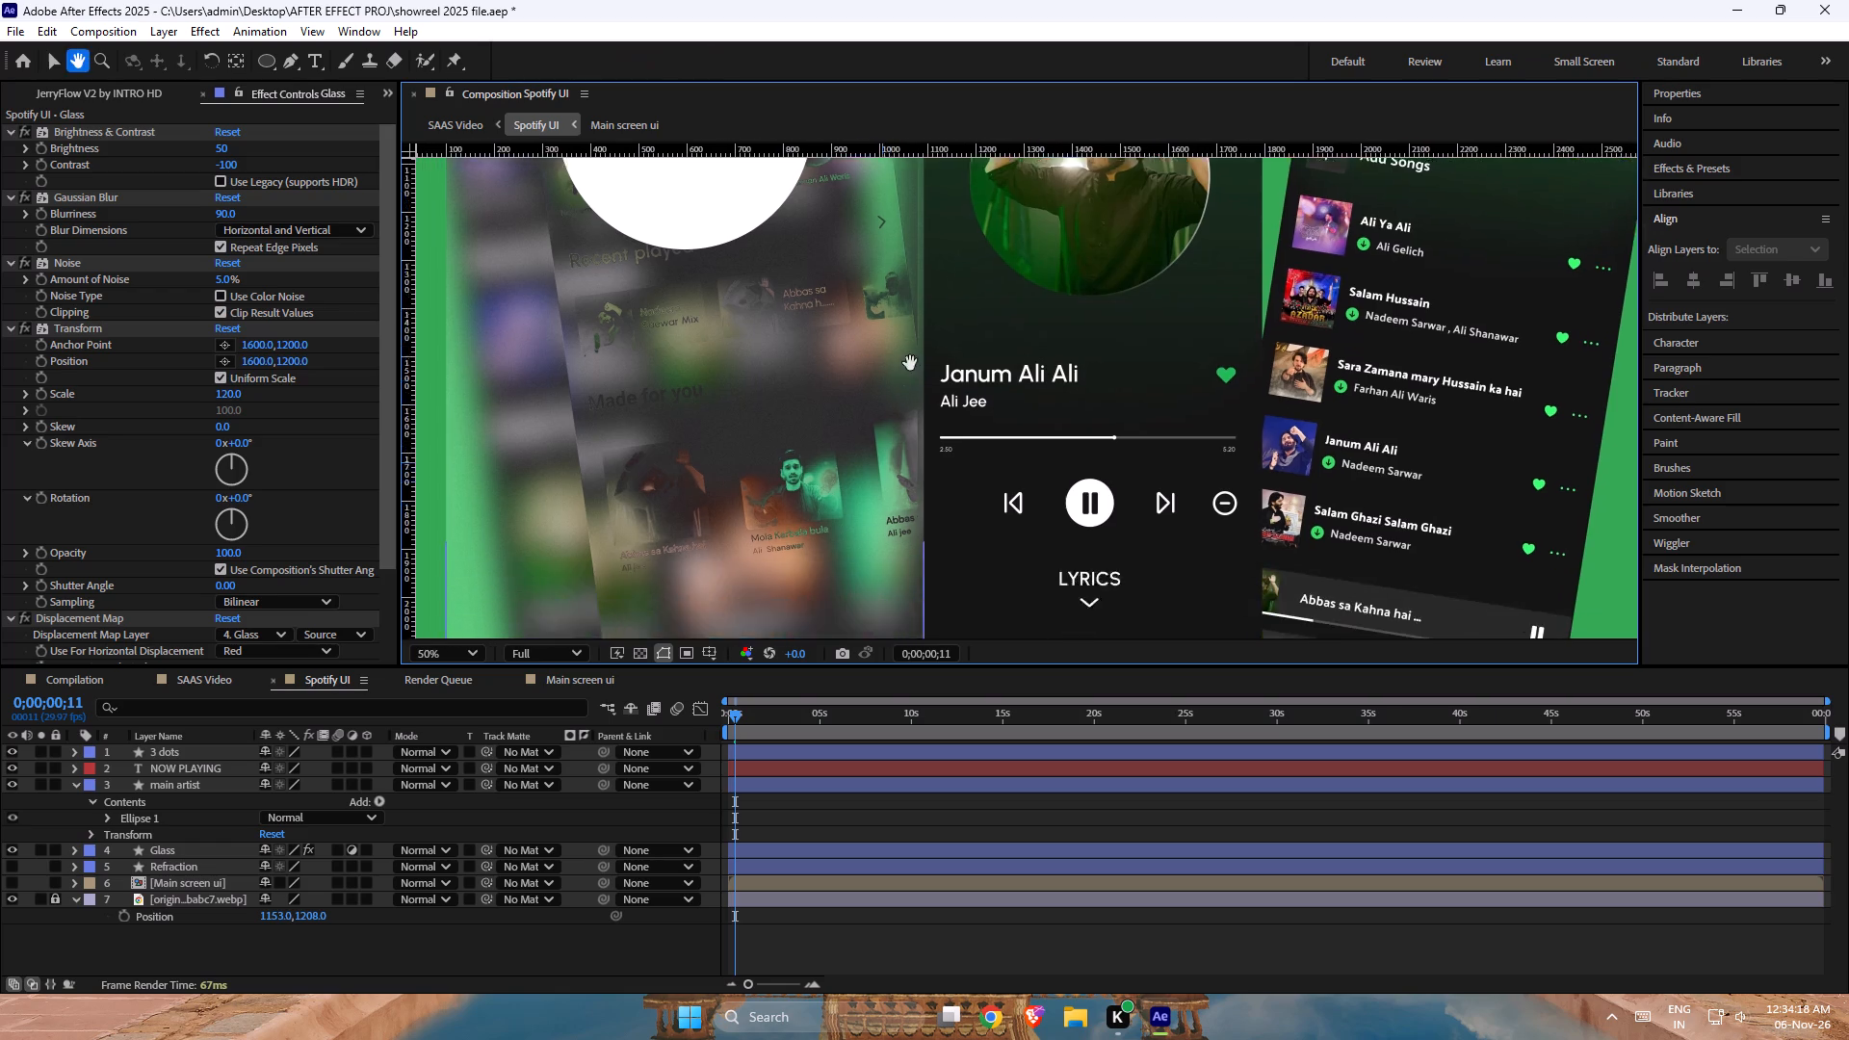
{"action": "middle_click_drag", "start_coordinate": [910, 363], "coordinate": [914, 347]}
{"action": "scroll", "coordinate": [914, 346], "scroll_direction": "down", "scroll_amount": 1}
{"action": "middle_click_drag", "start_coordinate": [988, 346], "coordinate": [1007, 386]}
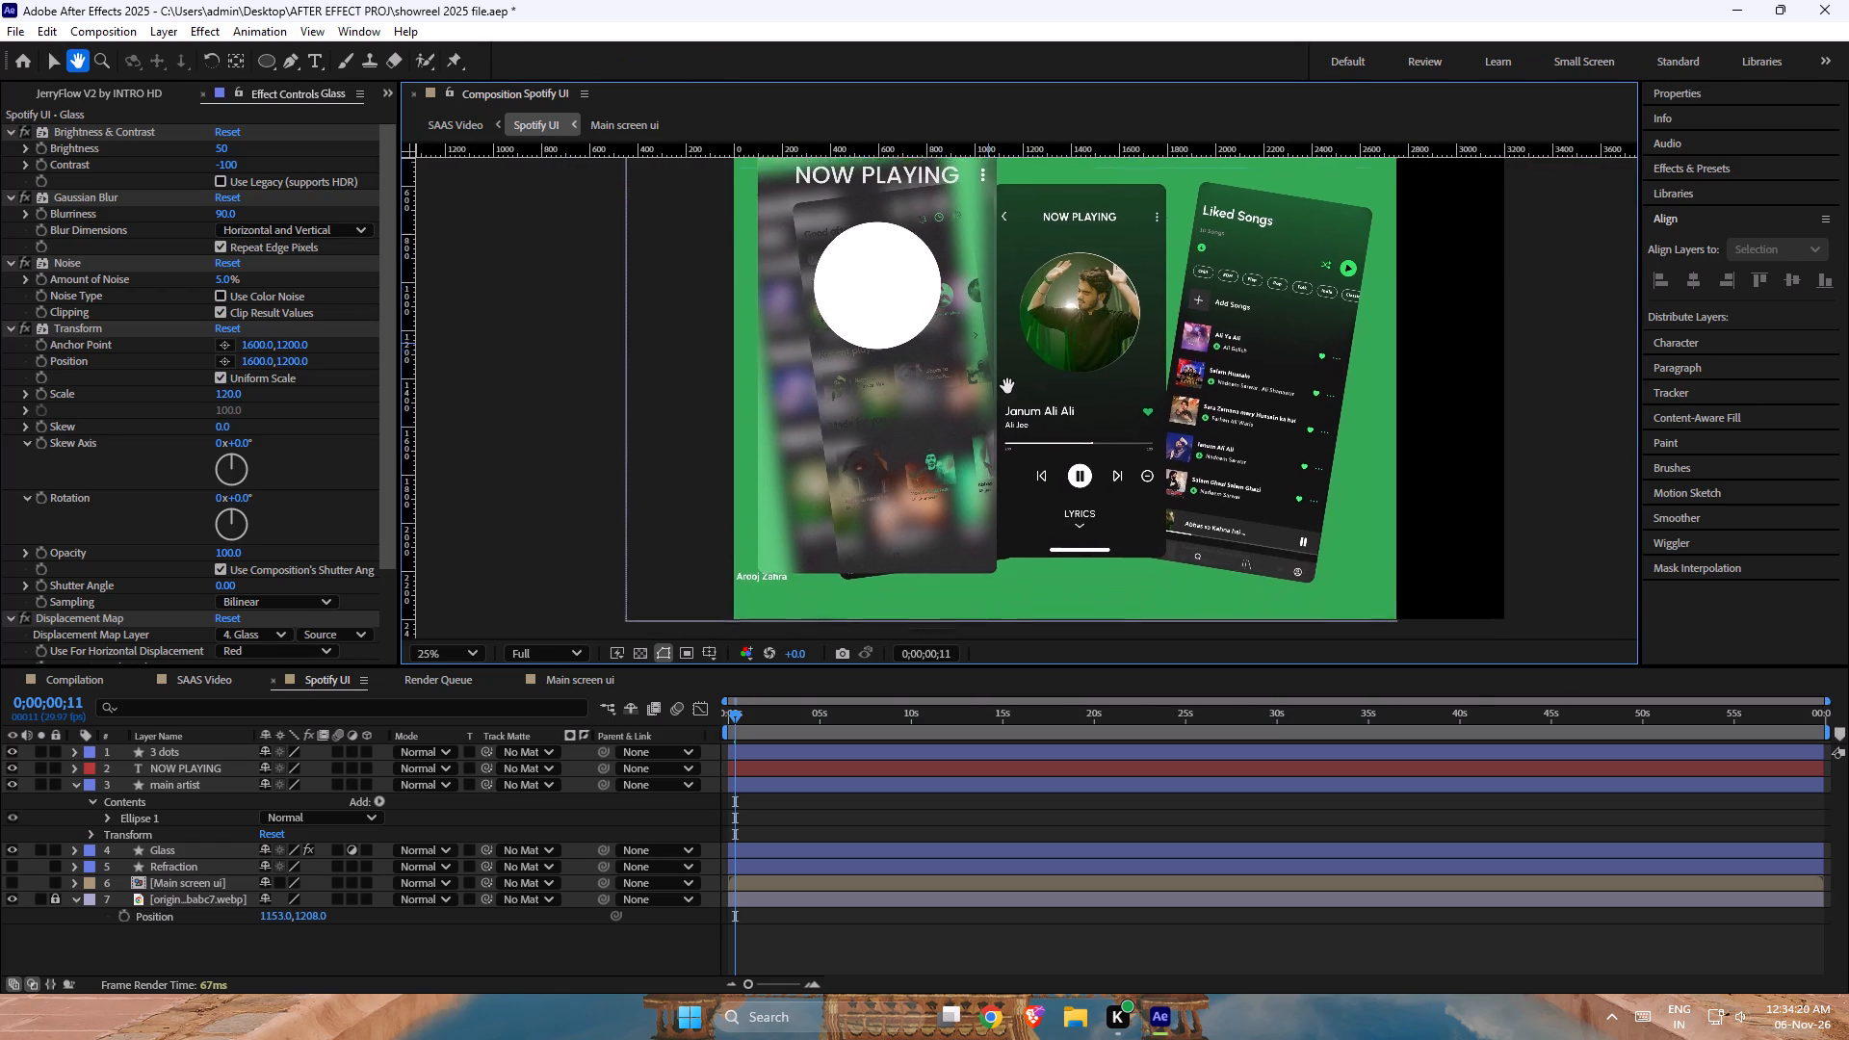
Draw a white rounded bar about 652 by 36 px along the bottom of the glass panel.
{"action": "middle_click_drag", "start_coordinate": [1007, 386], "coordinate": [994, 366]}
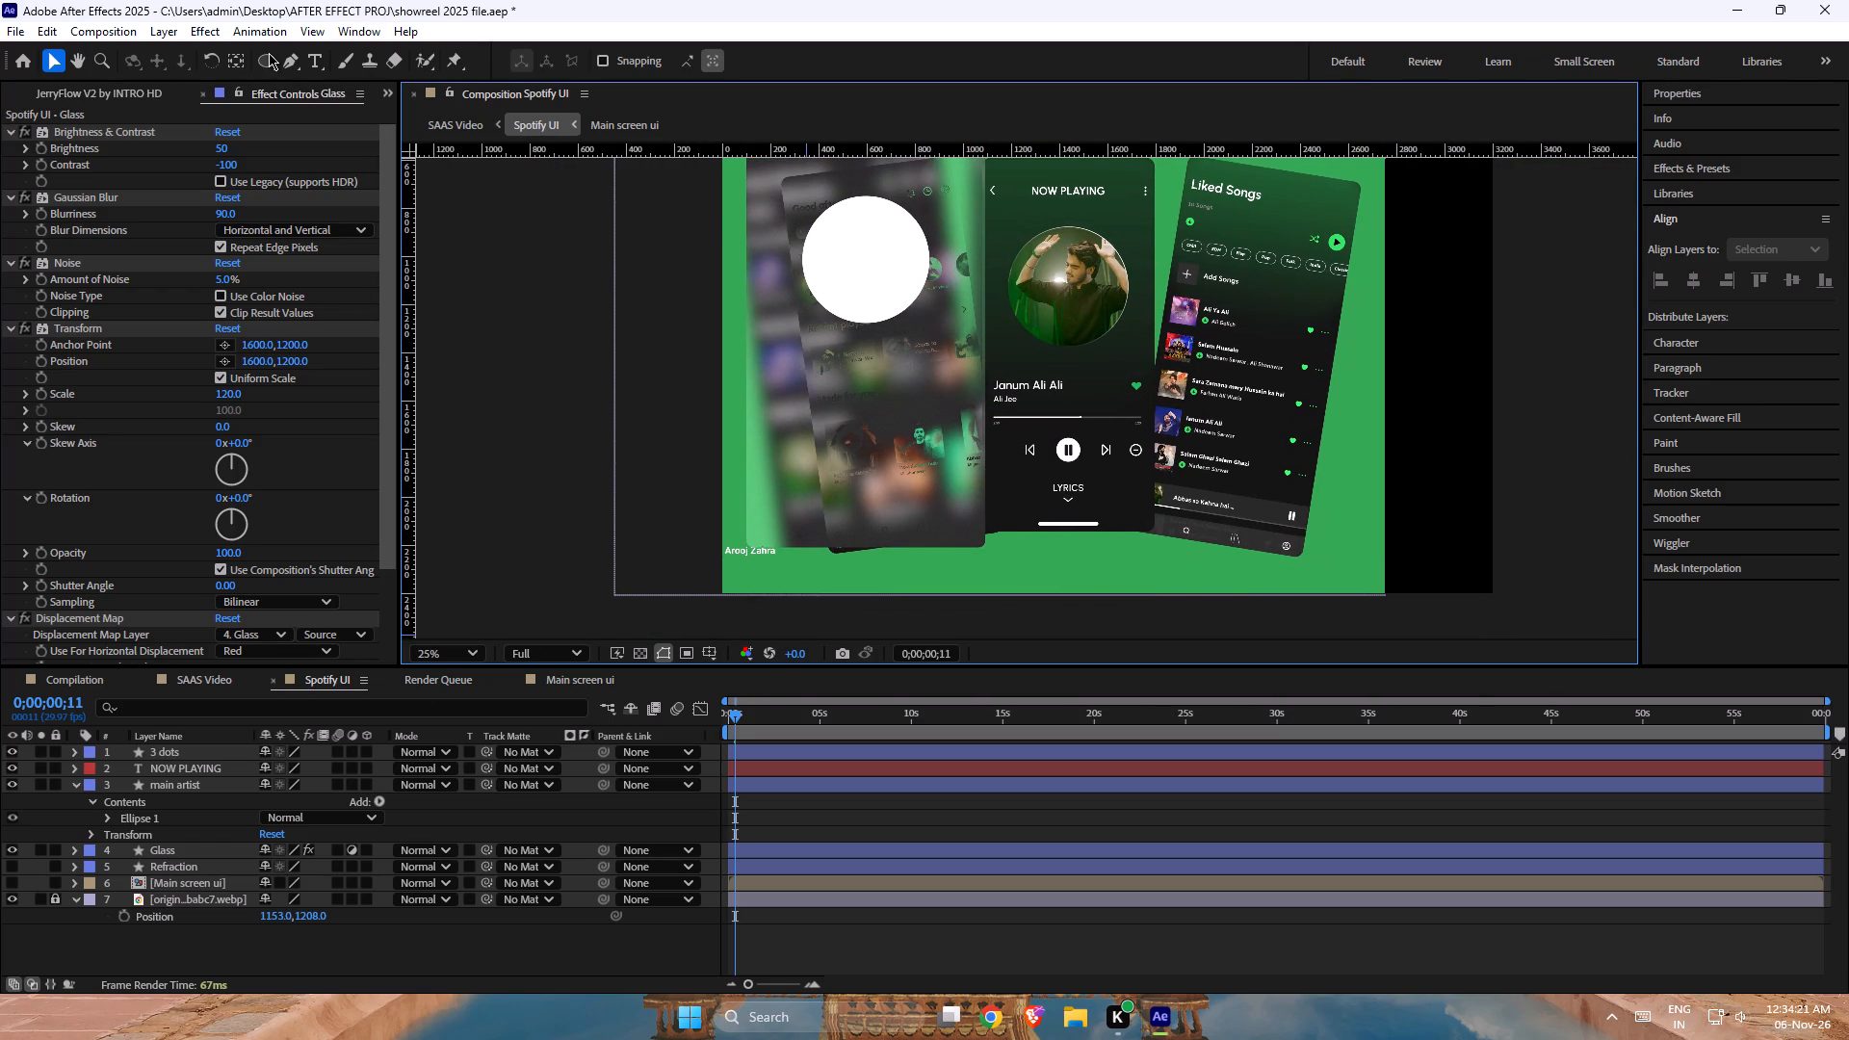
{"action": "left_click", "coordinate": [269, 53]}
{"action": "left_click", "coordinate": [317, 81]}
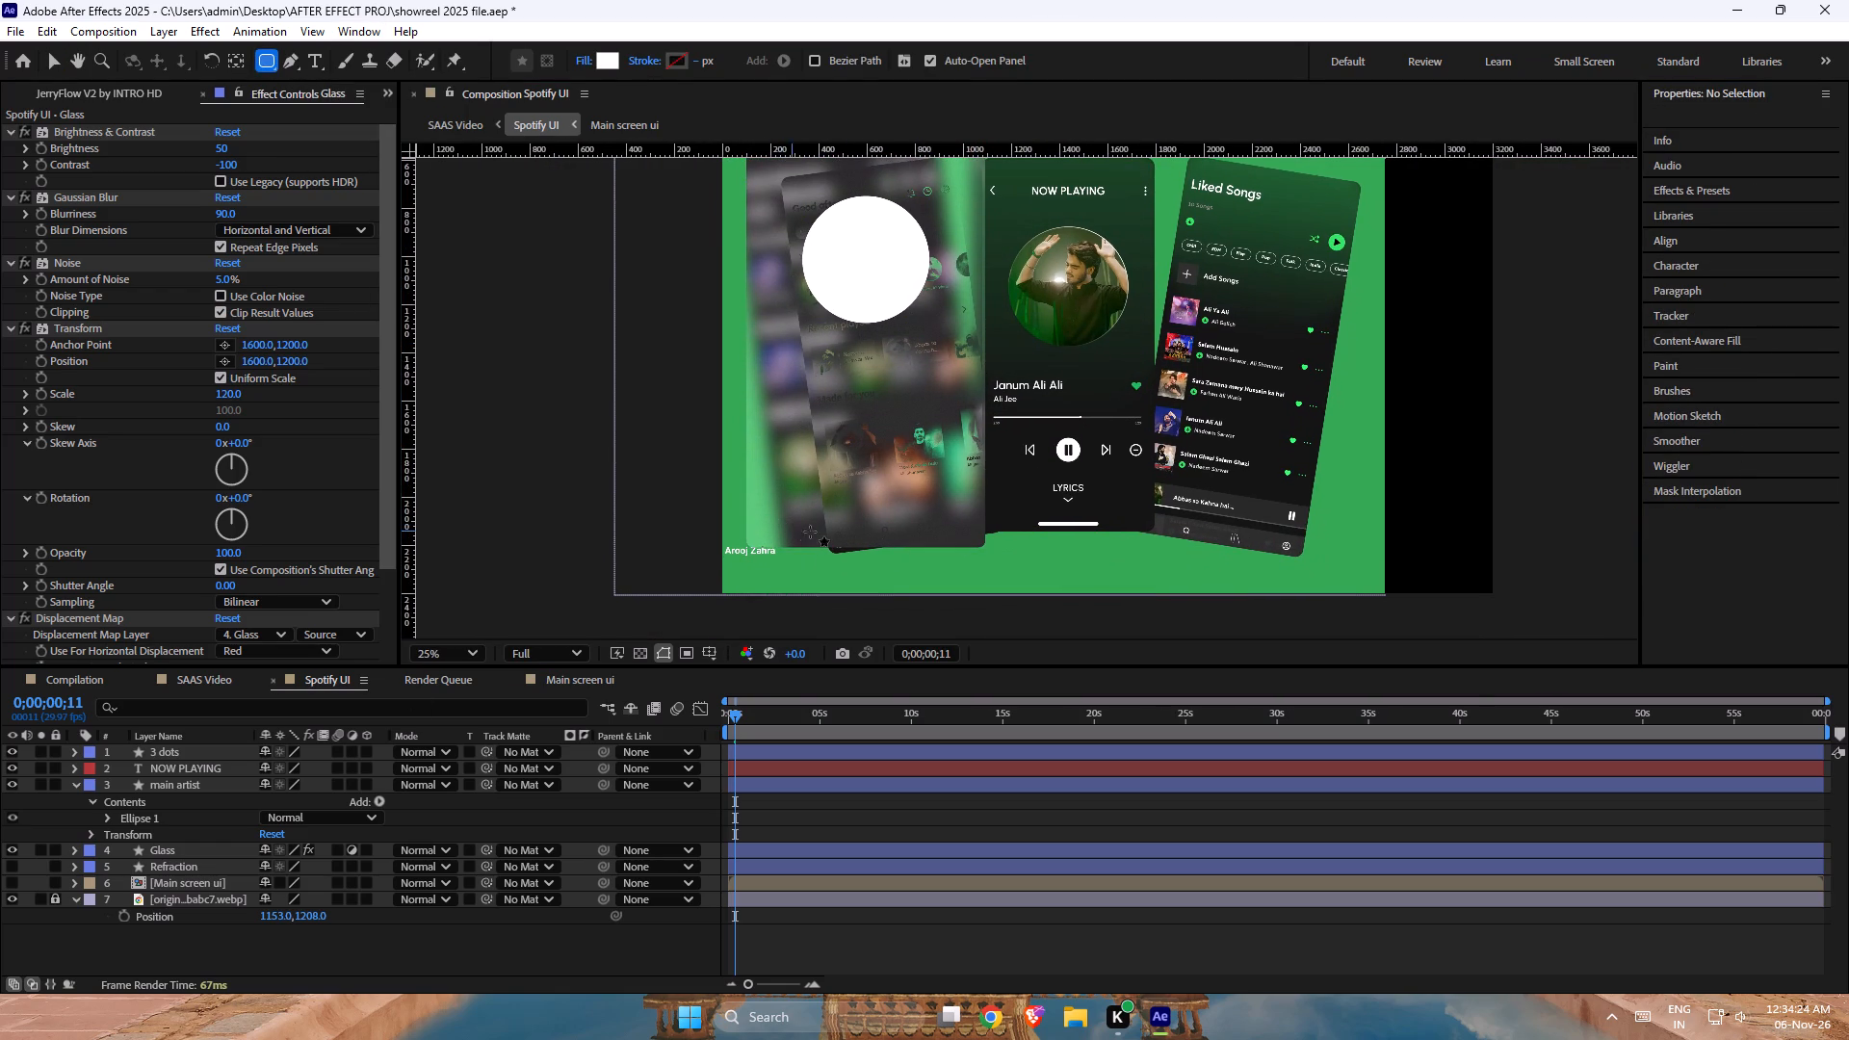
{"action": "left_click_drag", "start_coordinate": [794, 526], "coordinate": [885, 541]}
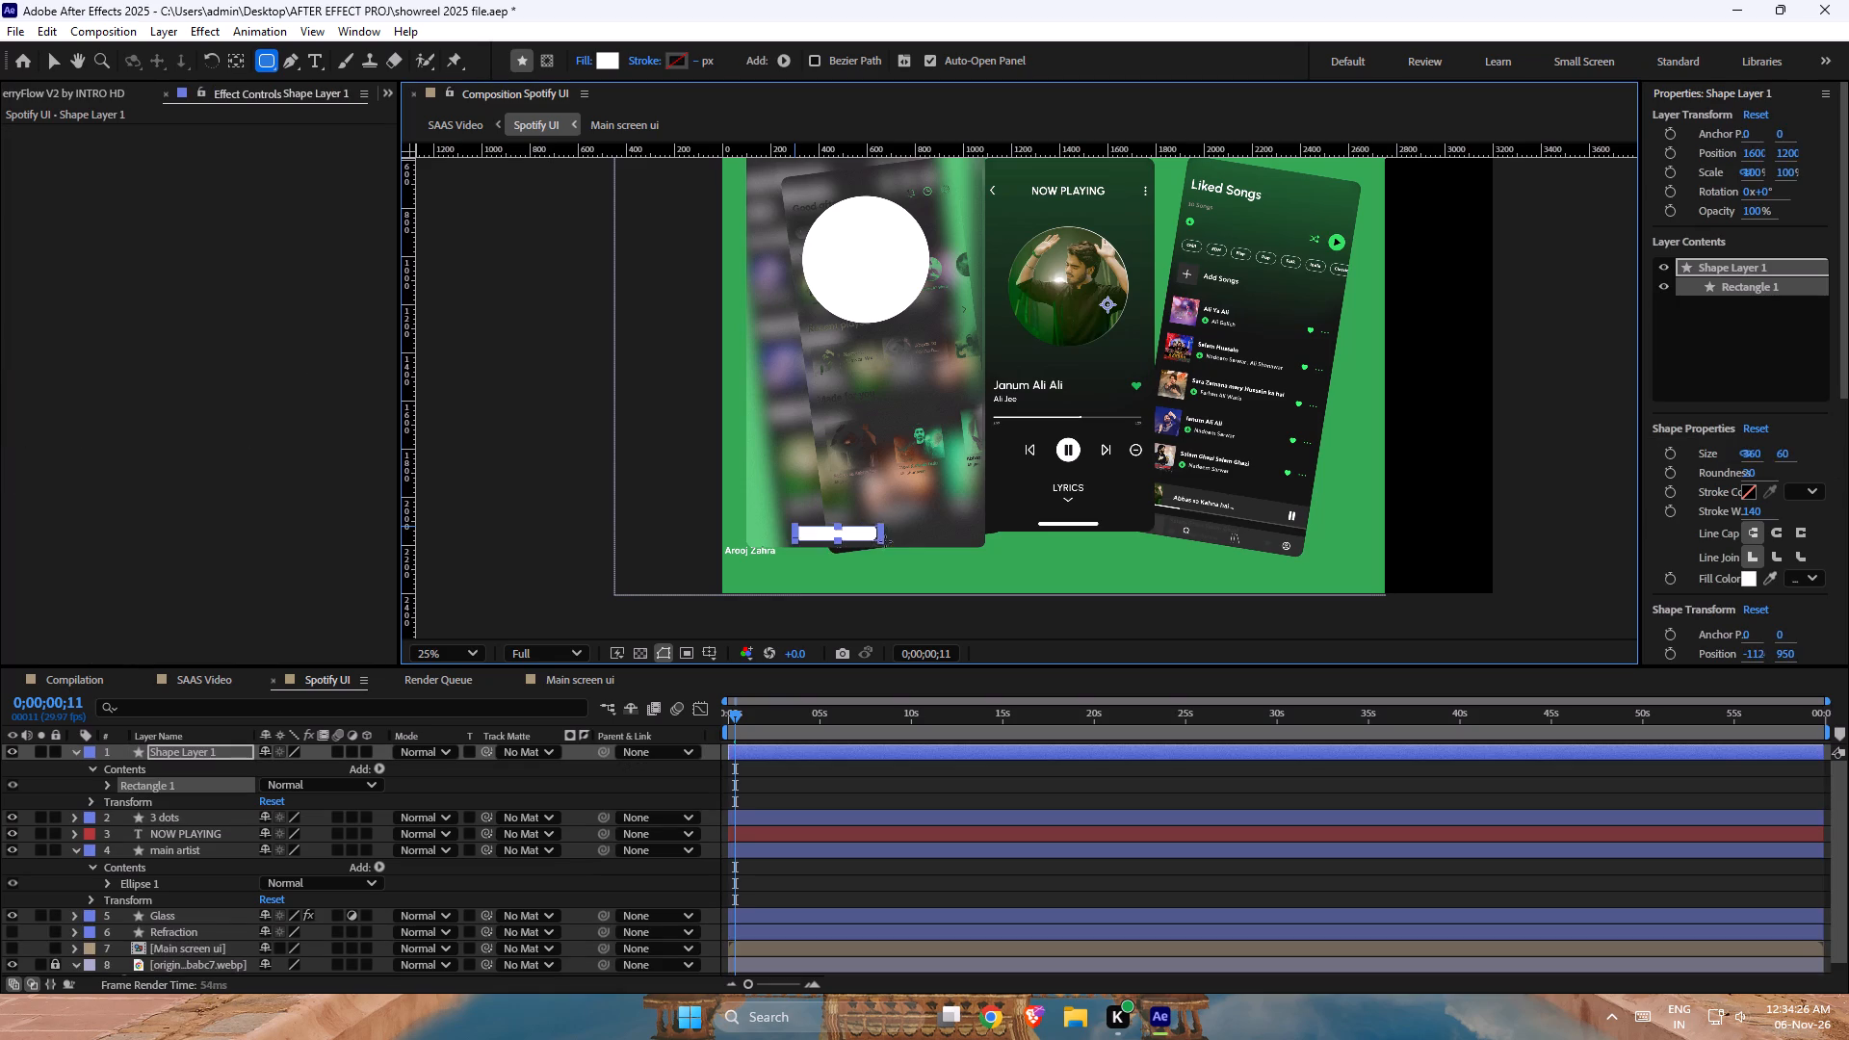
{"action": "left_click_drag", "start_coordinate": [885, 541], "coordinate": [951, 534]}
{"action": "key", "text": "v"}
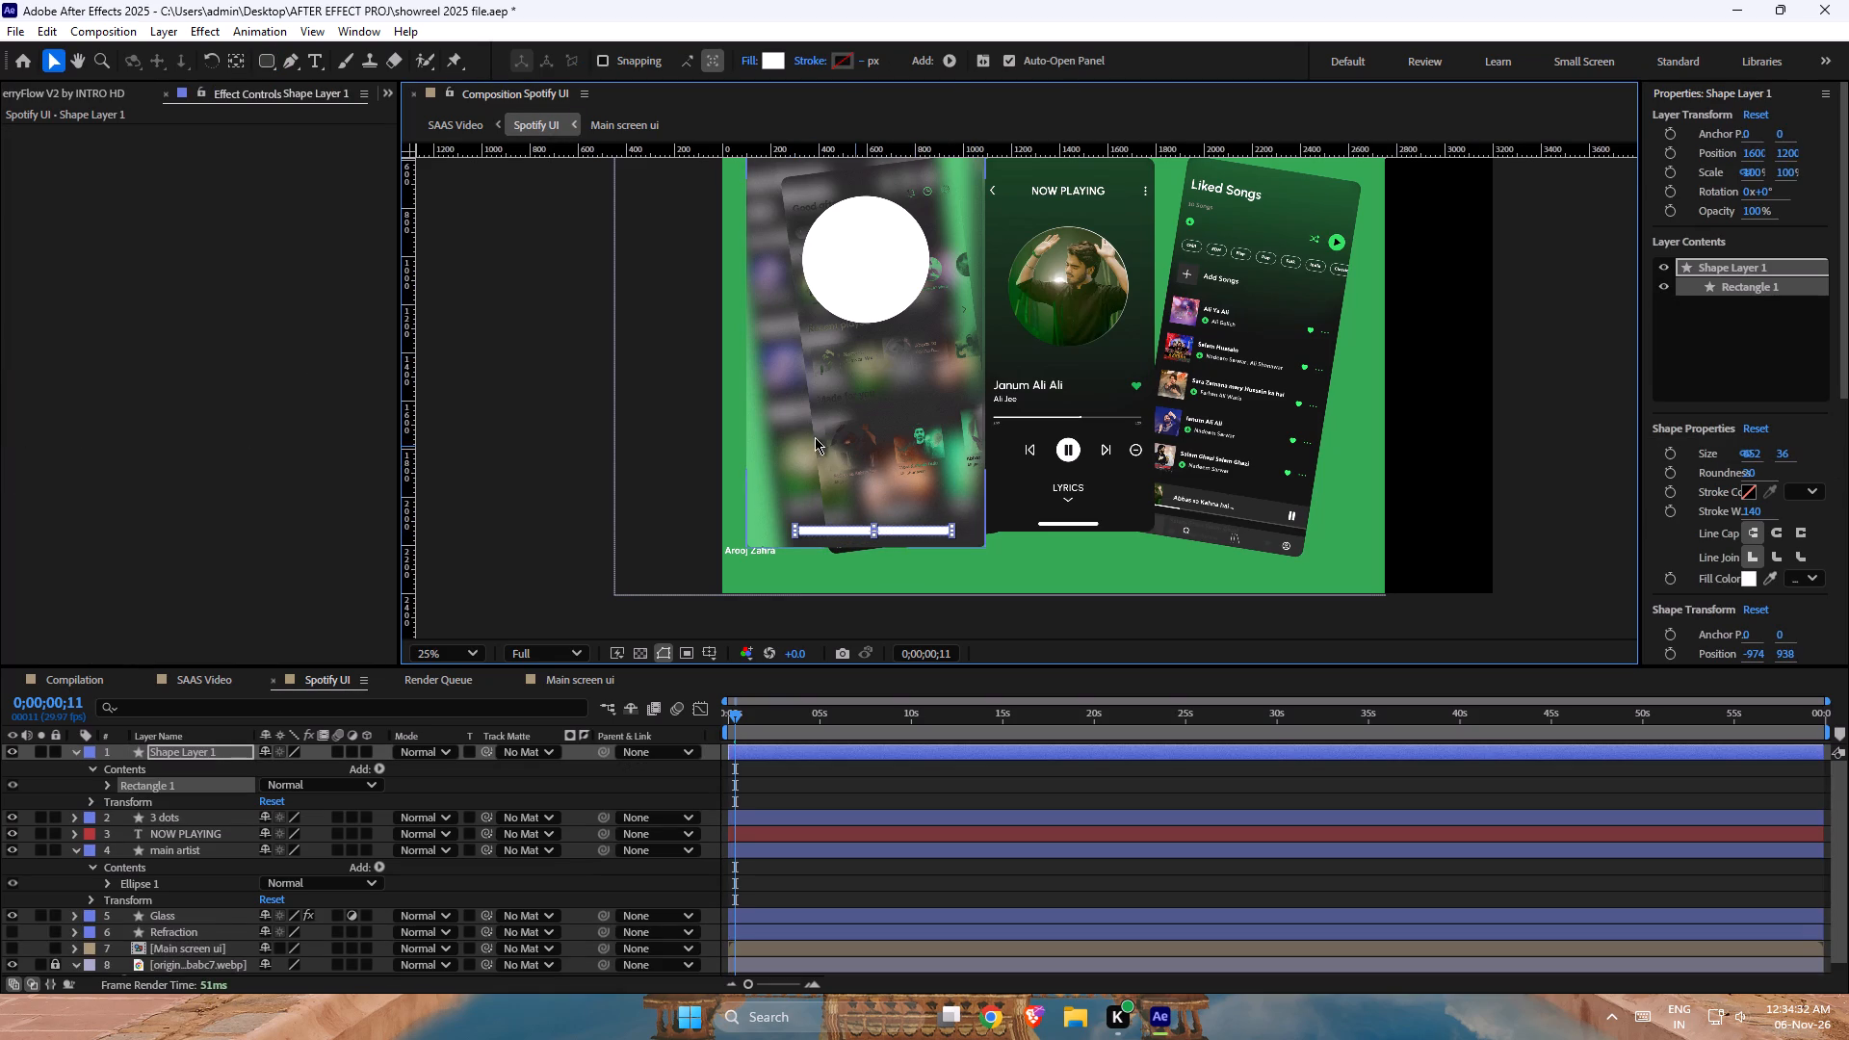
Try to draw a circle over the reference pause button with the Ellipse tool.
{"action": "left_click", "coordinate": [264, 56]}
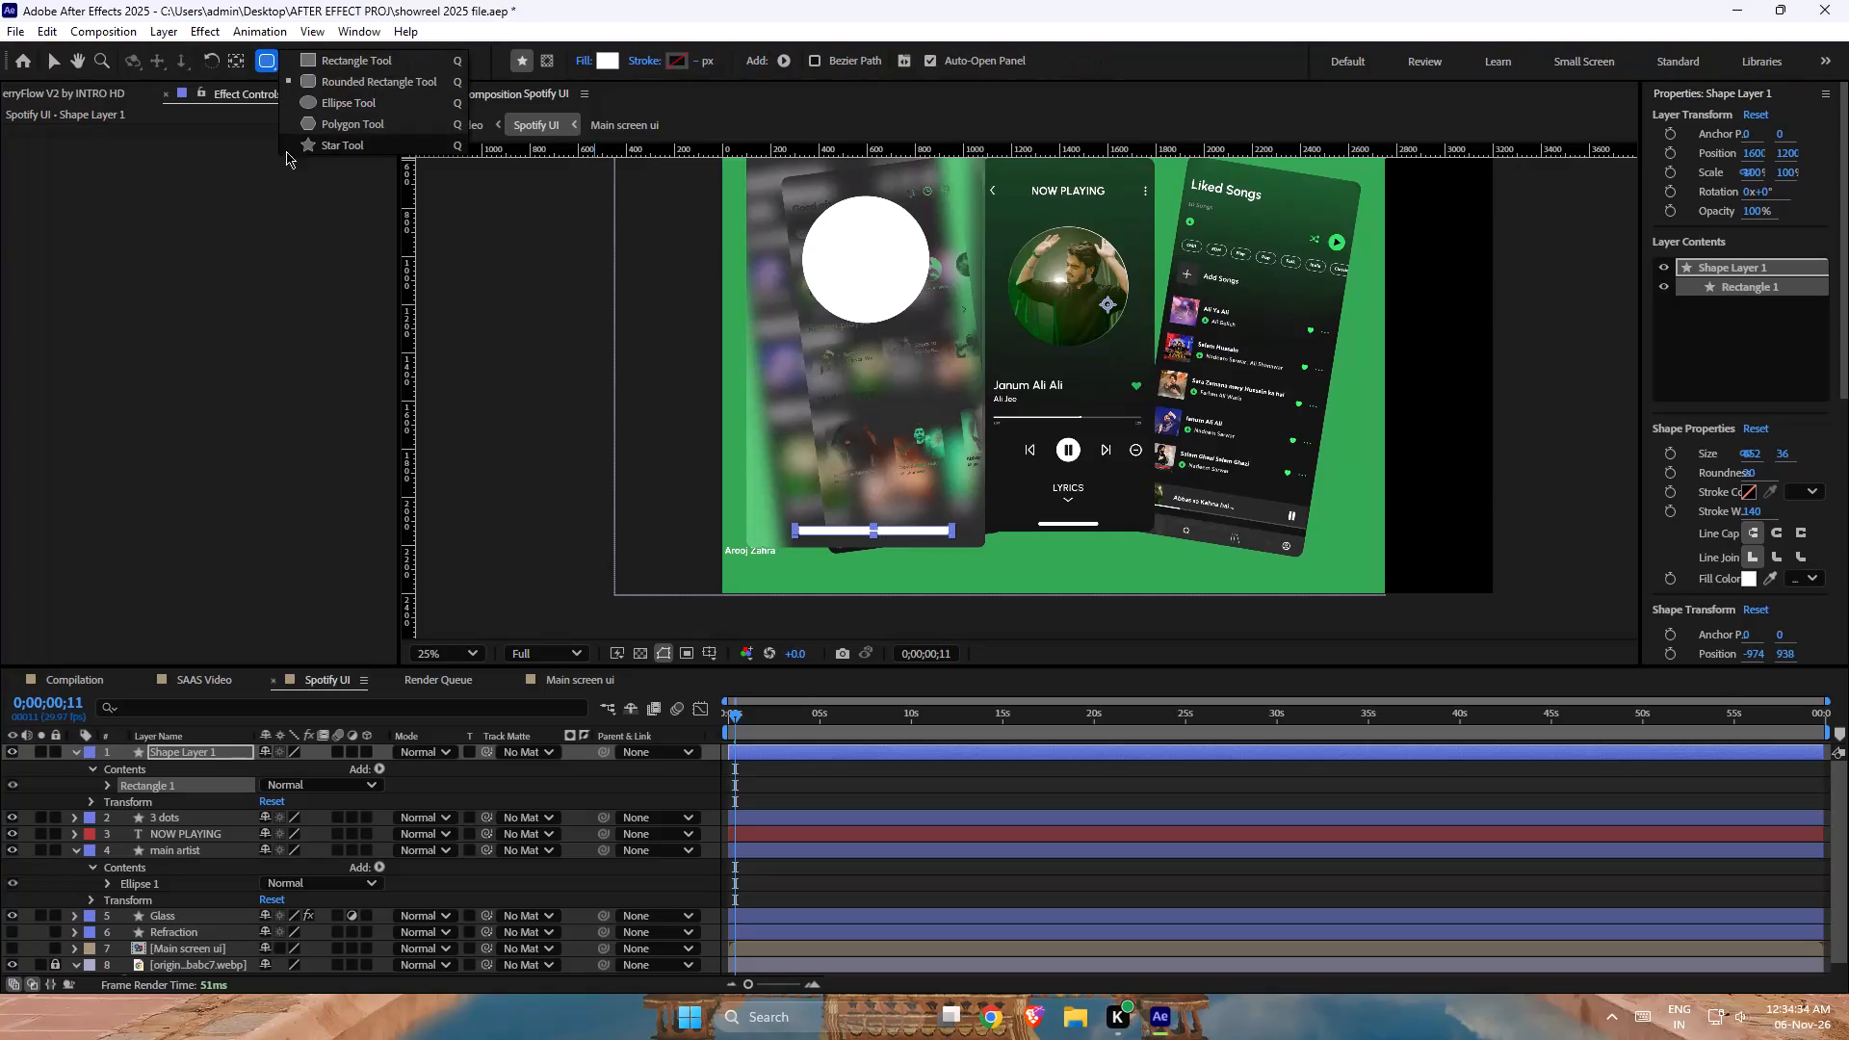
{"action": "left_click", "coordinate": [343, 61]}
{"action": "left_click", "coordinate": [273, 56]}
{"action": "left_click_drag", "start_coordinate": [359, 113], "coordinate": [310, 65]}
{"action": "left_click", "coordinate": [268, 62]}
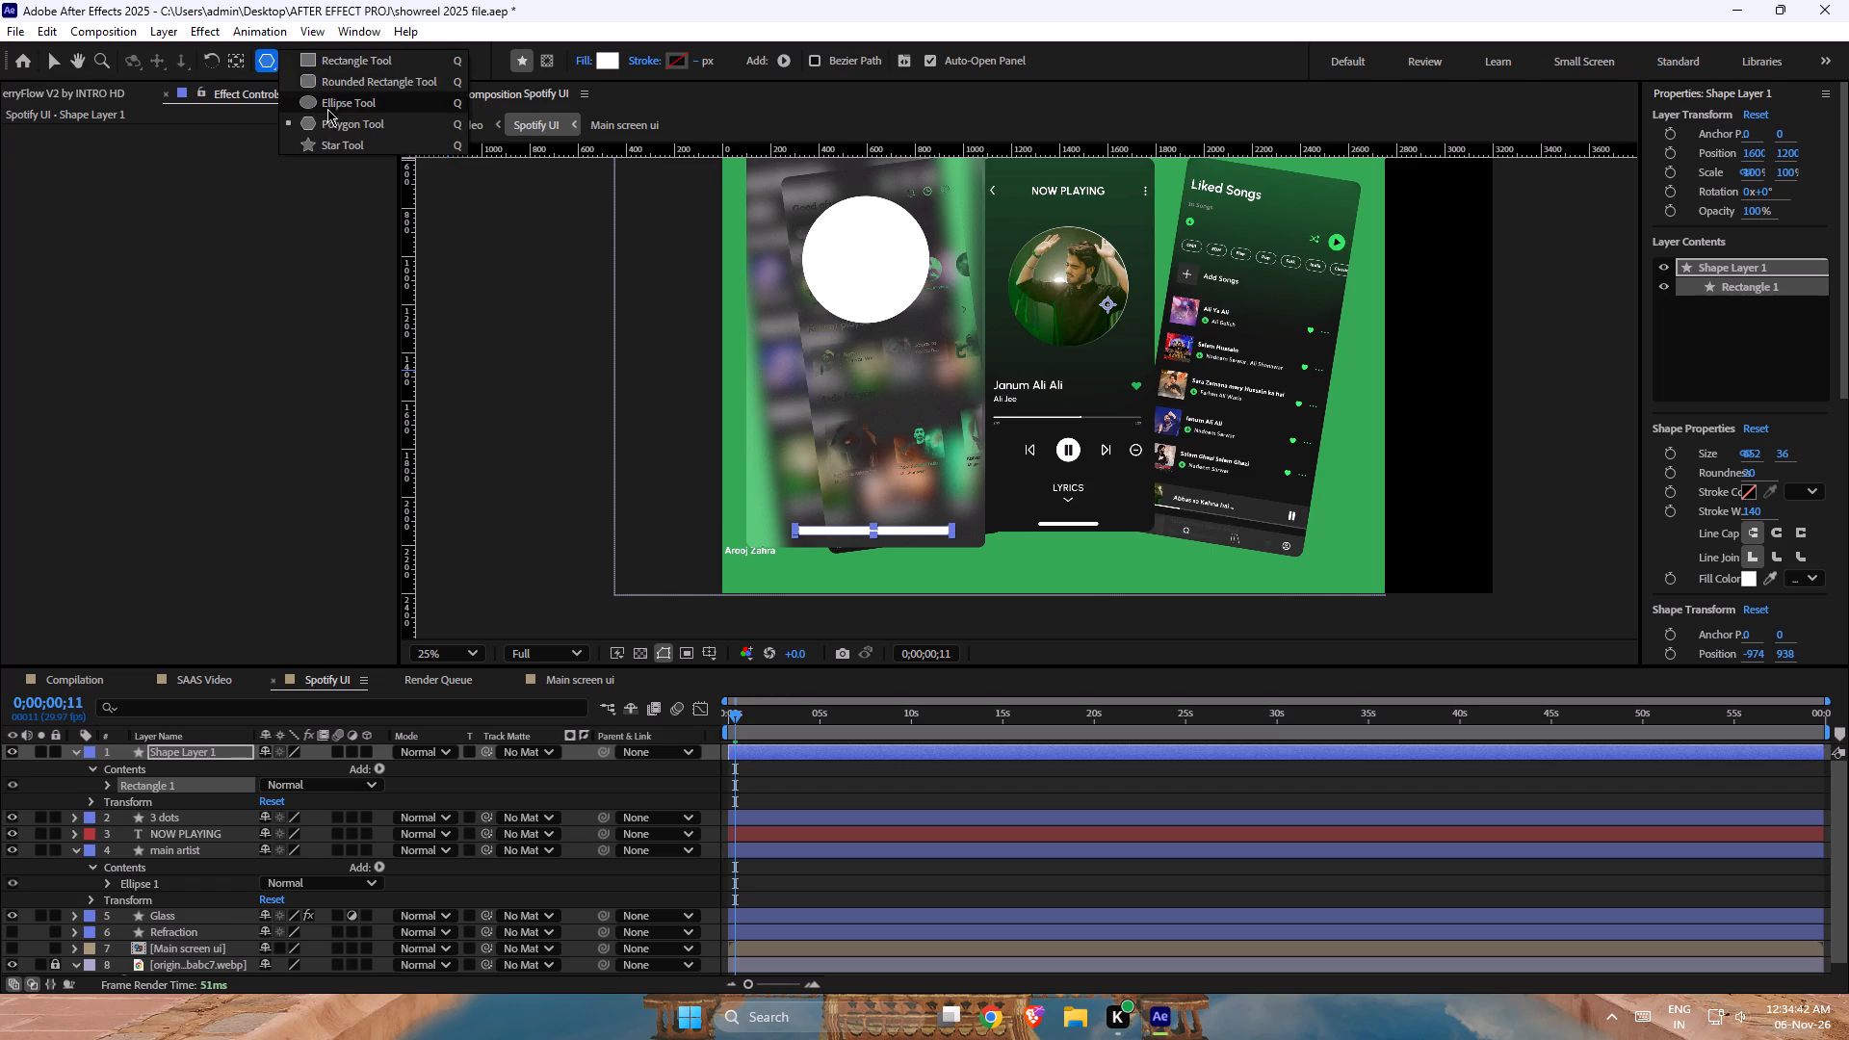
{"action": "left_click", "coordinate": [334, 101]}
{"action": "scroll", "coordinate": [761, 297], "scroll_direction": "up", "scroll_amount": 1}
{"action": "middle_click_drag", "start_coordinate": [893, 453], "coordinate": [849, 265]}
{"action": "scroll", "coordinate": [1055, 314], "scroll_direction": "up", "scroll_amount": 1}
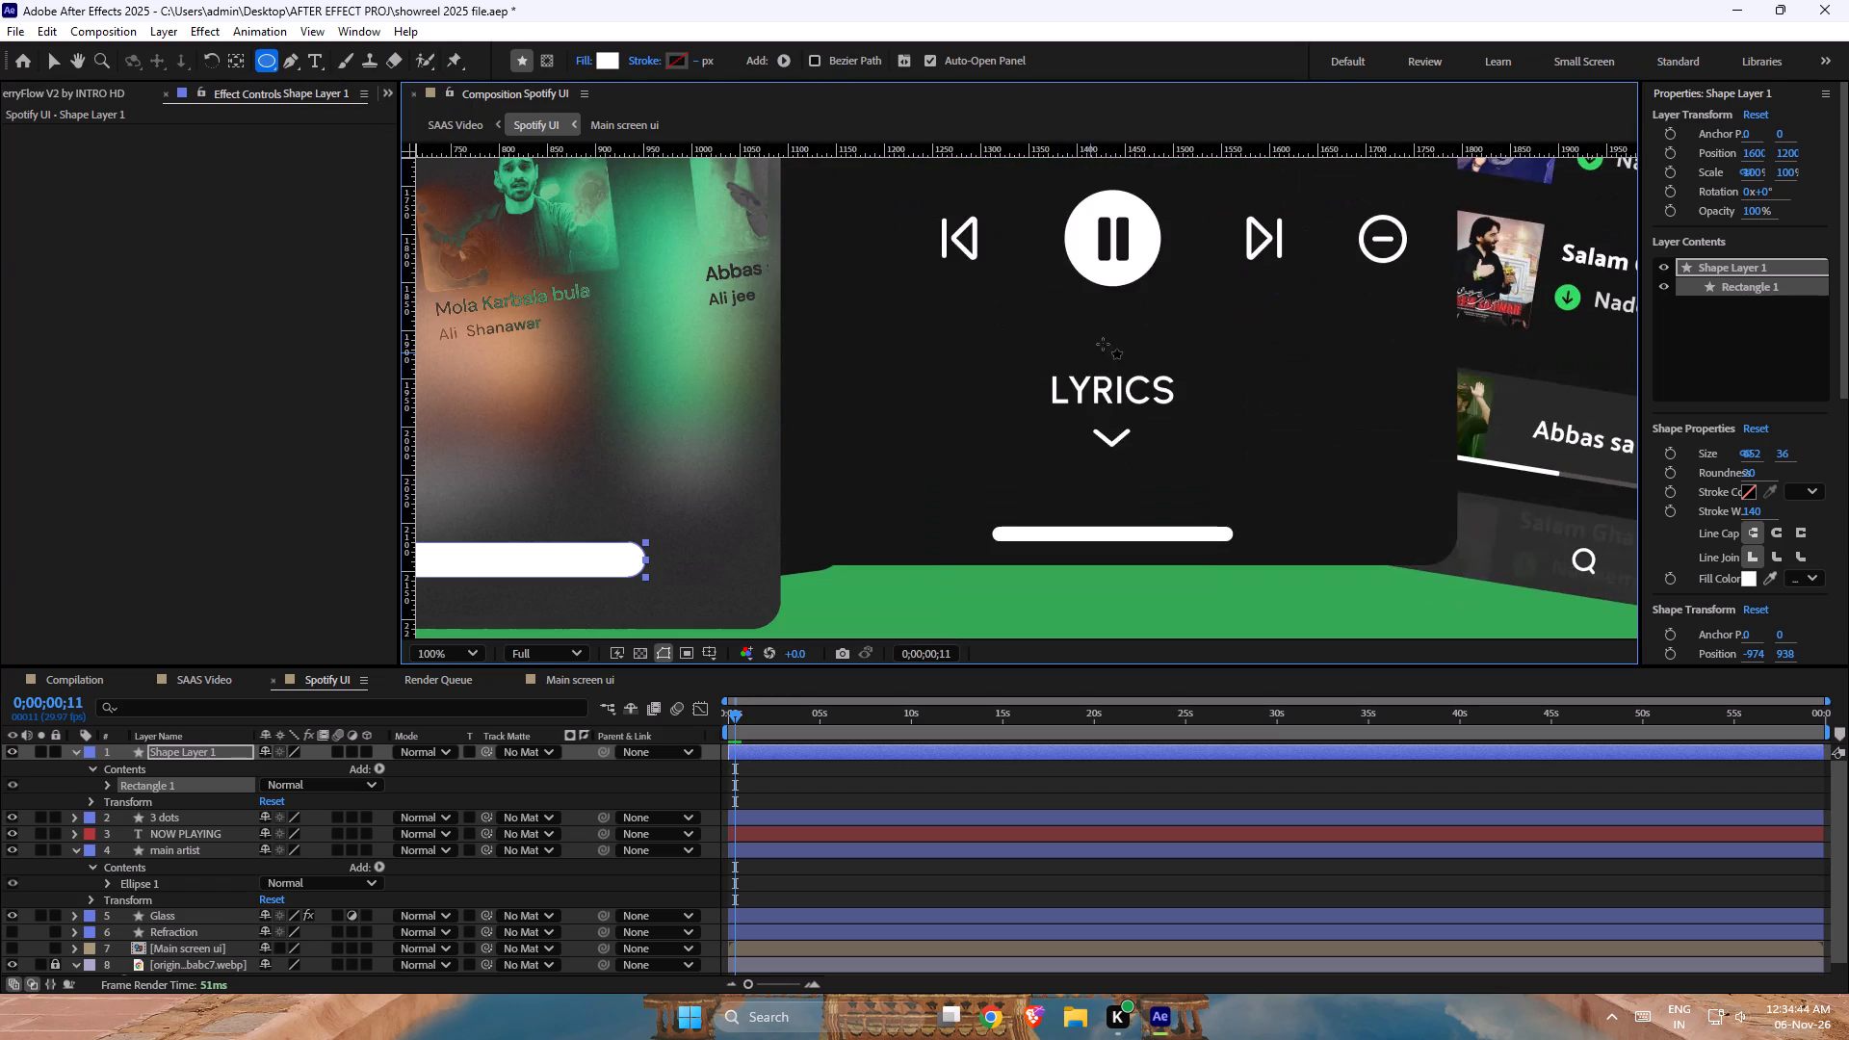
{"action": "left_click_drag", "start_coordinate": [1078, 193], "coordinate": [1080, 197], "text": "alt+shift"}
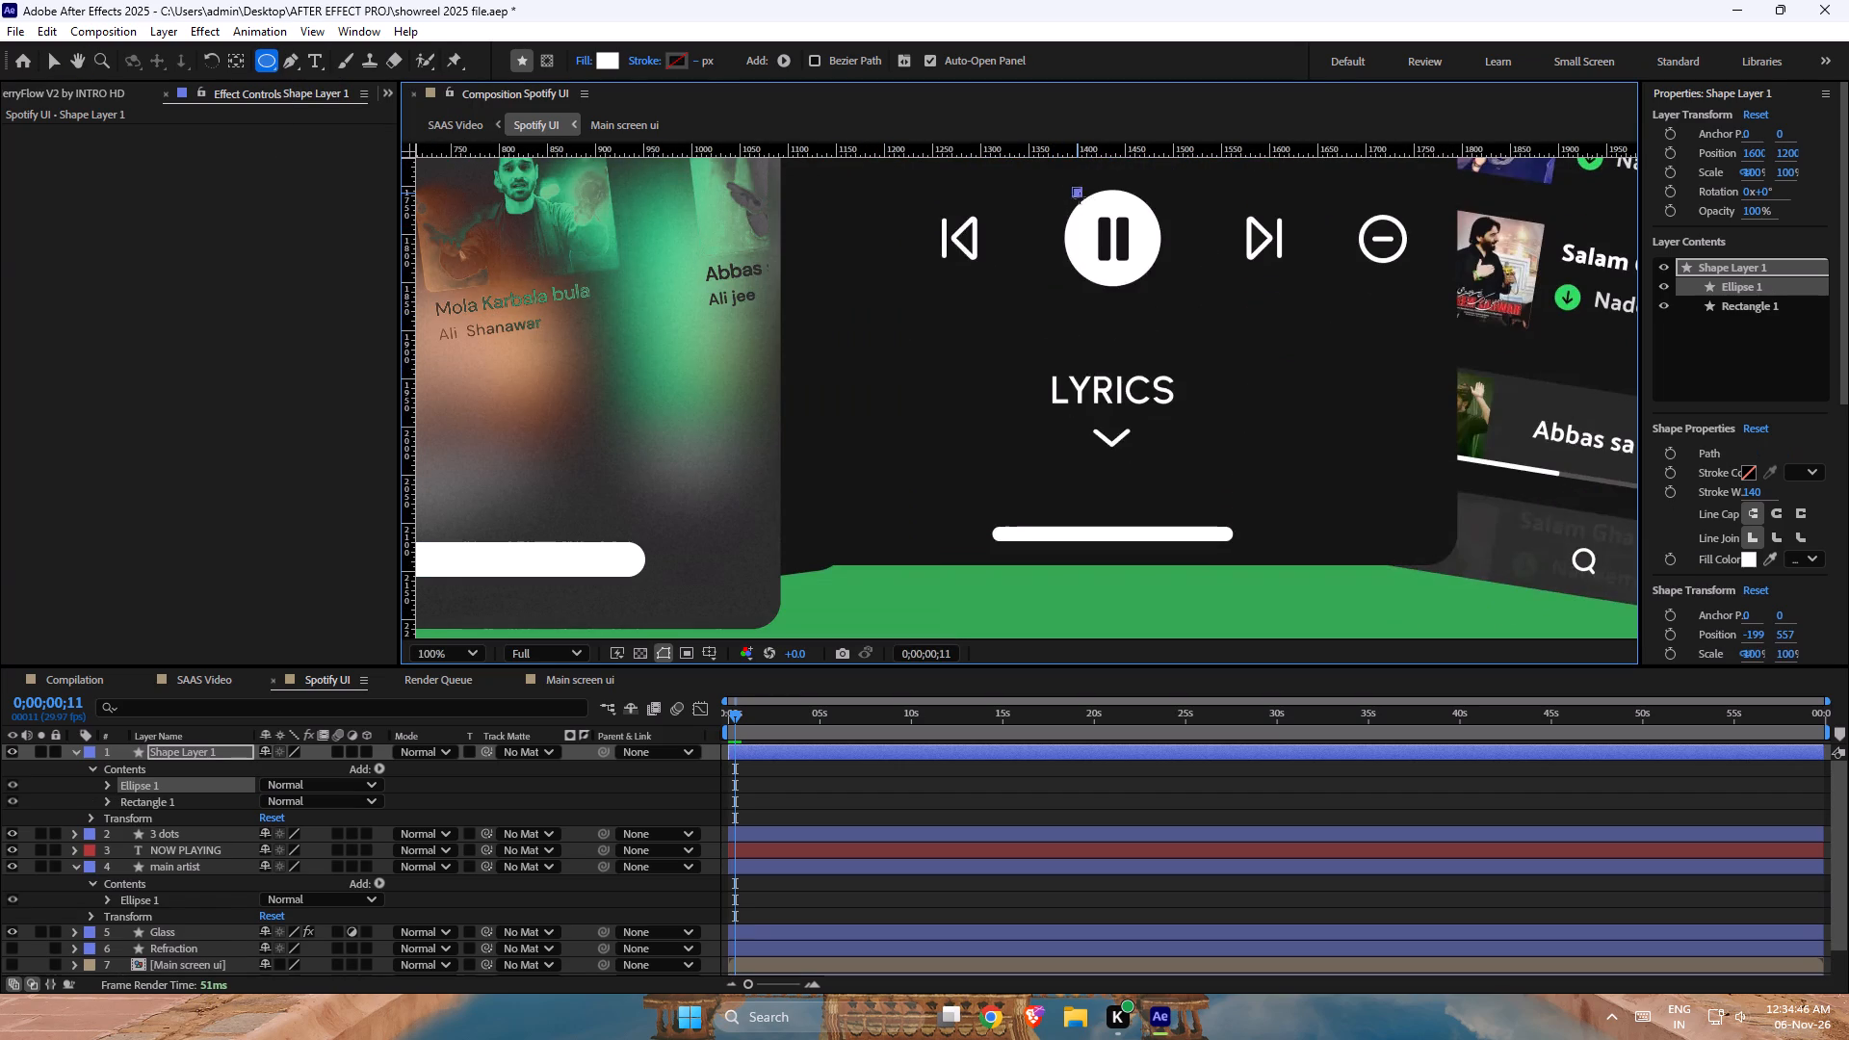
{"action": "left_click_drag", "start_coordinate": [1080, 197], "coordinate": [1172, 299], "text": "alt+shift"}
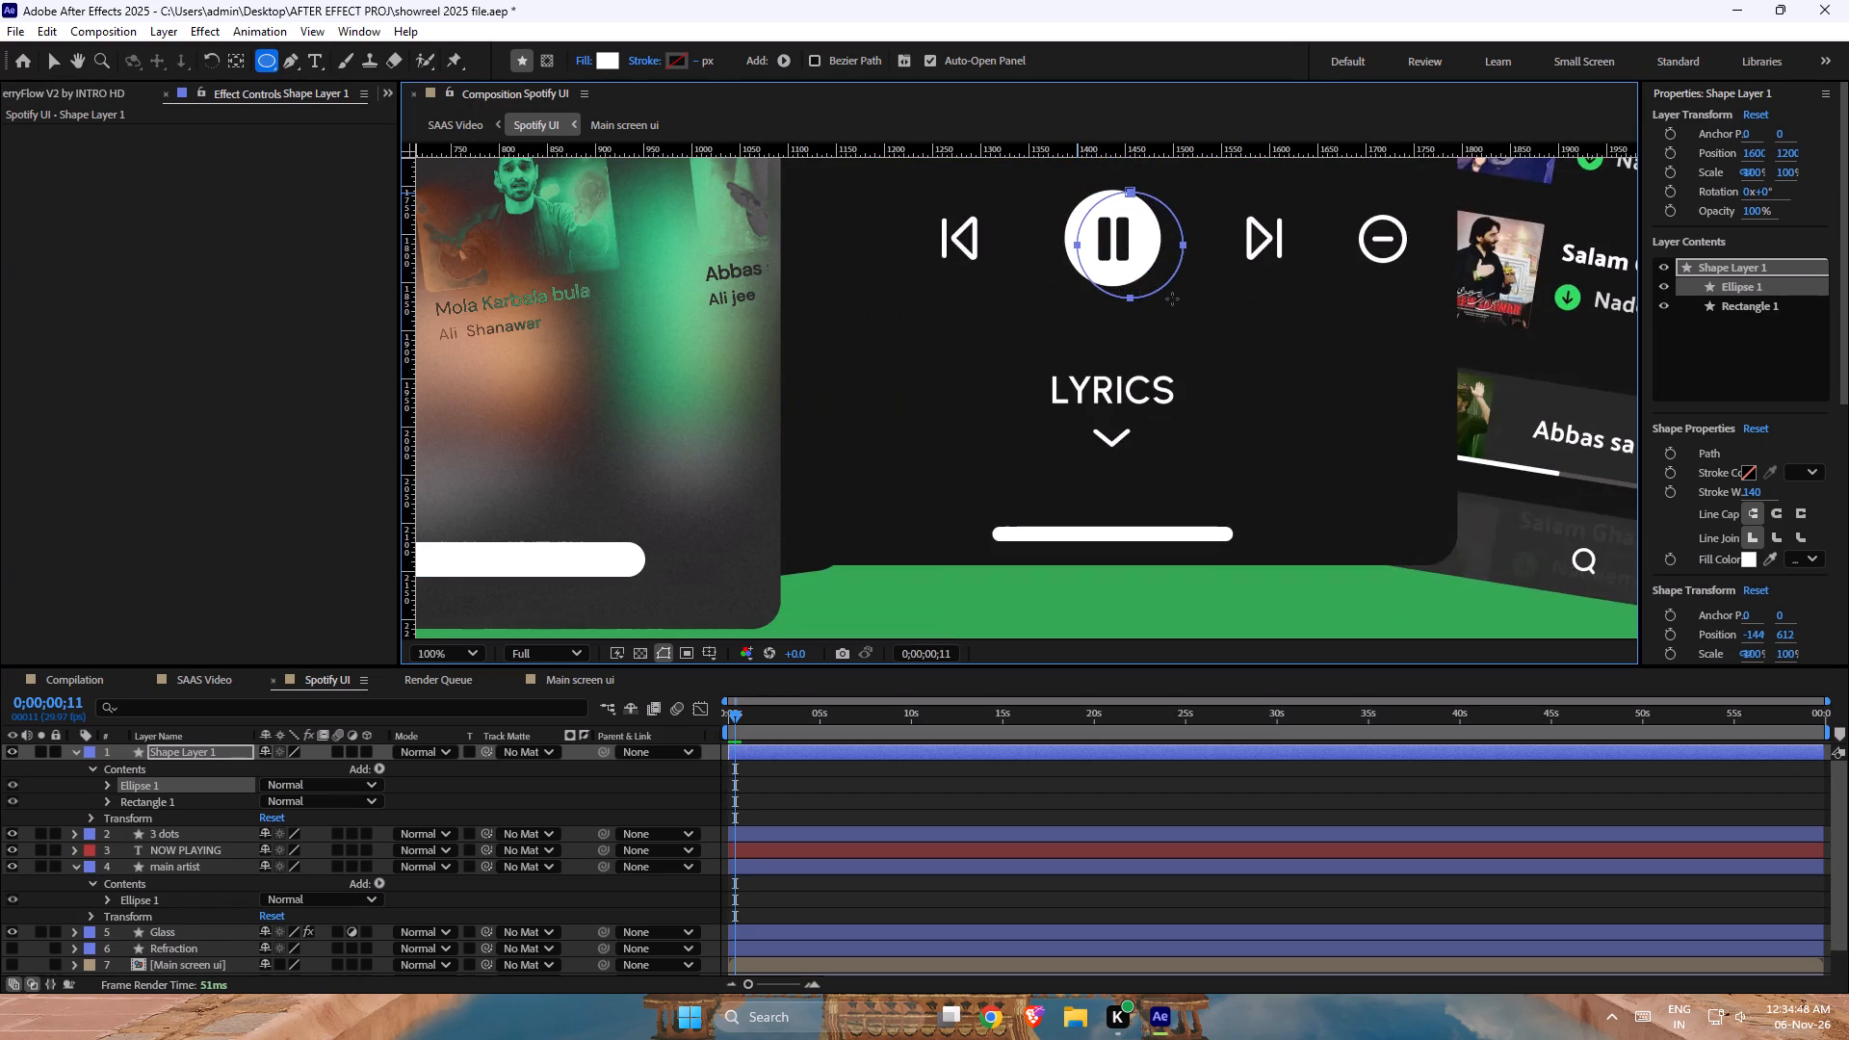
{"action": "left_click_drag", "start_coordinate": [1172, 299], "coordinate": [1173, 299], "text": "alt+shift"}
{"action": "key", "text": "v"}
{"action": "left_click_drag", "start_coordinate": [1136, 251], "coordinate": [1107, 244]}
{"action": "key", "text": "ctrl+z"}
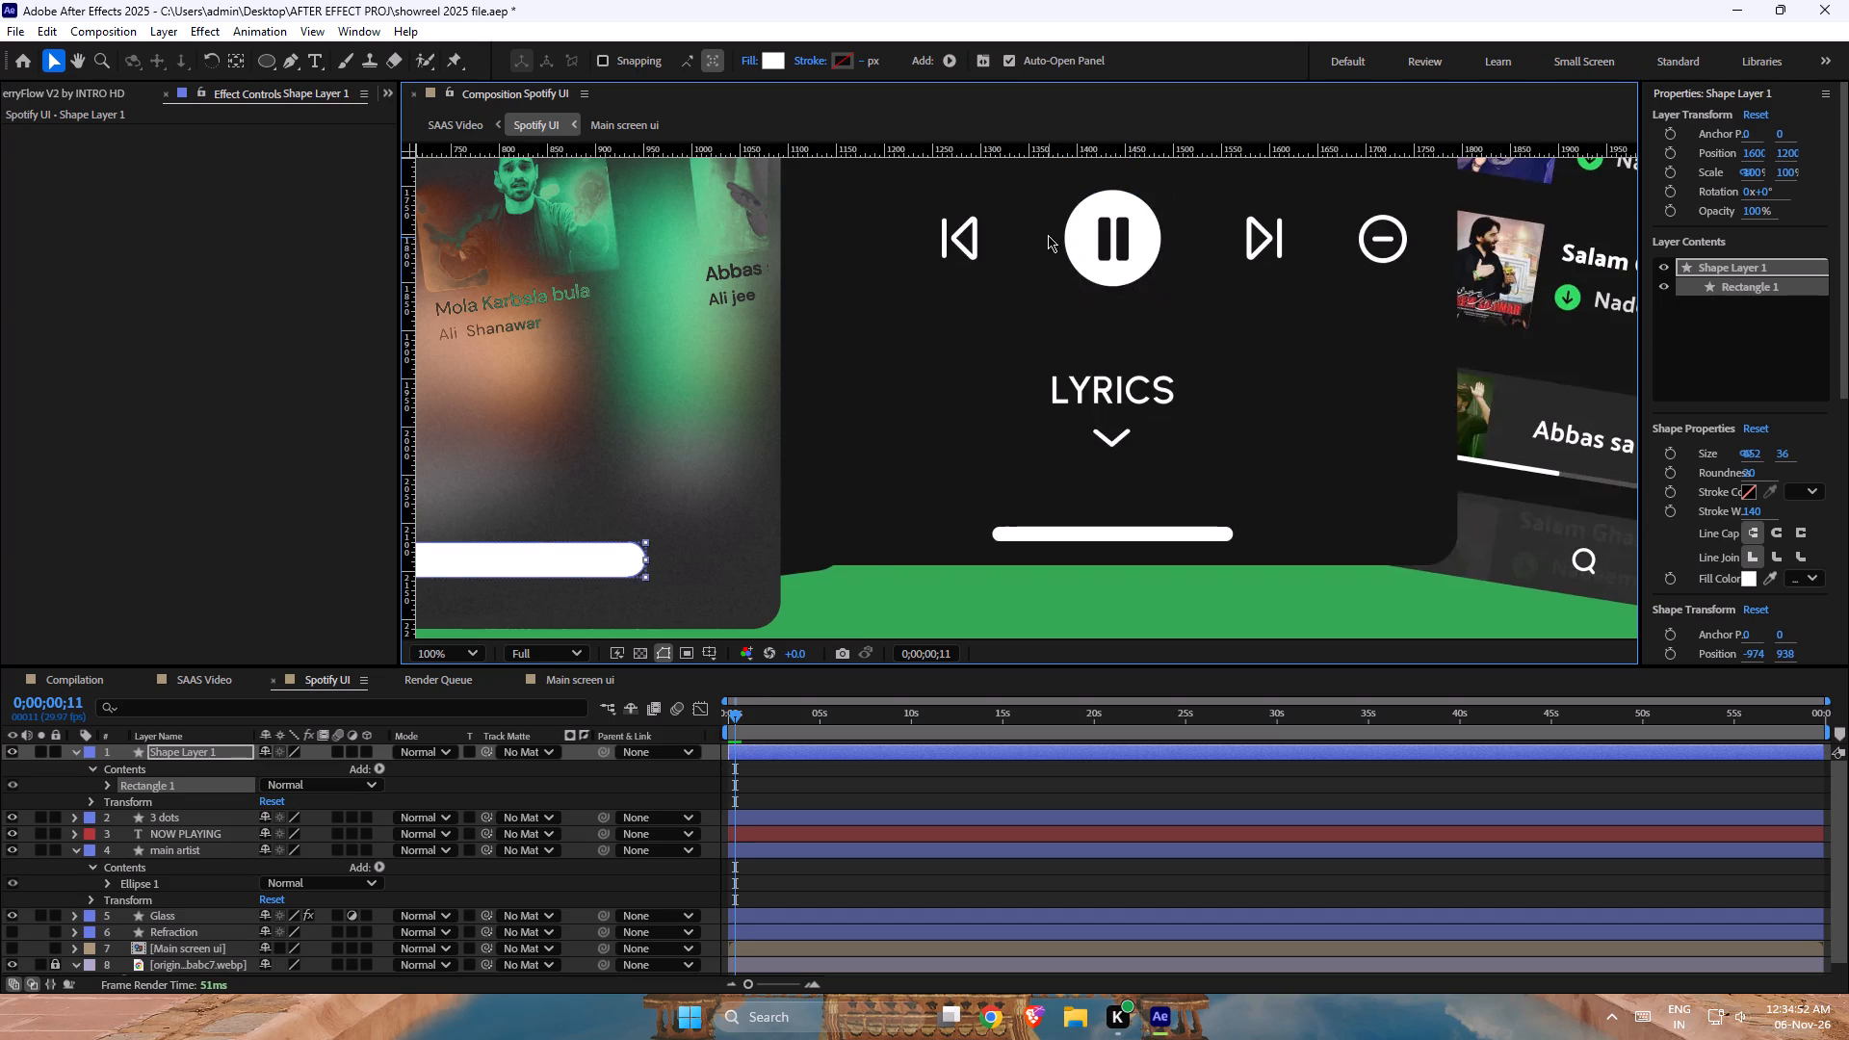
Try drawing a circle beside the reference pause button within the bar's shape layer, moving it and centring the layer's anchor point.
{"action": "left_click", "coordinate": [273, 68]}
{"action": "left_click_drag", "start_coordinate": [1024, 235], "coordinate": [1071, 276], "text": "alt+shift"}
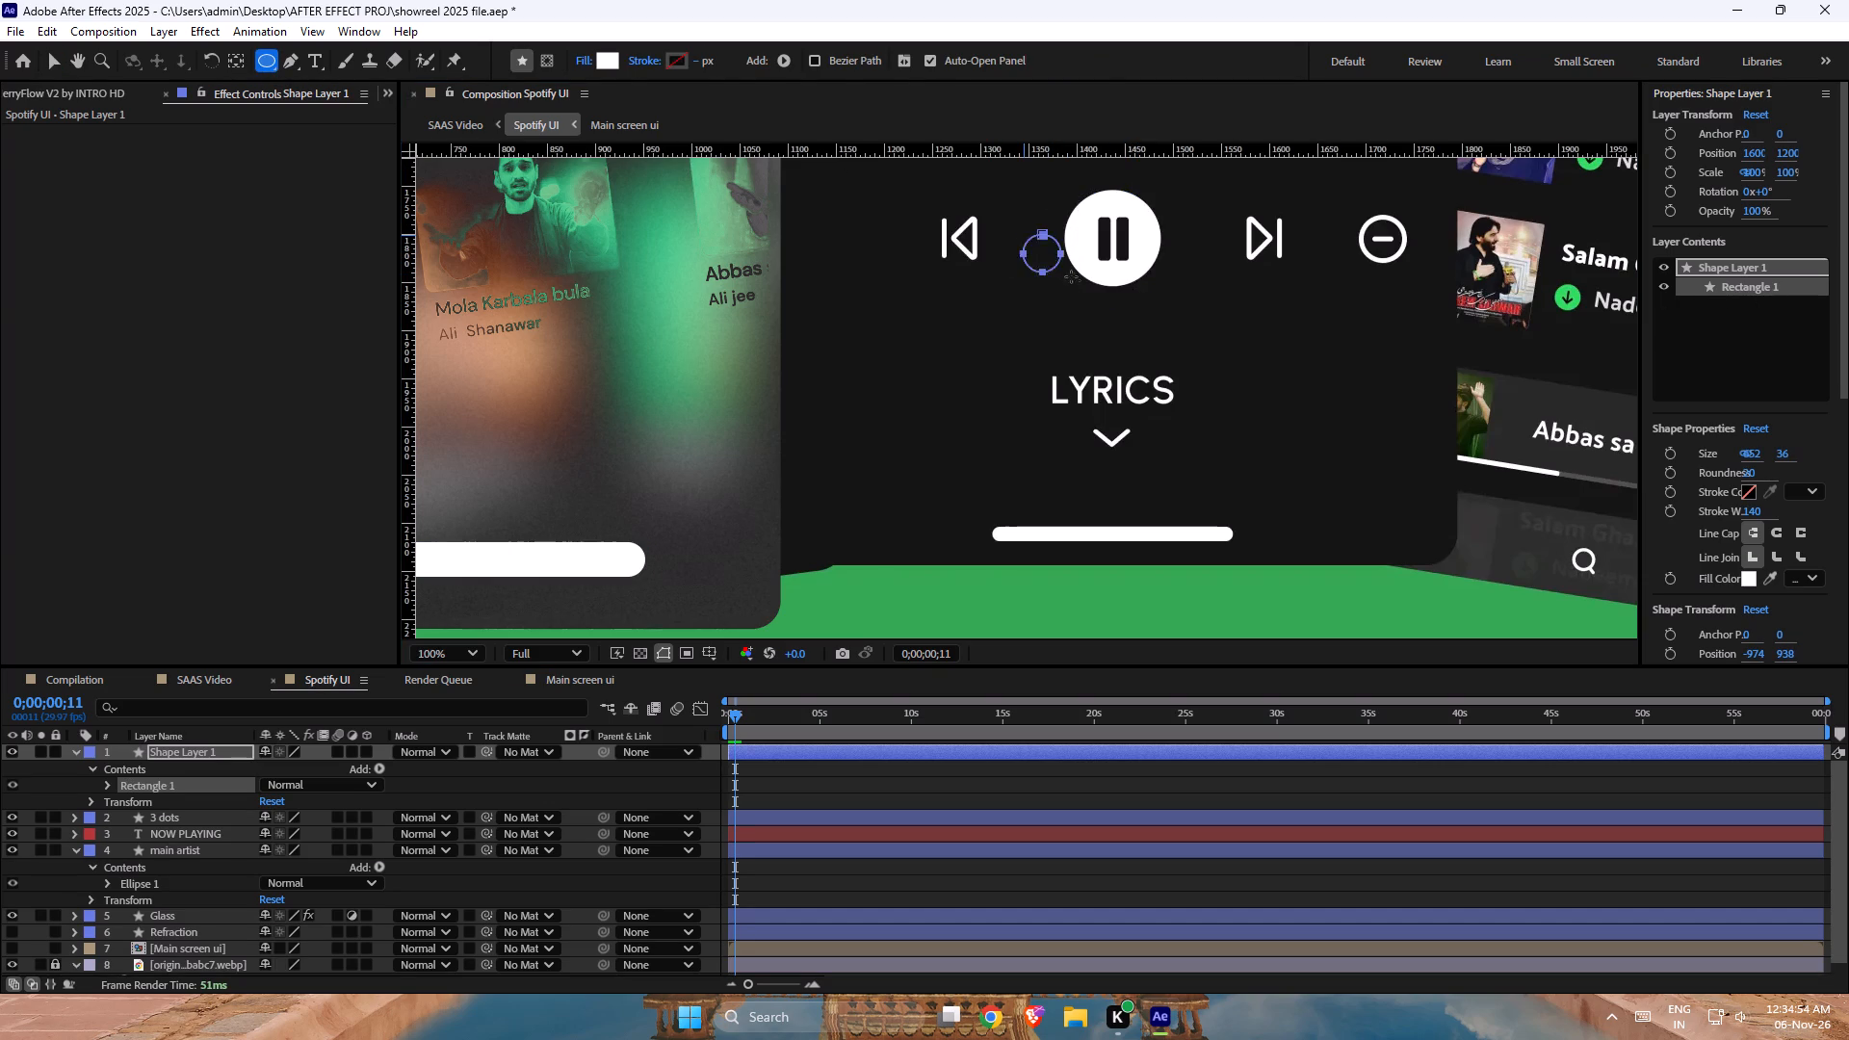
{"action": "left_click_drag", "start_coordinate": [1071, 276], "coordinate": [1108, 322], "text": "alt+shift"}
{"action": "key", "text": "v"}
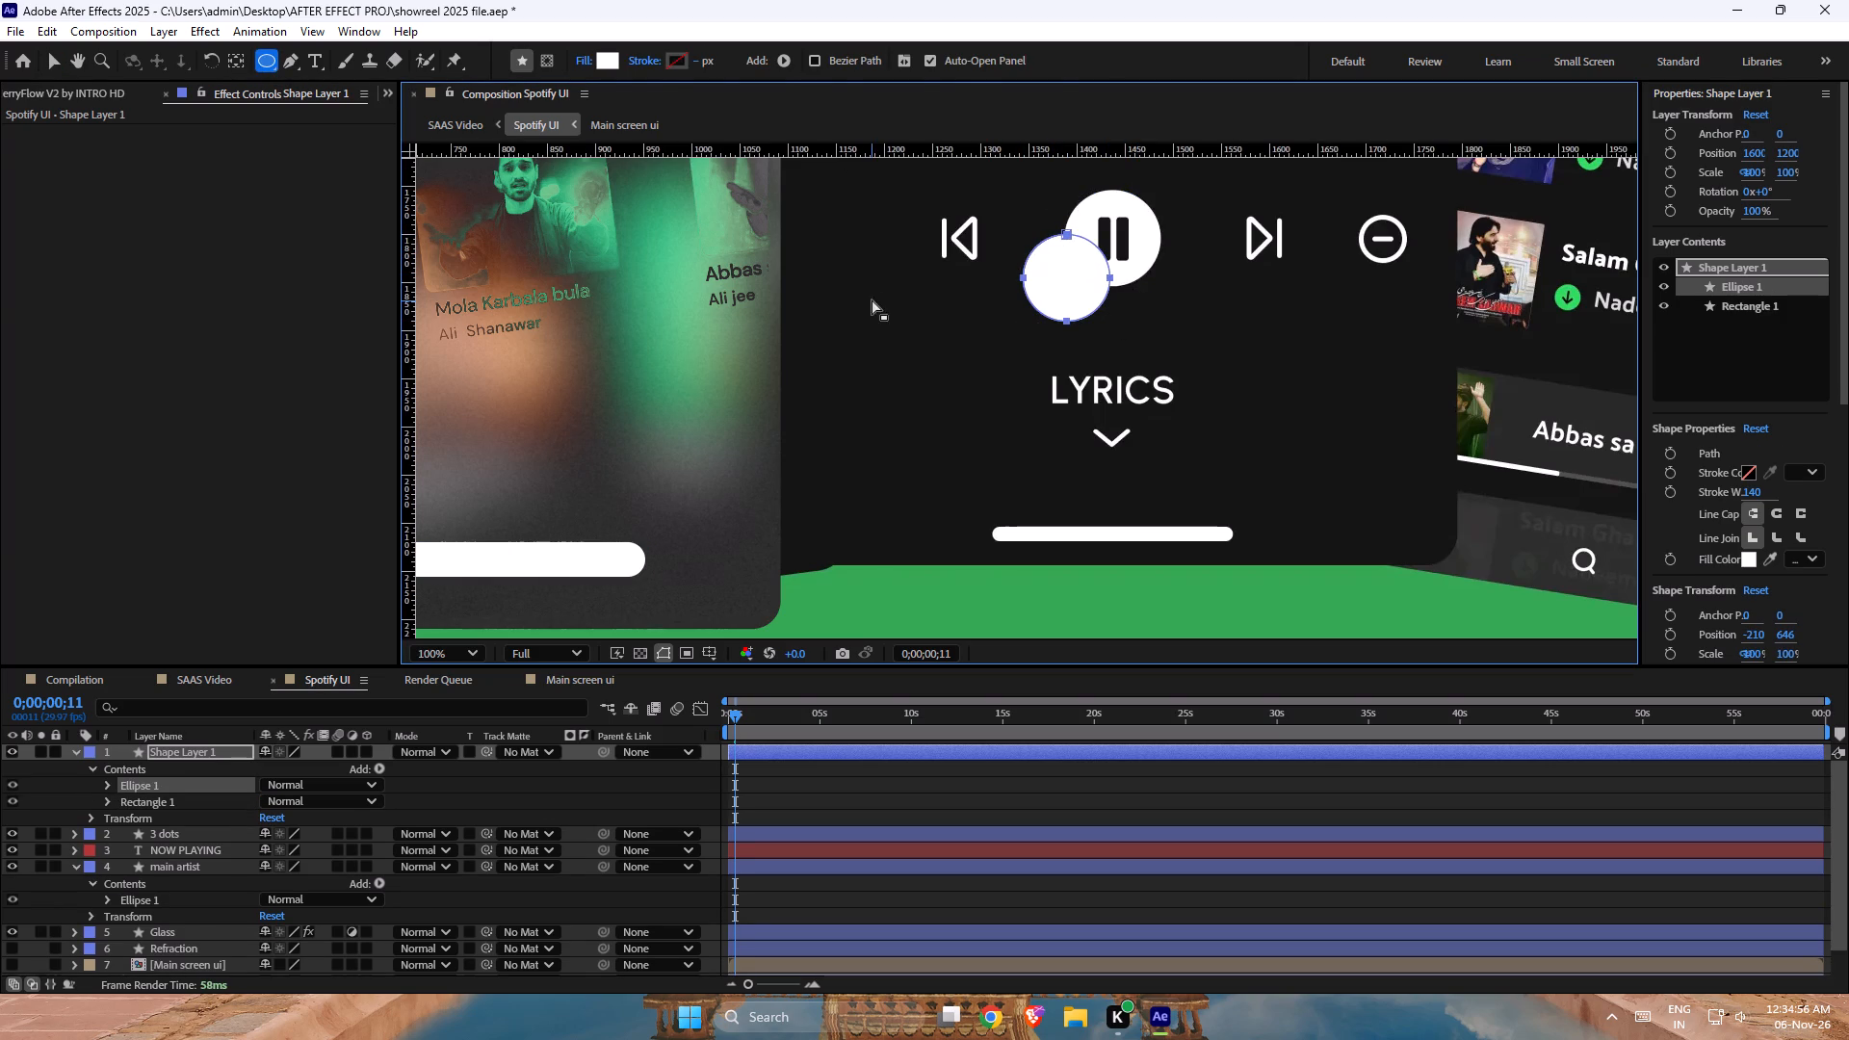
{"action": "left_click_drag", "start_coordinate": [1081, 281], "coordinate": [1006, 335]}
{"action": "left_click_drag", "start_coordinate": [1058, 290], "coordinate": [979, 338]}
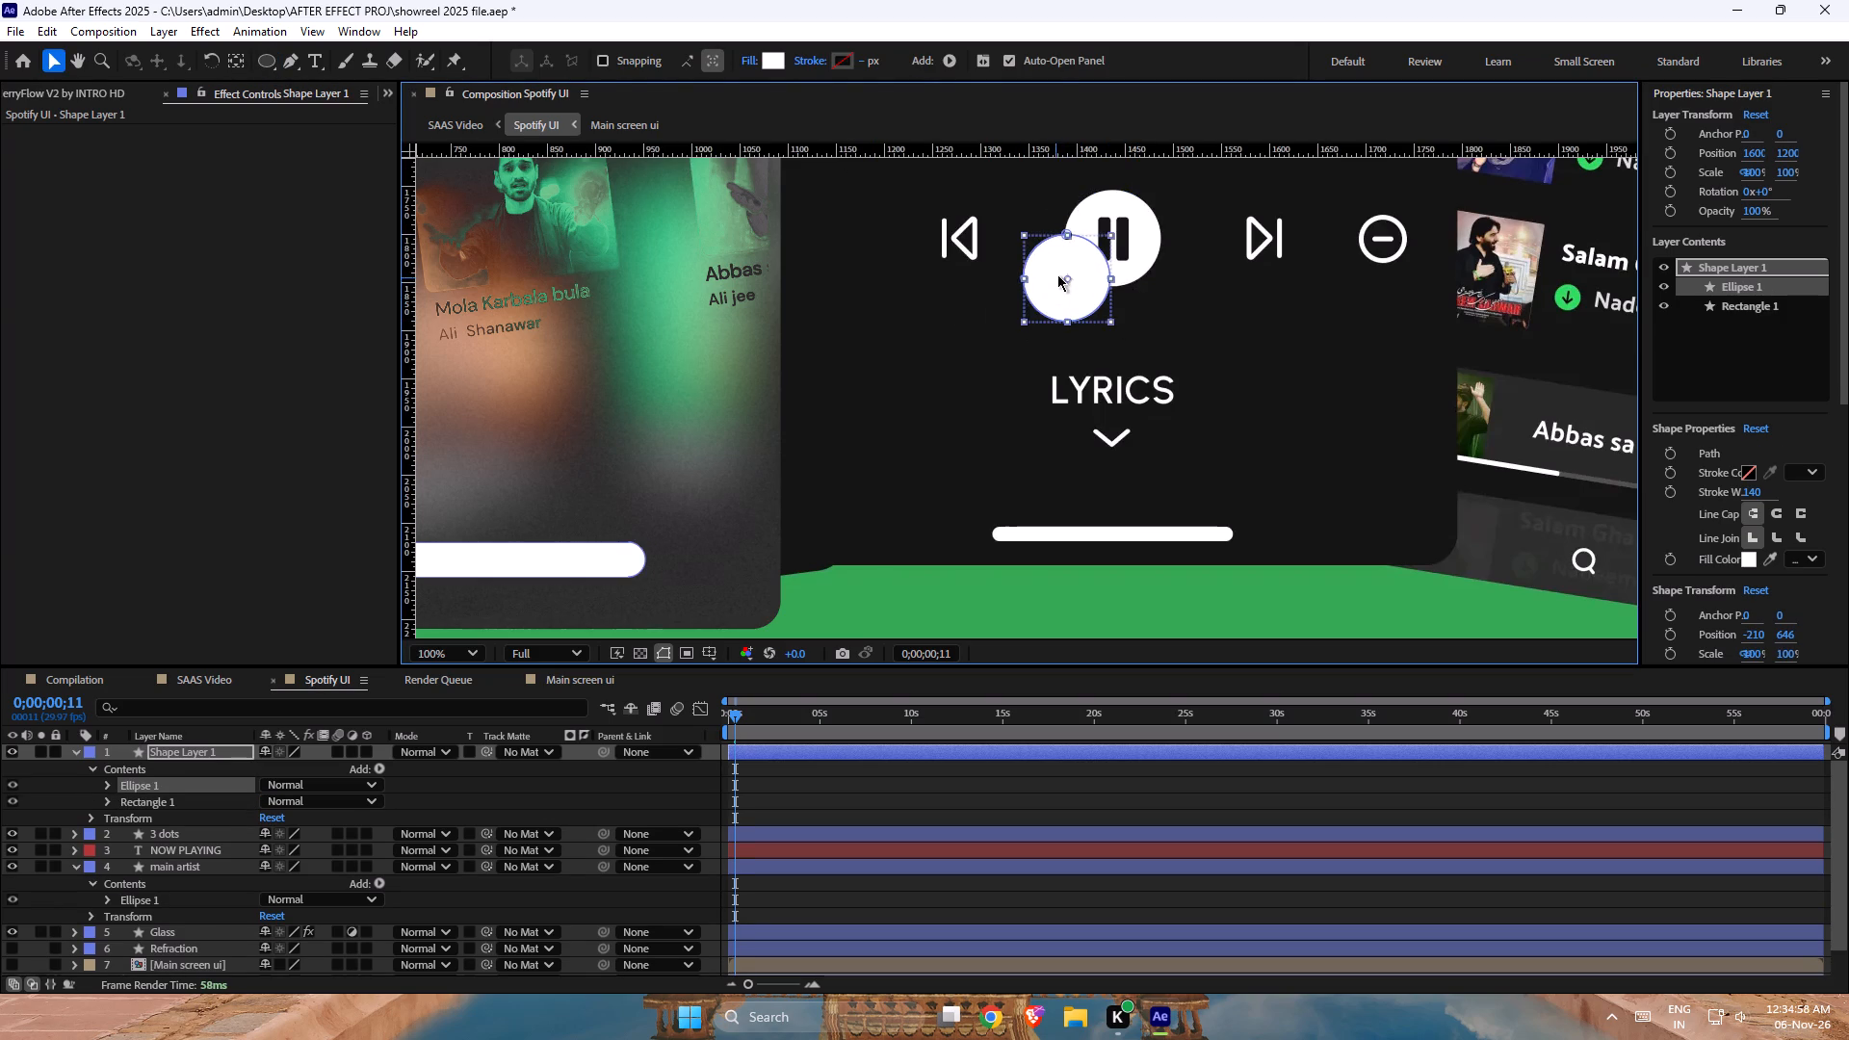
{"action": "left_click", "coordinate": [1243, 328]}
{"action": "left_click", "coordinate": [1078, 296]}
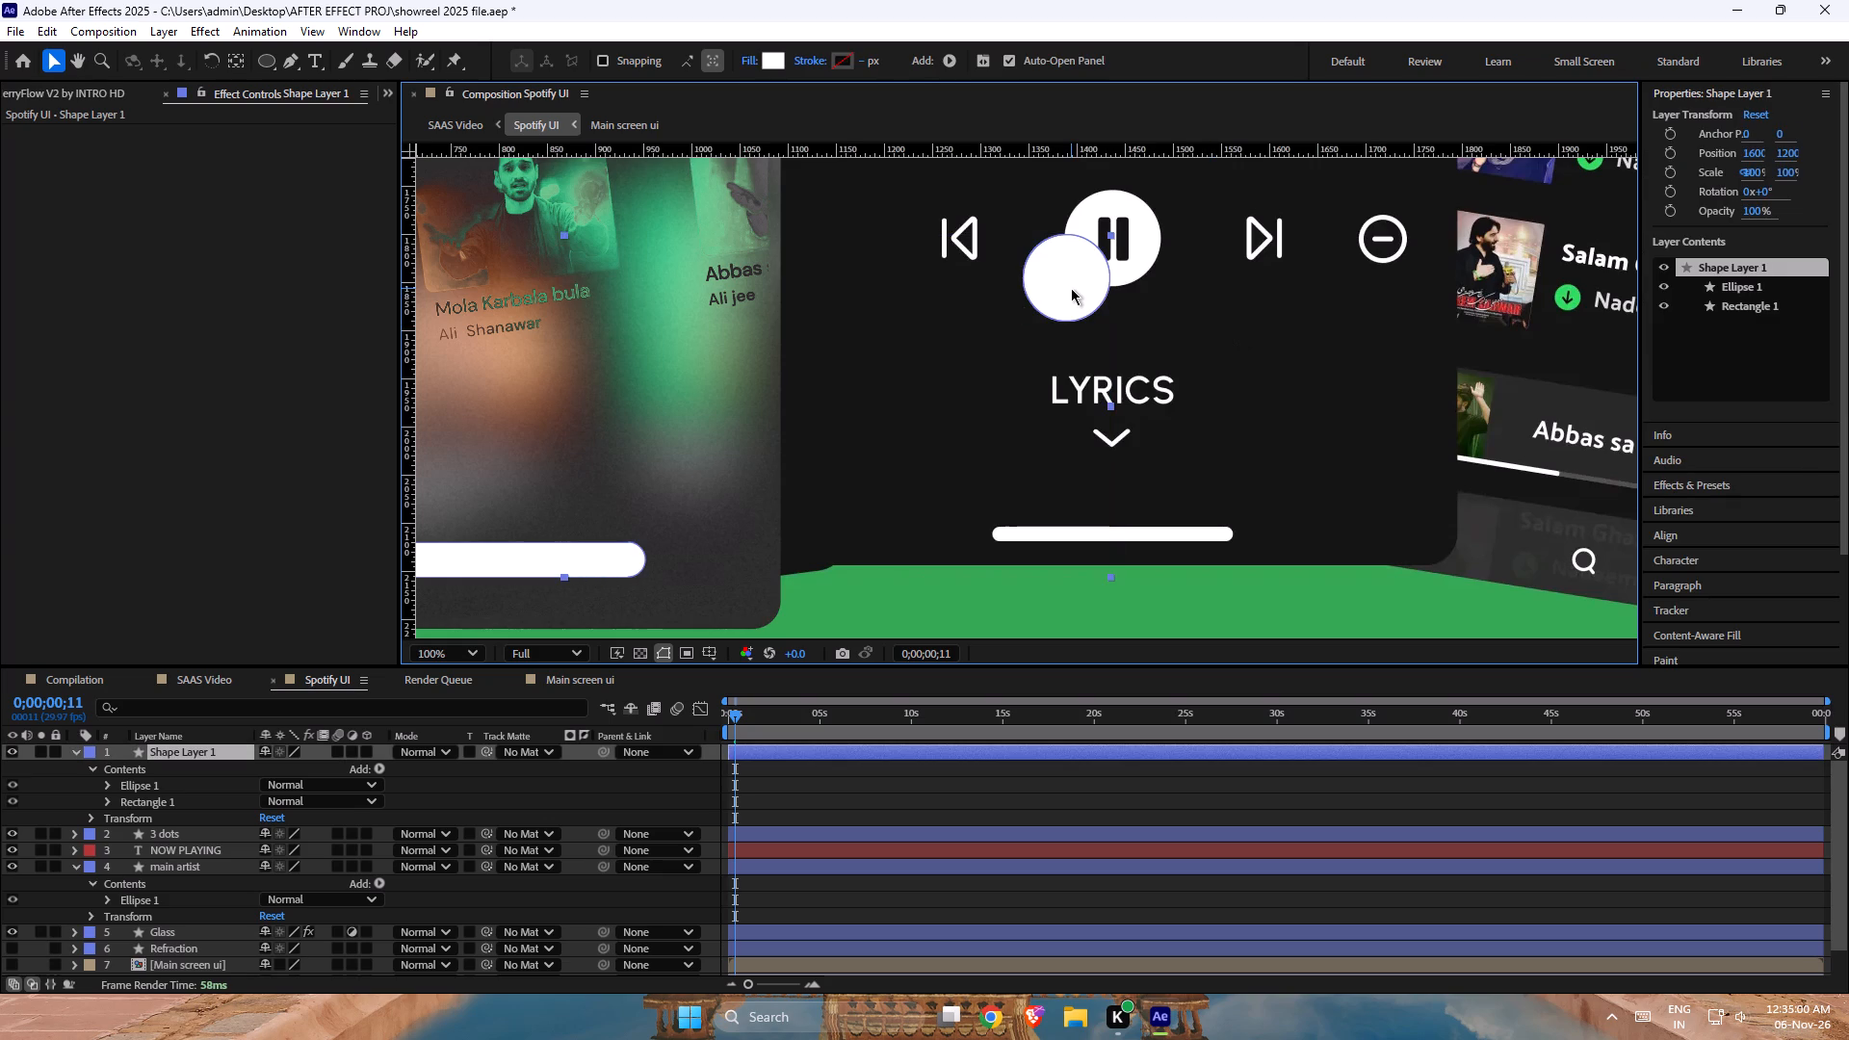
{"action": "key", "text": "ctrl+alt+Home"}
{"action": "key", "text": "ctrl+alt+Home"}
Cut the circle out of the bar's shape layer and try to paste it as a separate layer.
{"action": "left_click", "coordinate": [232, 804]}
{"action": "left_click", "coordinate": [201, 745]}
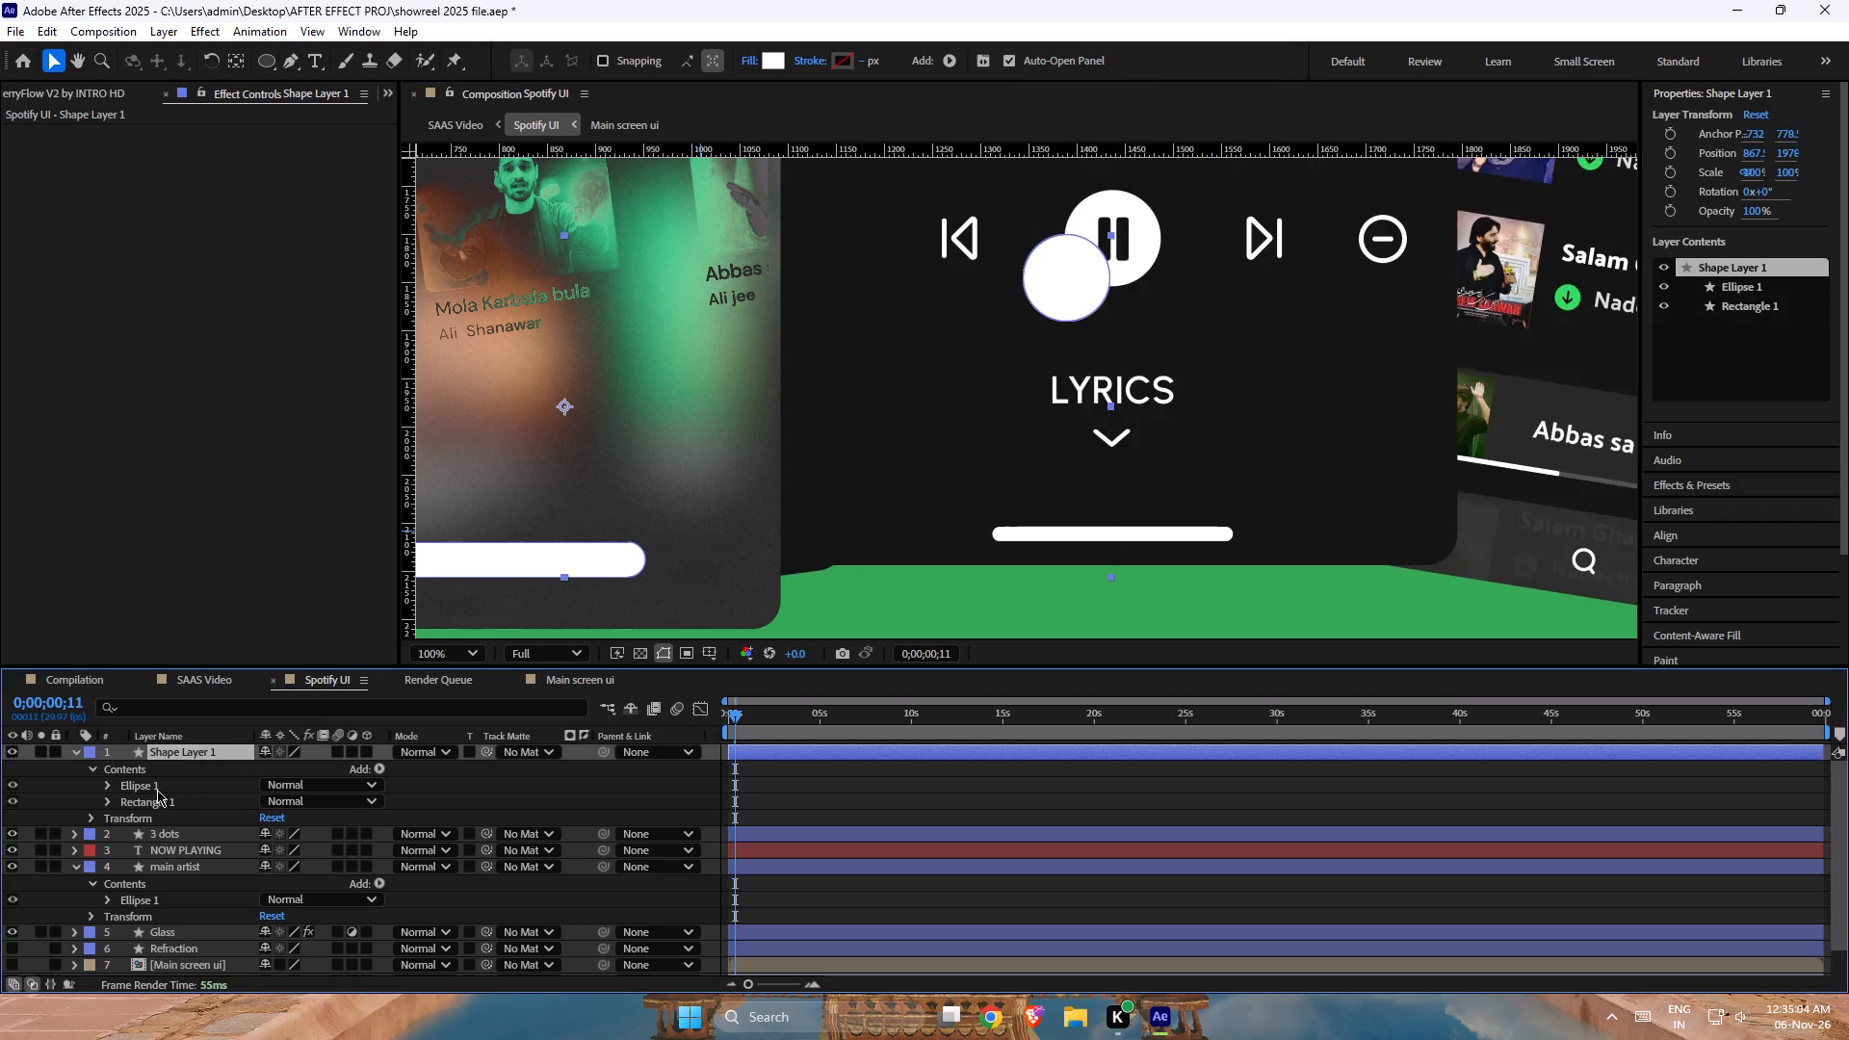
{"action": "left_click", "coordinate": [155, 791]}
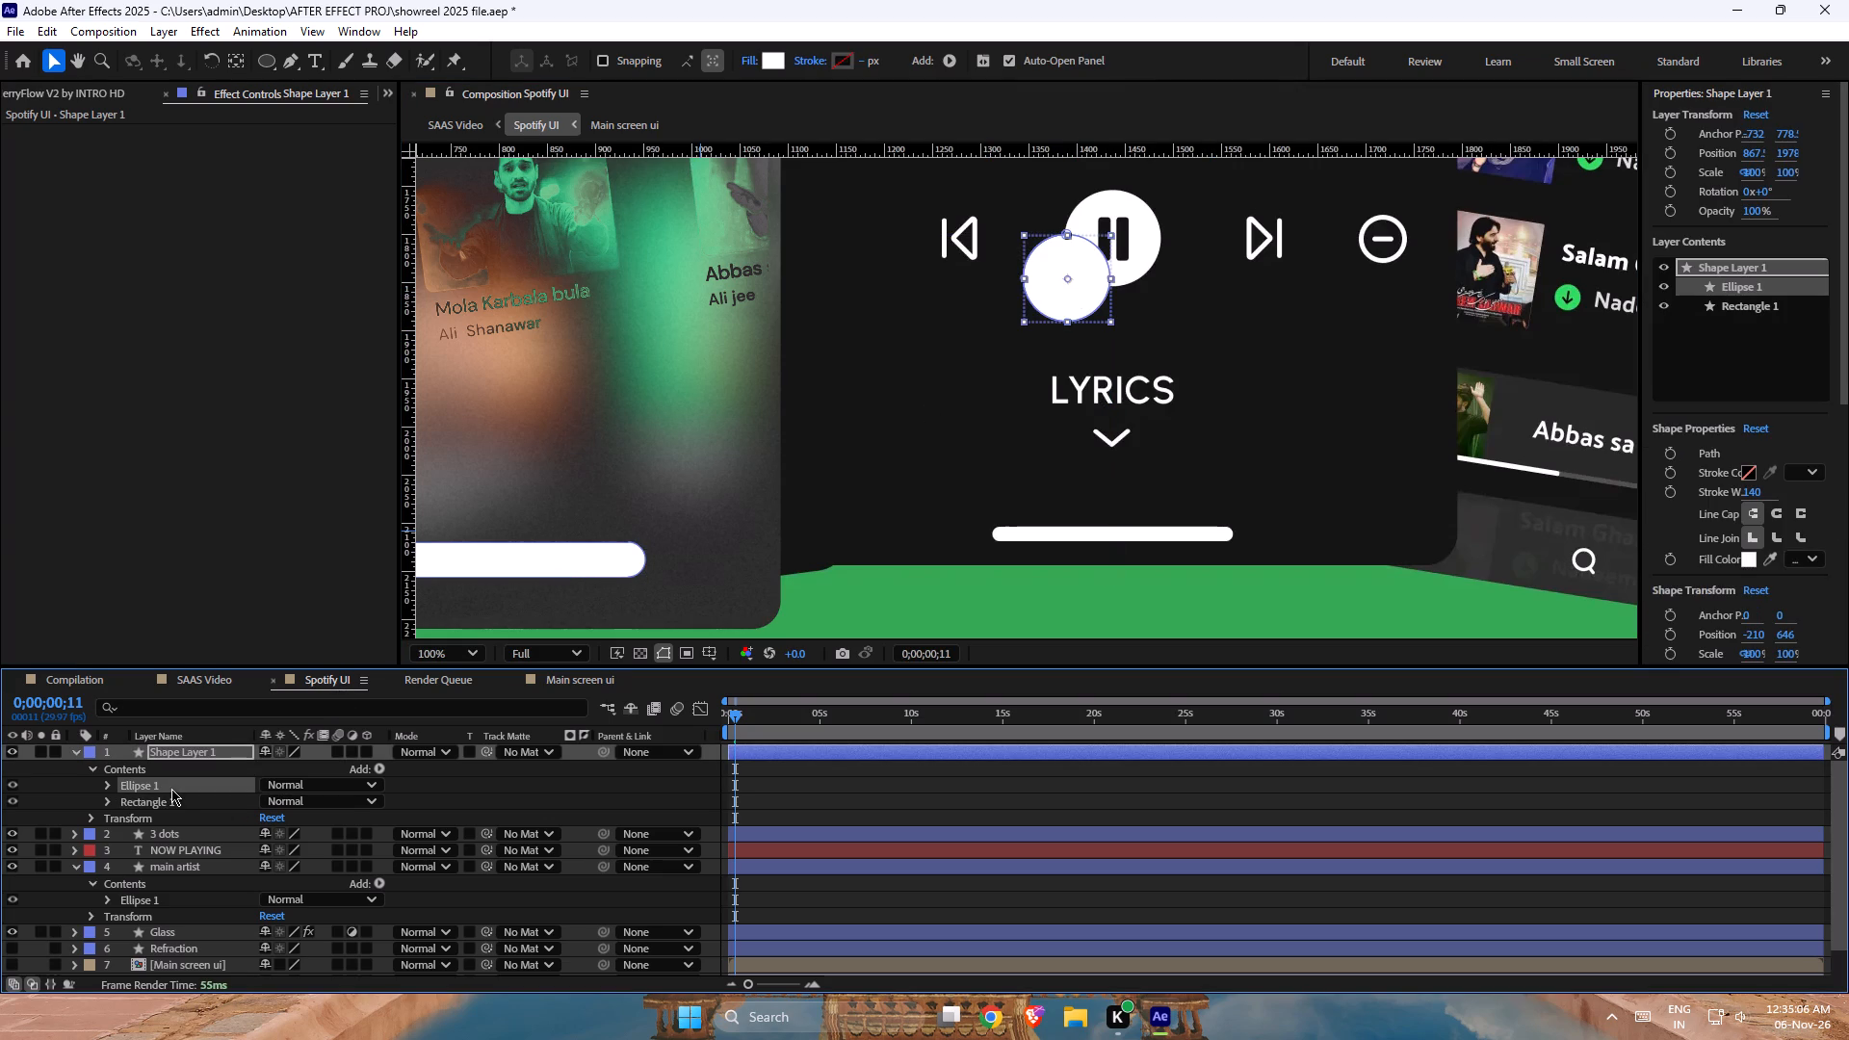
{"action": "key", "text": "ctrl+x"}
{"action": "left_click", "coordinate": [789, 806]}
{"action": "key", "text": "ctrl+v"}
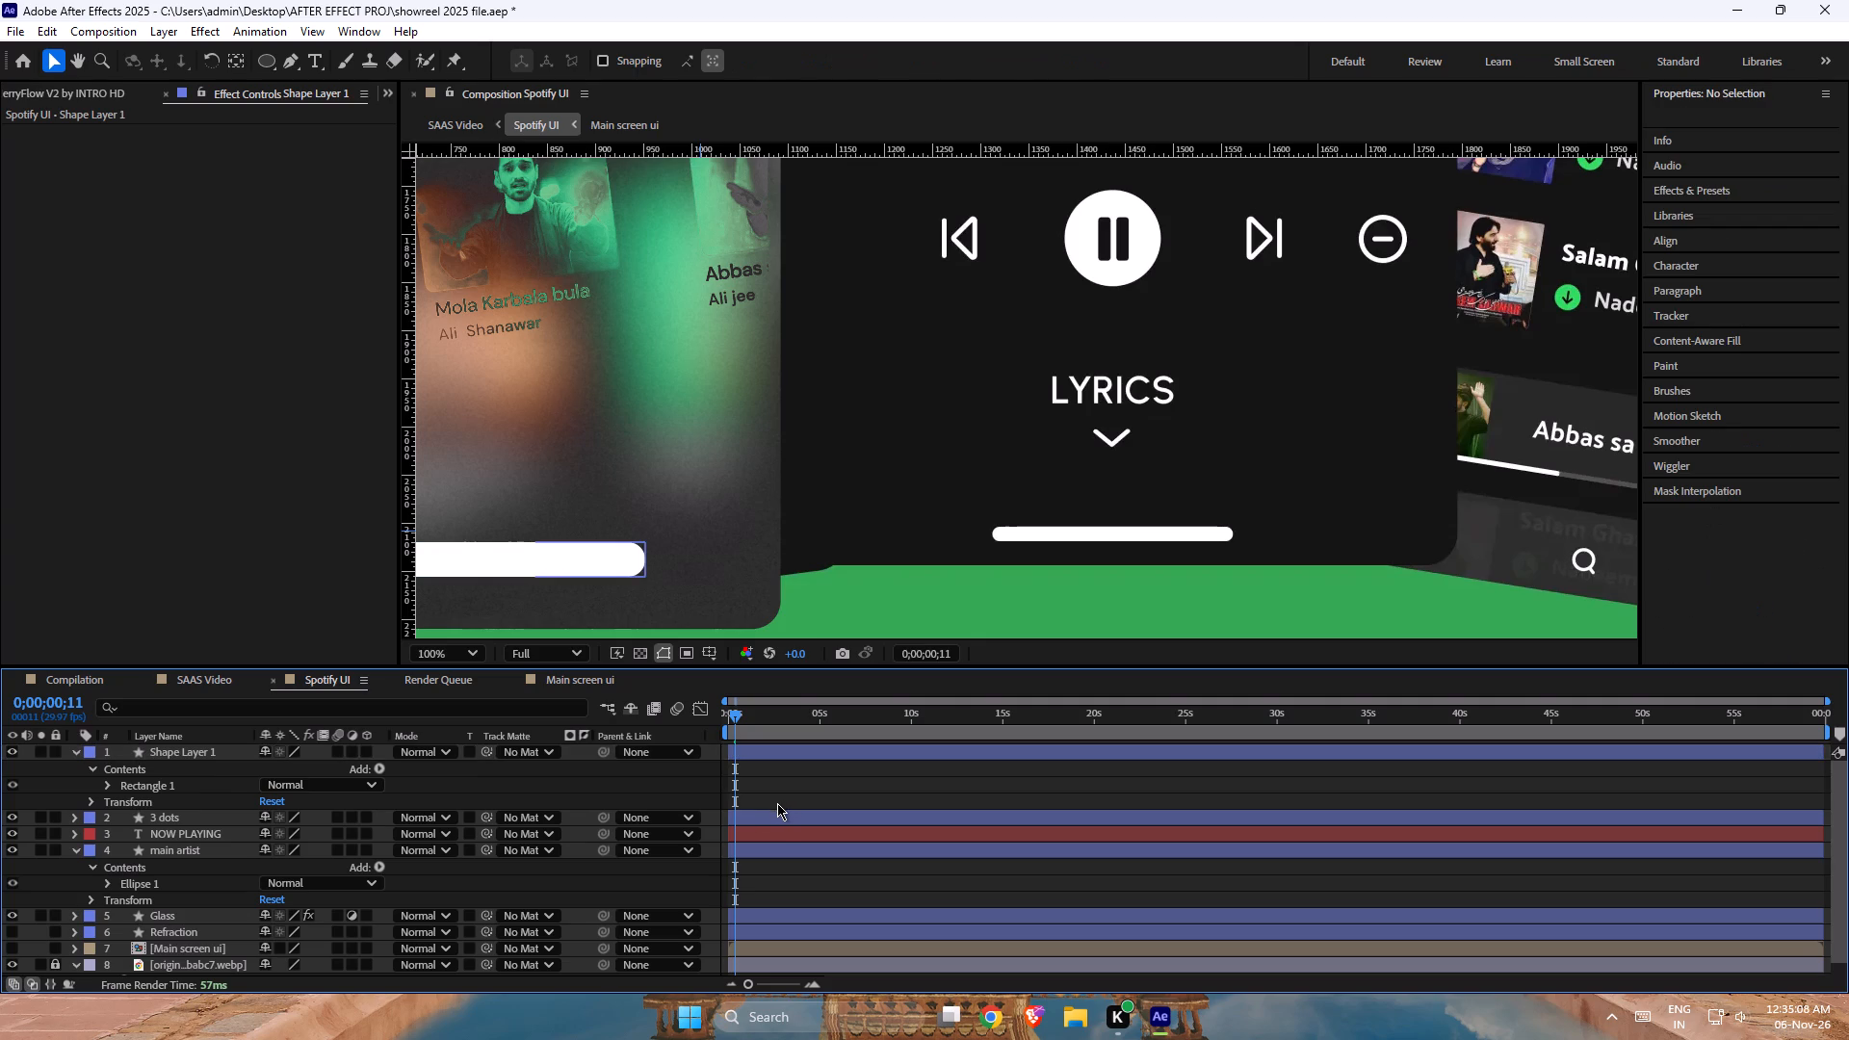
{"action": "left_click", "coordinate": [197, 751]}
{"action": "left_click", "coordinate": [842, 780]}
Centre the anchor point of the white bar's shape layer on the bar.
{"action": "left_click", "coordinate": [259, 65]}
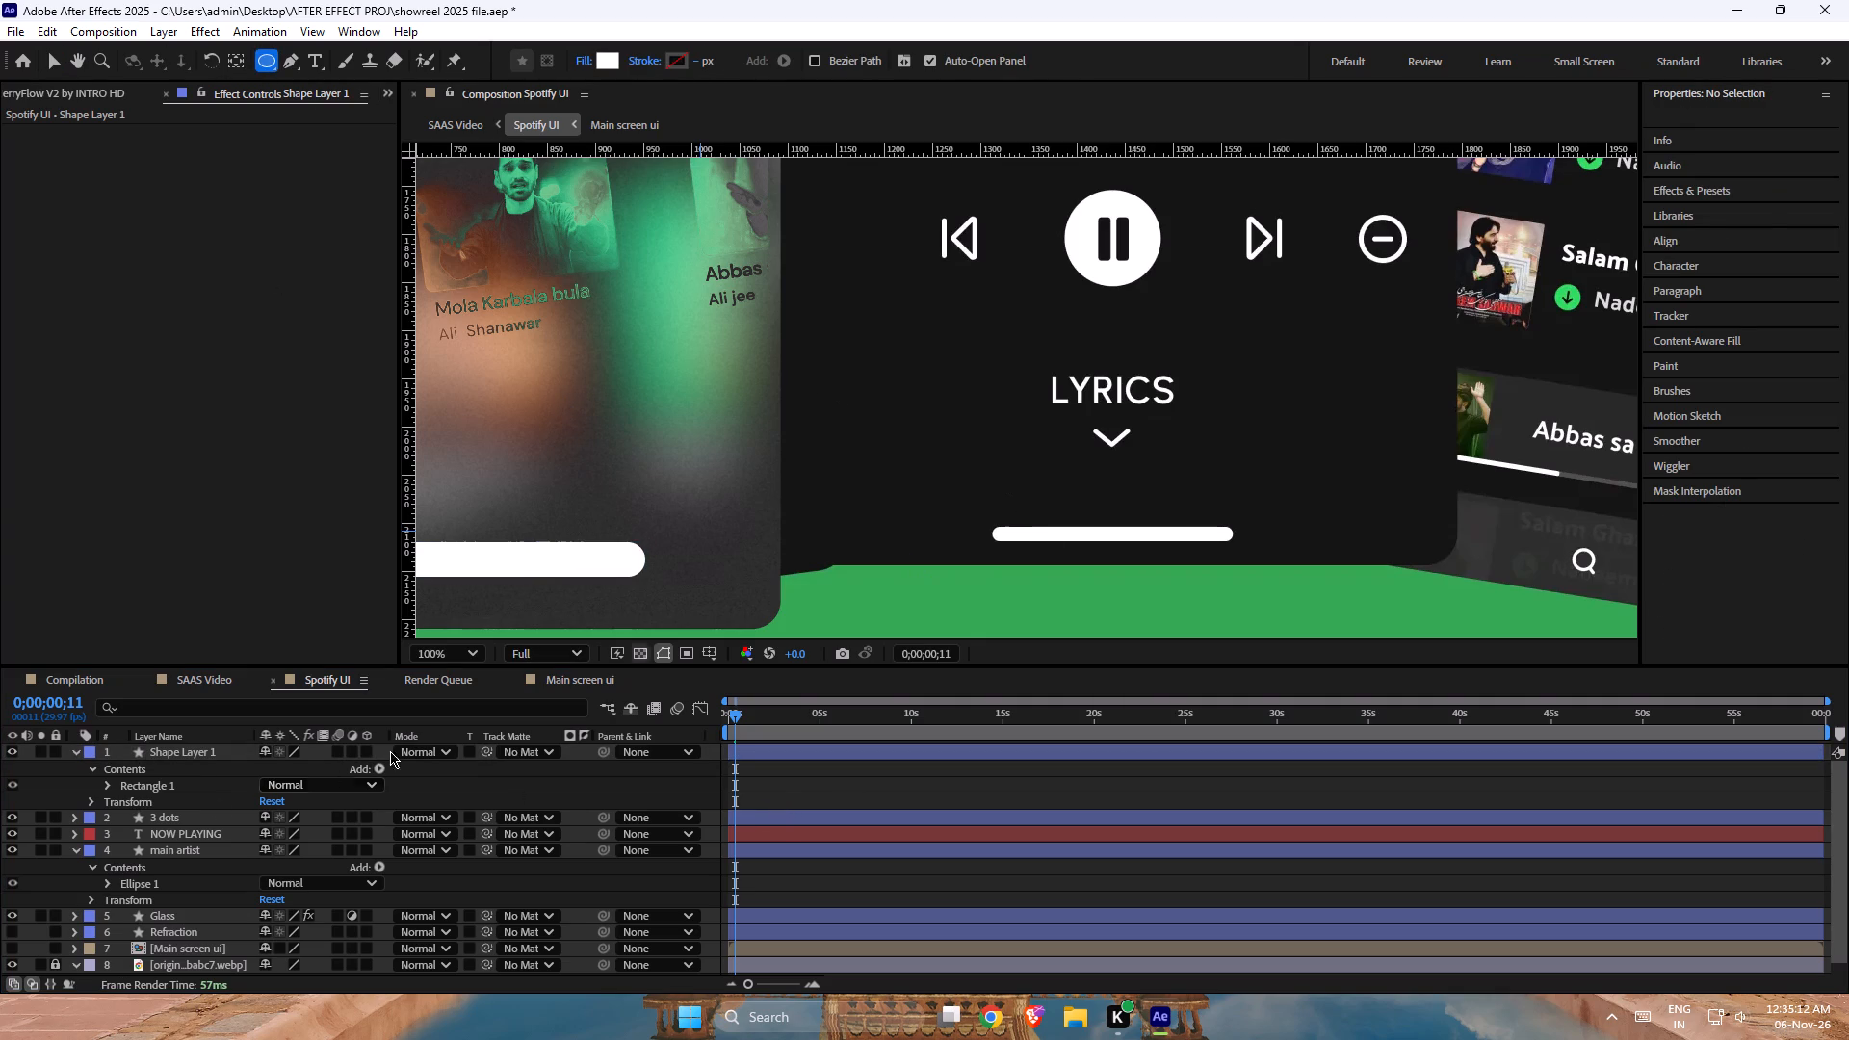
{"action": "left_click", "coordinate": [176, 745]}
{"action": "key", "text": "ctrl+alt+Home"}
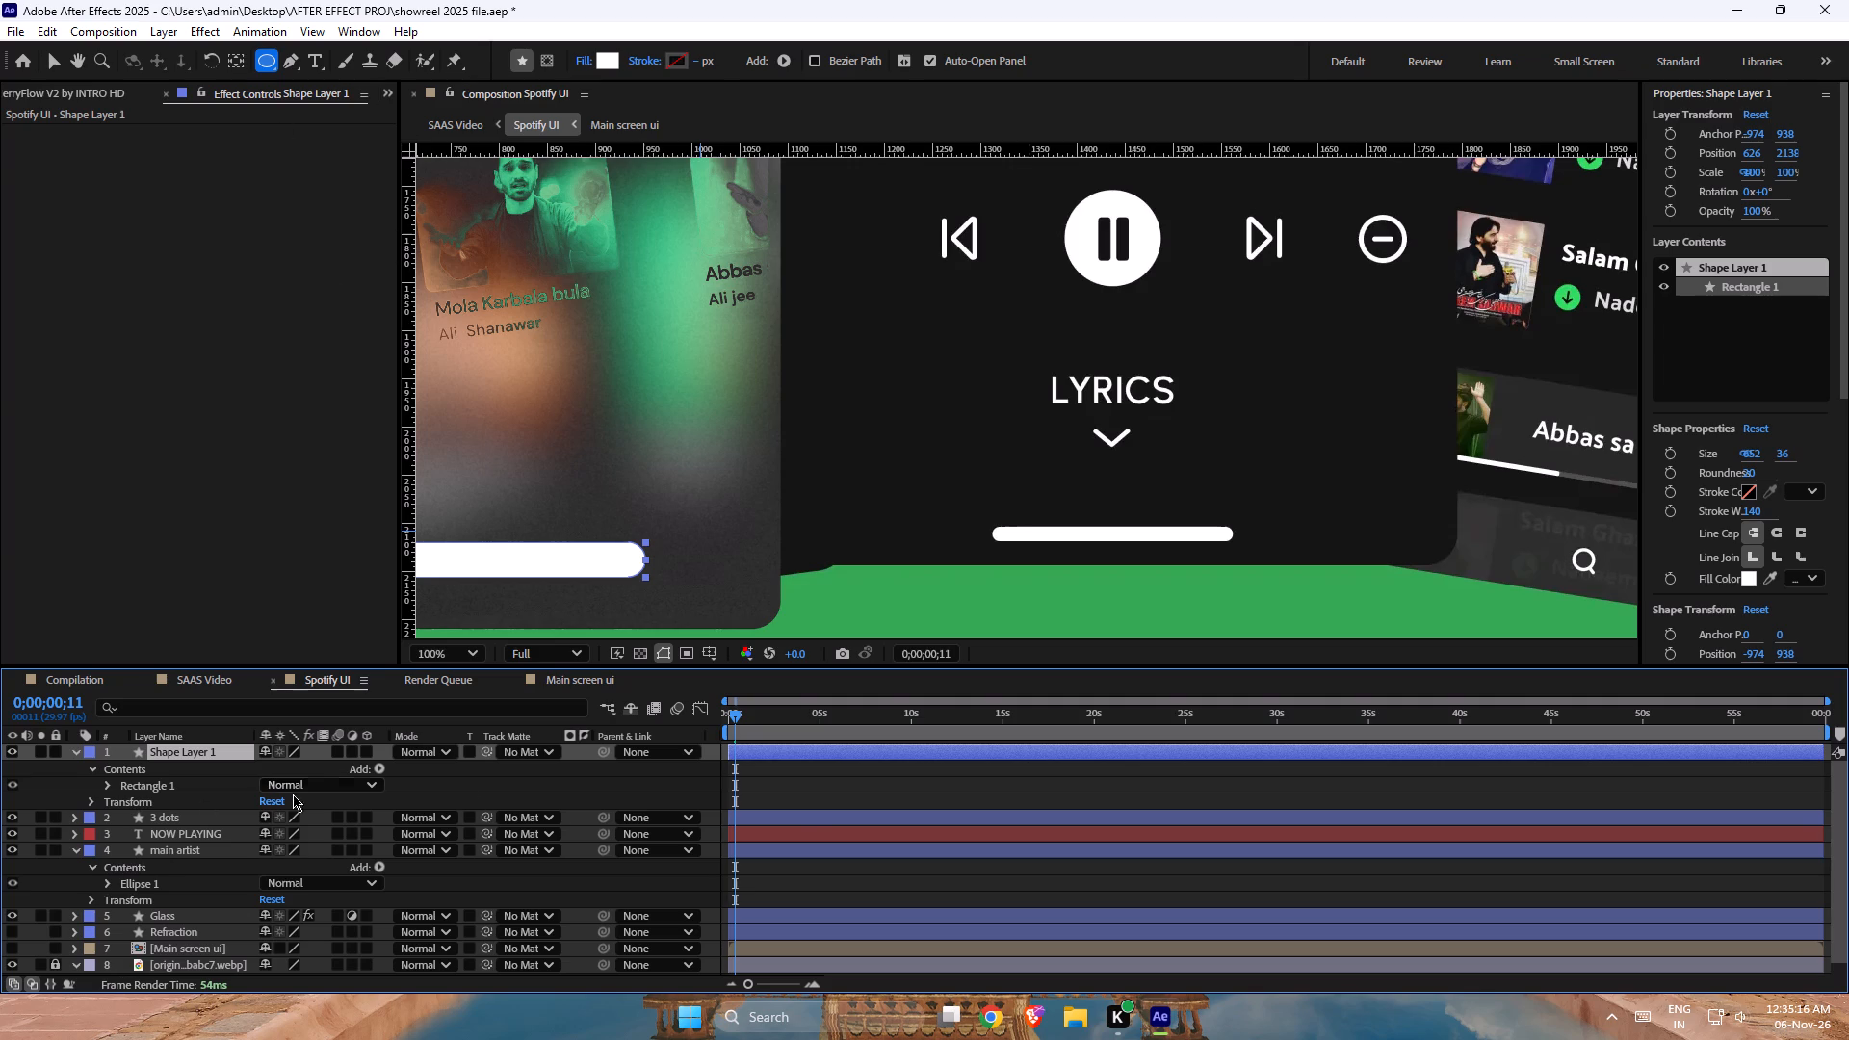
Draw a white circle about 100 px wide on its own shape layer, centre its anchor point and move it beside LYRICS.
{"action": "key", "text": "F2"}
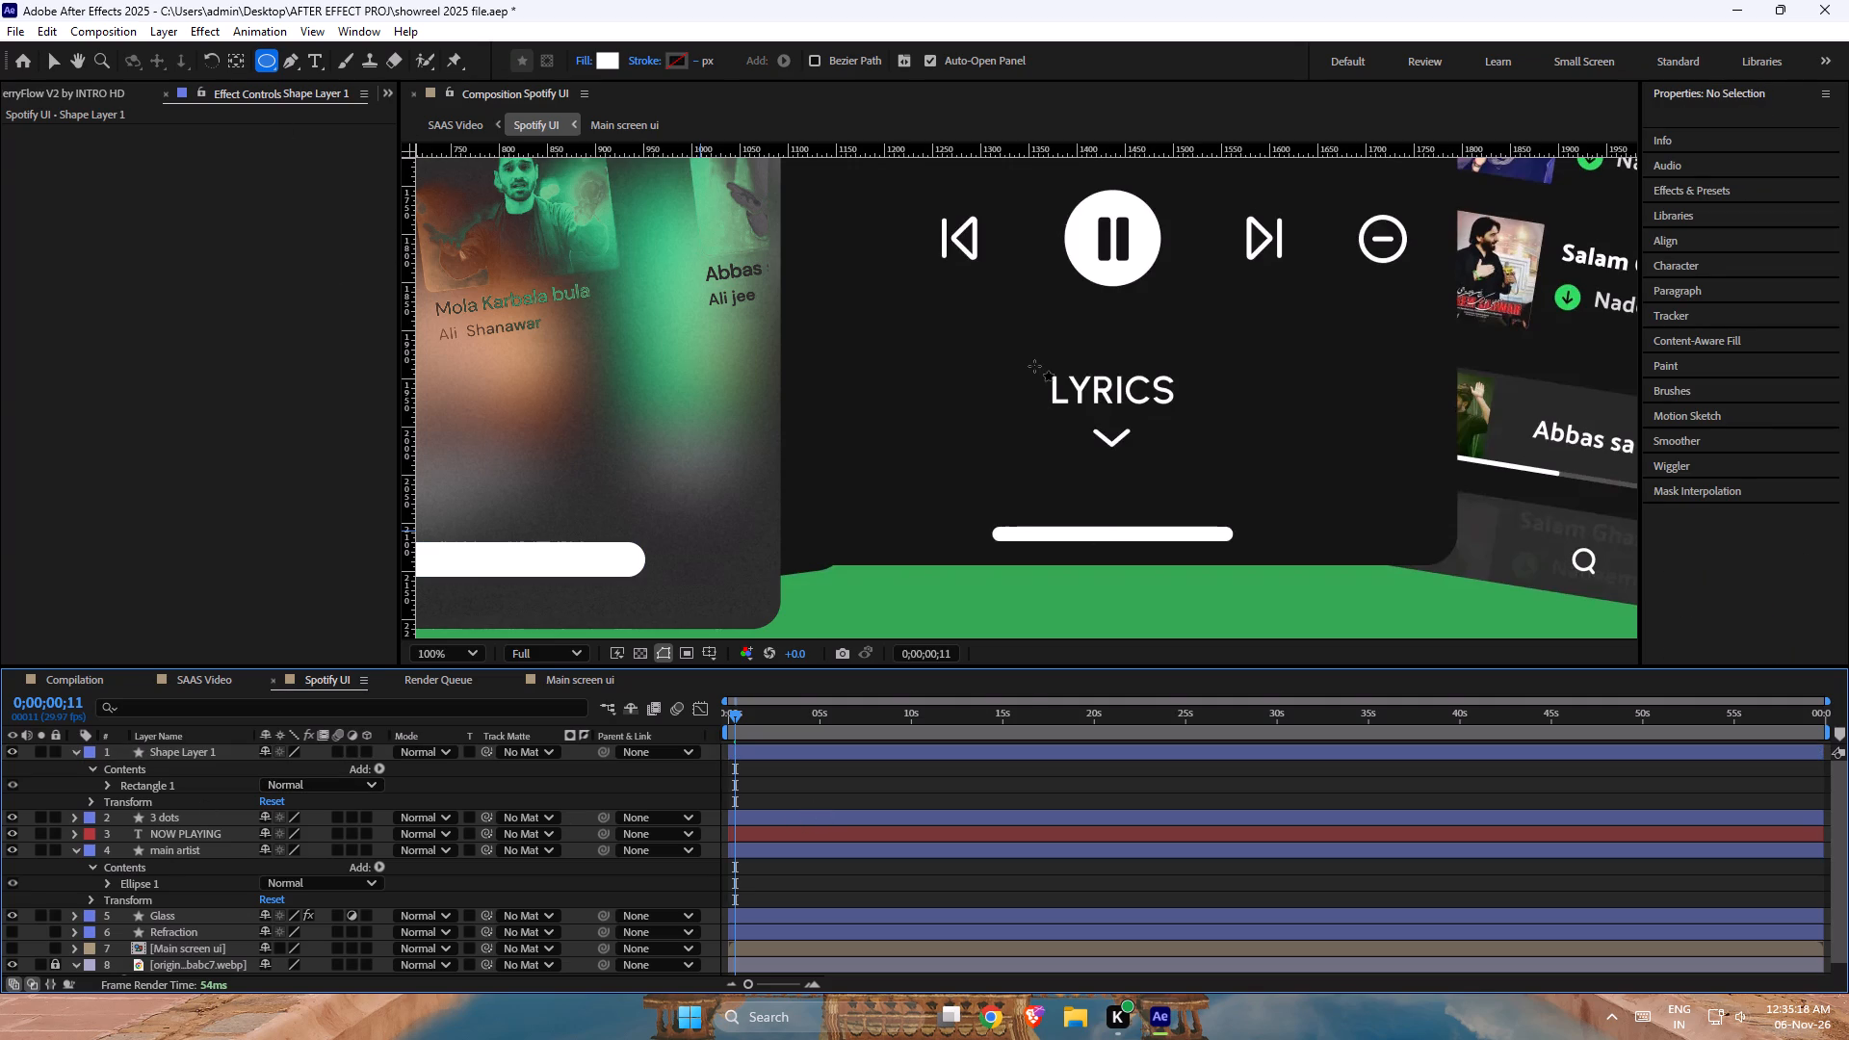
{"action": "left_click_drag", "start_coordinate": [1049, 241], "coordinate": [1145, 339], "text": "alt+shift"}
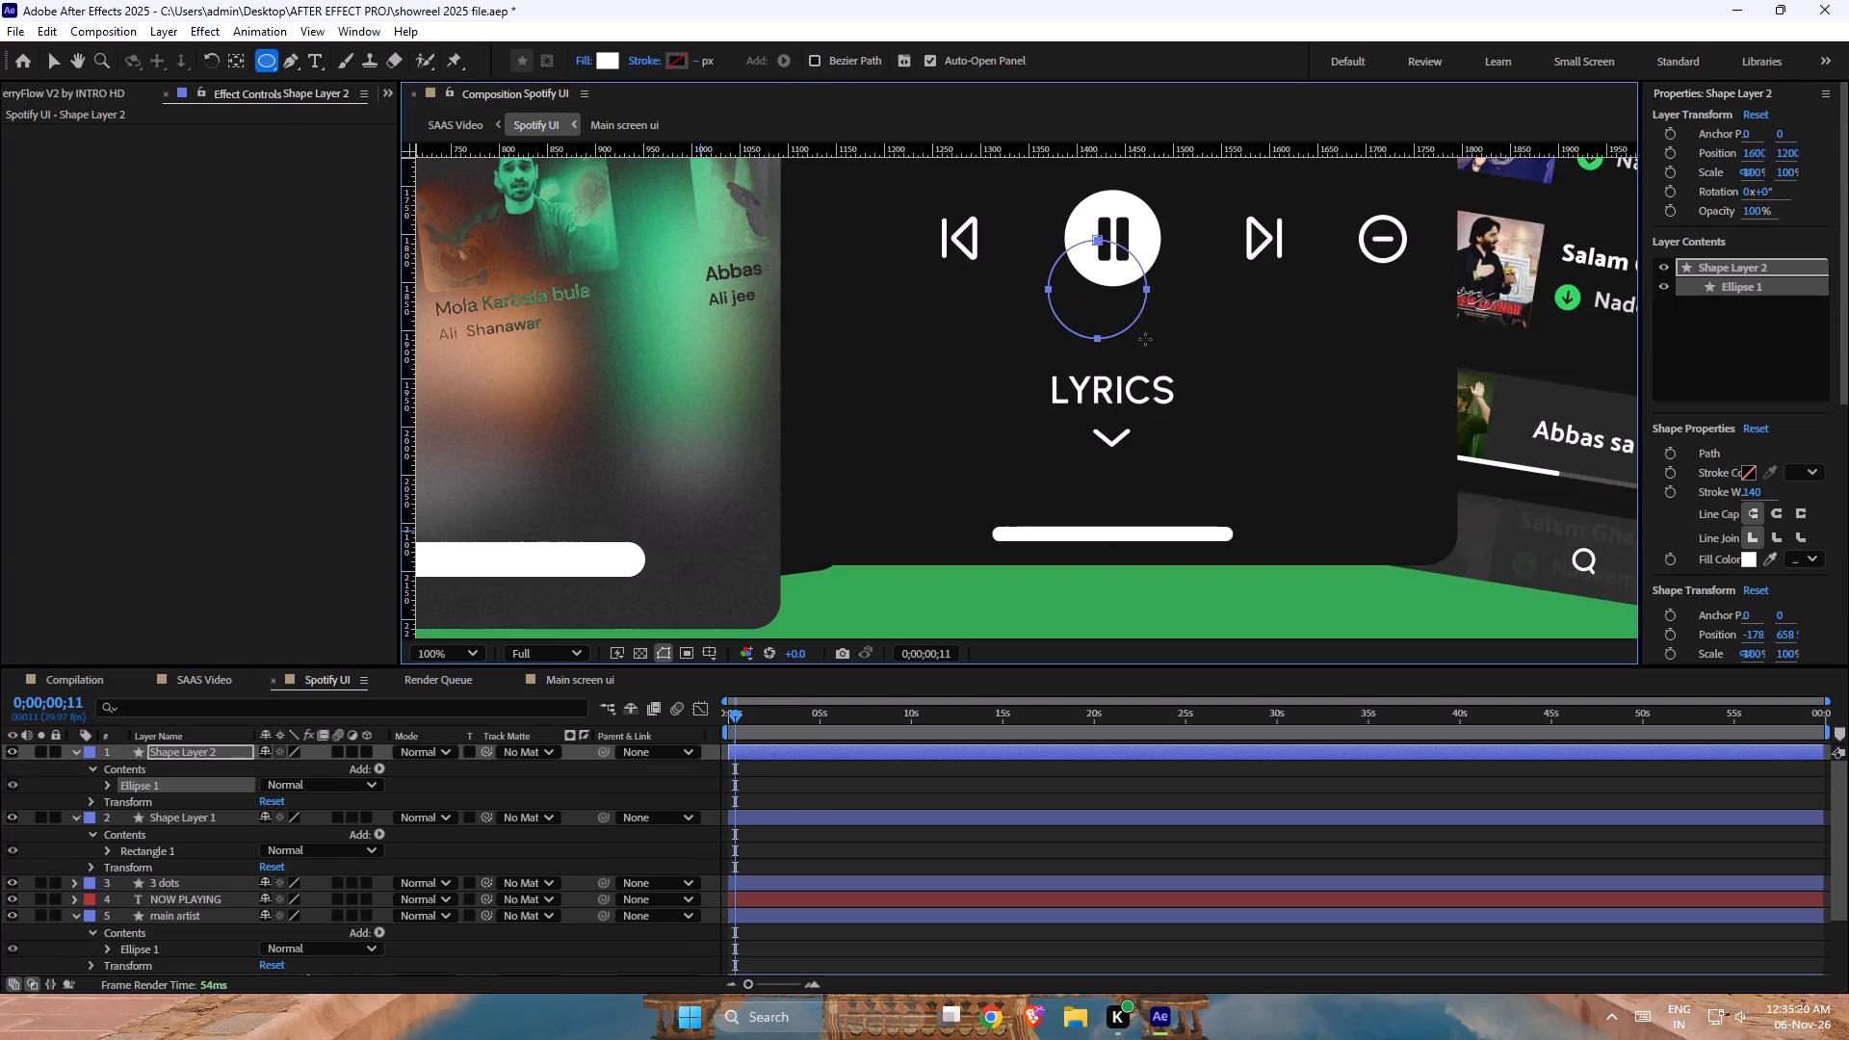
{"action": "left_click_drag", "start_coordinate": [1145, 339], "coordinate": [1144, 339], "text": "alt+shift"}
{"action": "key", "text": "v"}
{"action": "left_click_drag", "start_coordinate": [1094, 305], "coordinate": [992, 362]}
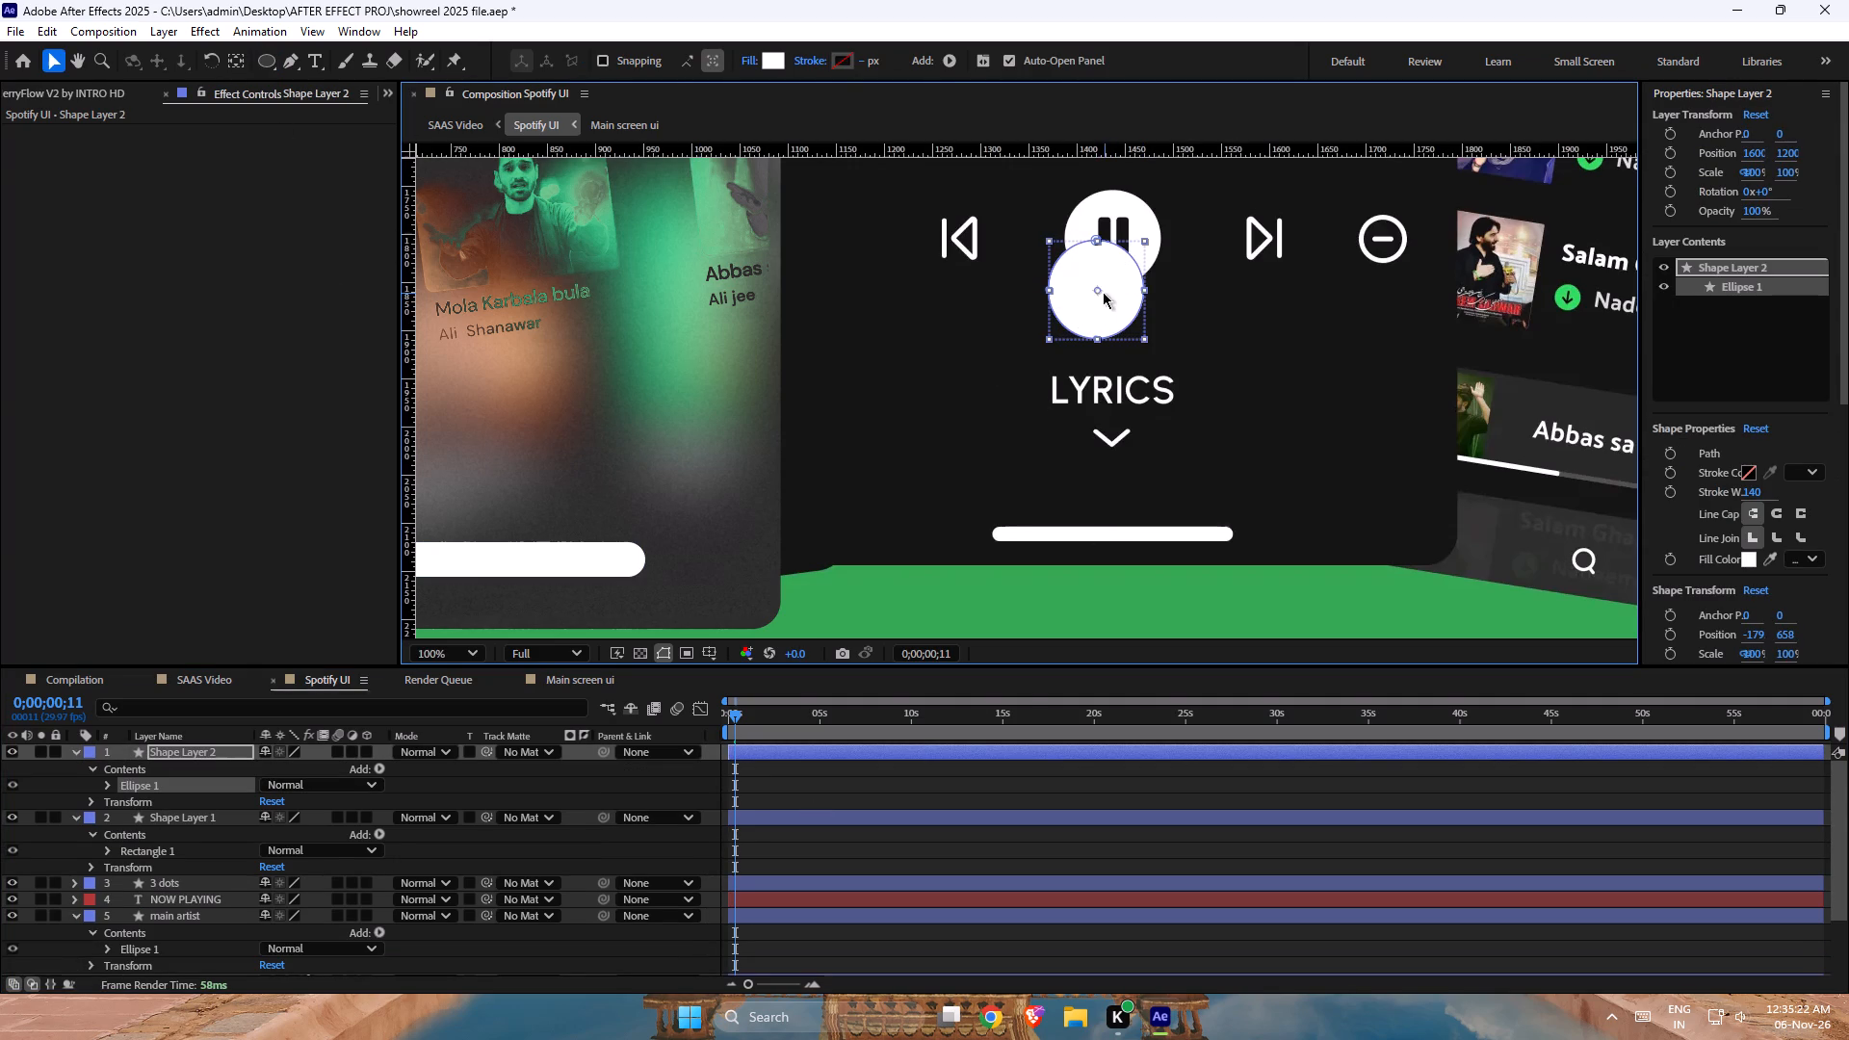
{"action": "left_click", "coordinate": [196, 759]}
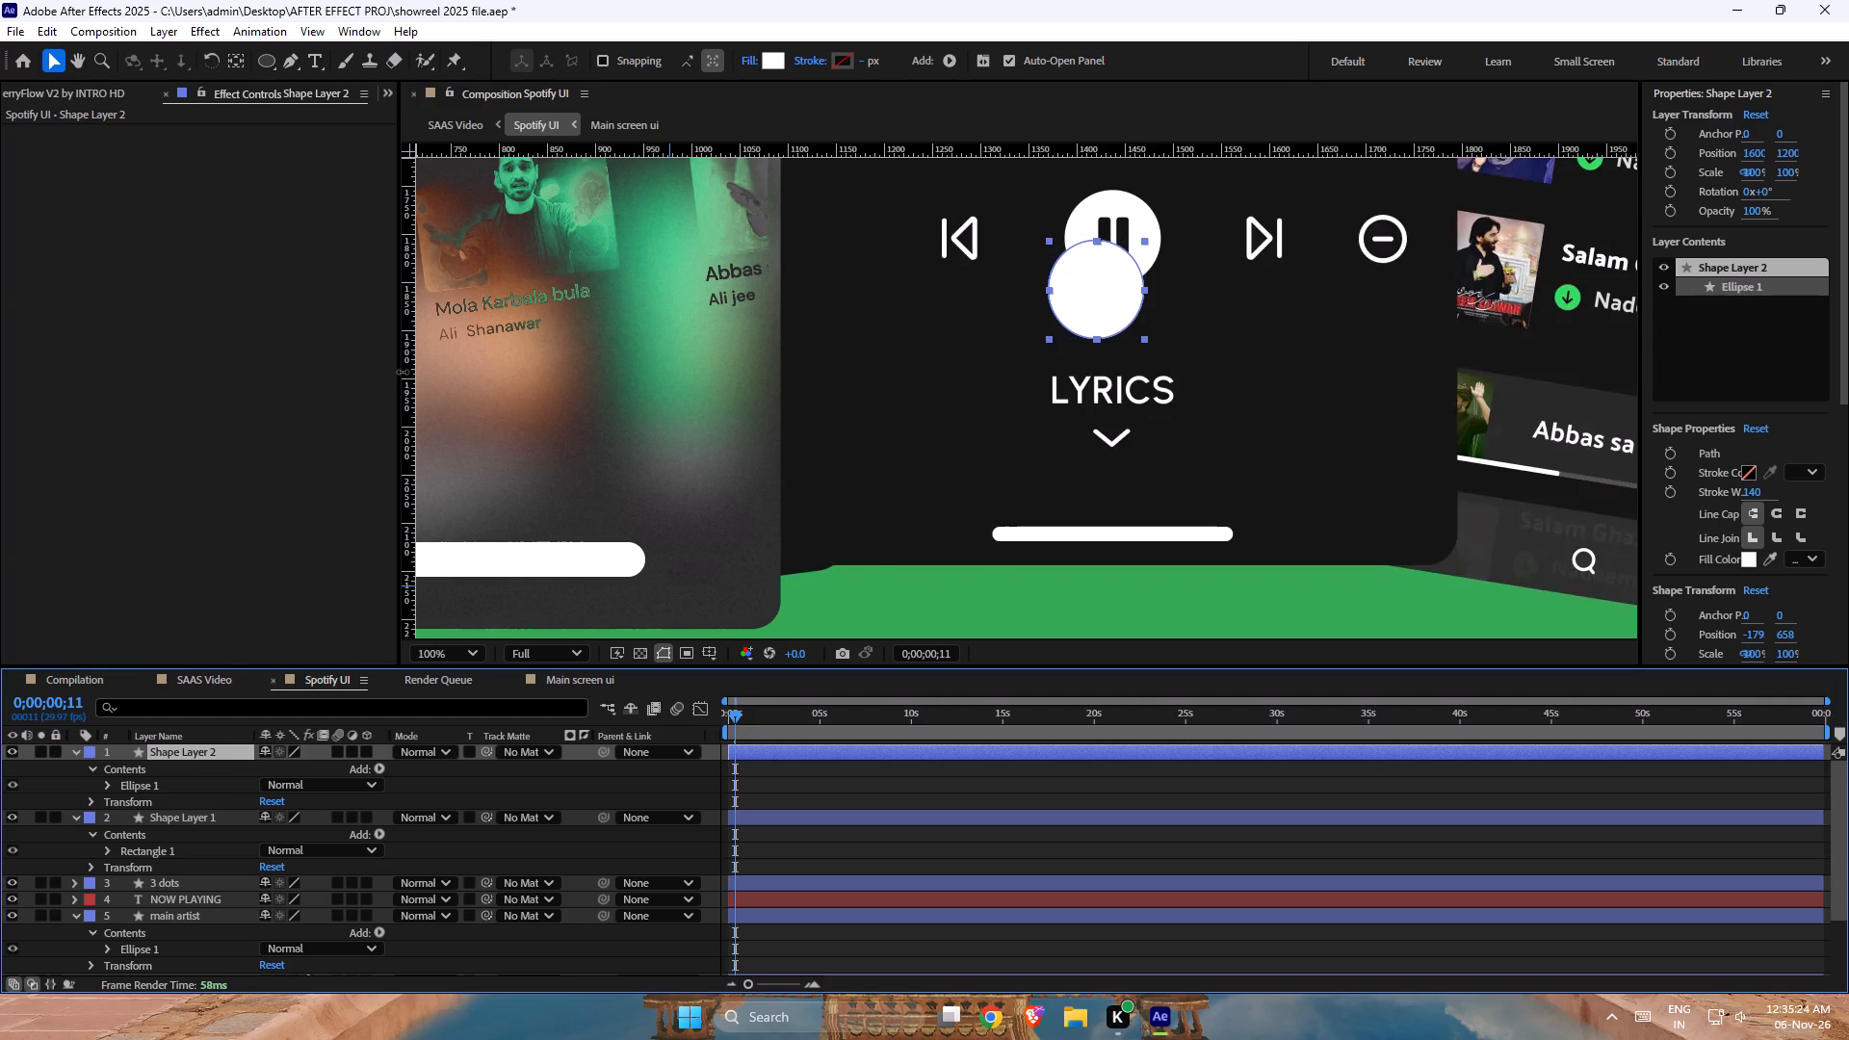
{"action": "key", "text": "ctrl+alt+Home"}
{"action": "left_click_drag", "start_coordinate": [1090, 313], "coordinate": [920, 428]}
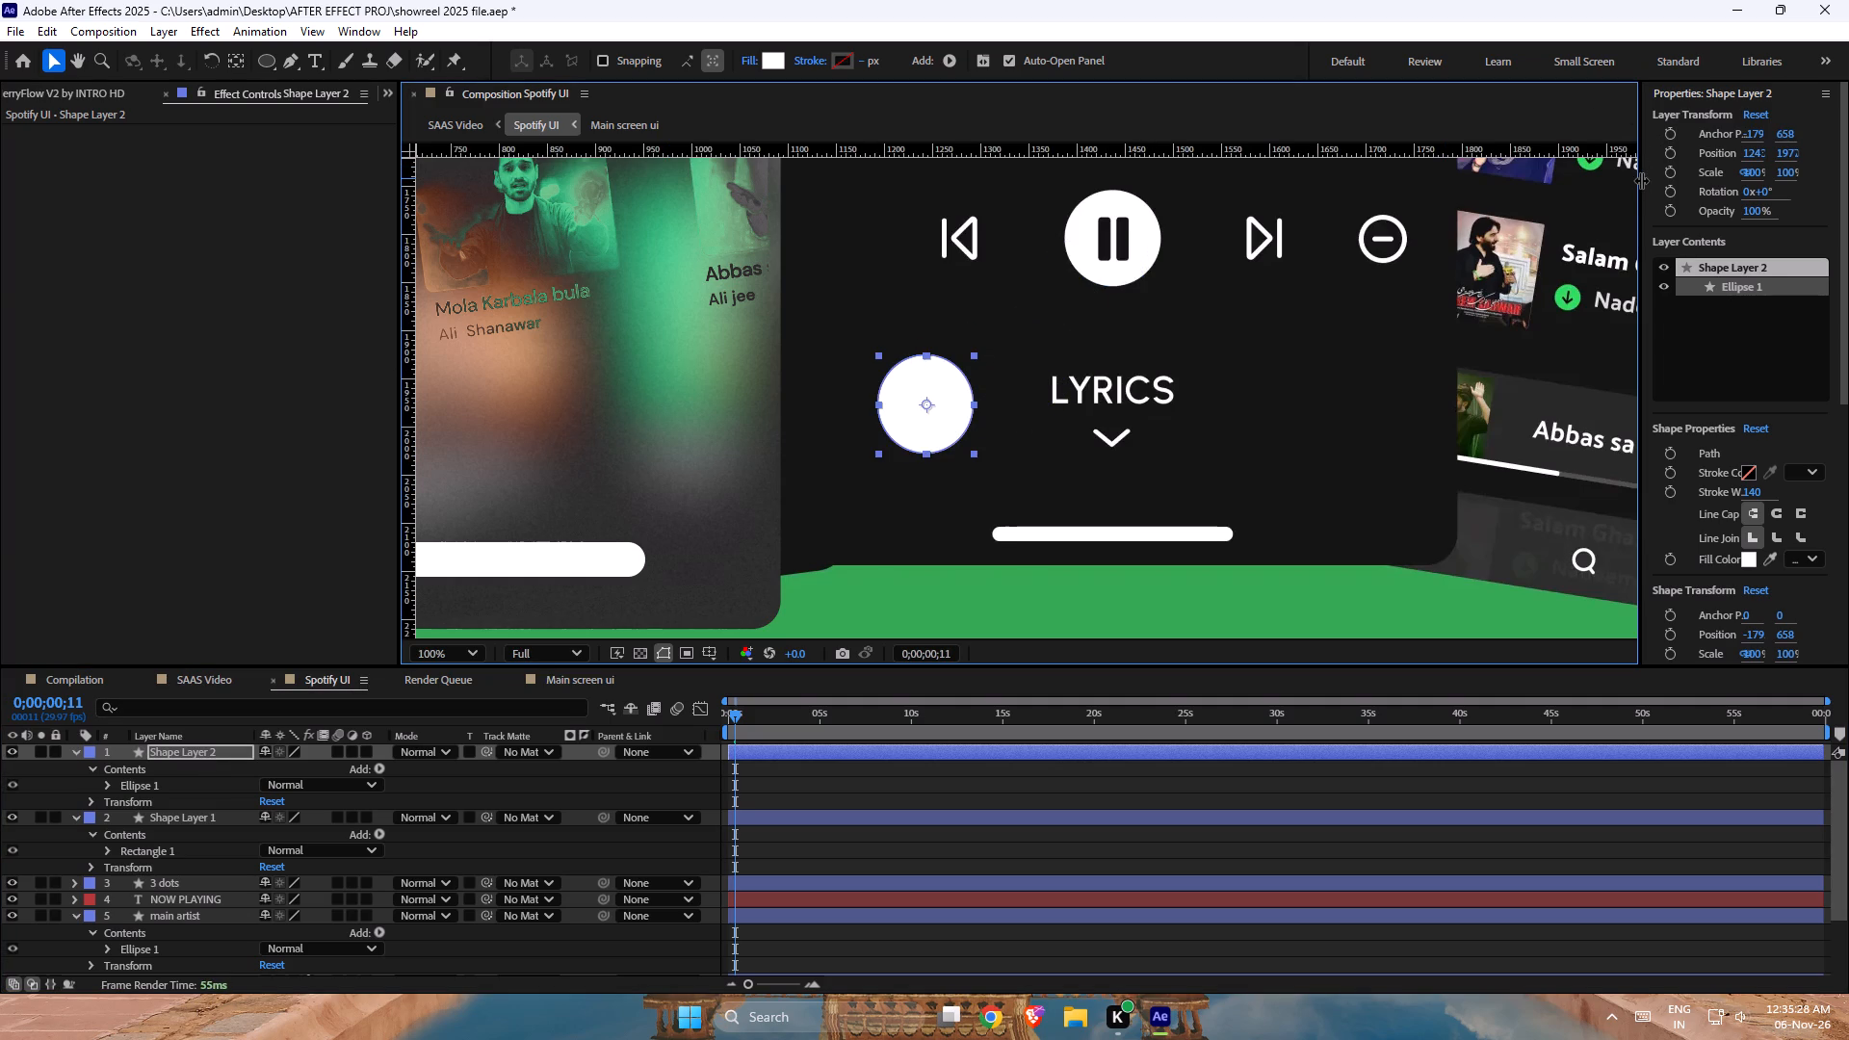
Widen the layer properties area and bring up the Keshav Velo Tools extension.
{"action": "left_click_drag", "start_coordinate": [1641, 180], "coordinate": [1531, 210]}
{"action": "left_click", "coordinate": [95, 95]}
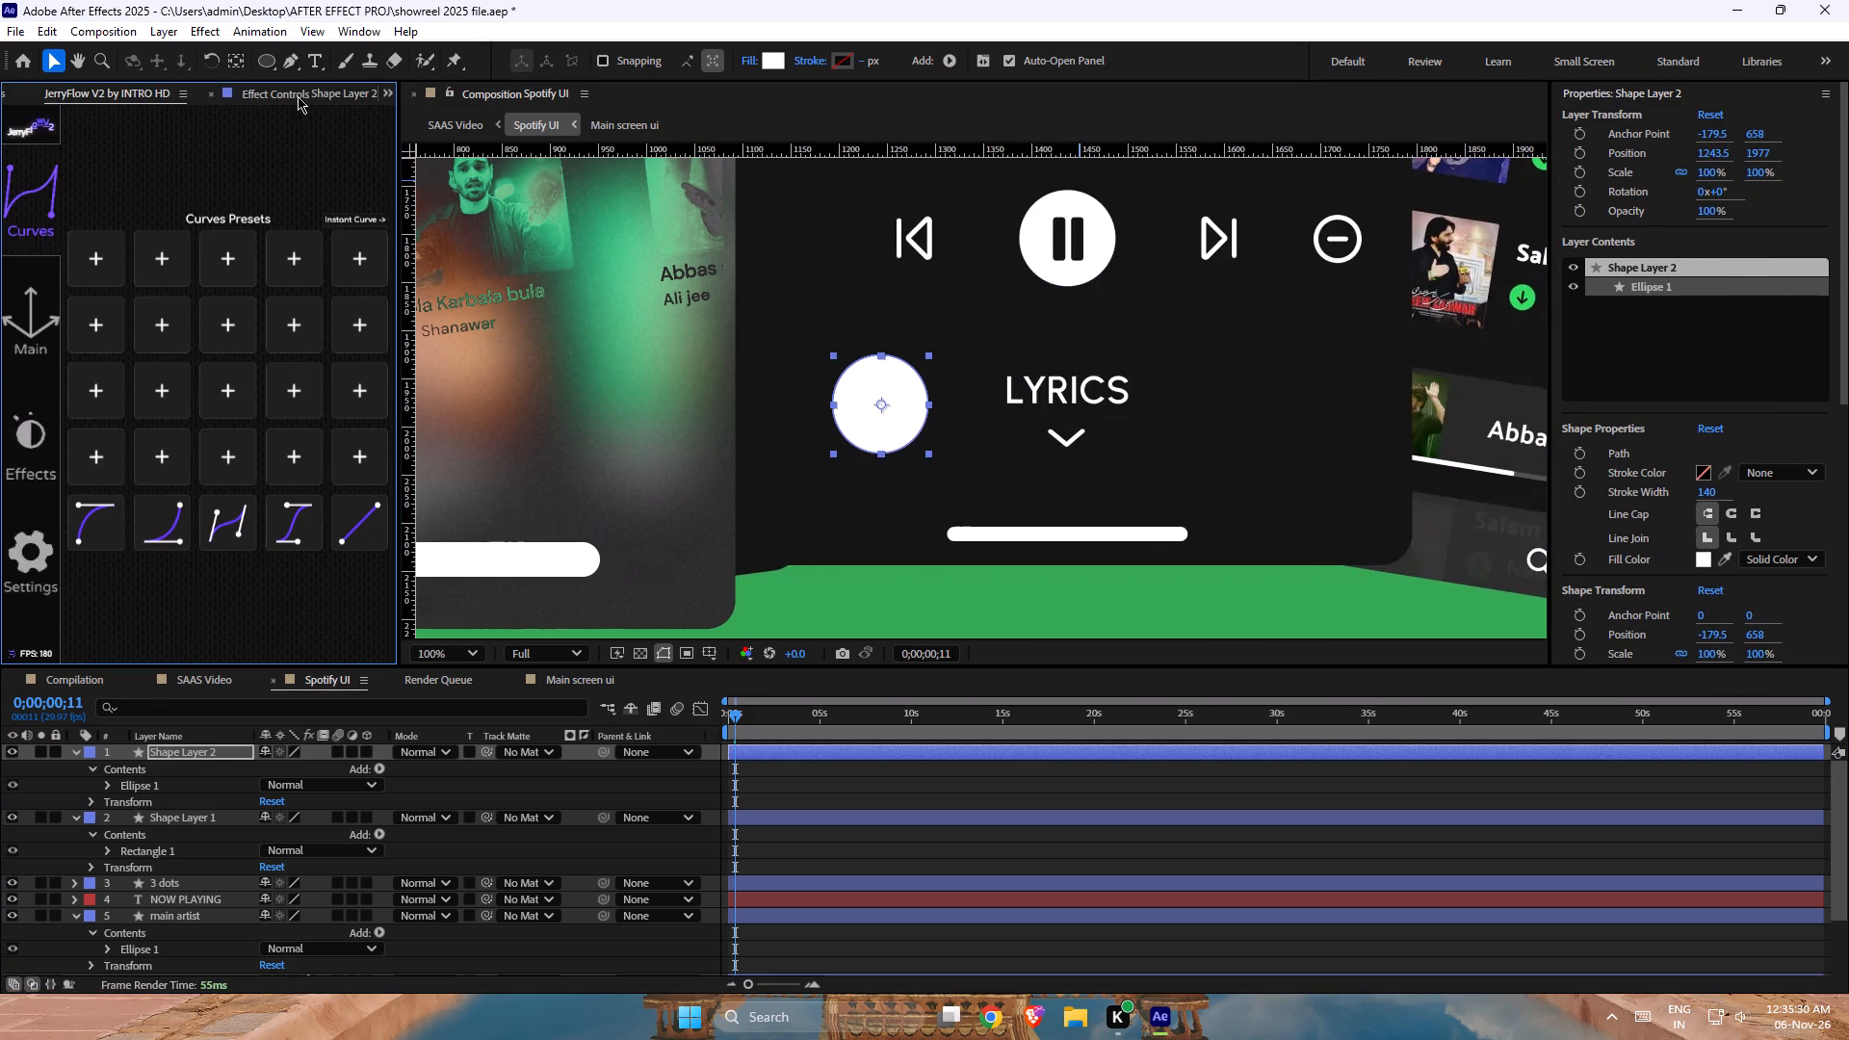
{"action": "left_click", "coordinate": [385, 90]}
{"action": "left_click", "coordinate": [426, 178]}
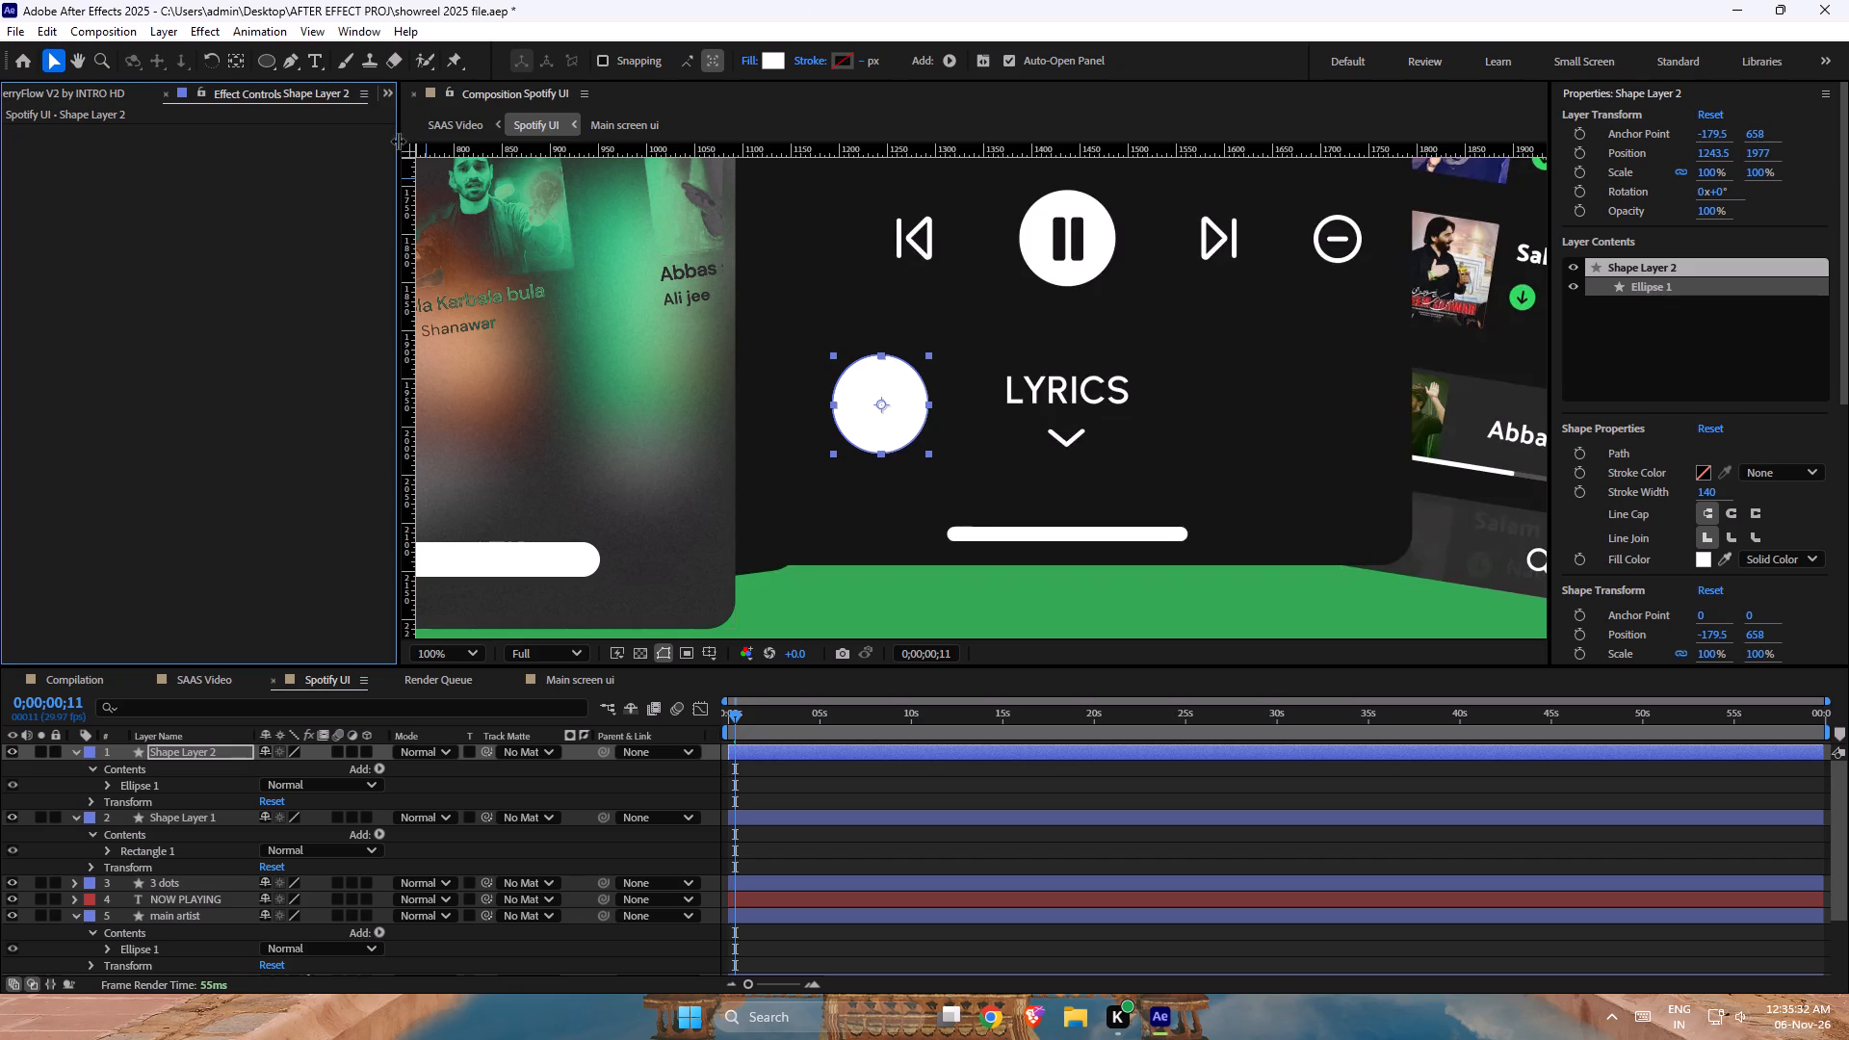
{"action": "left_click", "coordinate": [380, 96]}
{"action": "left_click", "coordinate": [419, 142]}
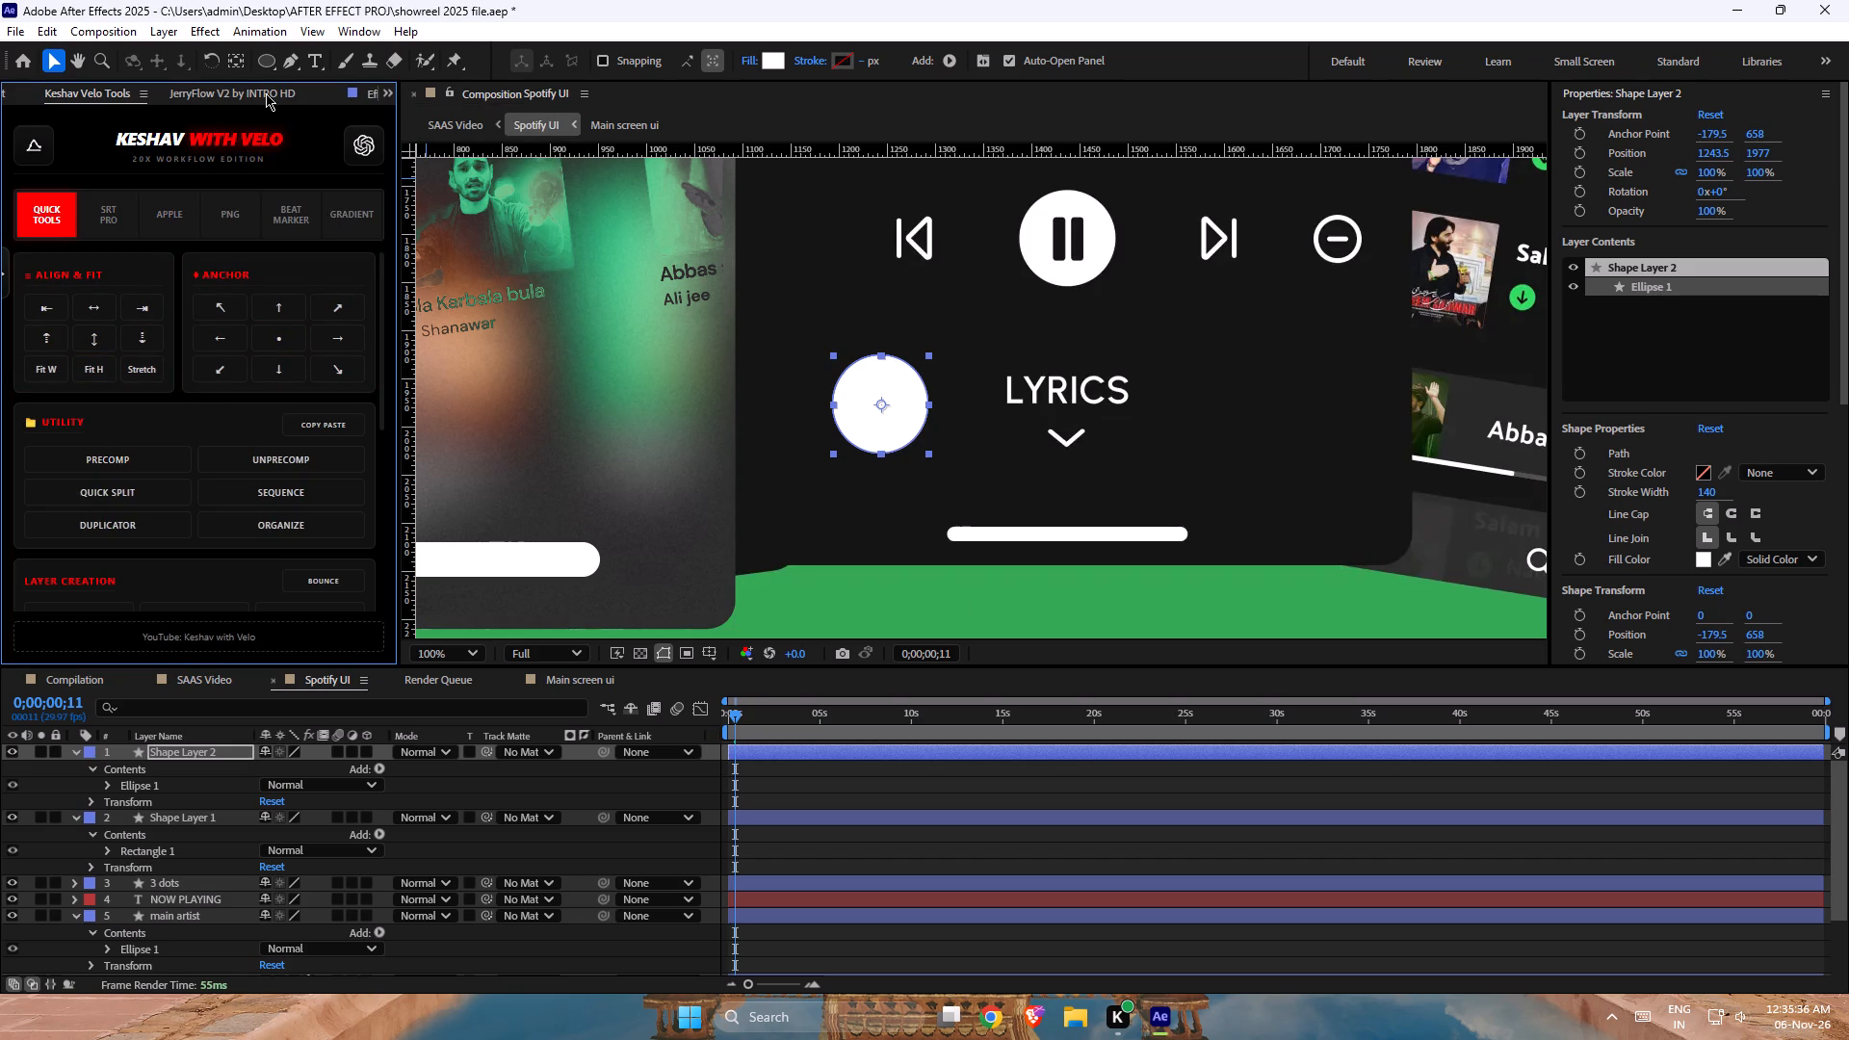
Duplicate the white bar's shape layer, place the copy at the top of the layer stack and move it across the white circle.
{"action": "left_click", "coordinate": [786, 536]}
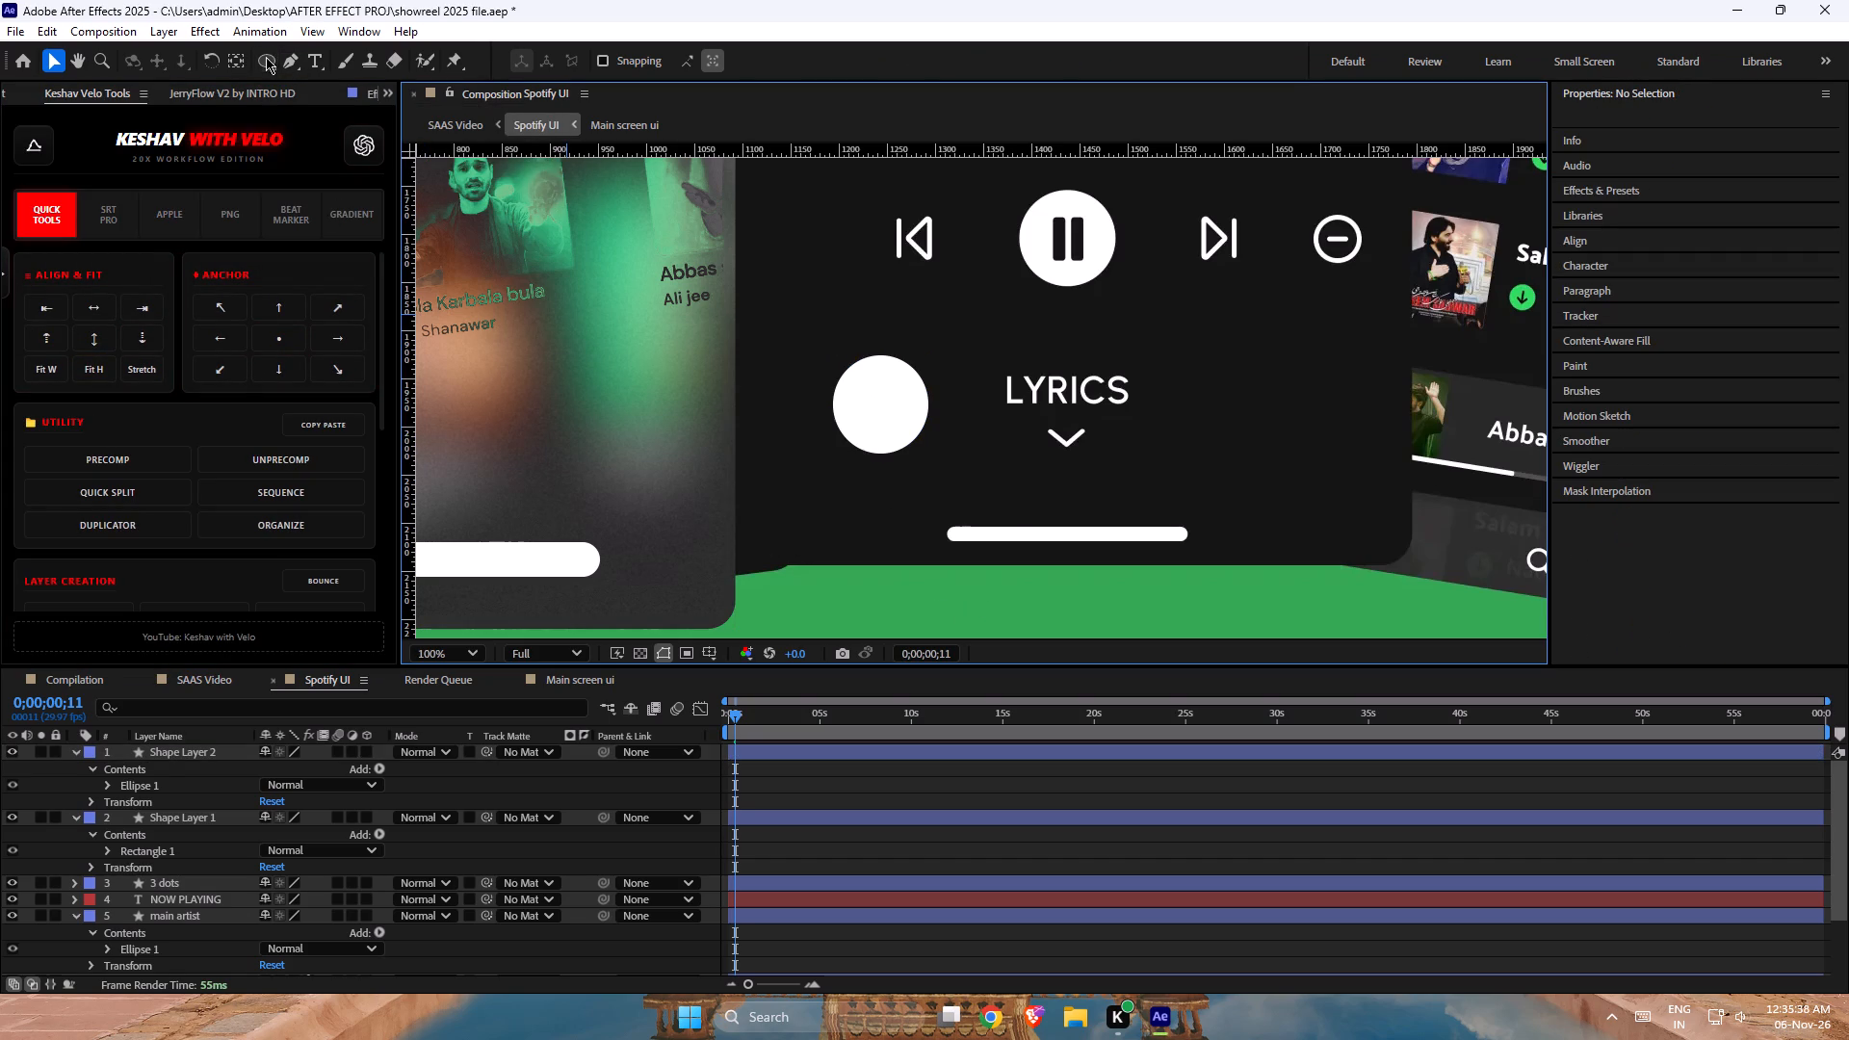
{"action": "left_click", "coordinate": [266, 57]}
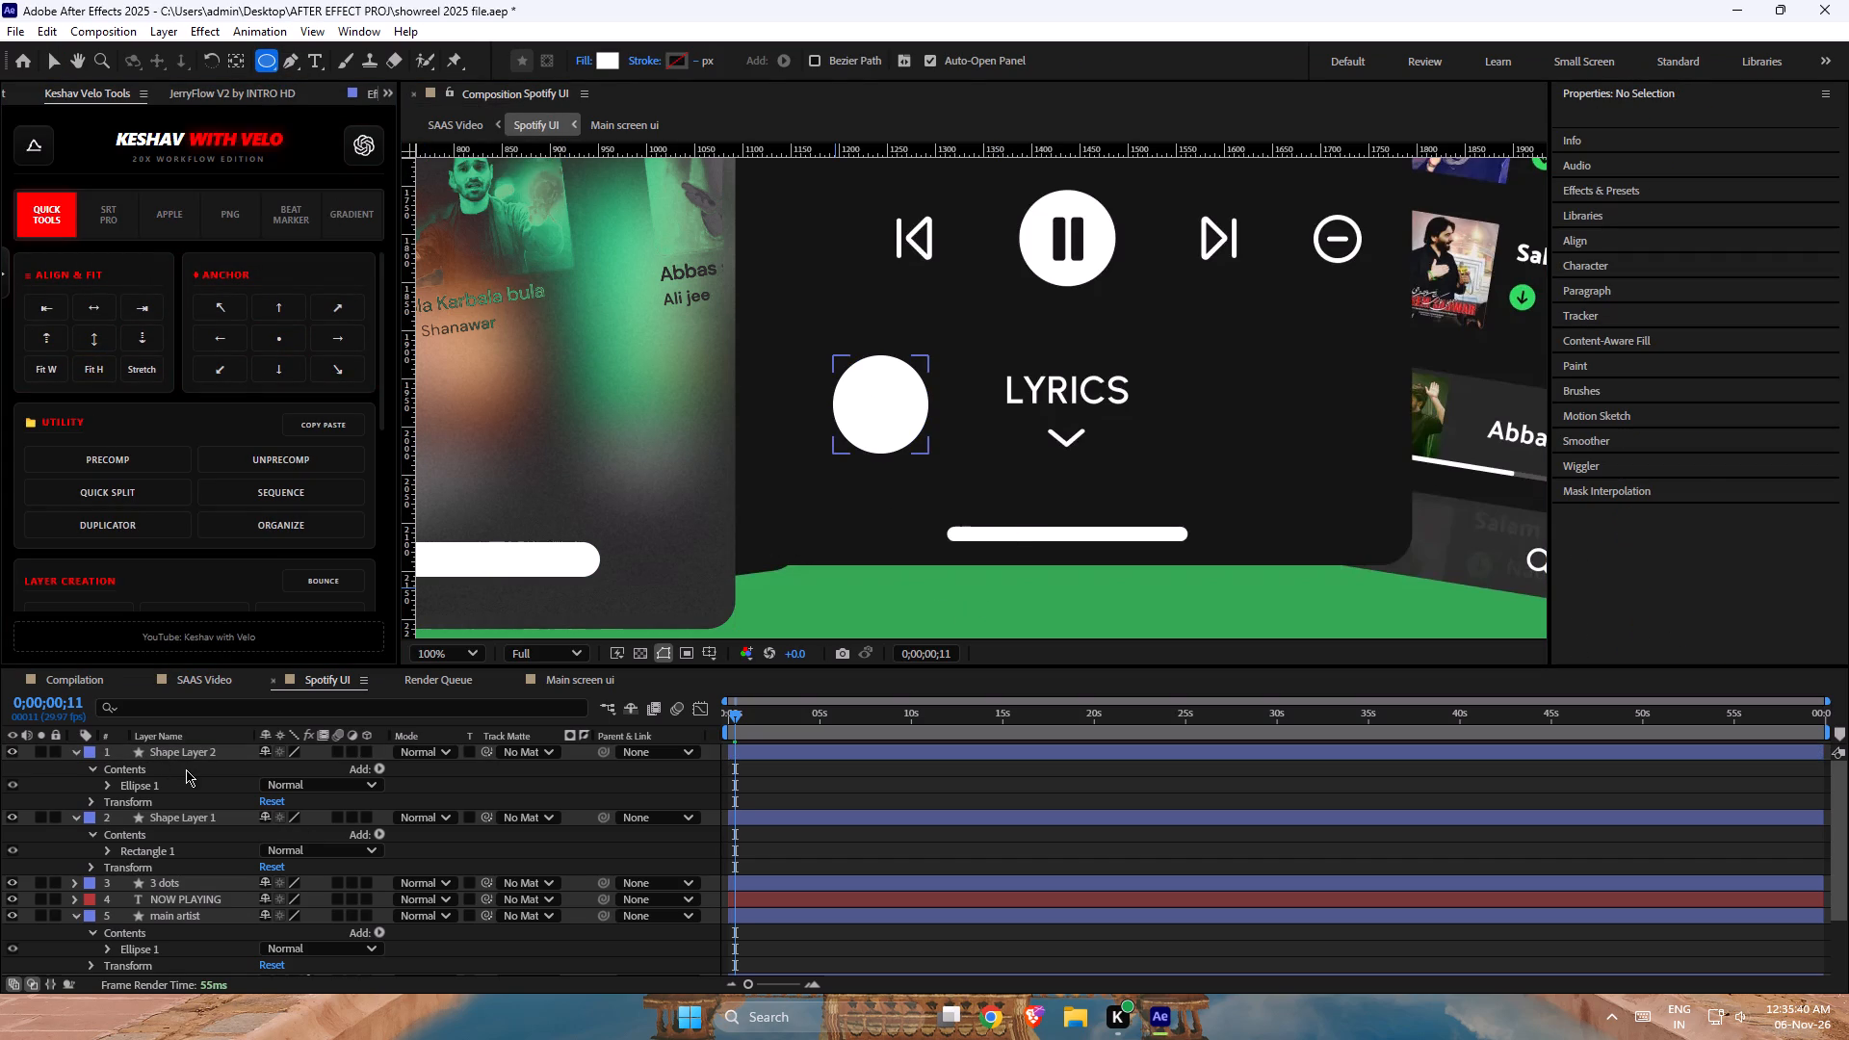
{"action": "key", "text": "v"}
{"action": "left_click", "coordinate": [181, 810]}
{"action": "key", "text": "ctrl+d"}
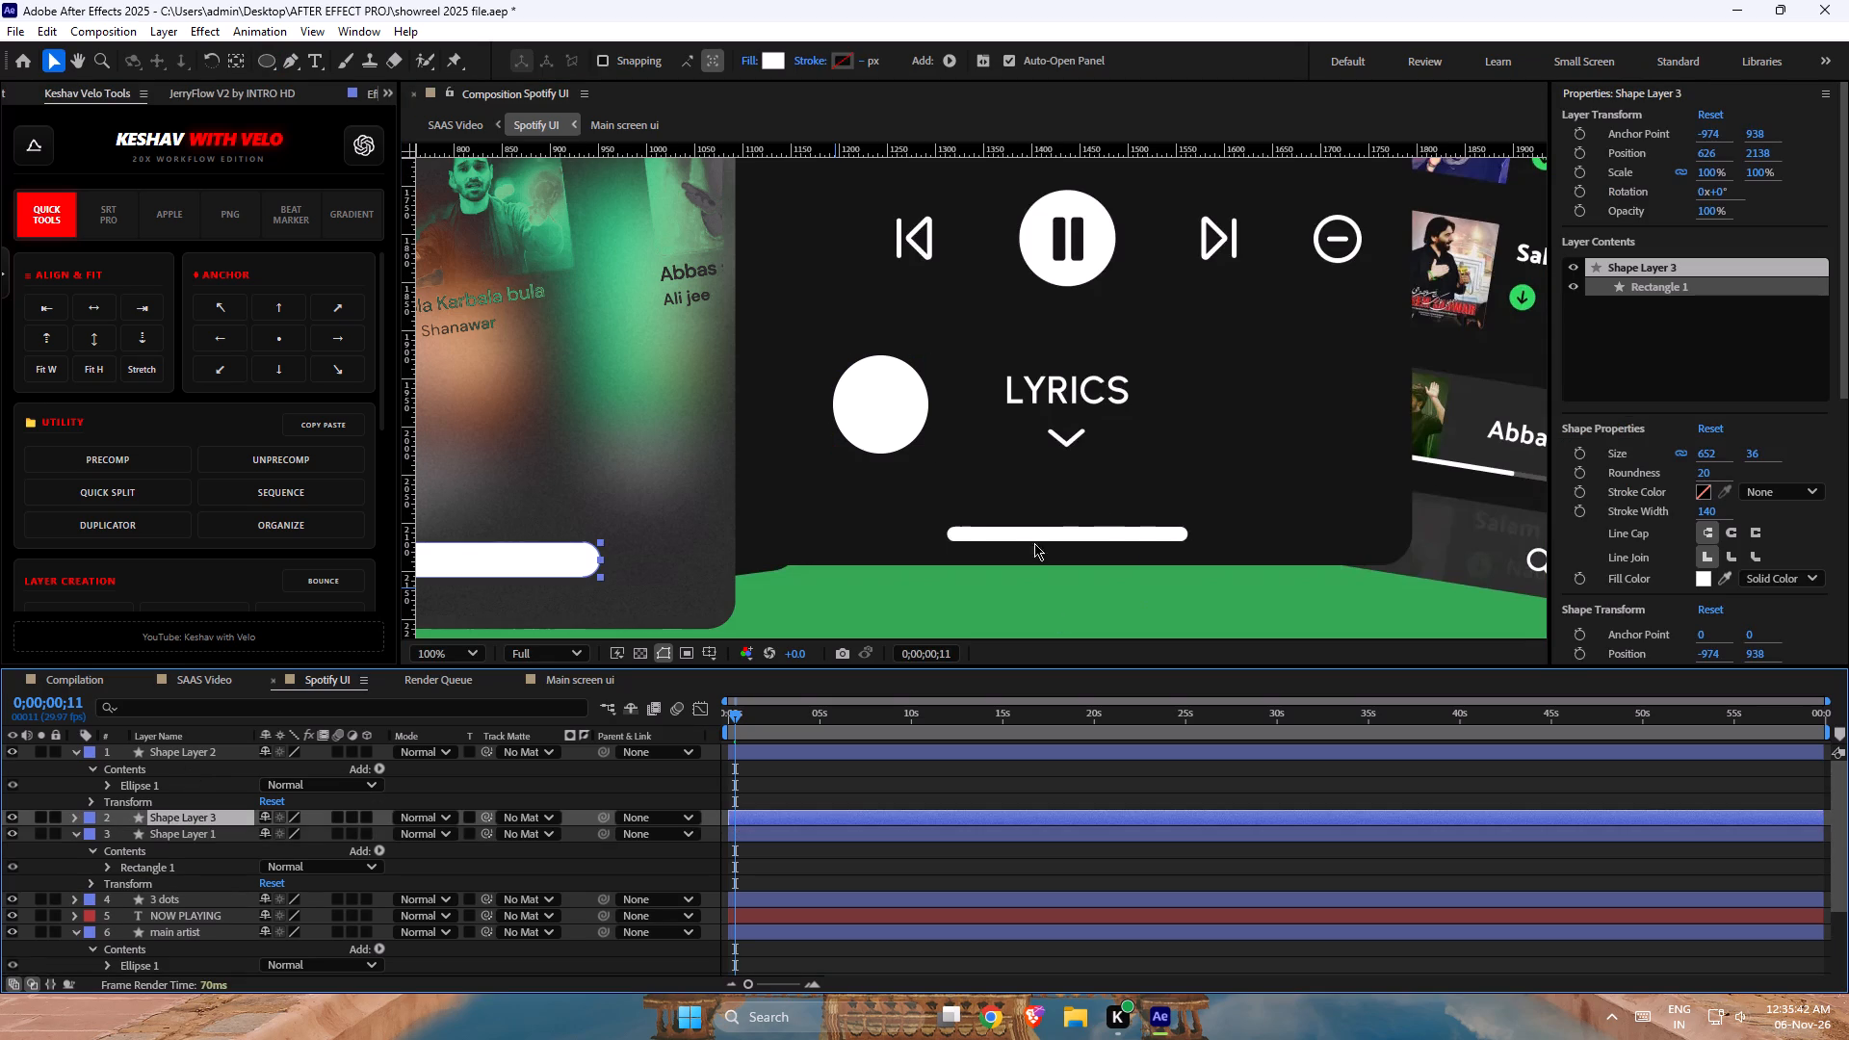
{"action": "left_click_drag", "start_coordinate": [220, 819], "coordinate": [210, 747]}
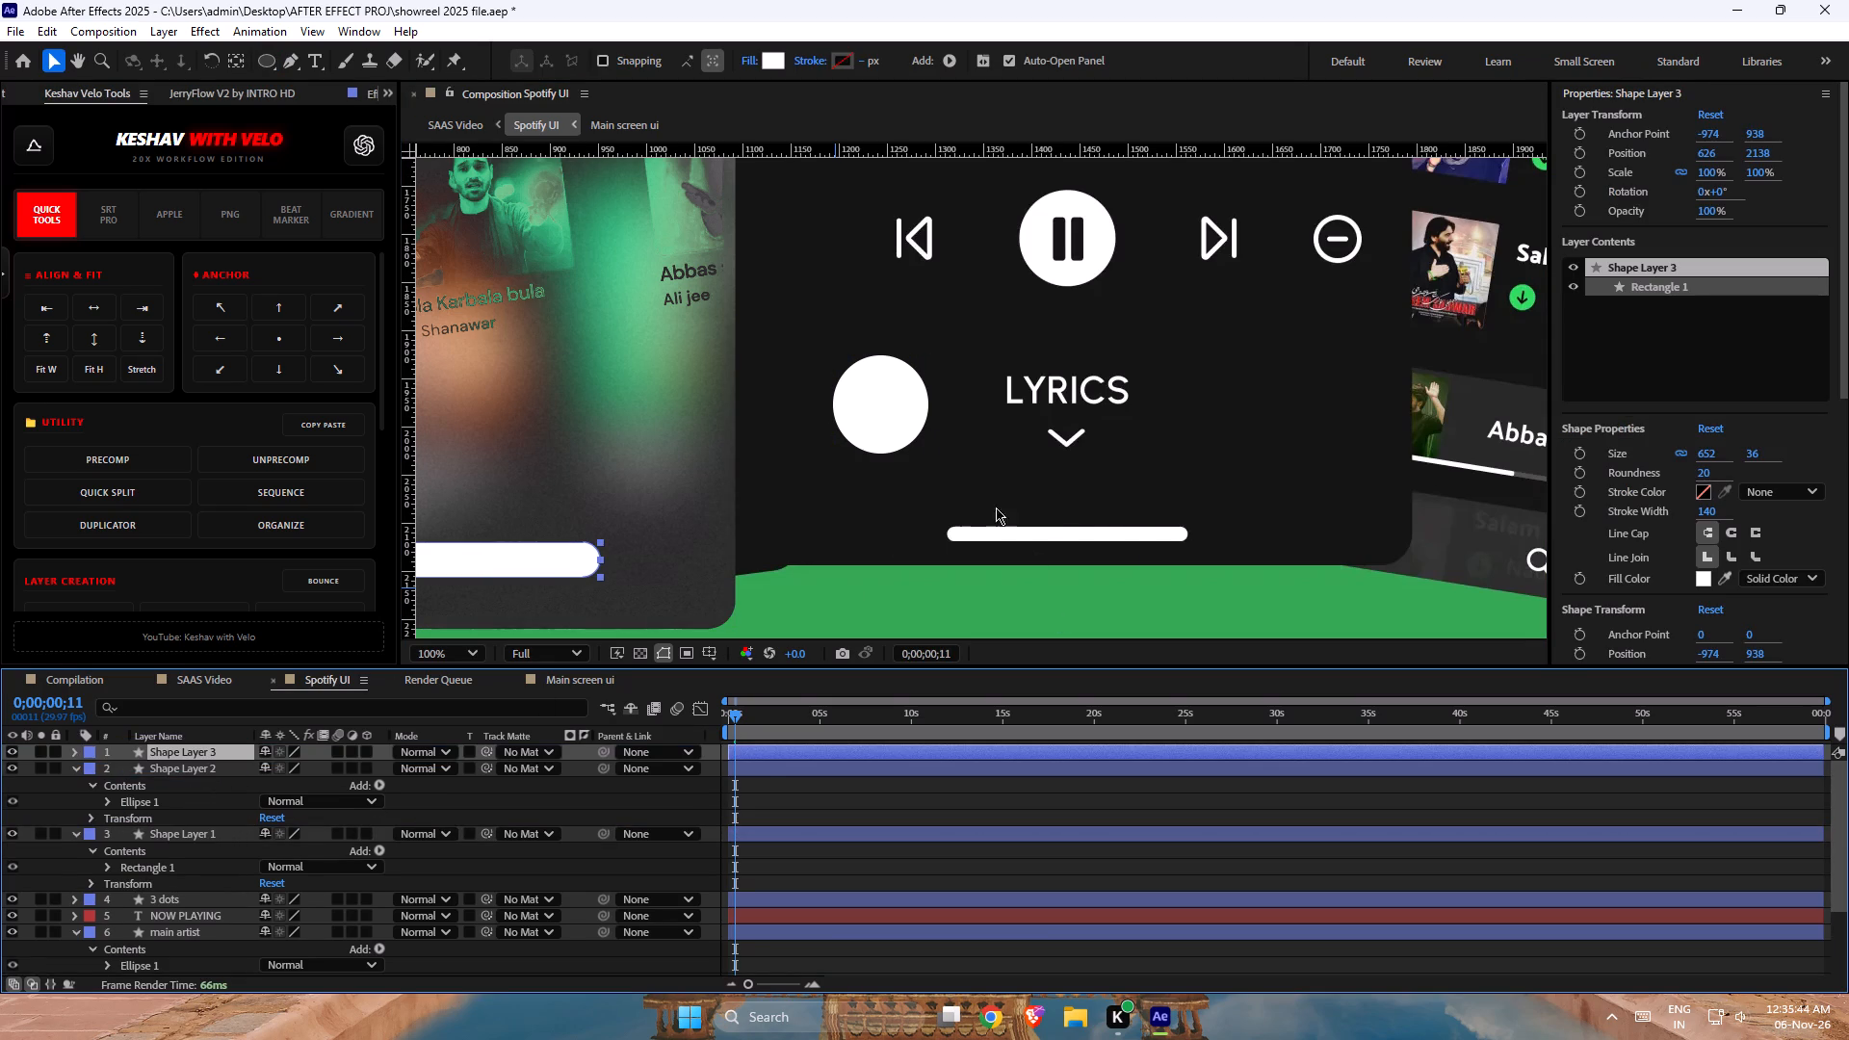
{"action": "left_click_drag", "start_coordinate": [538, 565], "coordinate": [1018, 387]}
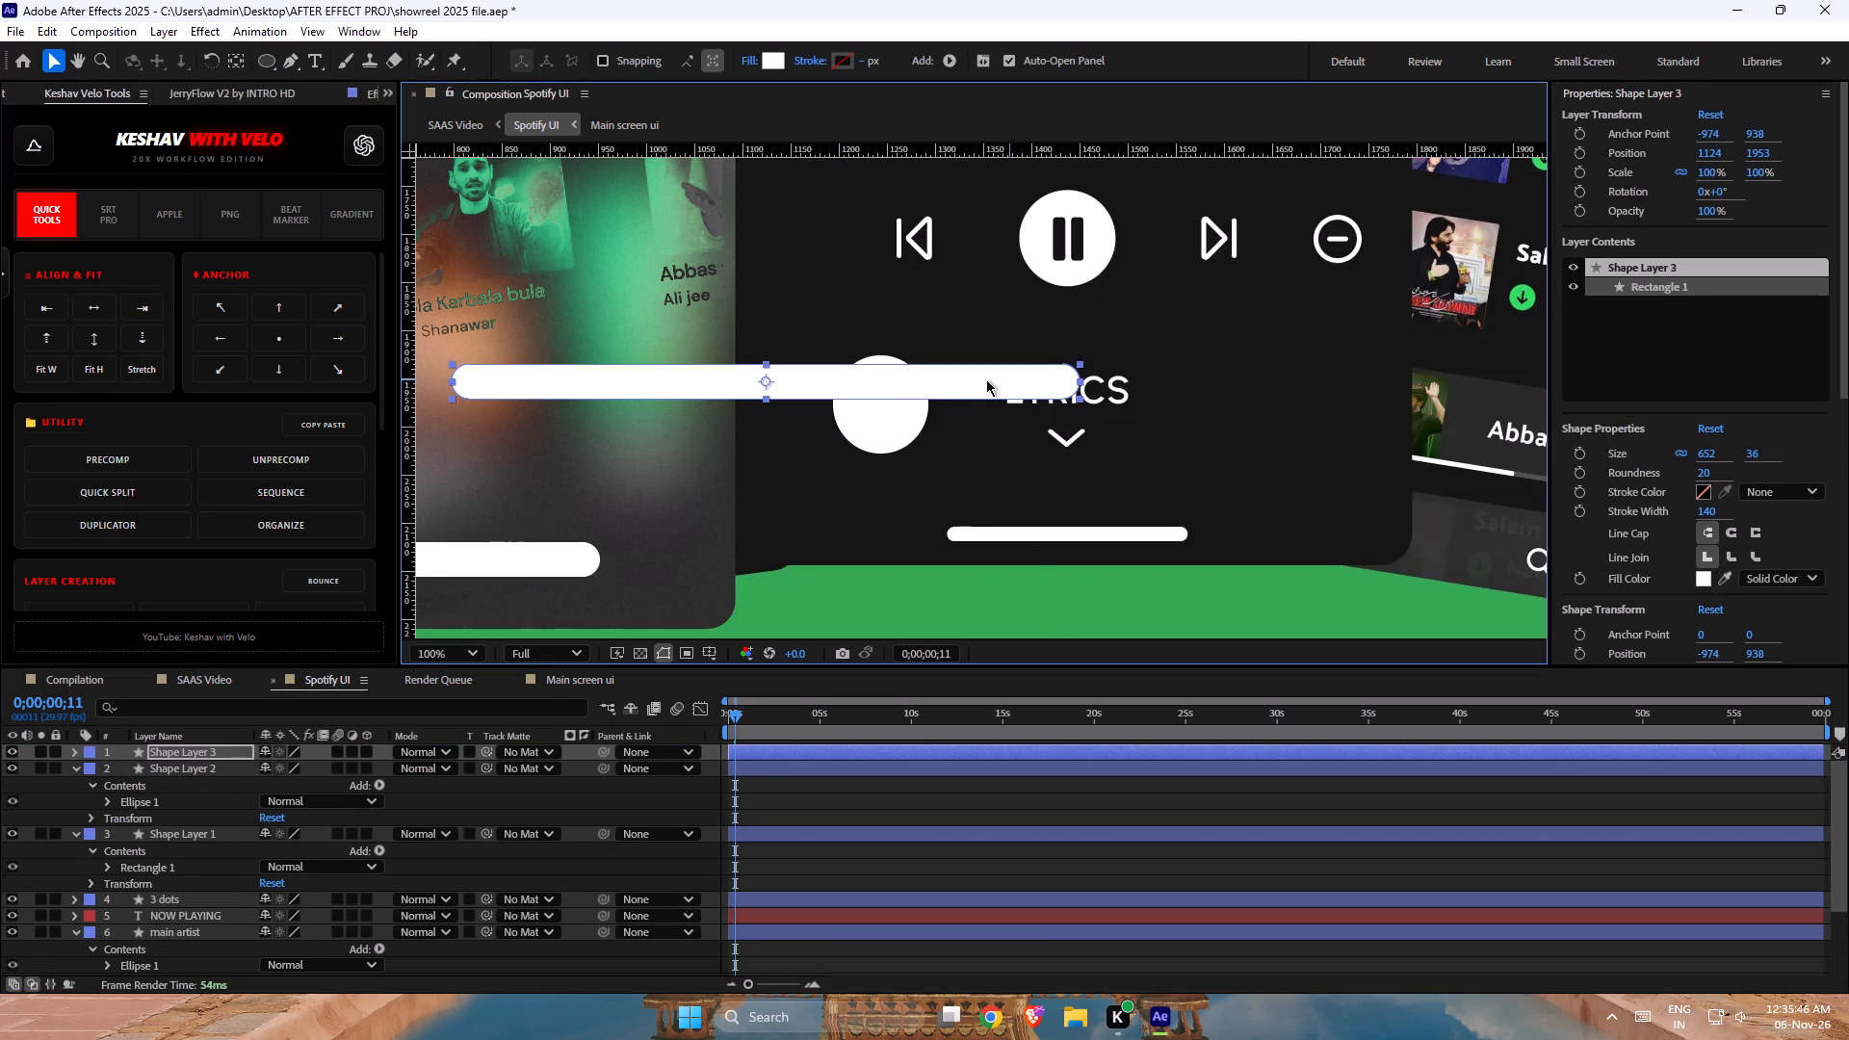
Rotate the duplicated white bar's shape layer to 90°.
{"action": "key", "text": "r"}
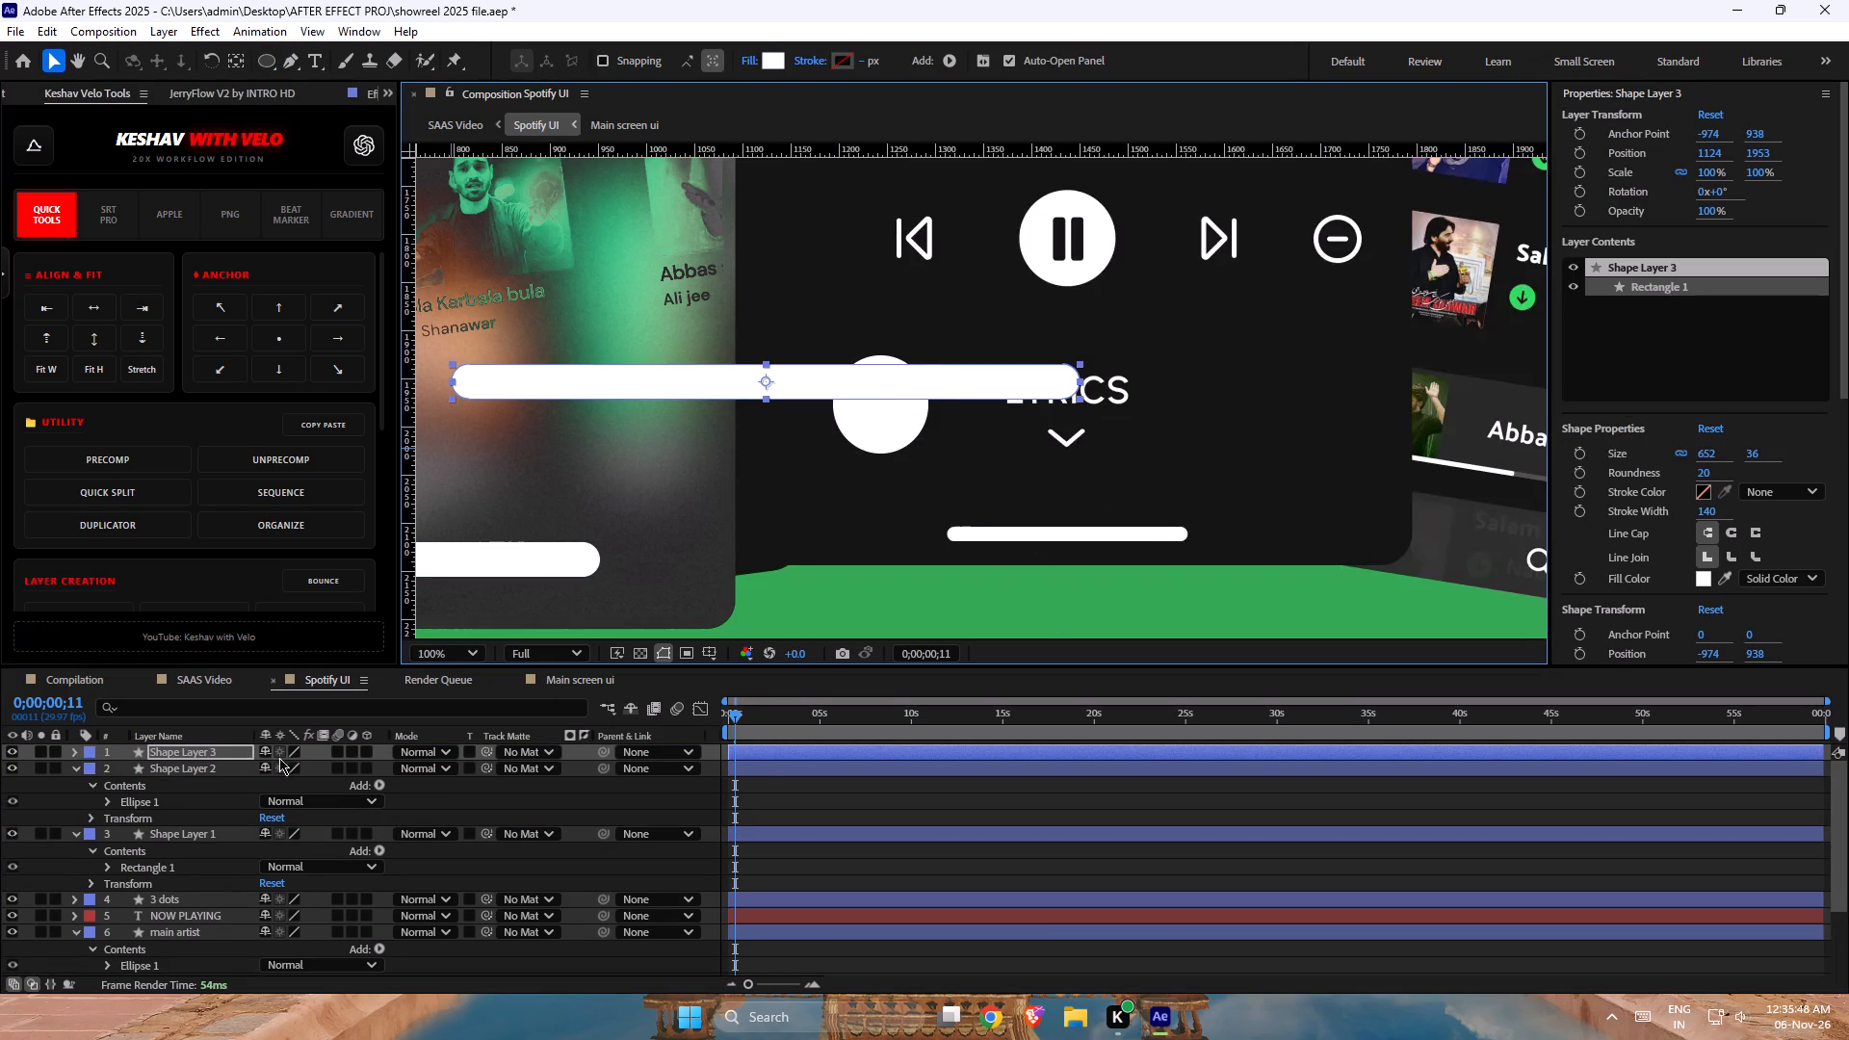
{"action": "left_click", "coordinate": [284, 770]}
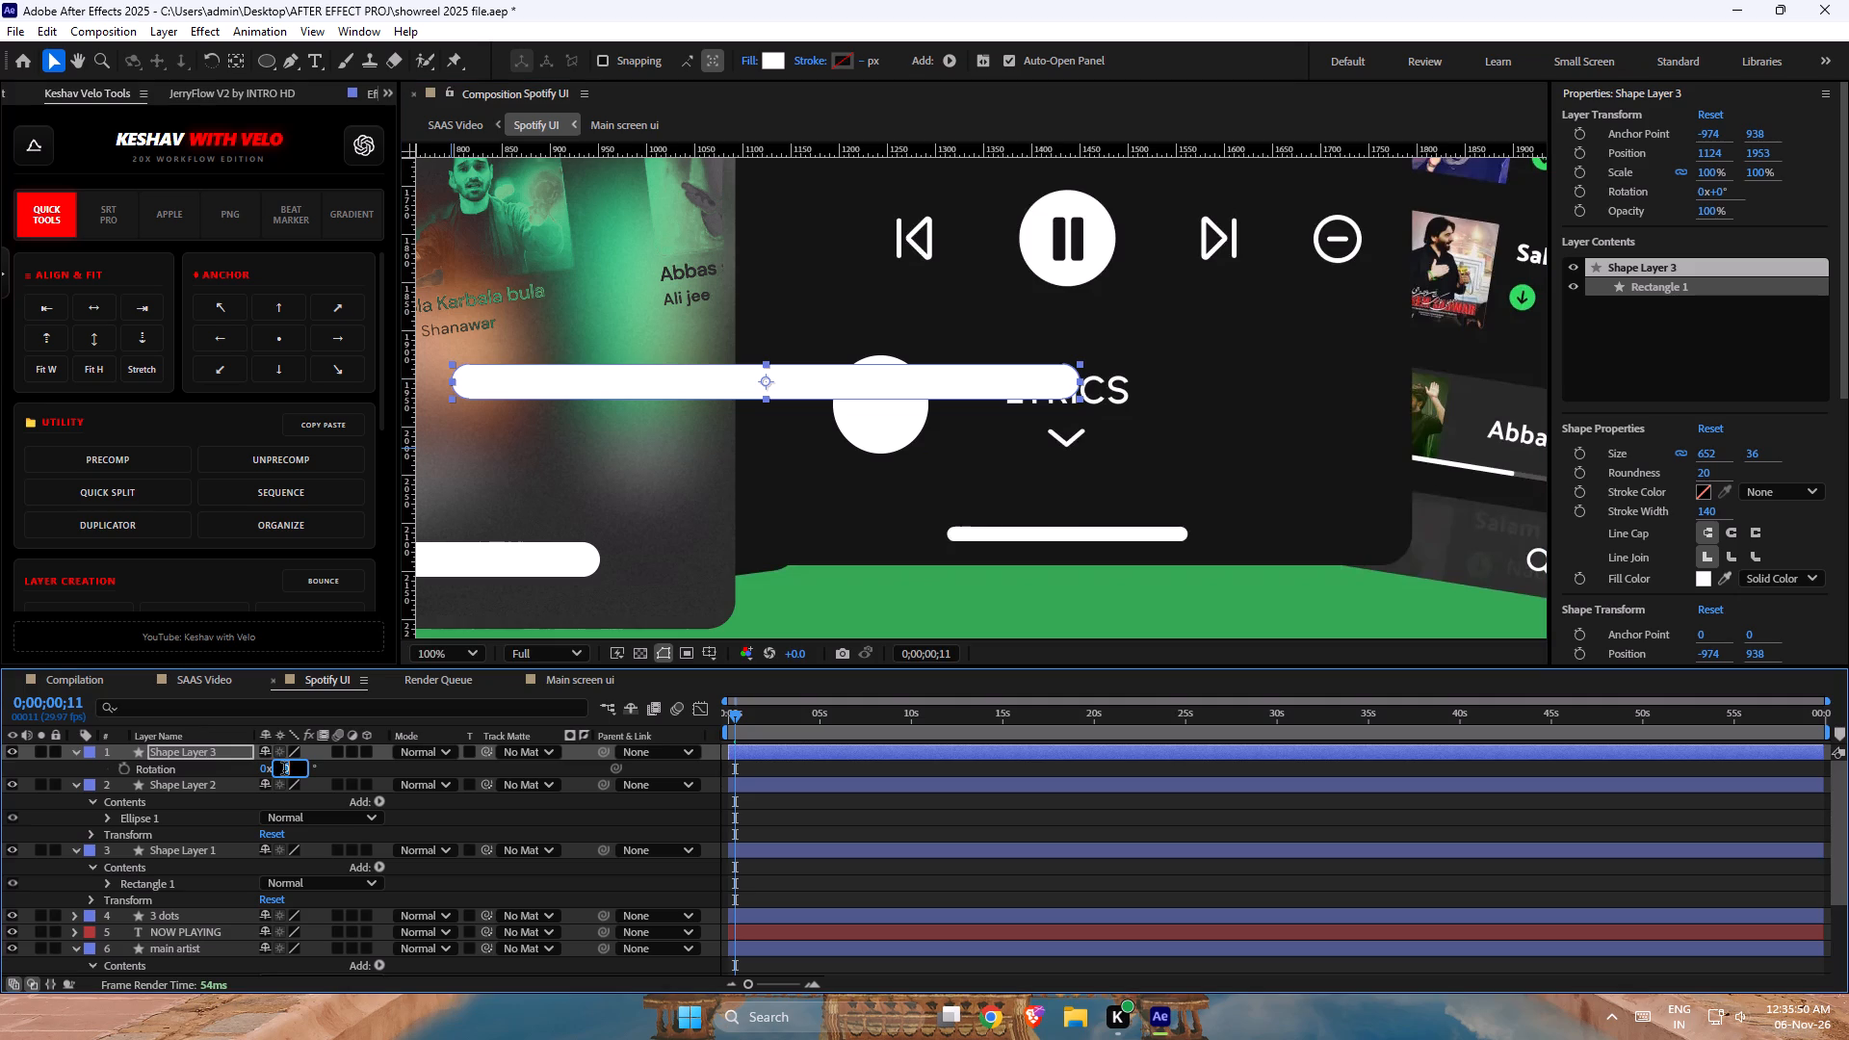
{"action": "type", "text": "90"}
{"action": "key", "text": "Return"}
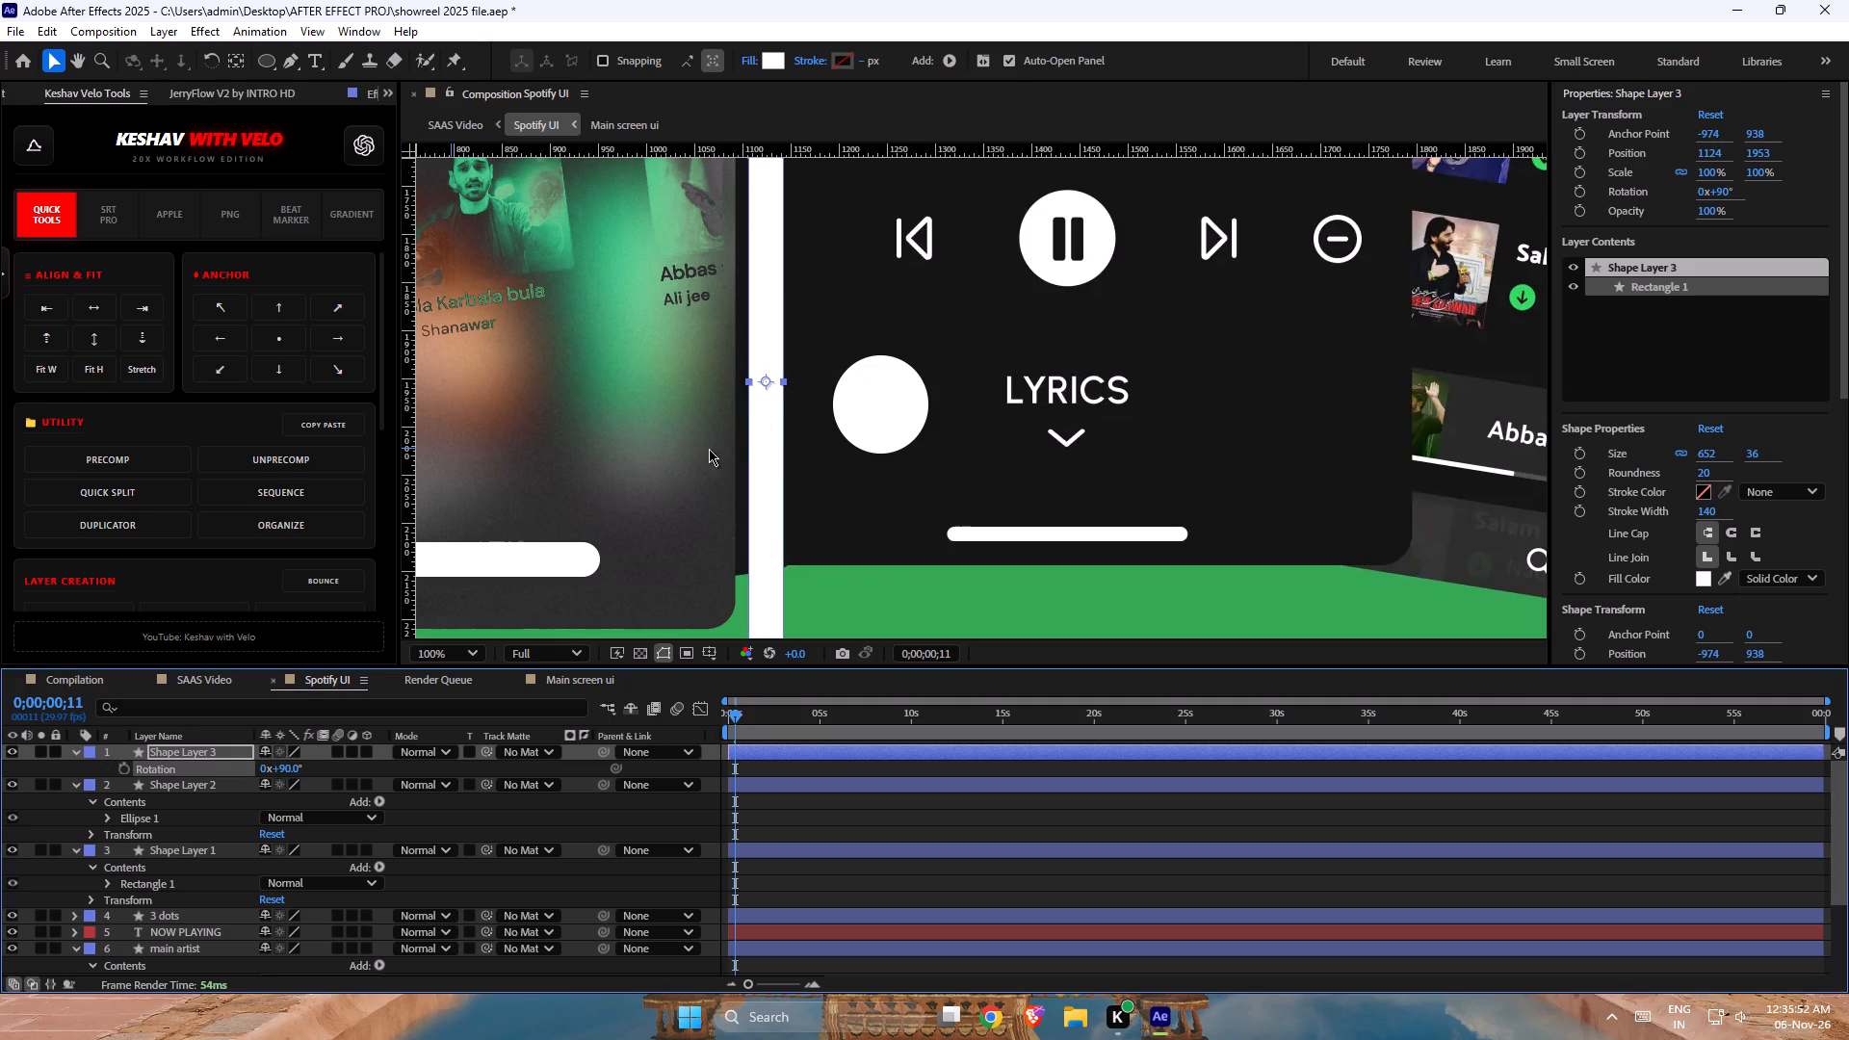
Scale the upright bar's layer to 20% and move it onto the right half of the white circle.
{"action": "key", "text": "s"}
{"action": "left_click", "coordinate": [322, 773]}
{"action": "key", "text": "2"}
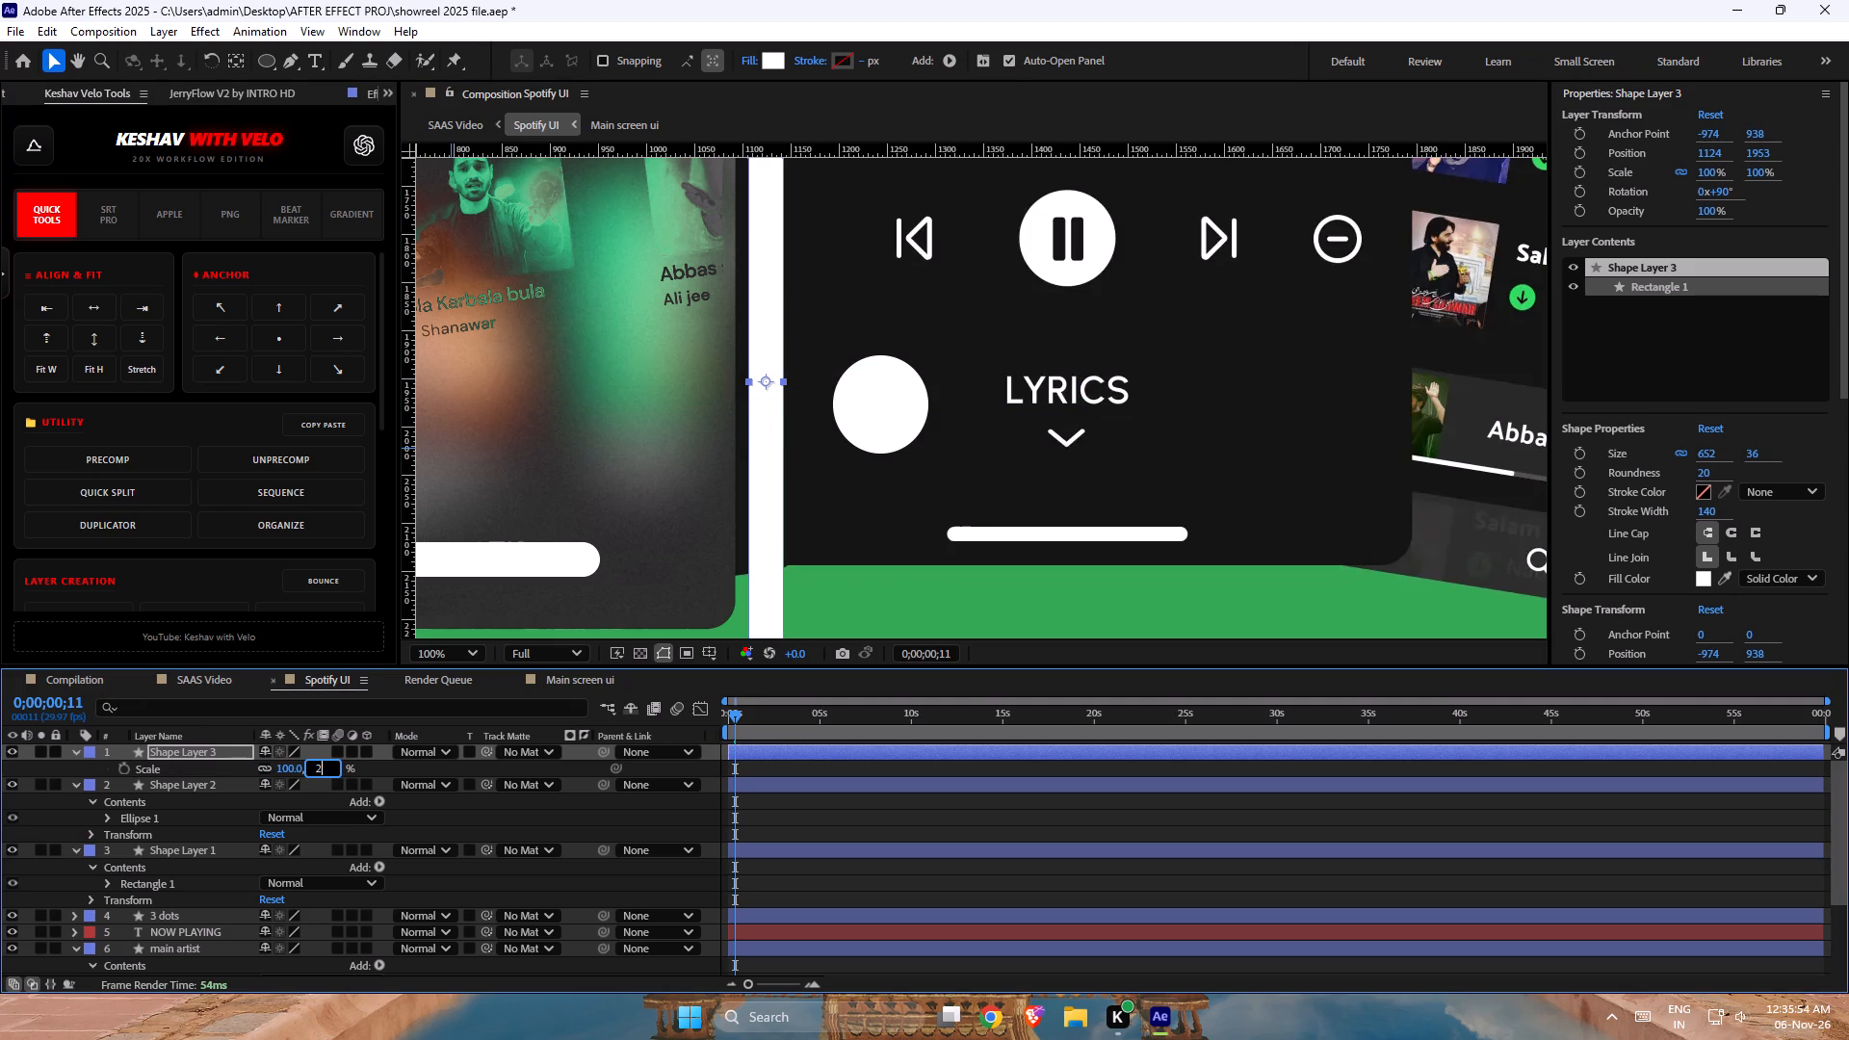
{"action": "key", "text": "0"}
{"action": "key", "text": "Return"}
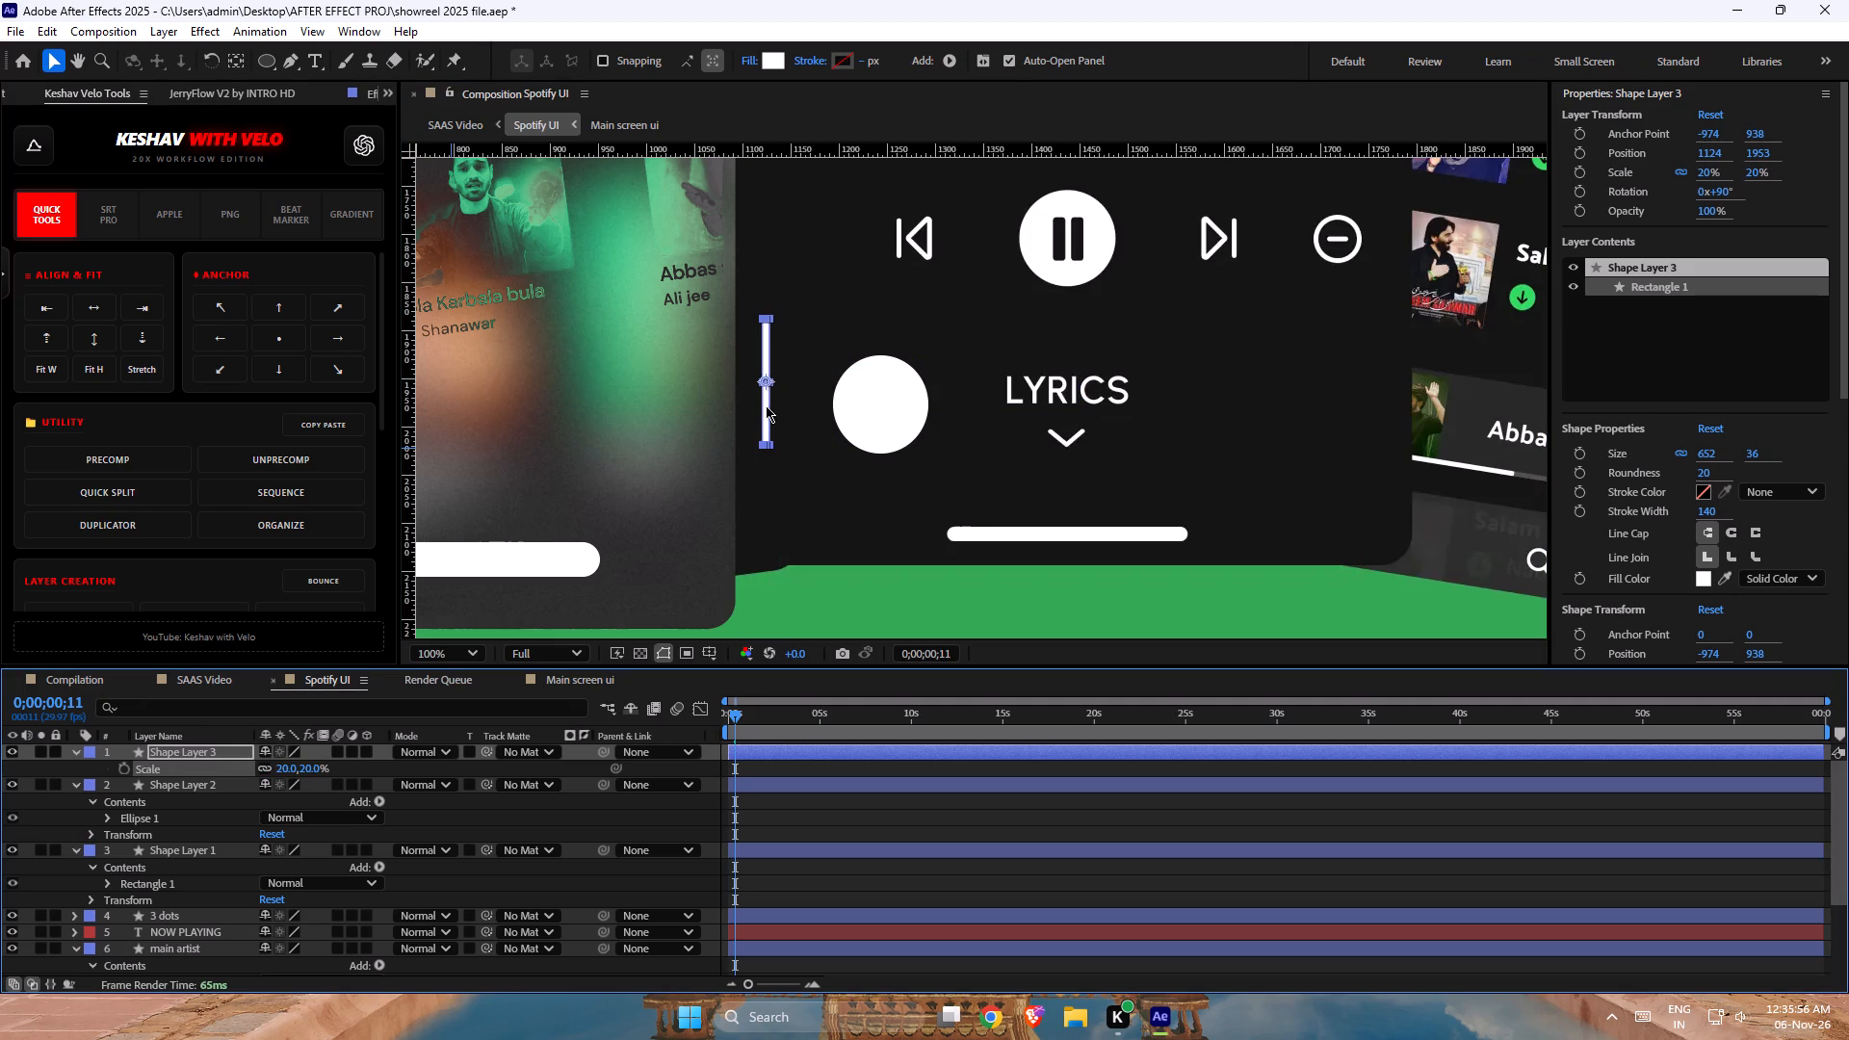
{"action": "left_click_drag", "start_coordinate": [766, 405], "coordinate": [902, 429]}
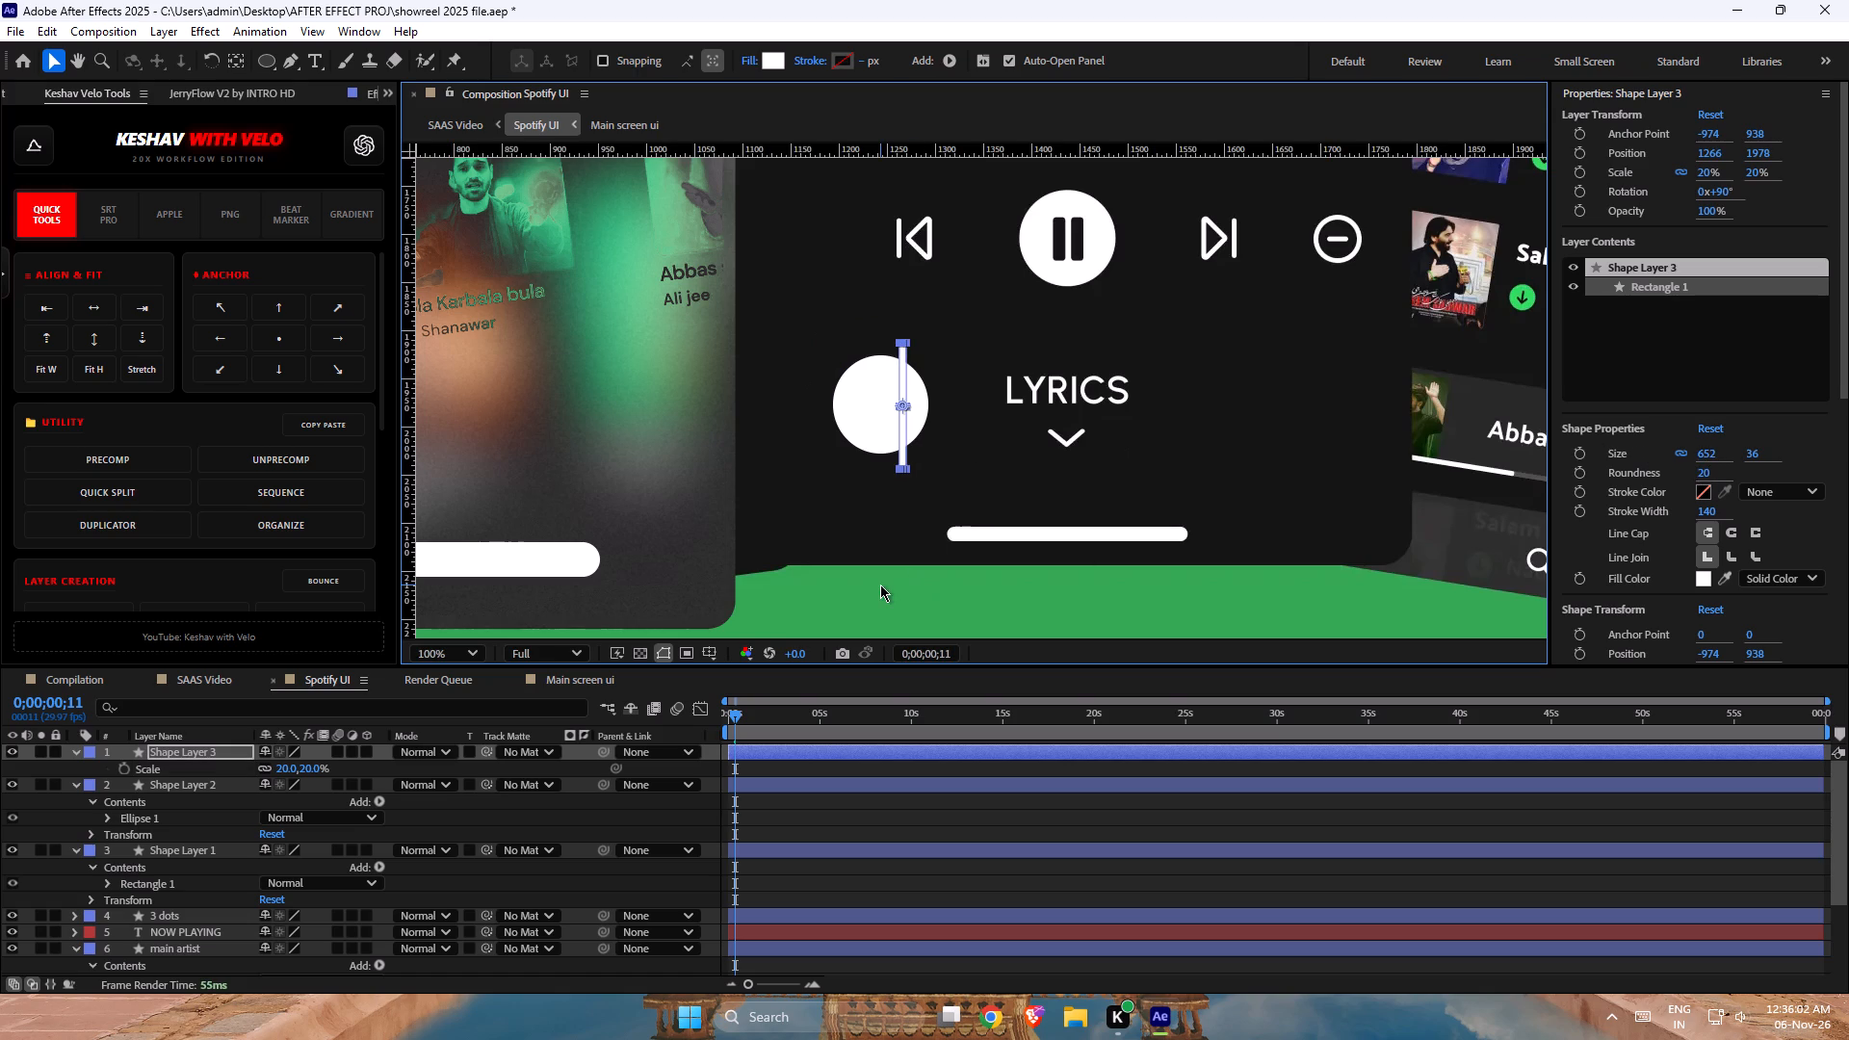
Reduce the upright bar layer's scale to 10% so the bar fits inside the white circle.
{"action": "key", "text": "s"}
{"action": "key", "text": "s"}
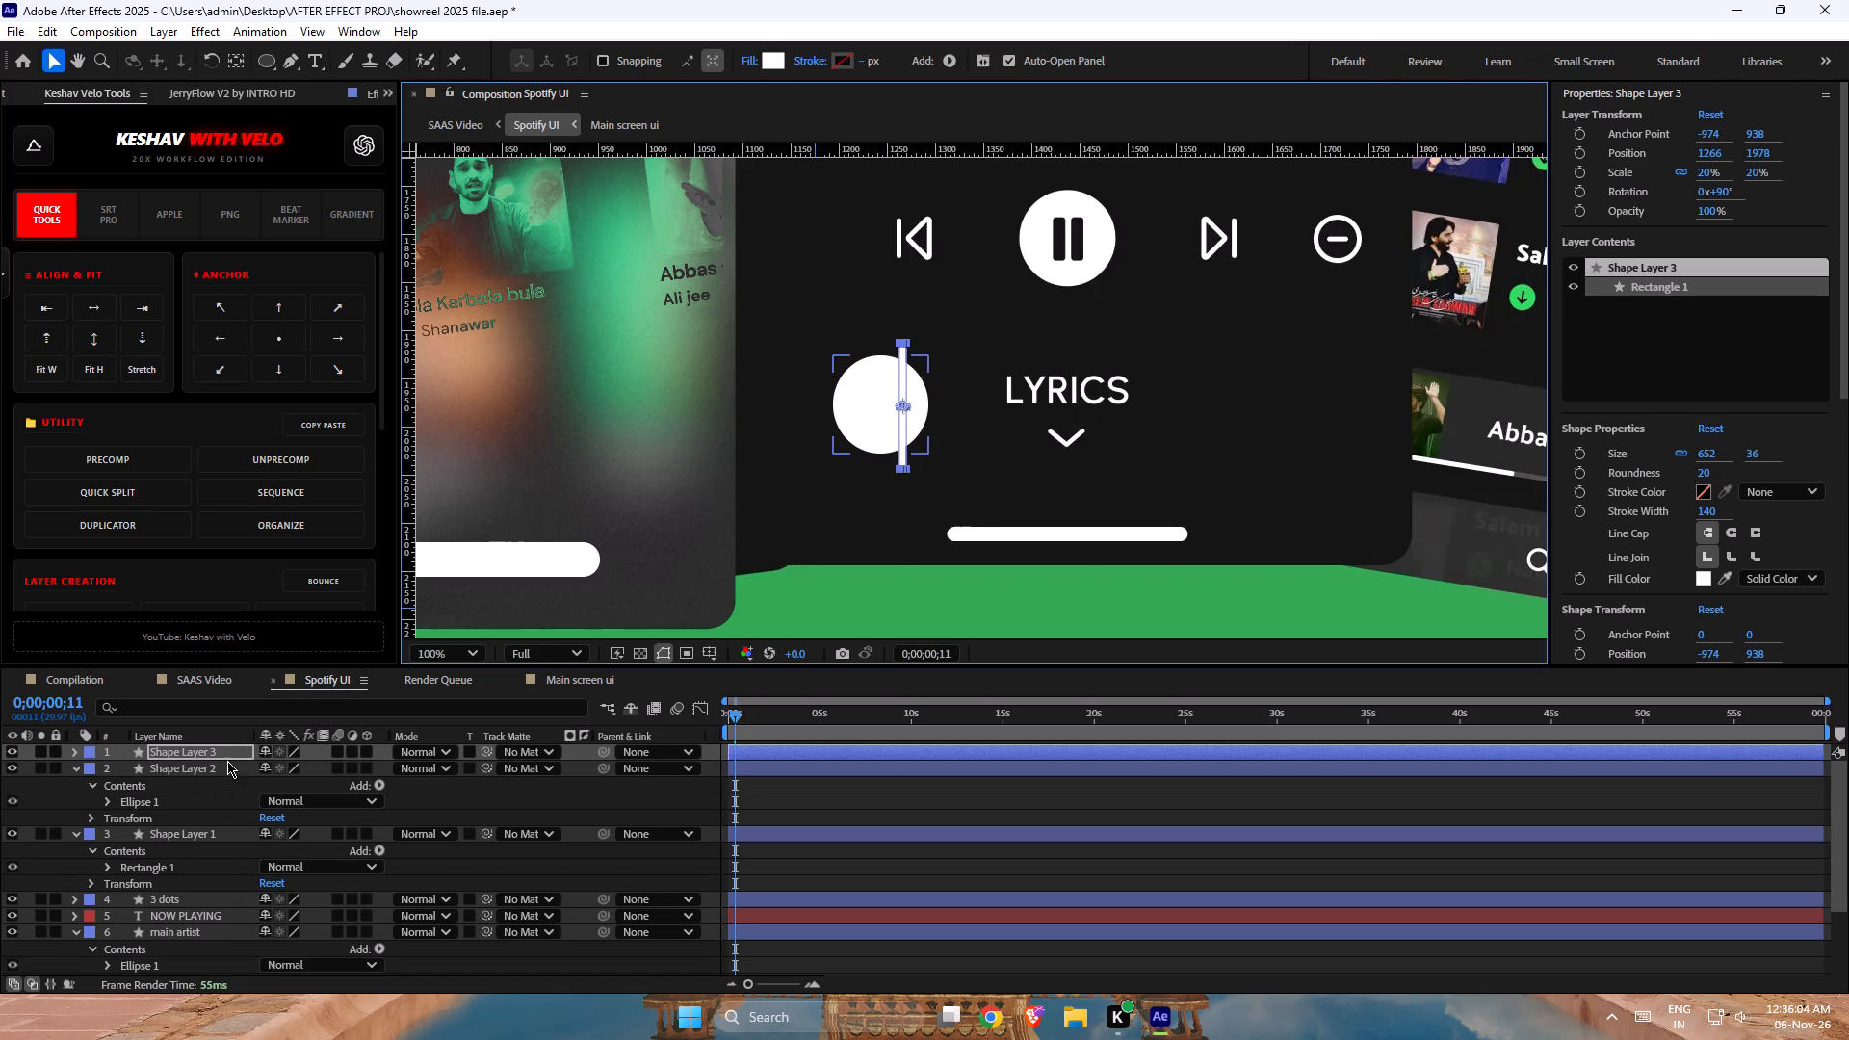
{"action": "left_click", "coordinate": [300, 772]}
{"action": "type", "text": "10"}
{"action": "key", "text": "Return"}
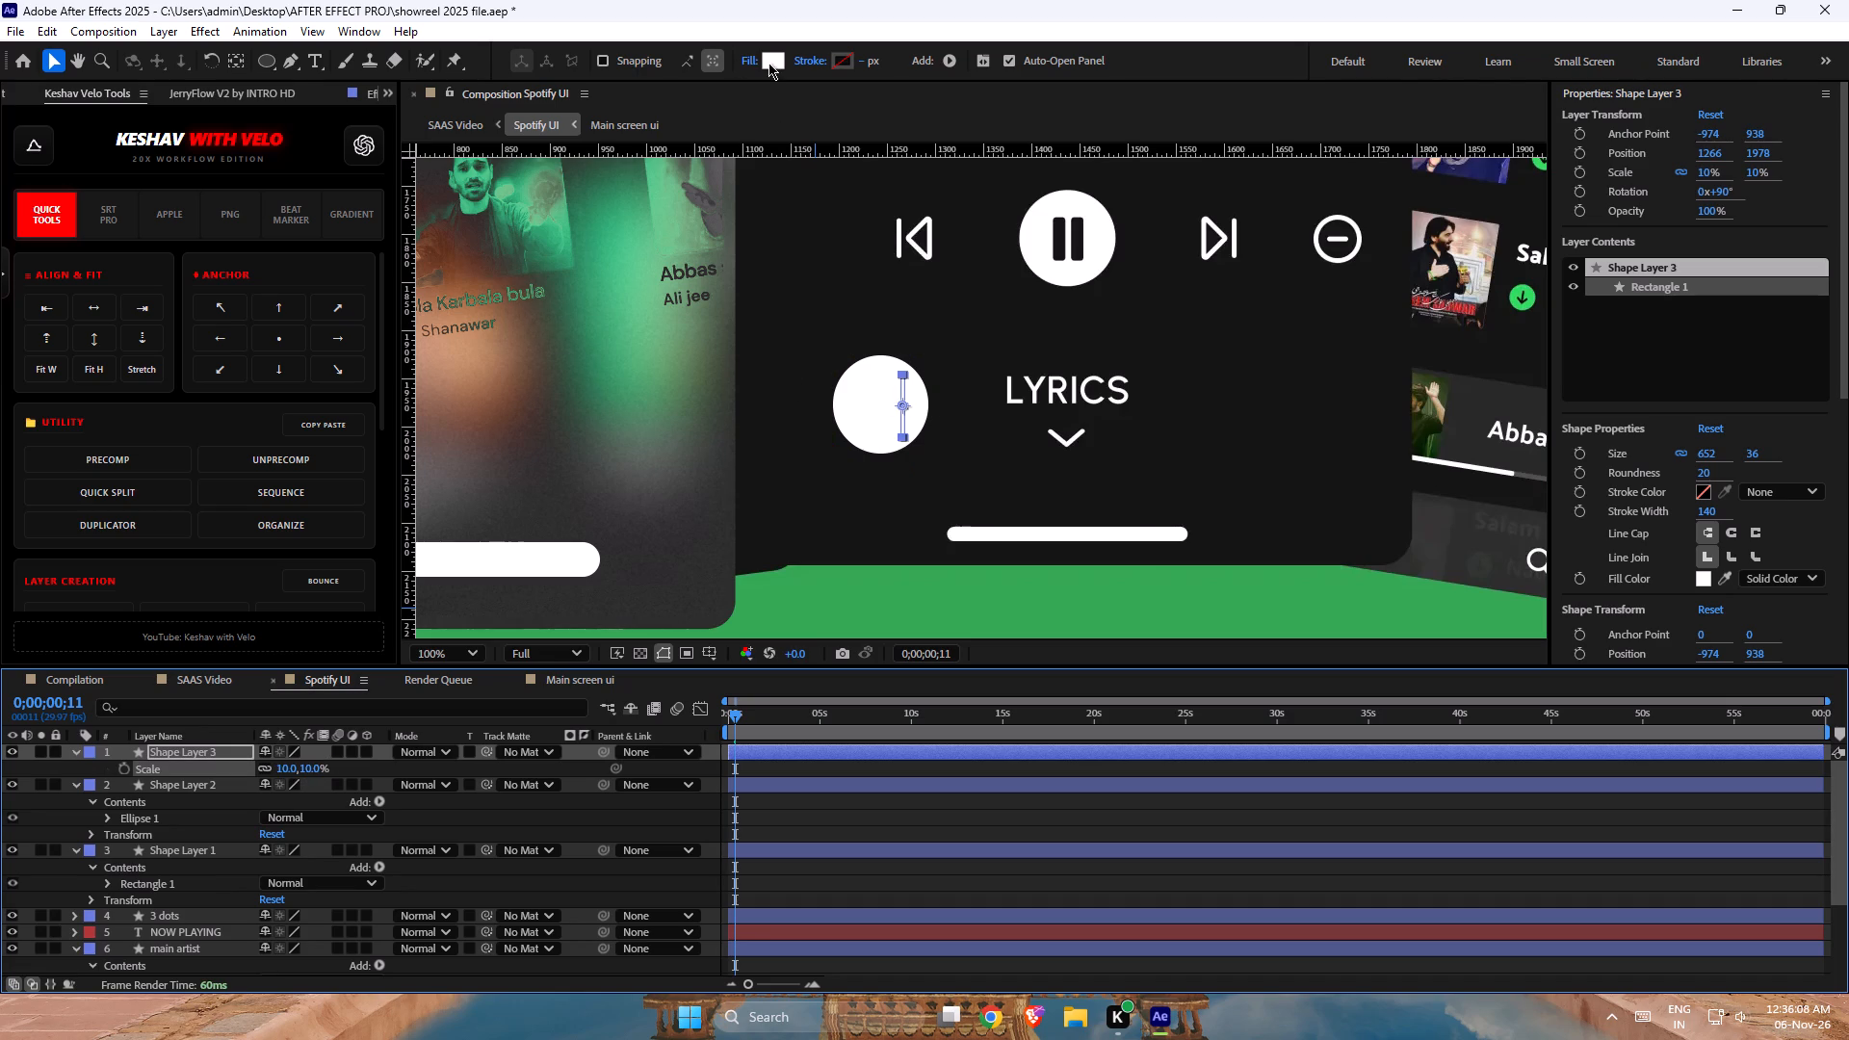
Change the fill colour of the bar inside the circle to black (000000).
{"action": "left_click", "coordinate": [768, 63]}
{"action": "left_click_drag", "start_coordinate": [828, 505], "coordinate": [1166, 928]}
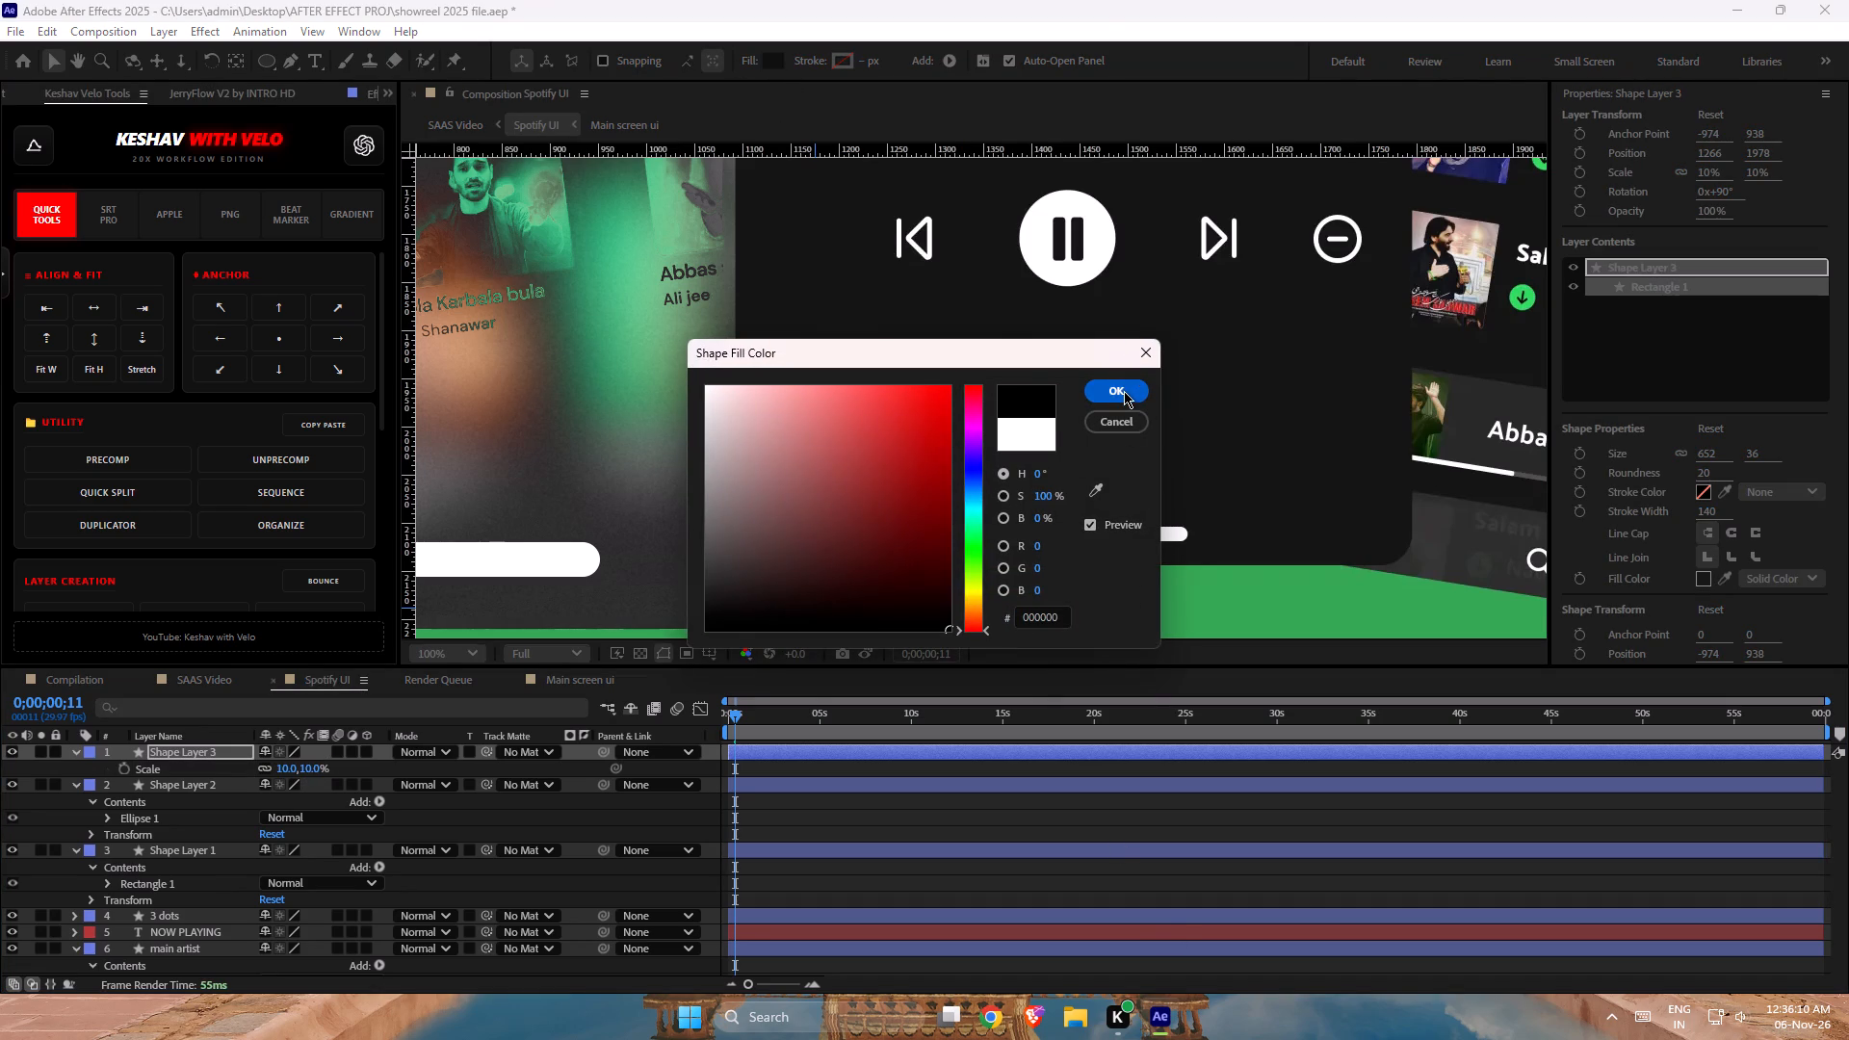
{"action": "left_click", "coordinate": [1124, 391]}
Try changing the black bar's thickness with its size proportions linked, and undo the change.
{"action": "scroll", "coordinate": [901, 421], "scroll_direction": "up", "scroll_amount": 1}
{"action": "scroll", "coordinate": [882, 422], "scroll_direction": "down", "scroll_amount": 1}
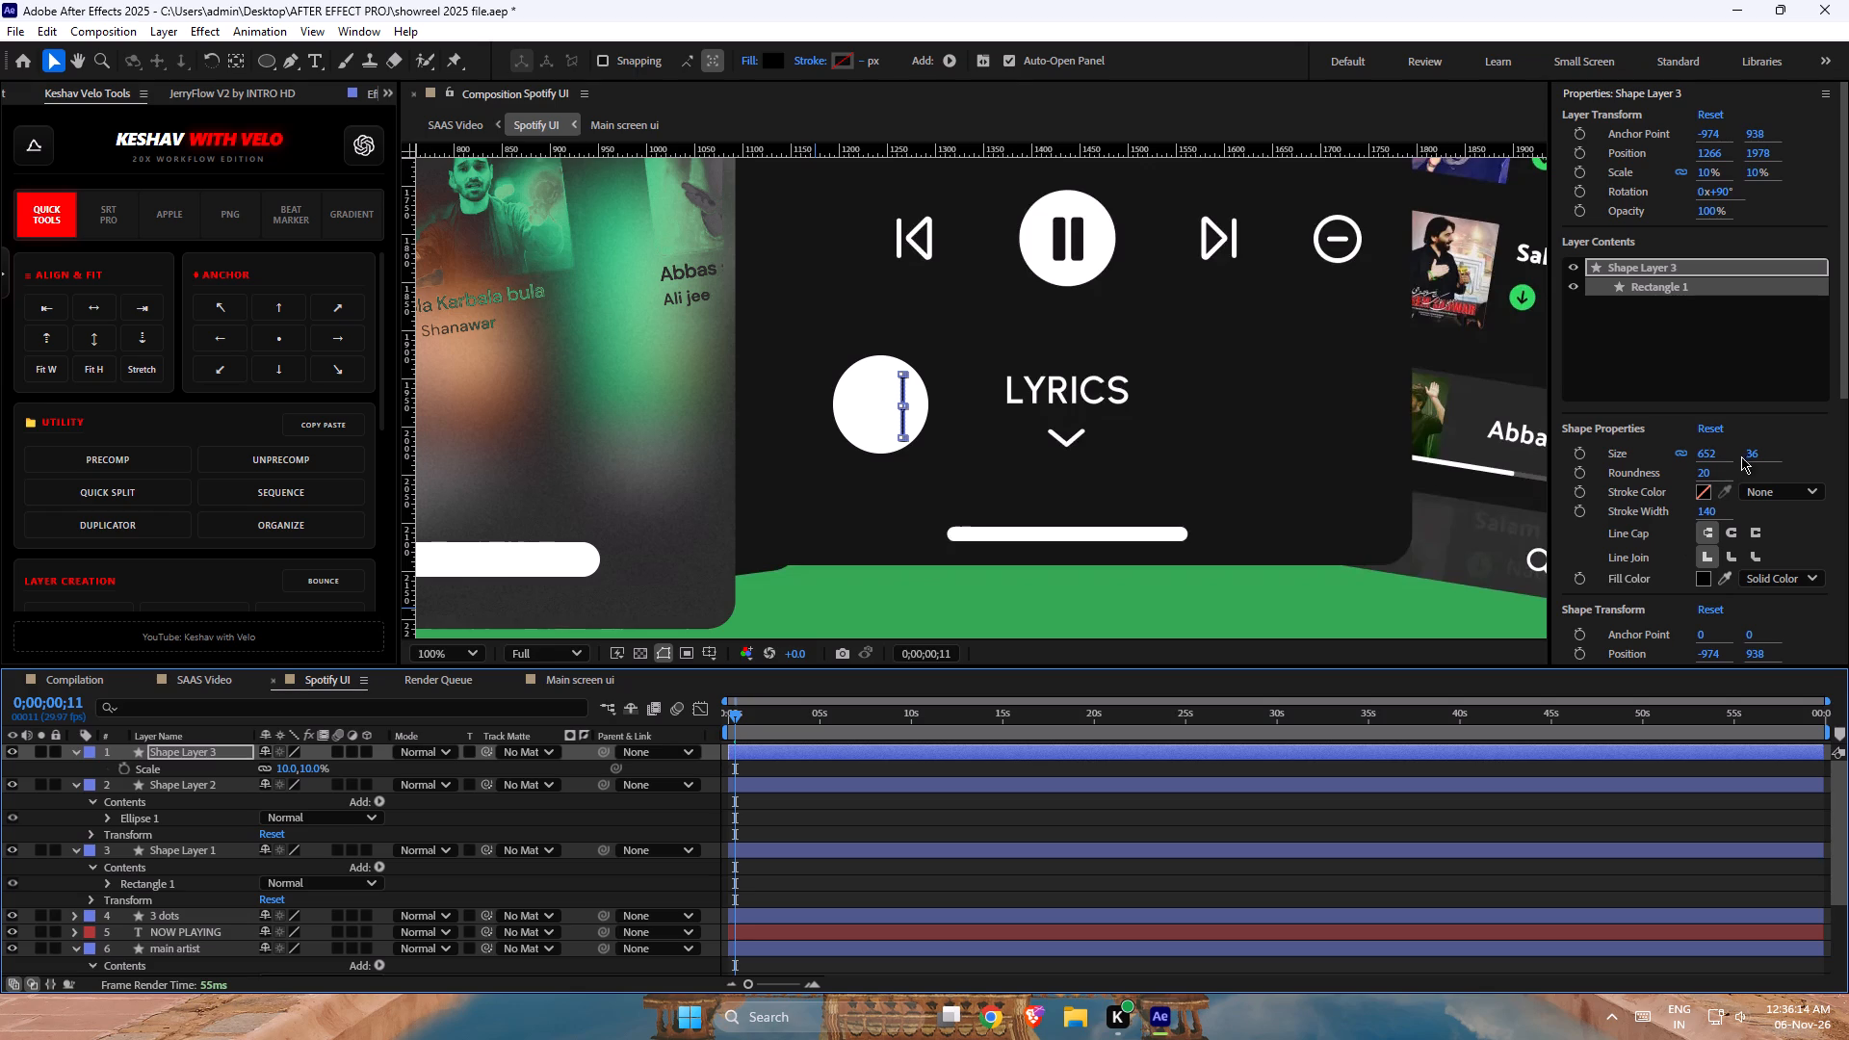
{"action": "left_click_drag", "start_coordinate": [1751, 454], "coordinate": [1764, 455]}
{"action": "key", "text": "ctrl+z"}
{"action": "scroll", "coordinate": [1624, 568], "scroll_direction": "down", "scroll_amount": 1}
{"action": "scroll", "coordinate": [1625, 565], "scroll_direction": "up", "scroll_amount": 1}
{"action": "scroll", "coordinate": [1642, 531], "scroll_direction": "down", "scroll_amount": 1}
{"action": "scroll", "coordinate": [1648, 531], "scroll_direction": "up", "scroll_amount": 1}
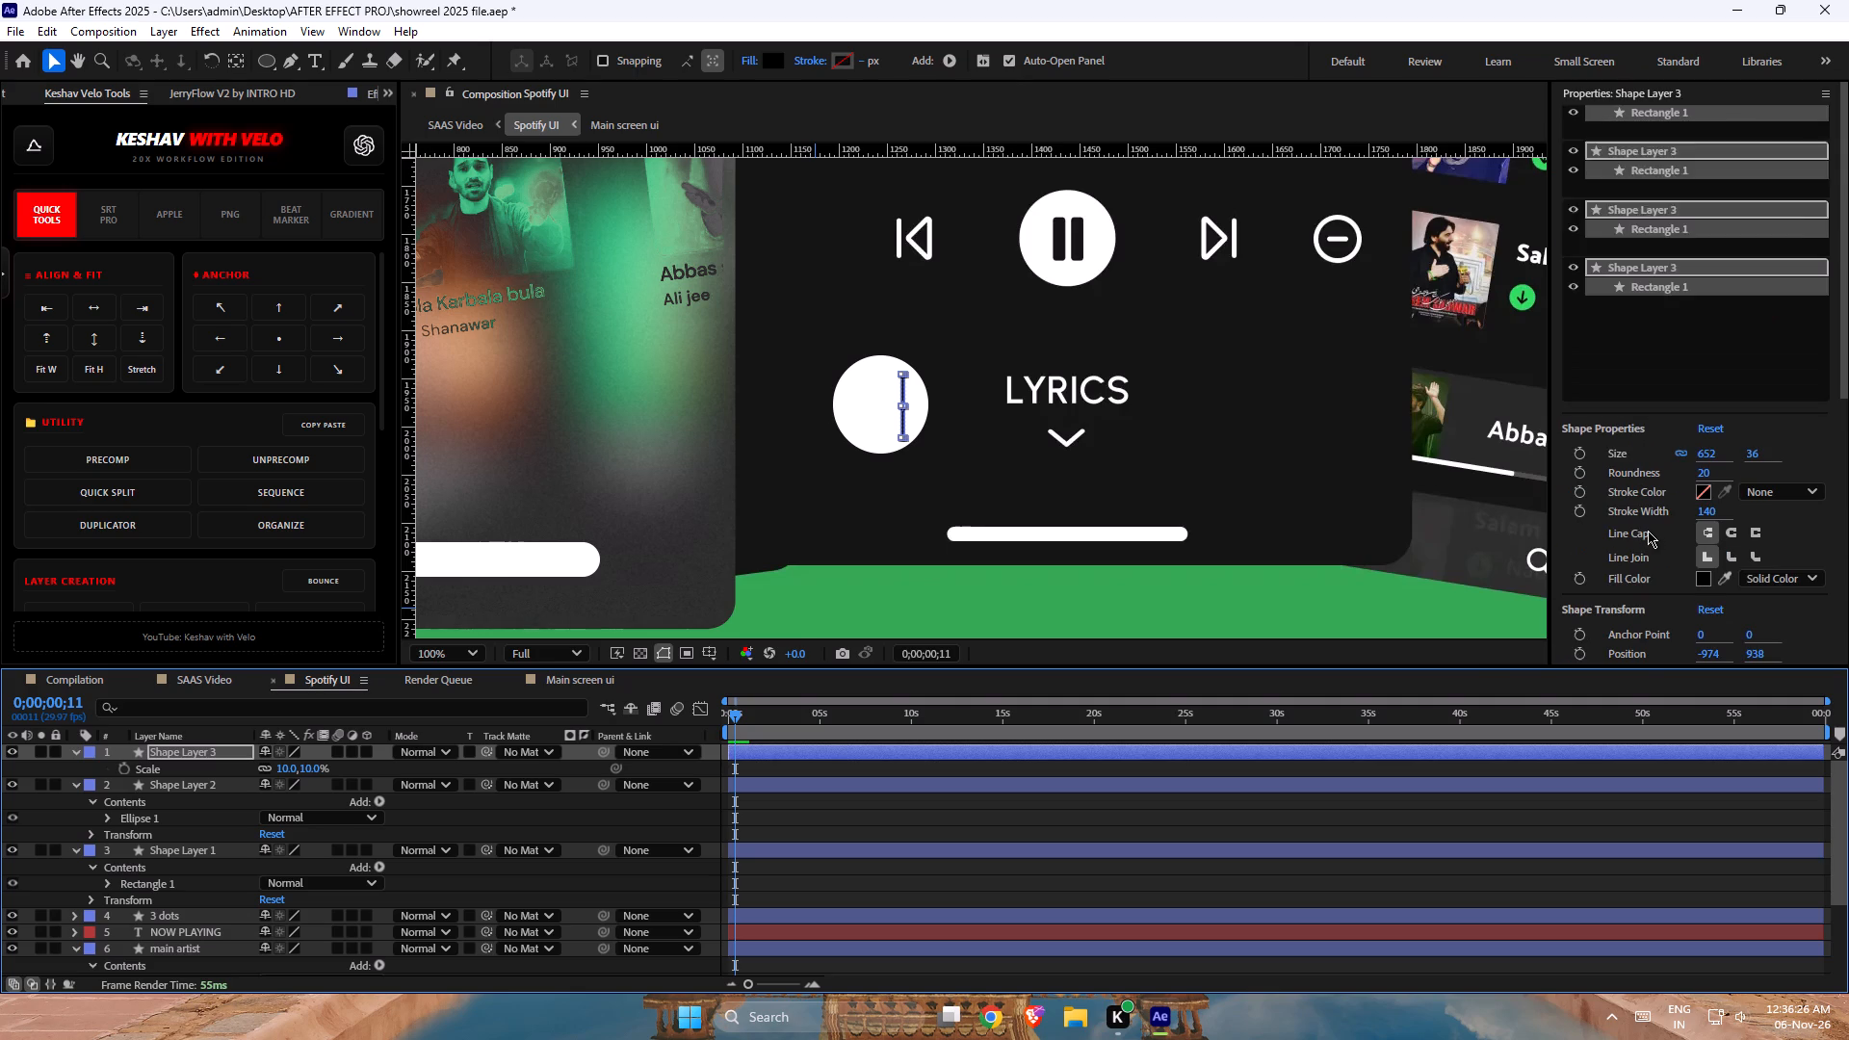
Unlink the black bar's size proportions and thicken the bar by raising its second size value to 130.
{"action": "left_click", "coordinate": [1677, 452]}
{"action": "scroll", "coordinate": [926, 454], "scroll_direction": "up", "scroll_amount": 2}
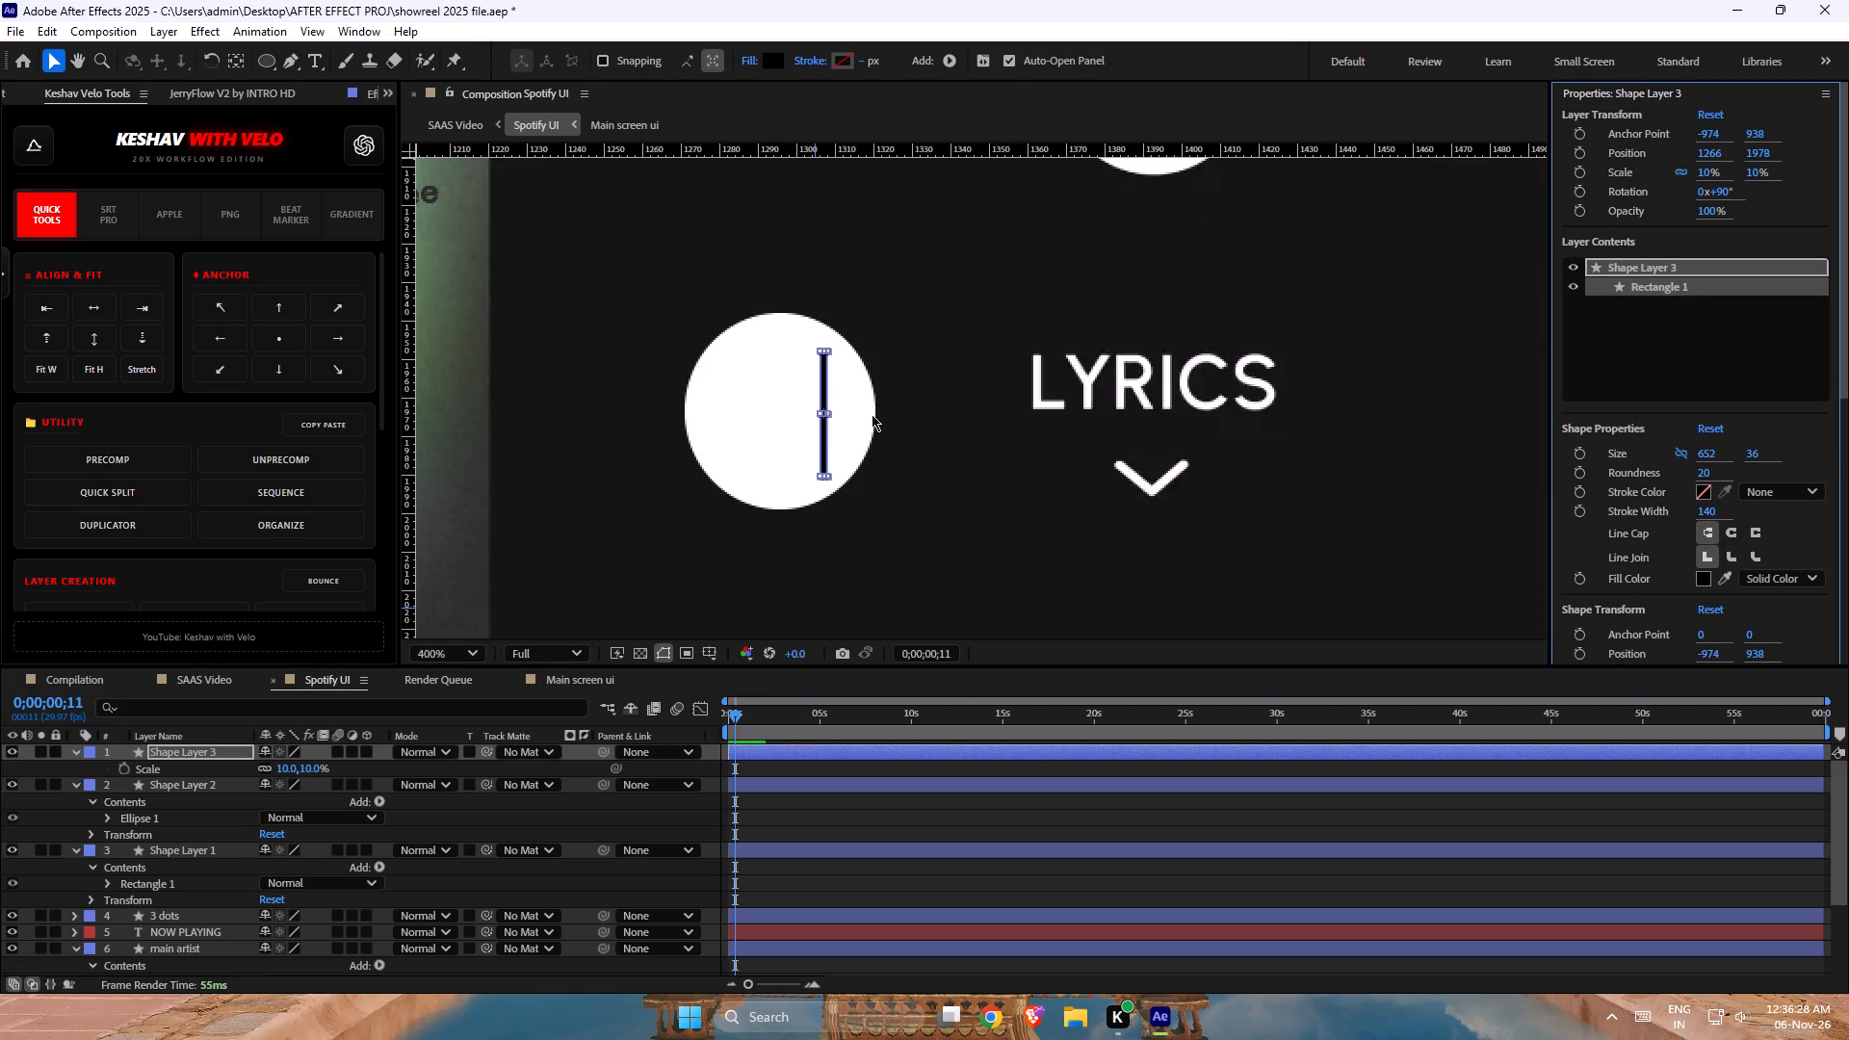
{"action": "scroll", "coordinate": [872, 414], "scroll_direction": "up", "scroll_amount": 1}
{"action": "middle_click_drag", "start_coordinate": [783, 419], "coordinate": [1285, 406]}
{"action": "scroll", "coordinate": [1260, 386], "scroll_direction": "down", "scroll_amount": 1}
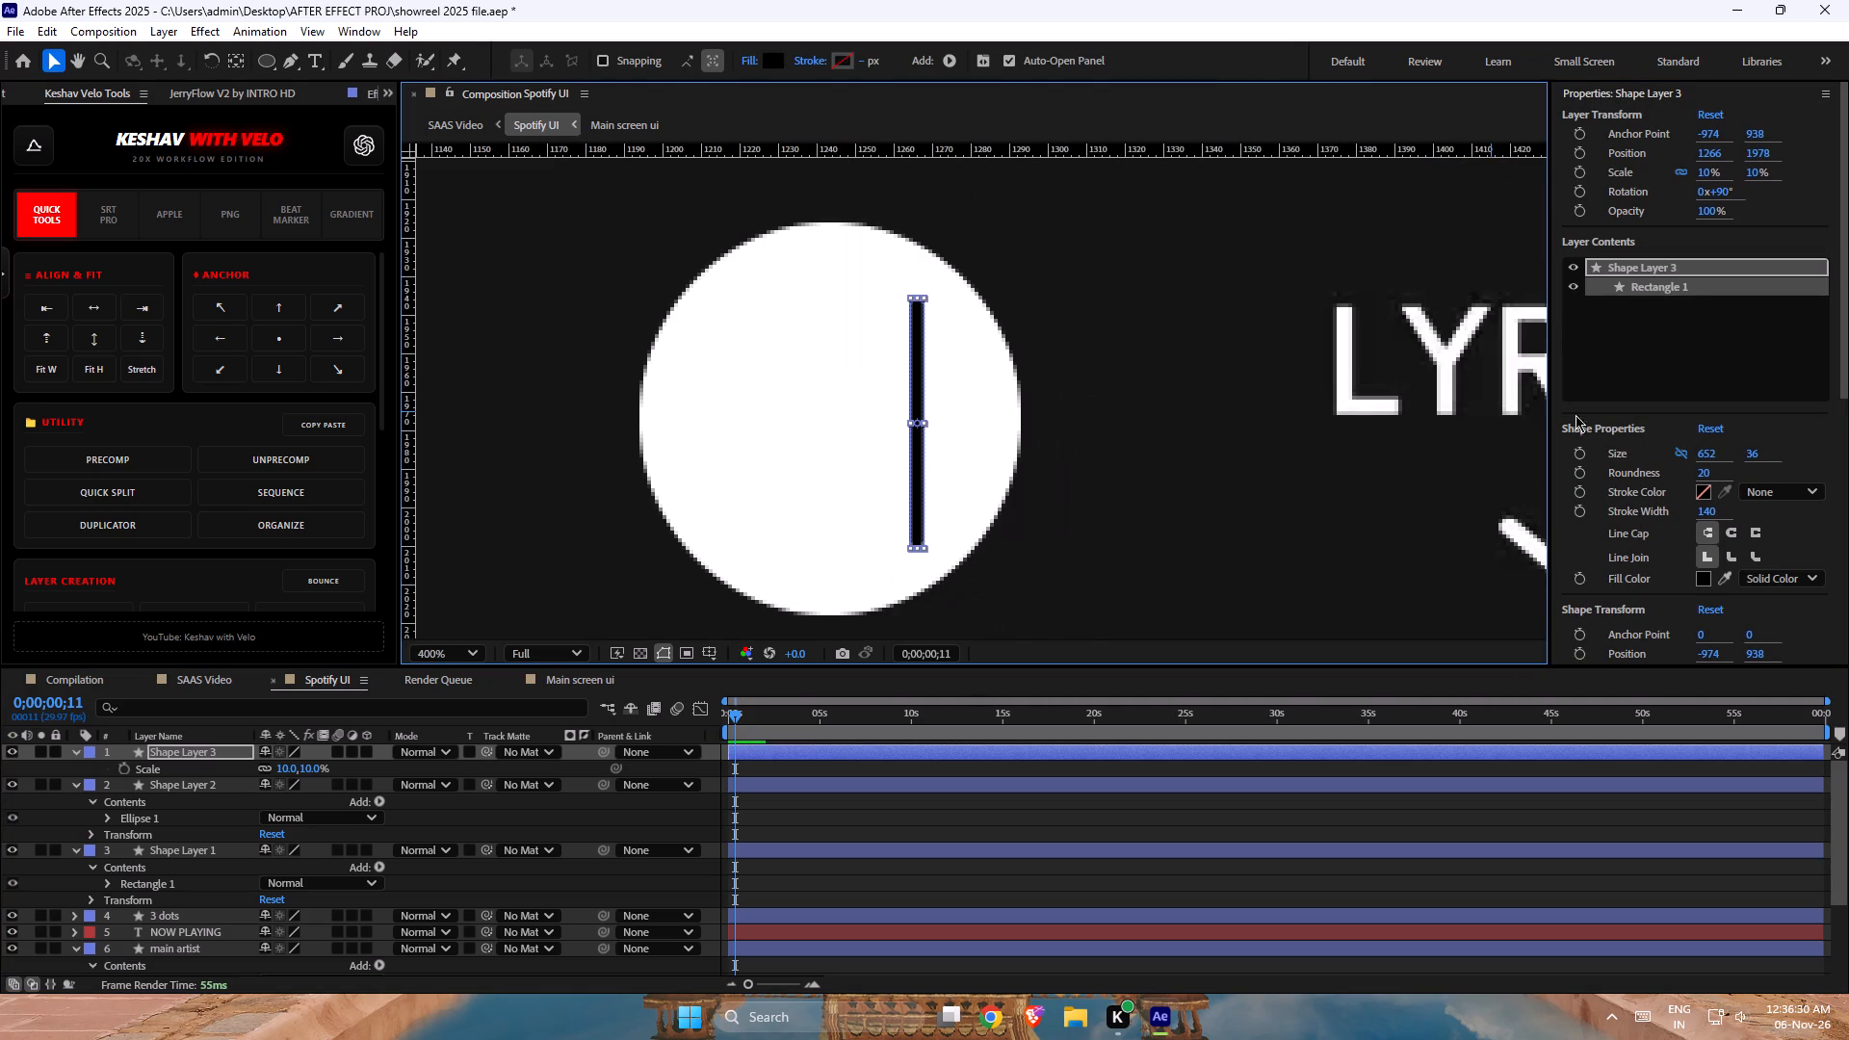
{"action": "left_click", "coordinate": [1703, 455]}
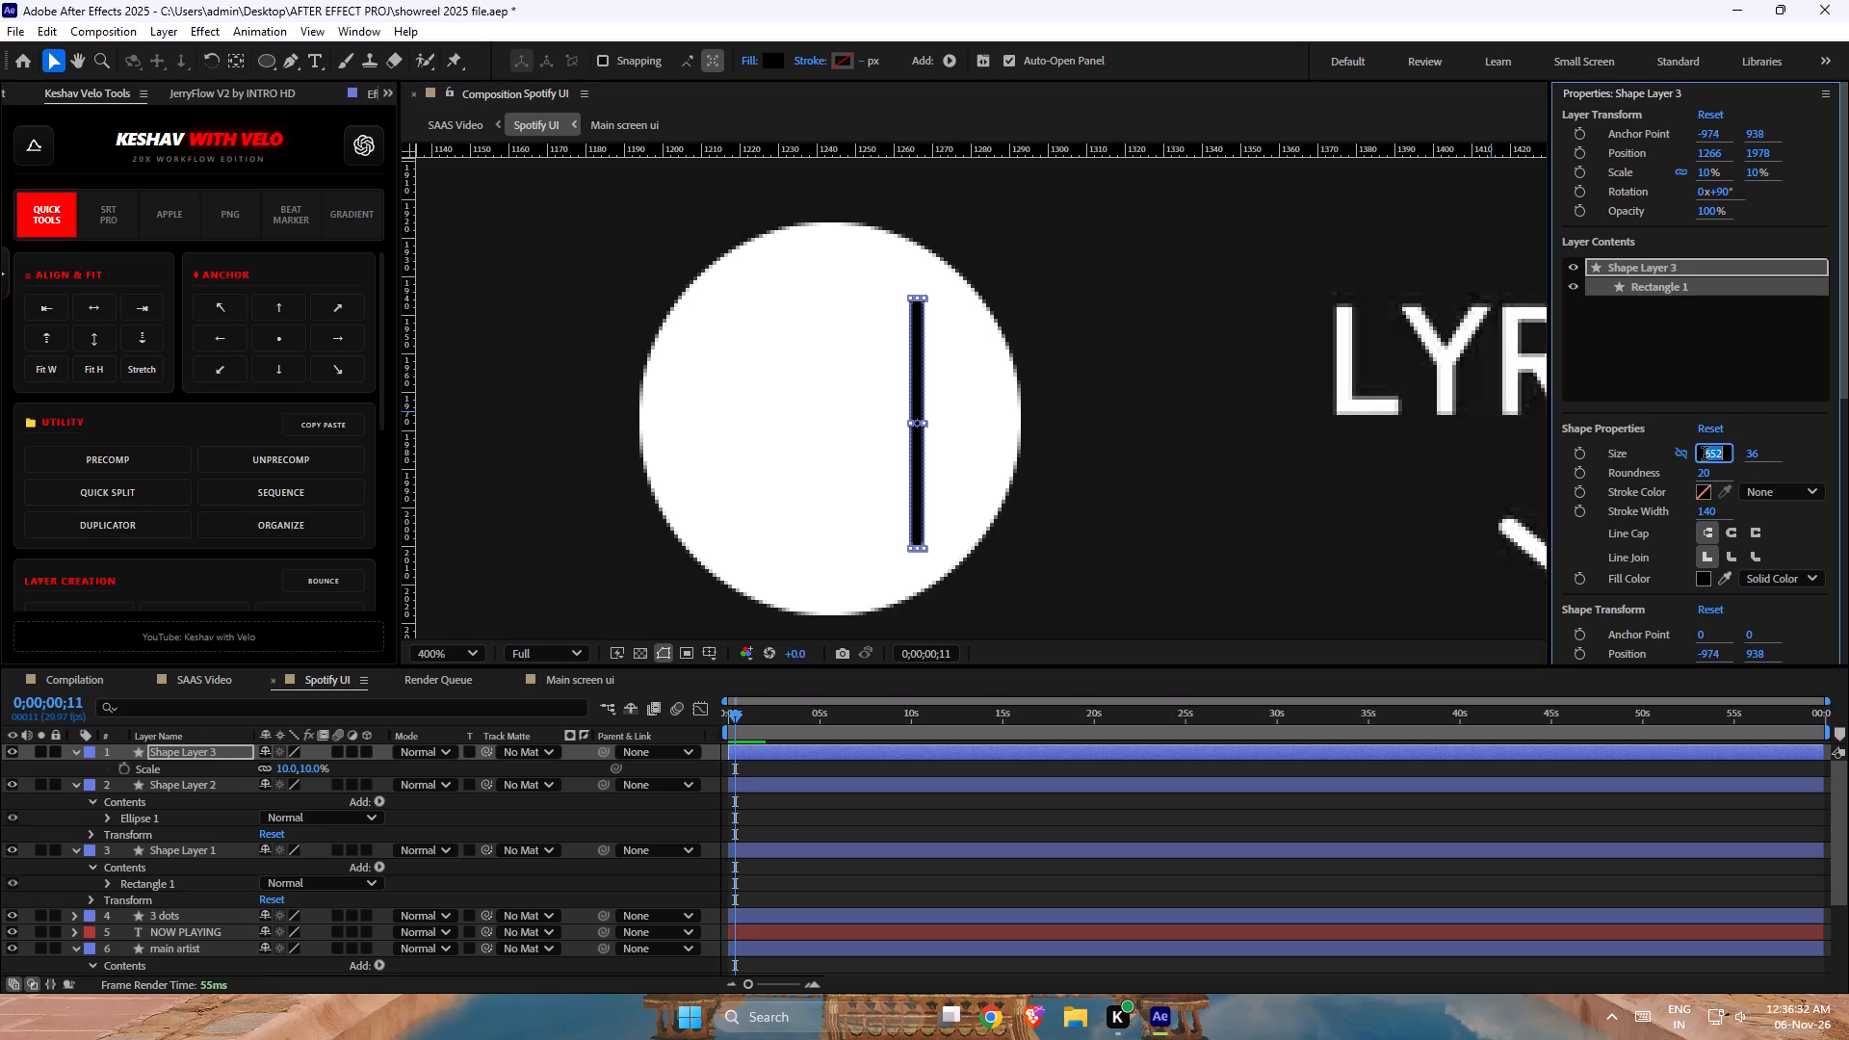
{"action": "left_click_drag", "start_coordinate": [1758, 452], "coordinate": [1830, 453]}
{"action": "left_click", "coordinate": [1339, 414]}
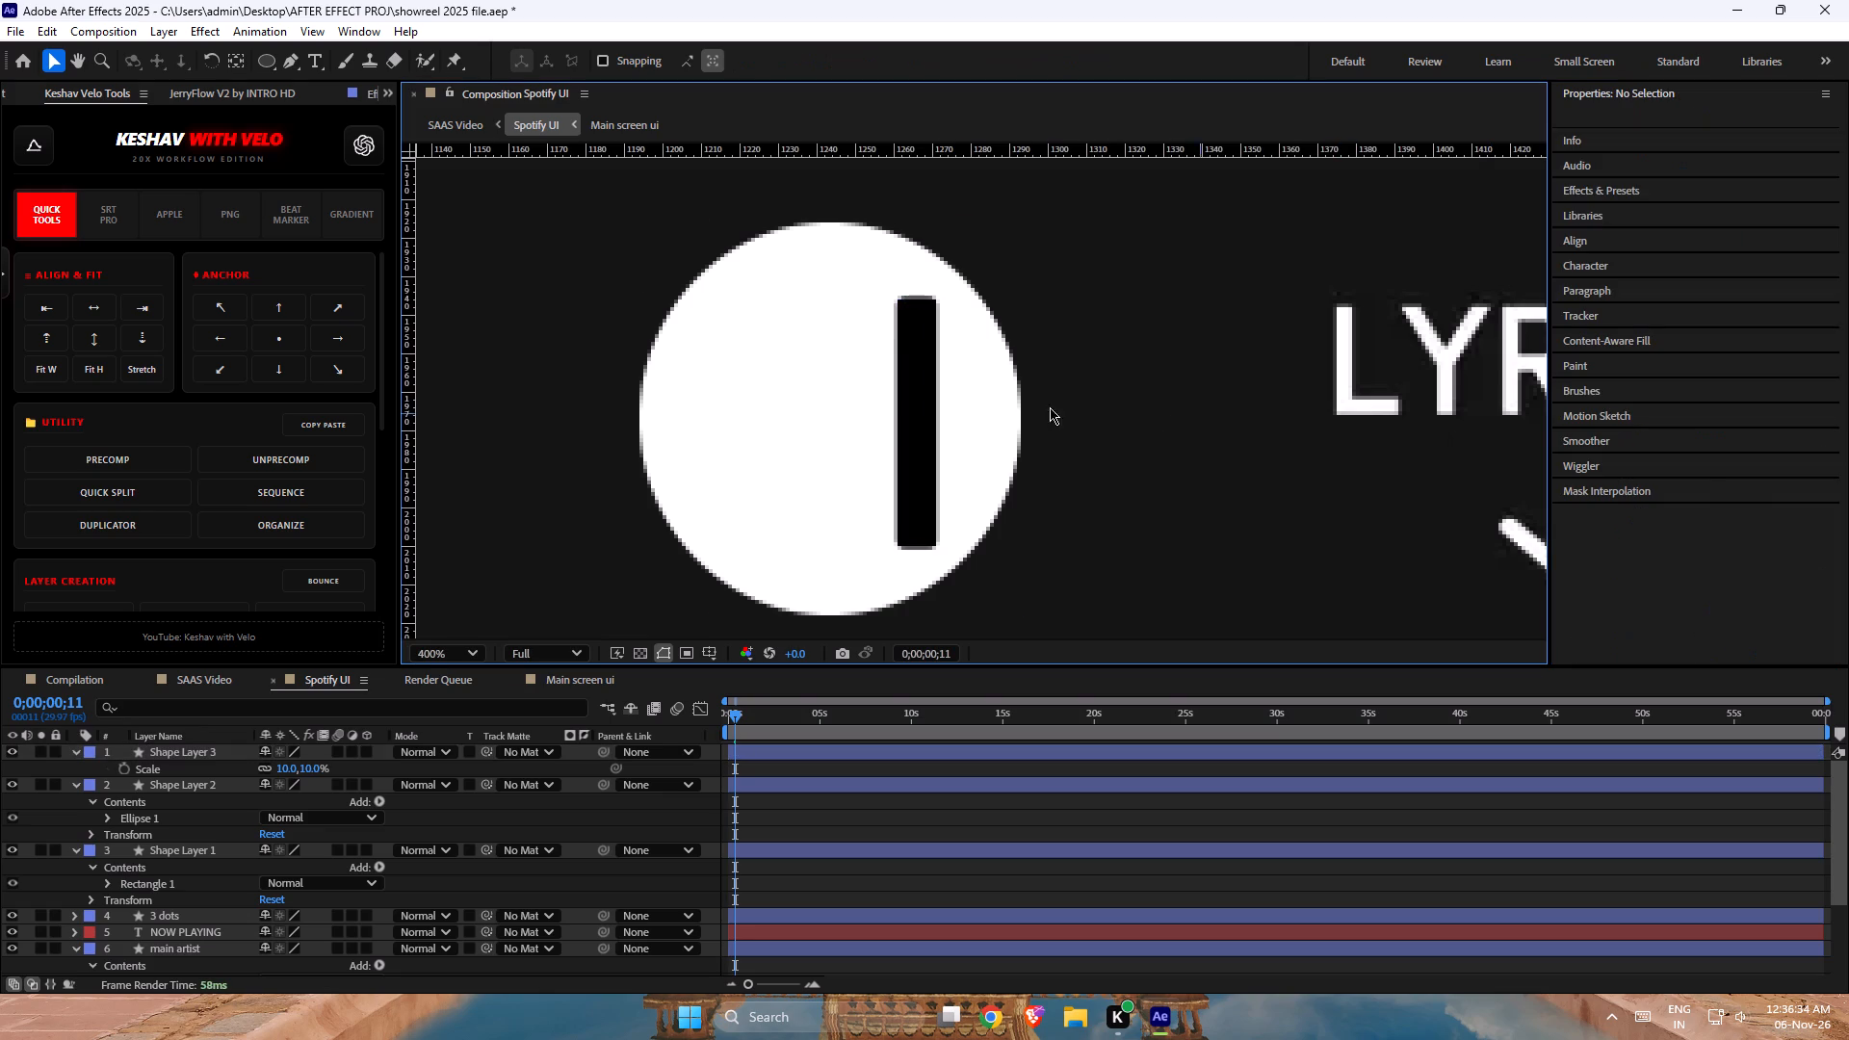
{"action": "left_click", "coordinate": [903, 382]}
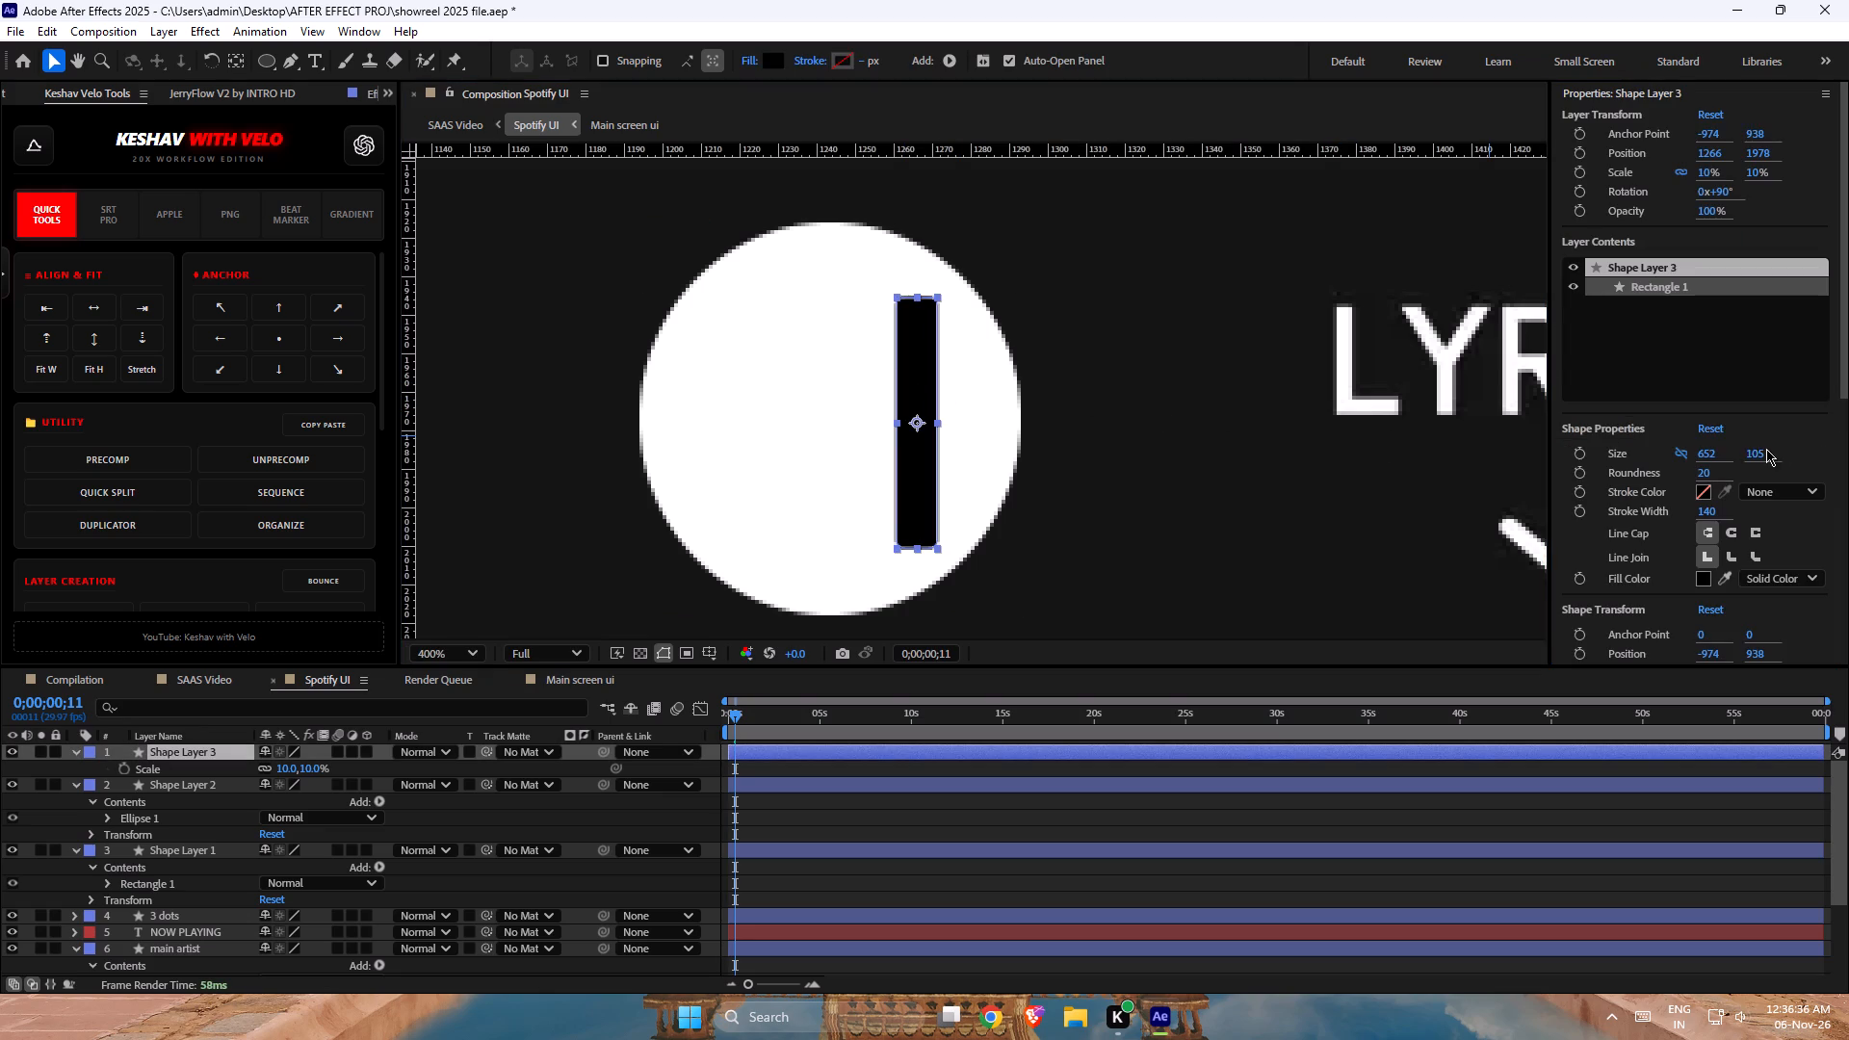
{"action": "left_click", "coordinate": [1766, 449]}
{"action": "left_click_drag", "start_coordinate": [1763, 452], "coordinate": [1795, 455]}
{"action": "scroll", "coordinate": [1320, 411], "scroll_direction": "down", "scroll_amount": 1}
{"action": "left_click", "coordinate": [1260, 408]}
{"action": "scroll", "coordinate": [1044, 418], "scroll_direction": "down", "scroll_amount": 1}
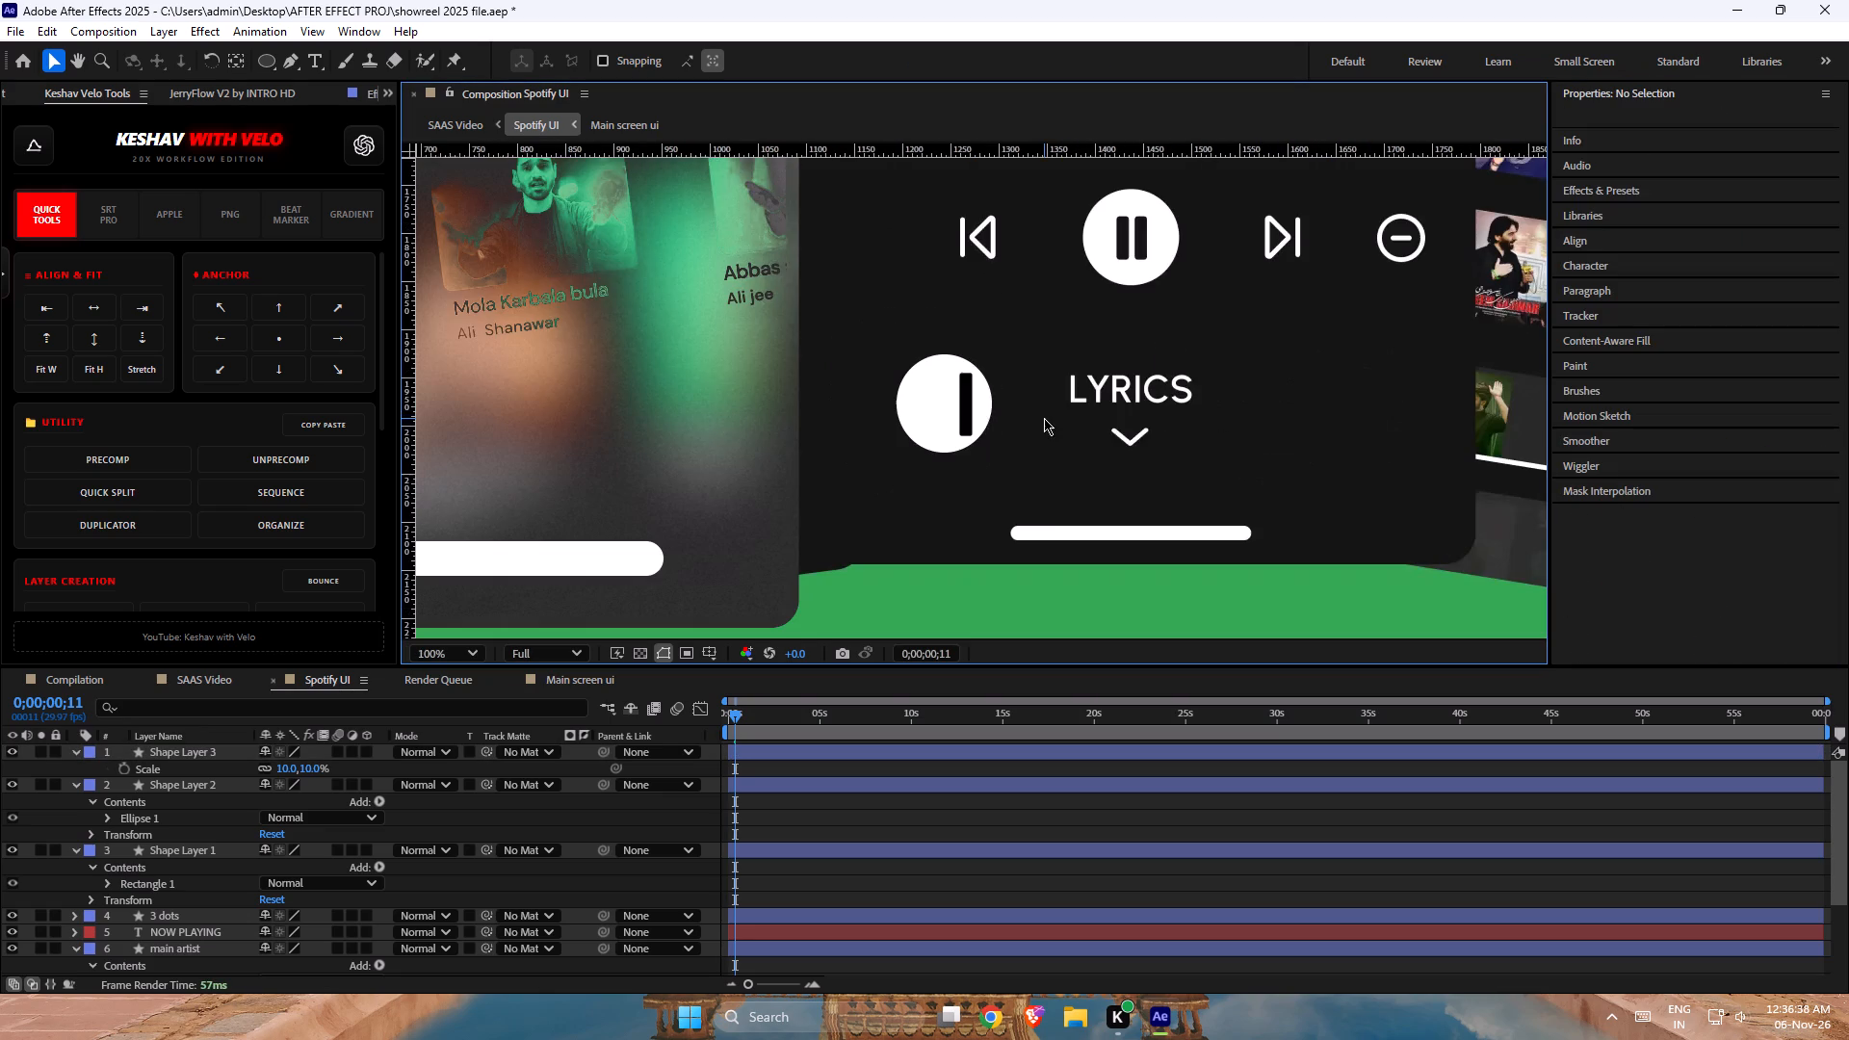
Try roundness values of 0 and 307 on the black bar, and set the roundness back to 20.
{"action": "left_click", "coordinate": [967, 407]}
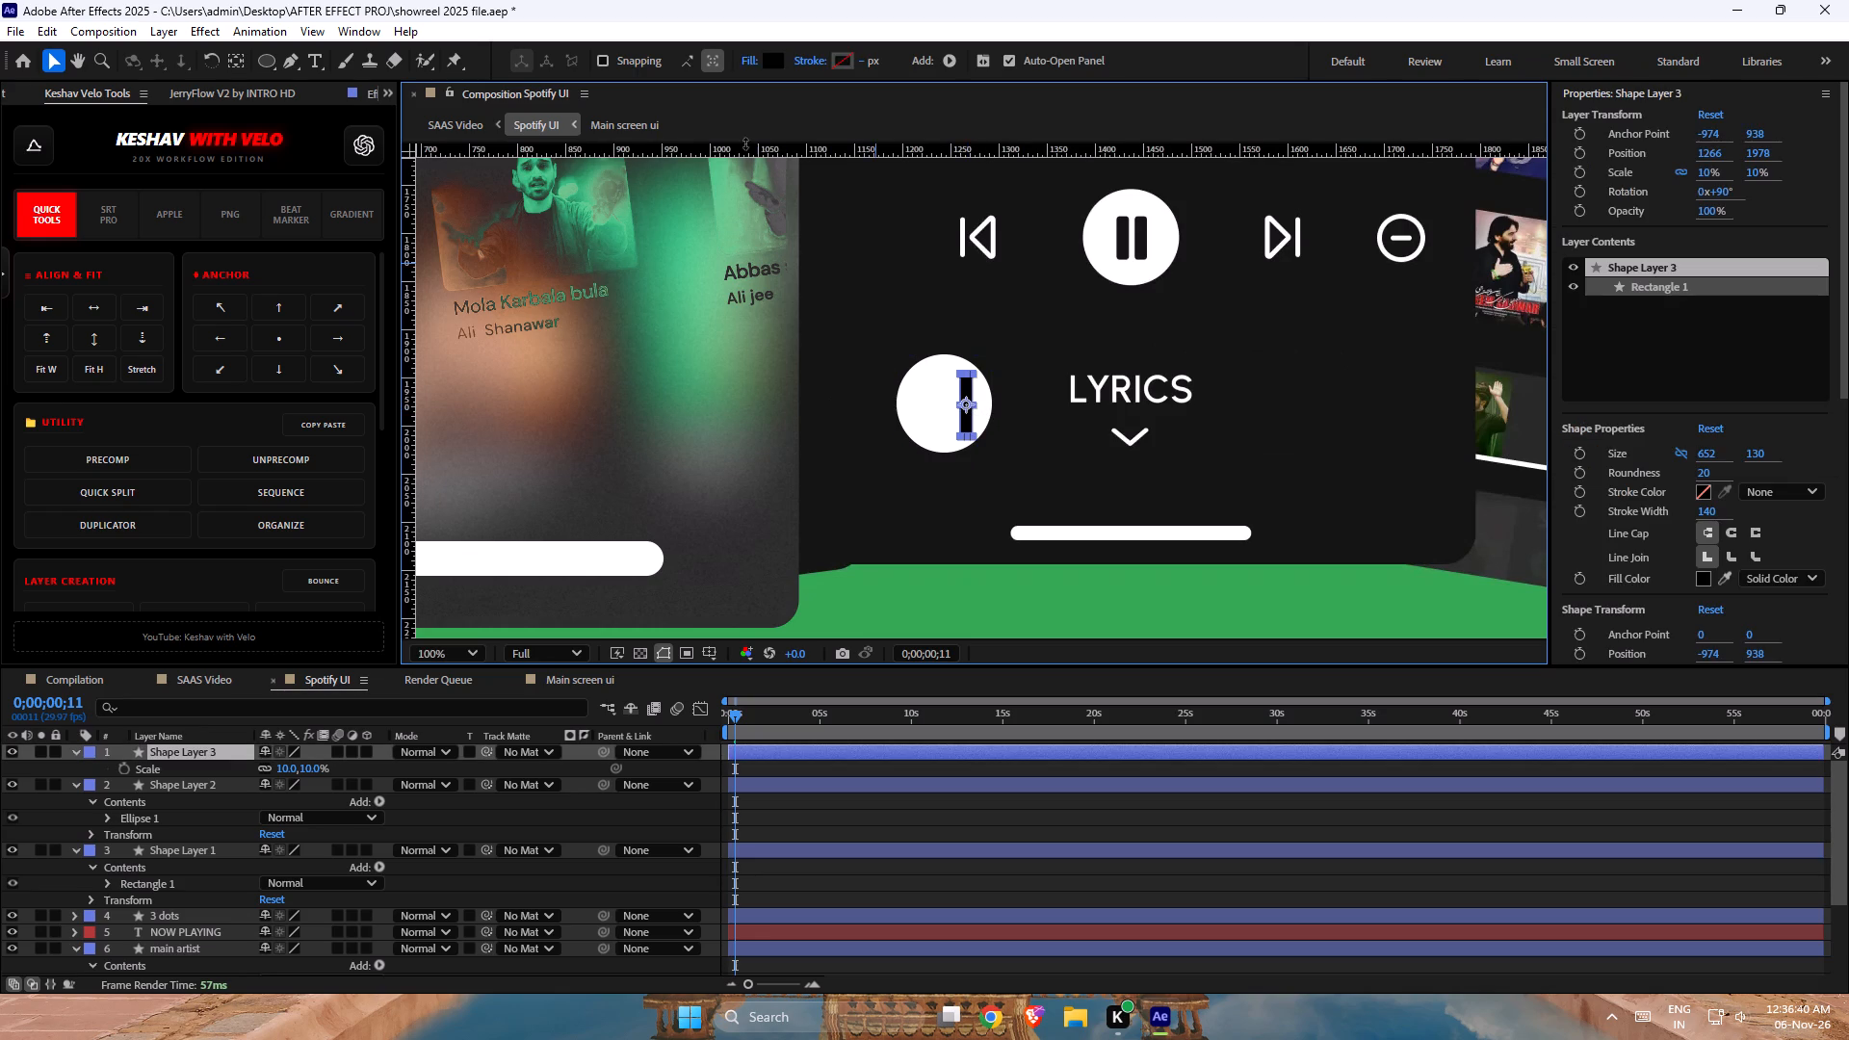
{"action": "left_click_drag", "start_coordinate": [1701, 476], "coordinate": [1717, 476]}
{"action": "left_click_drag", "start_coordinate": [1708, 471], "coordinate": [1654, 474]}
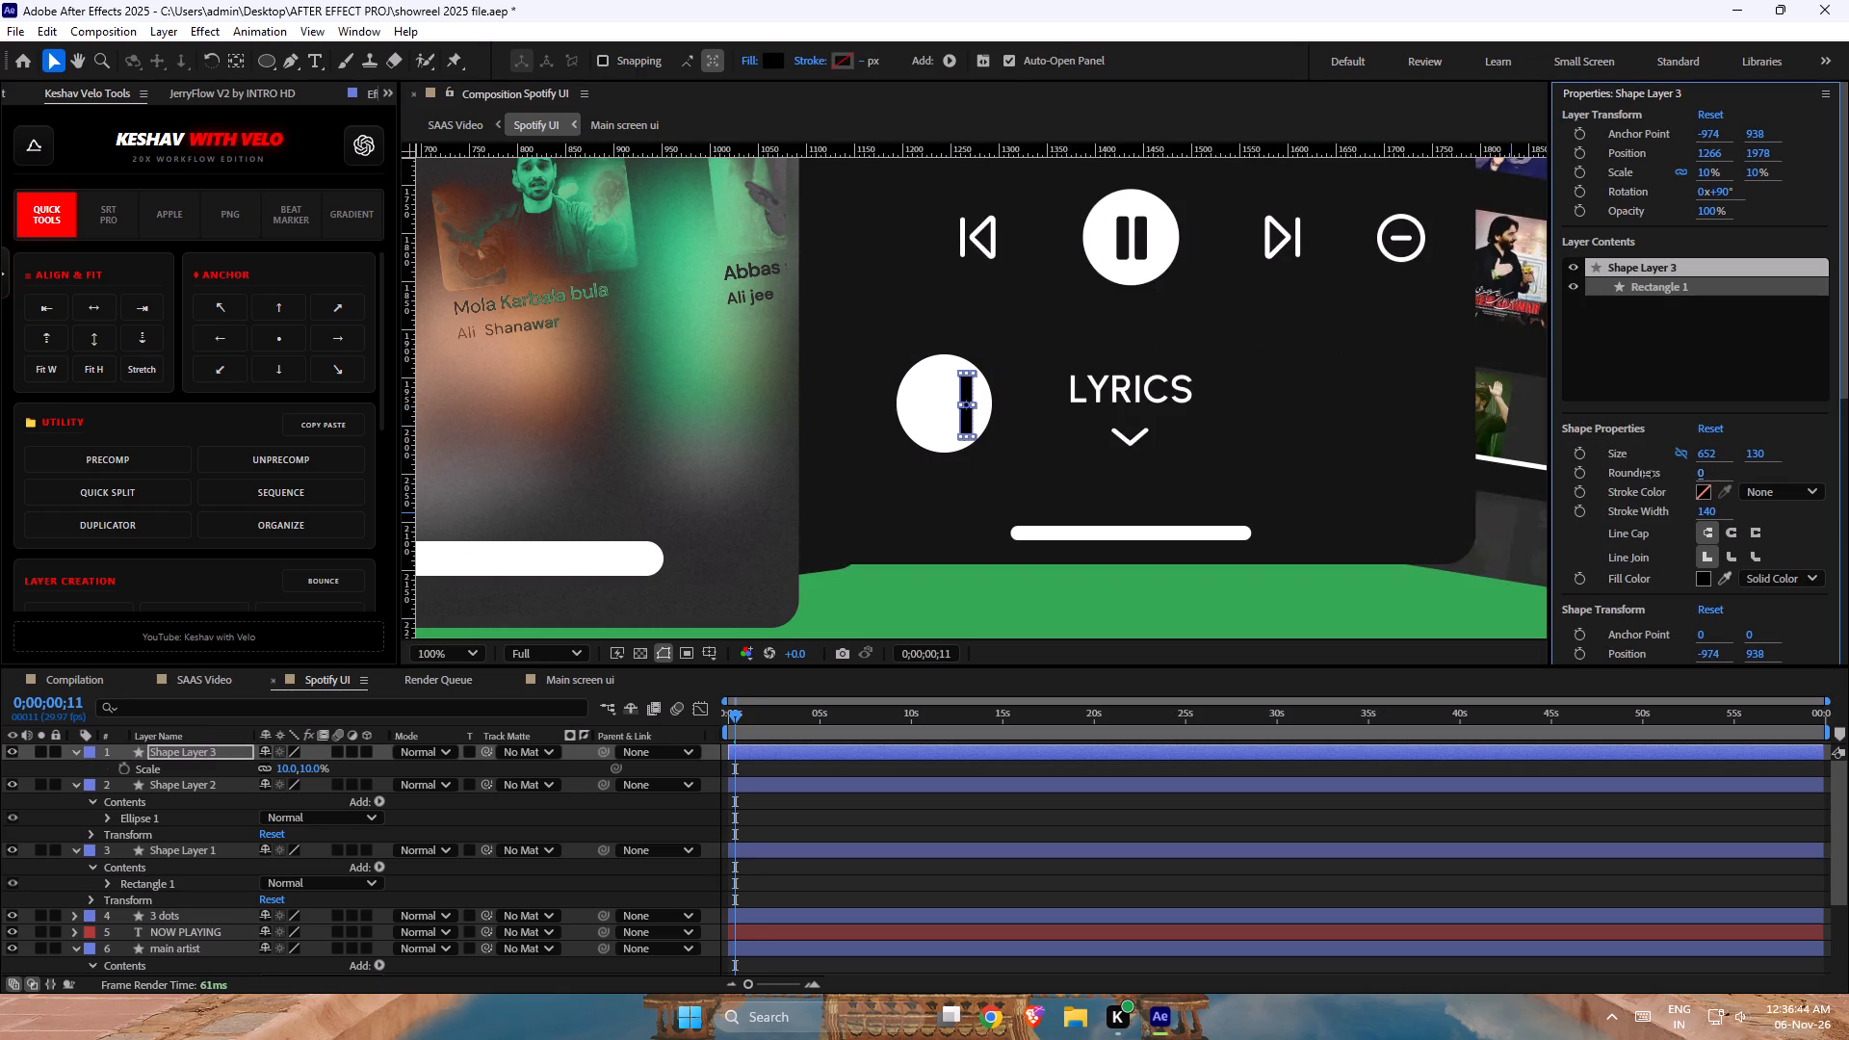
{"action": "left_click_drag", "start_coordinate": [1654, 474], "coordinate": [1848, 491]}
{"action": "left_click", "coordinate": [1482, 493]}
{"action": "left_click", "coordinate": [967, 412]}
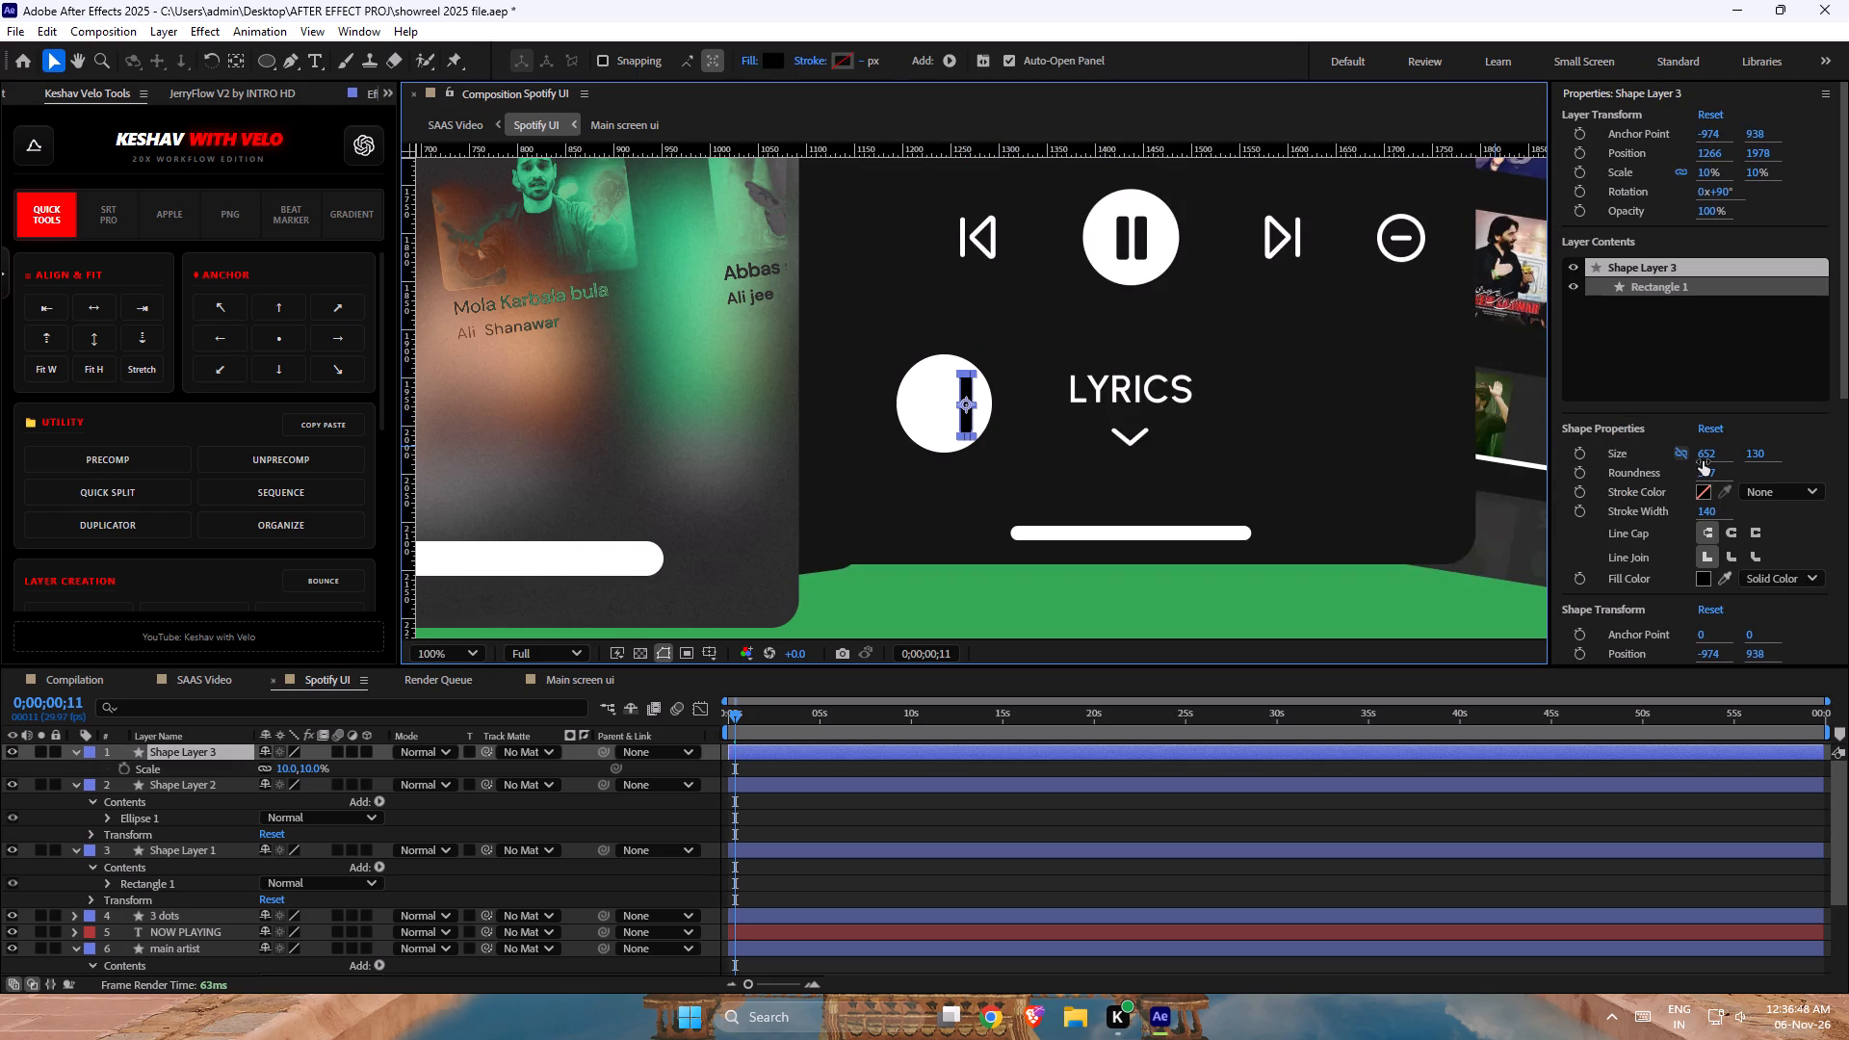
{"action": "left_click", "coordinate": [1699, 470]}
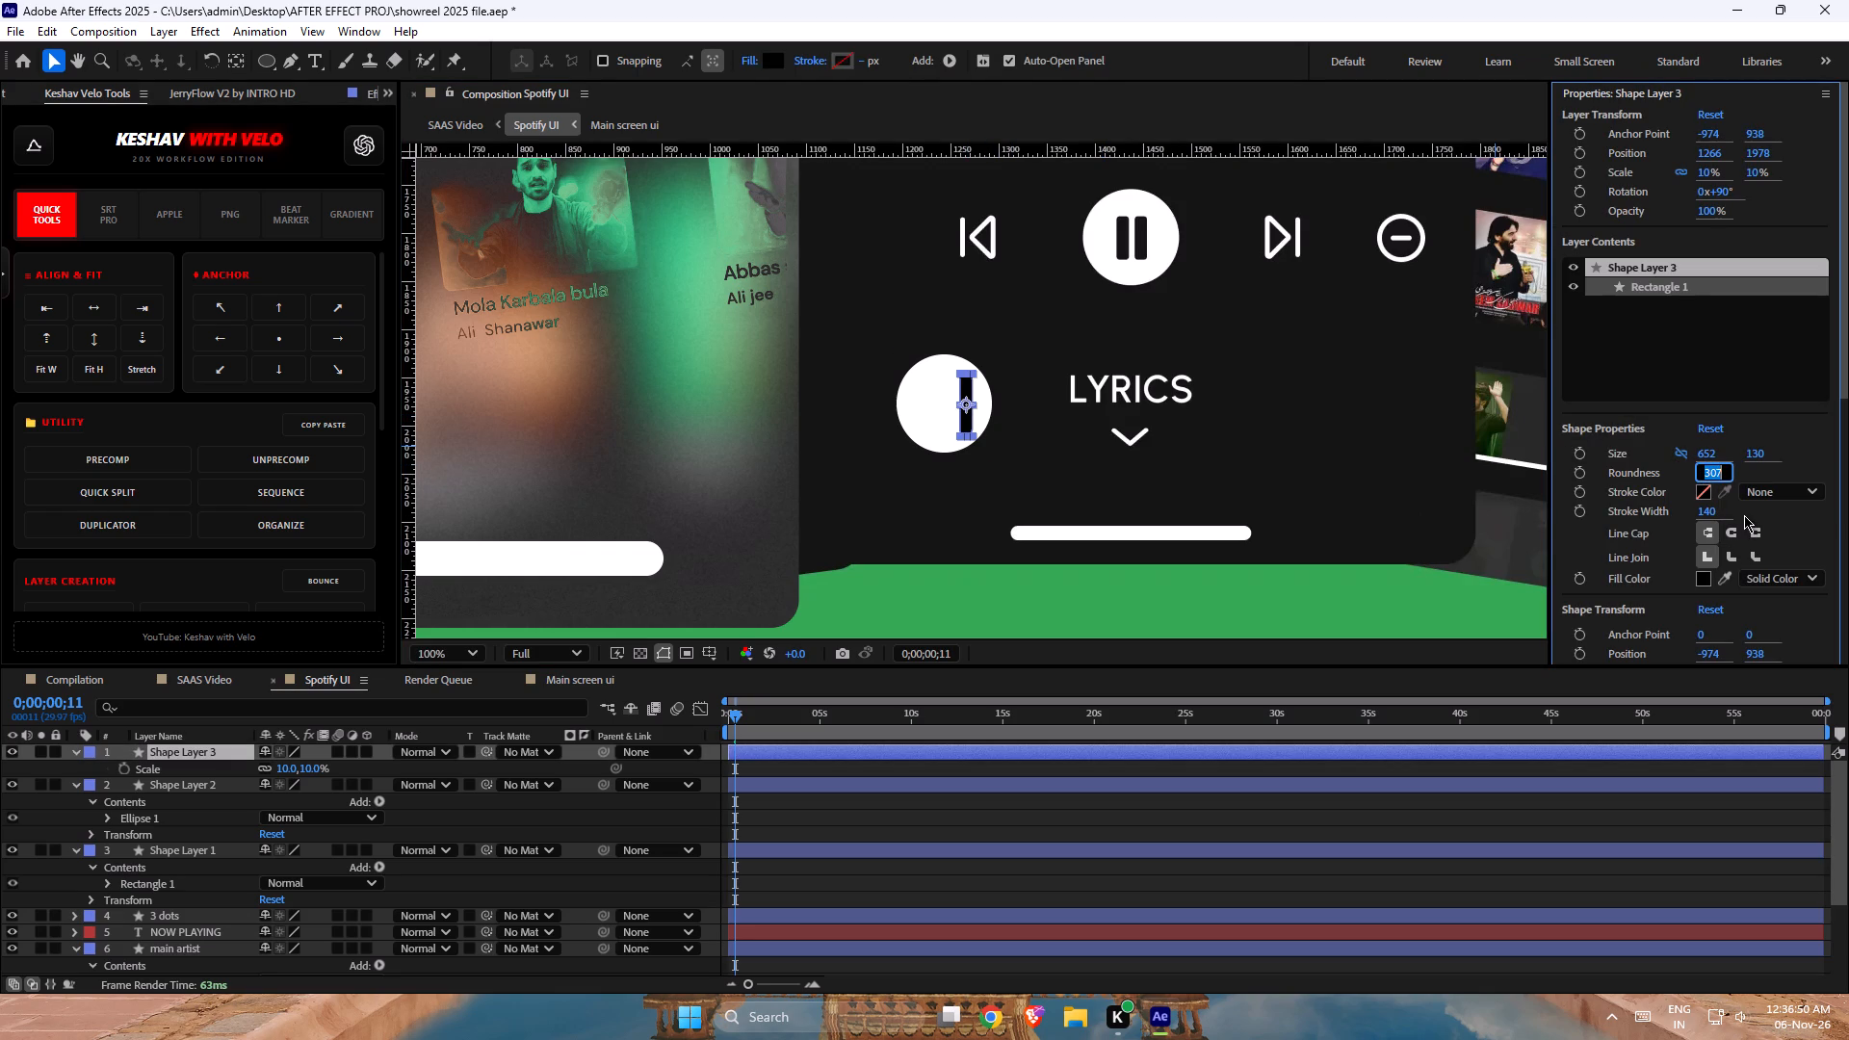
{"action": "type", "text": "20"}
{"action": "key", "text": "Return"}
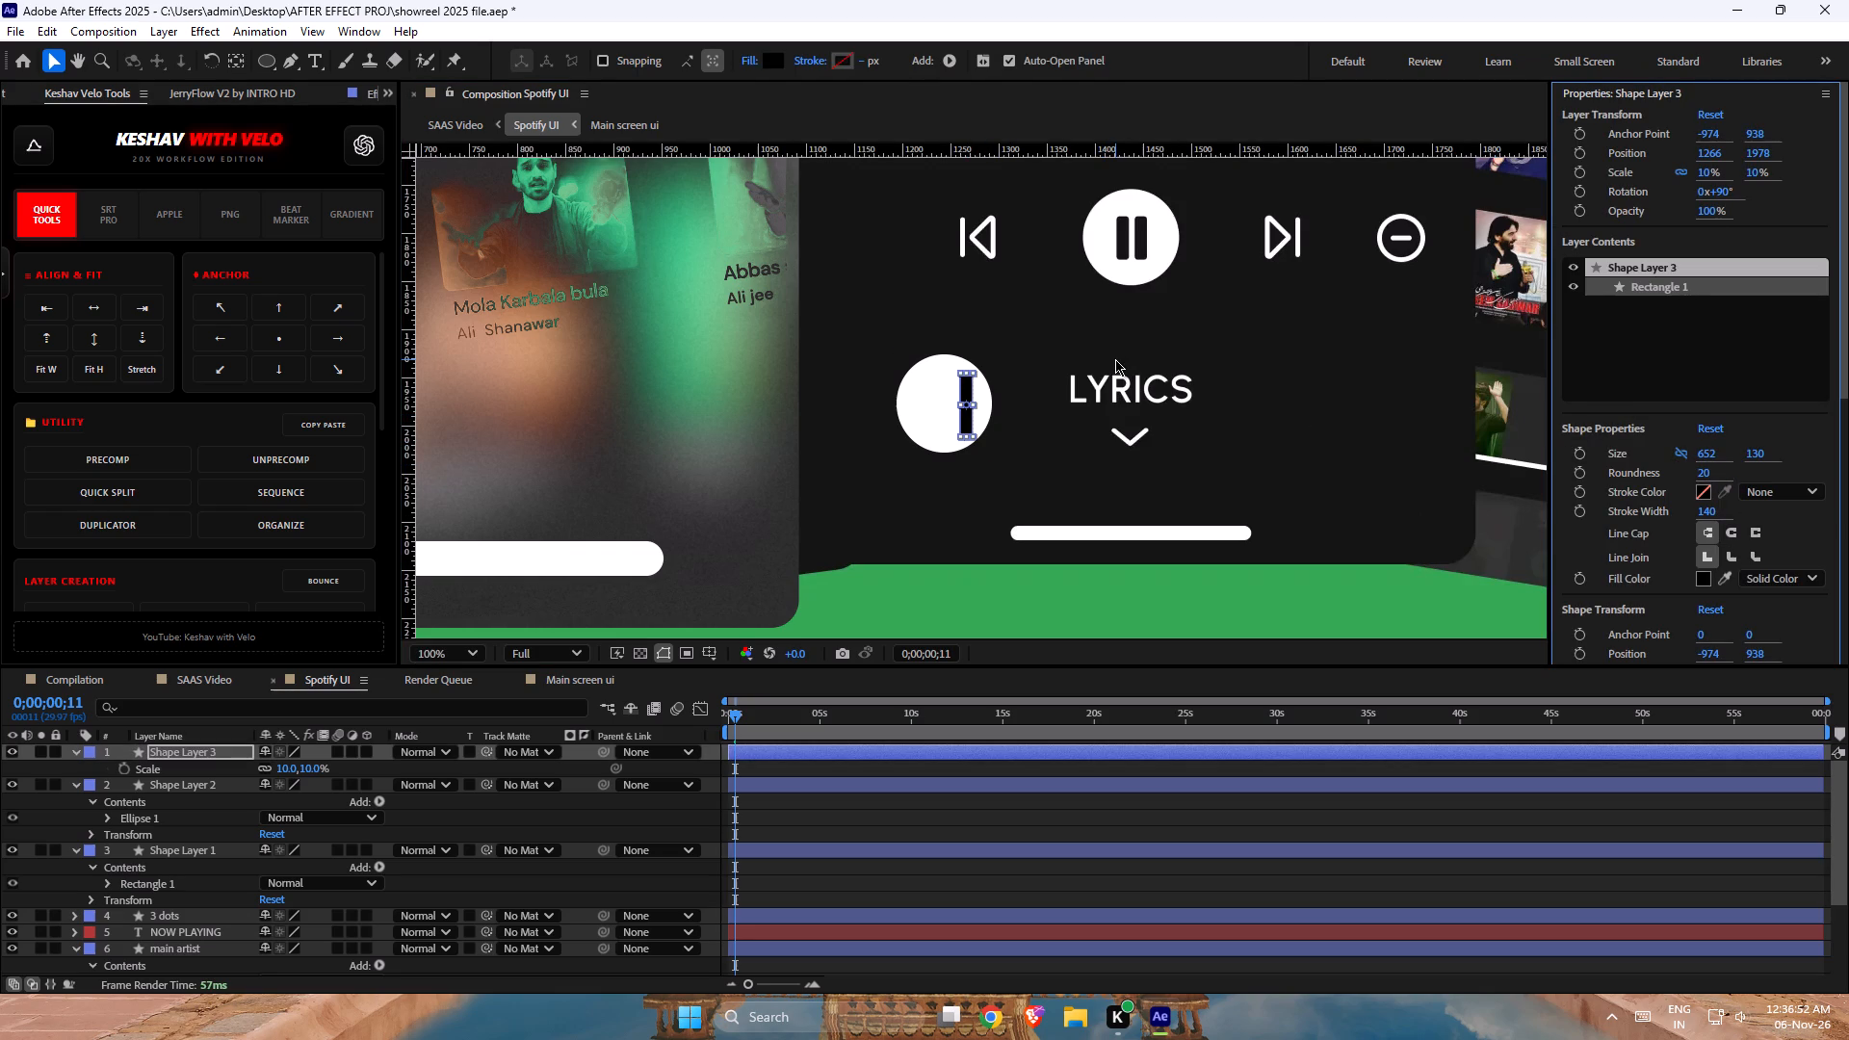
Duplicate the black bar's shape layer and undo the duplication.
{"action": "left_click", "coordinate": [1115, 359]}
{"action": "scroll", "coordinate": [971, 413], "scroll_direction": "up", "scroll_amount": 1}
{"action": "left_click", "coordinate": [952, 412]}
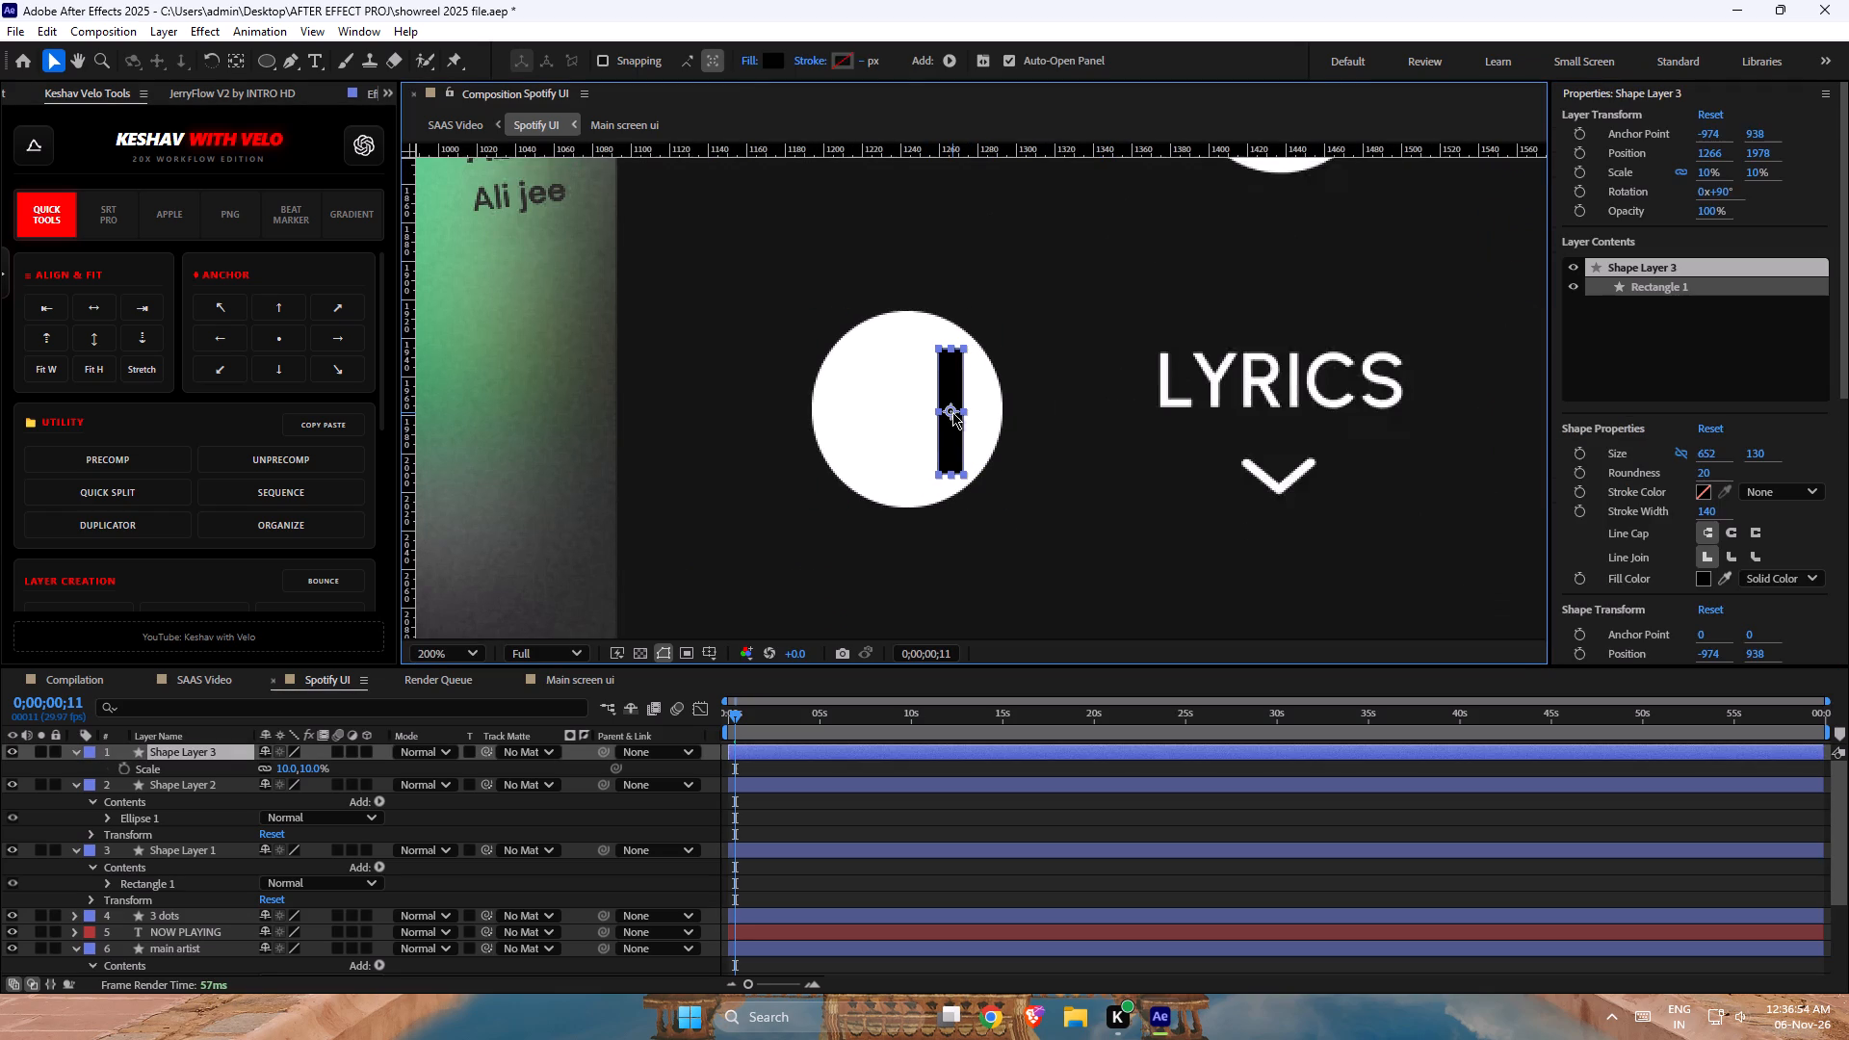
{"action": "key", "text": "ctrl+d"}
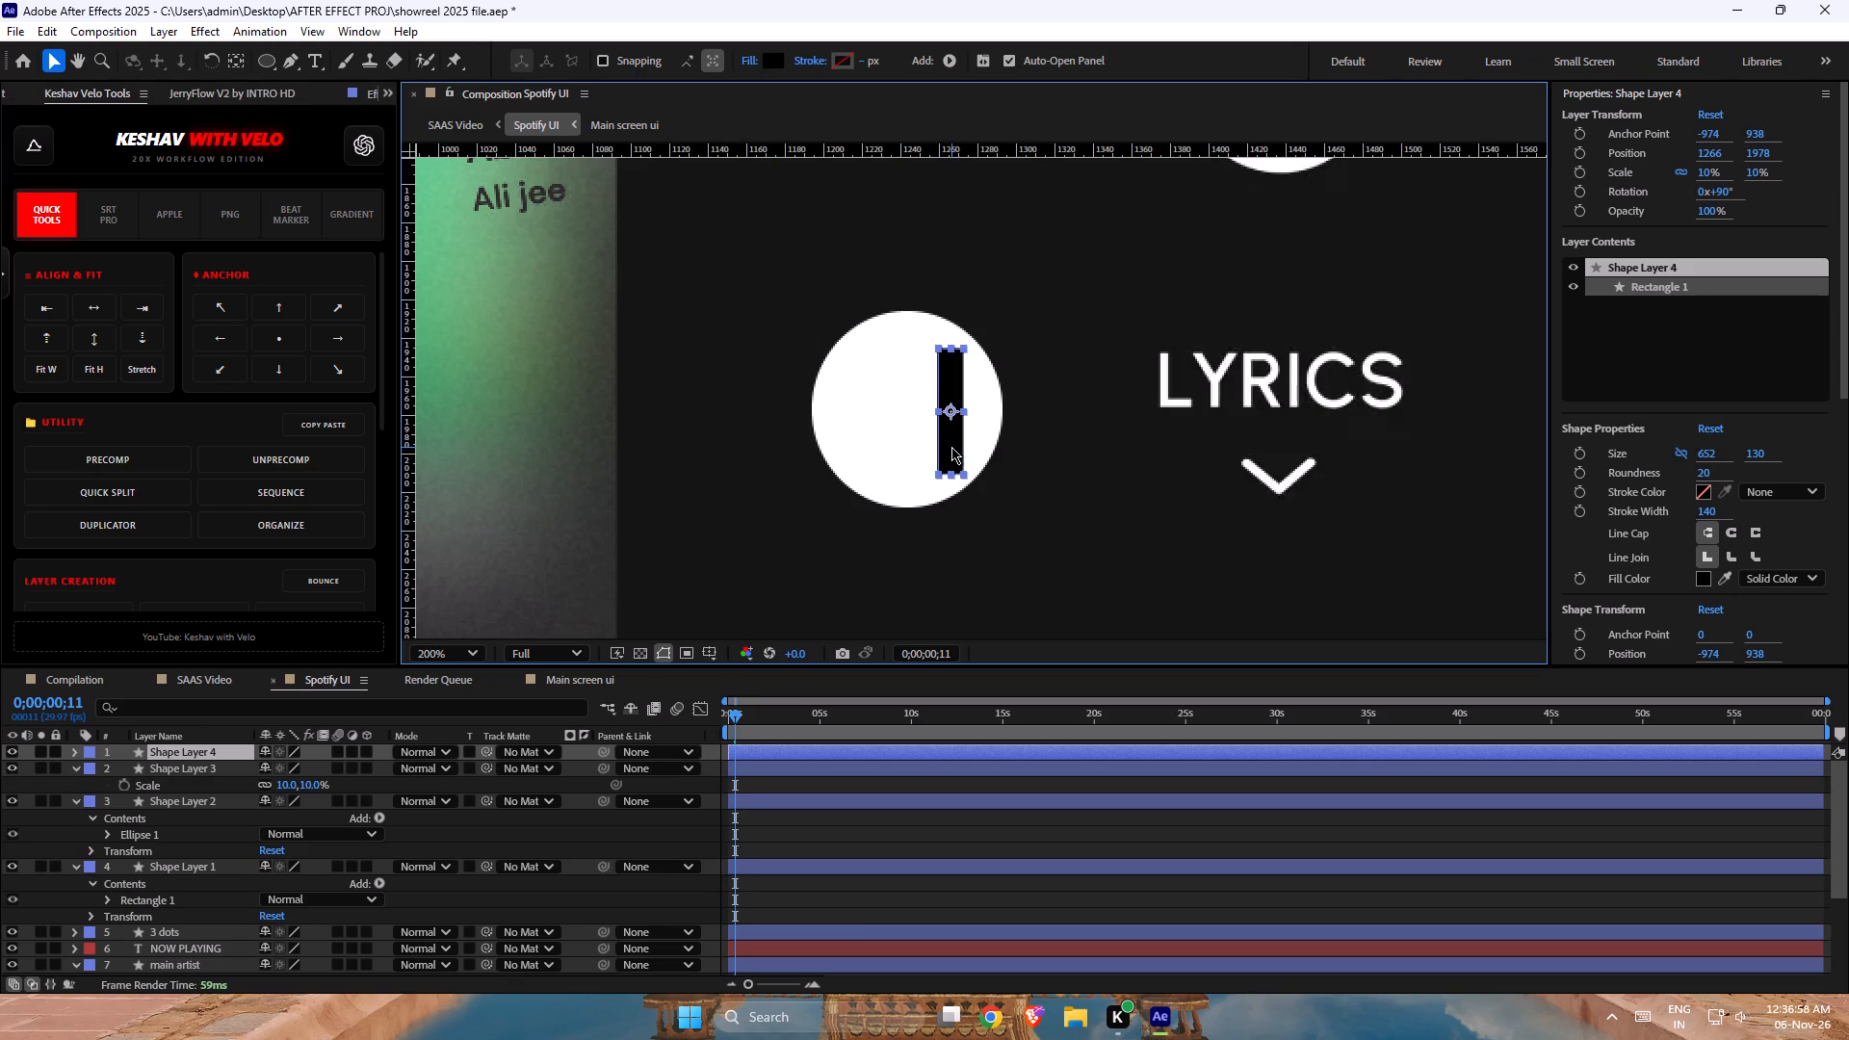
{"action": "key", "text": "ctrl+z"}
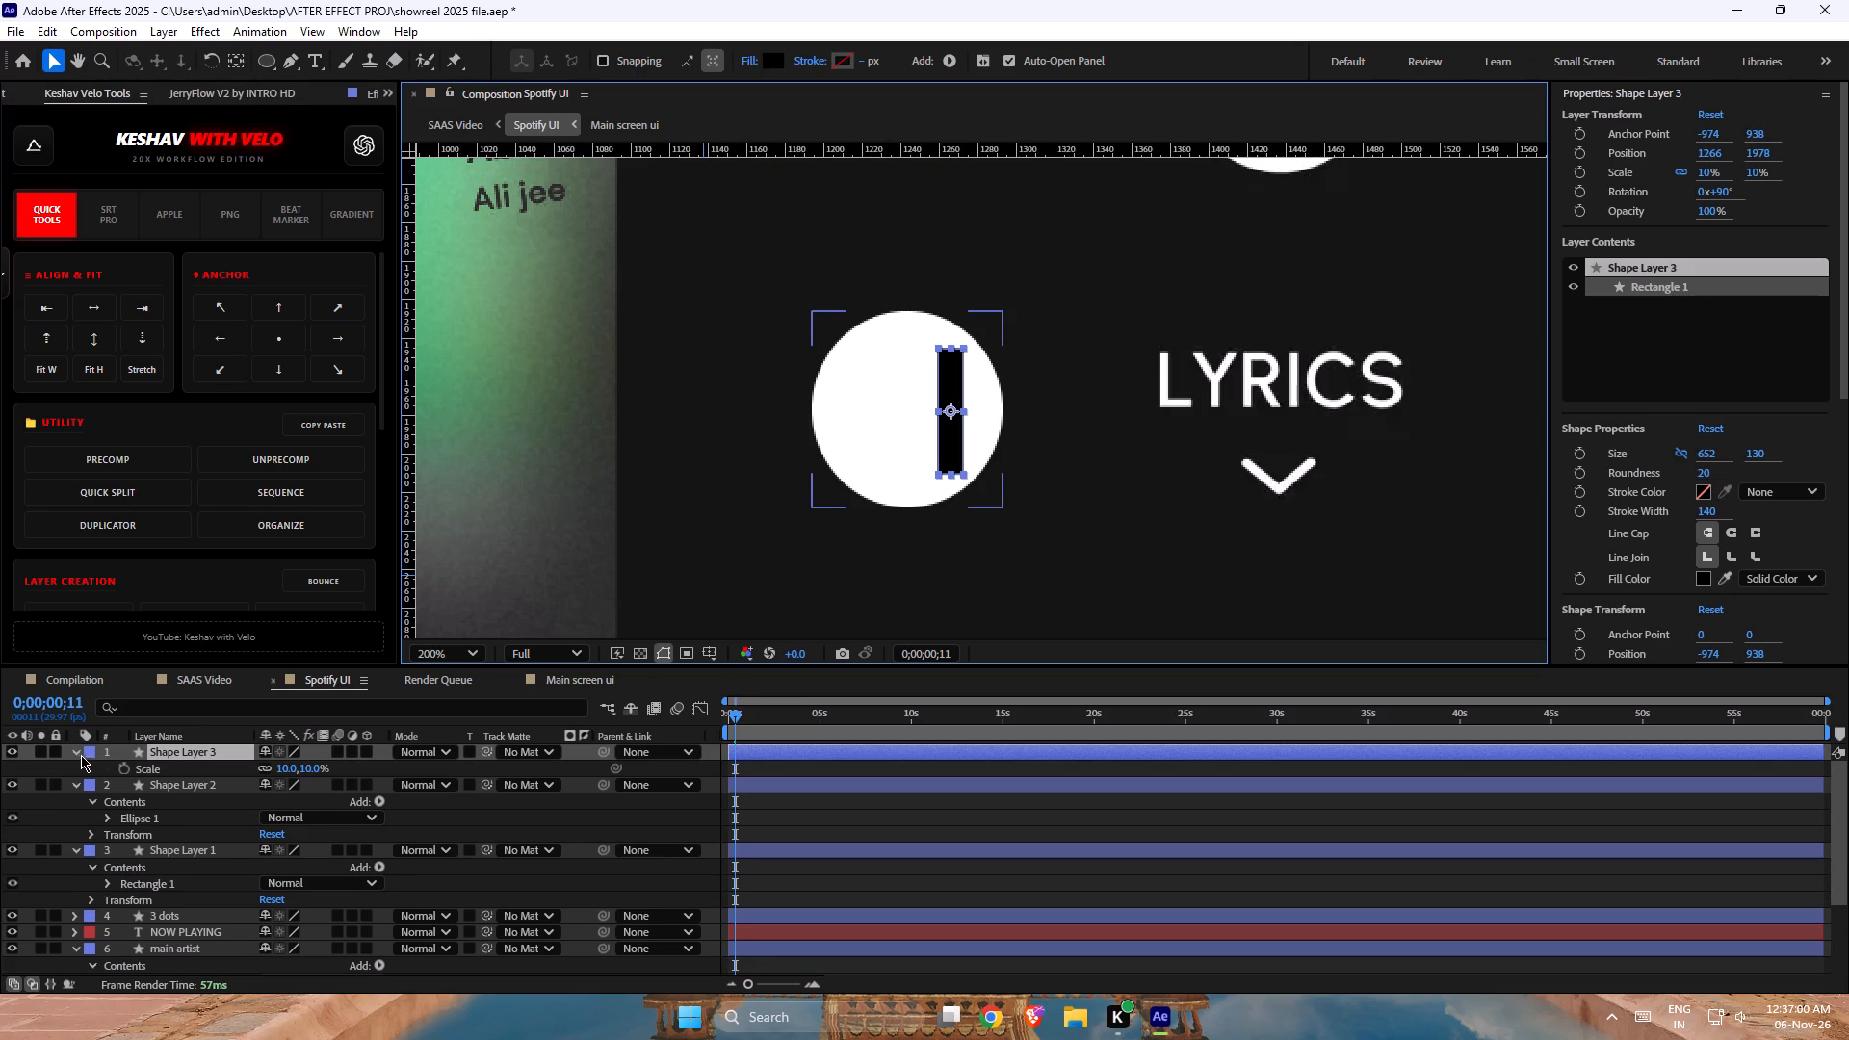
Collapse the upper layers' properties and add a Repeater to the black bar's shape layer contents.
{"action": "left_click", "coordinate": [74, 752]}
{"action": "left_click", "coordinate": [75, 772]}
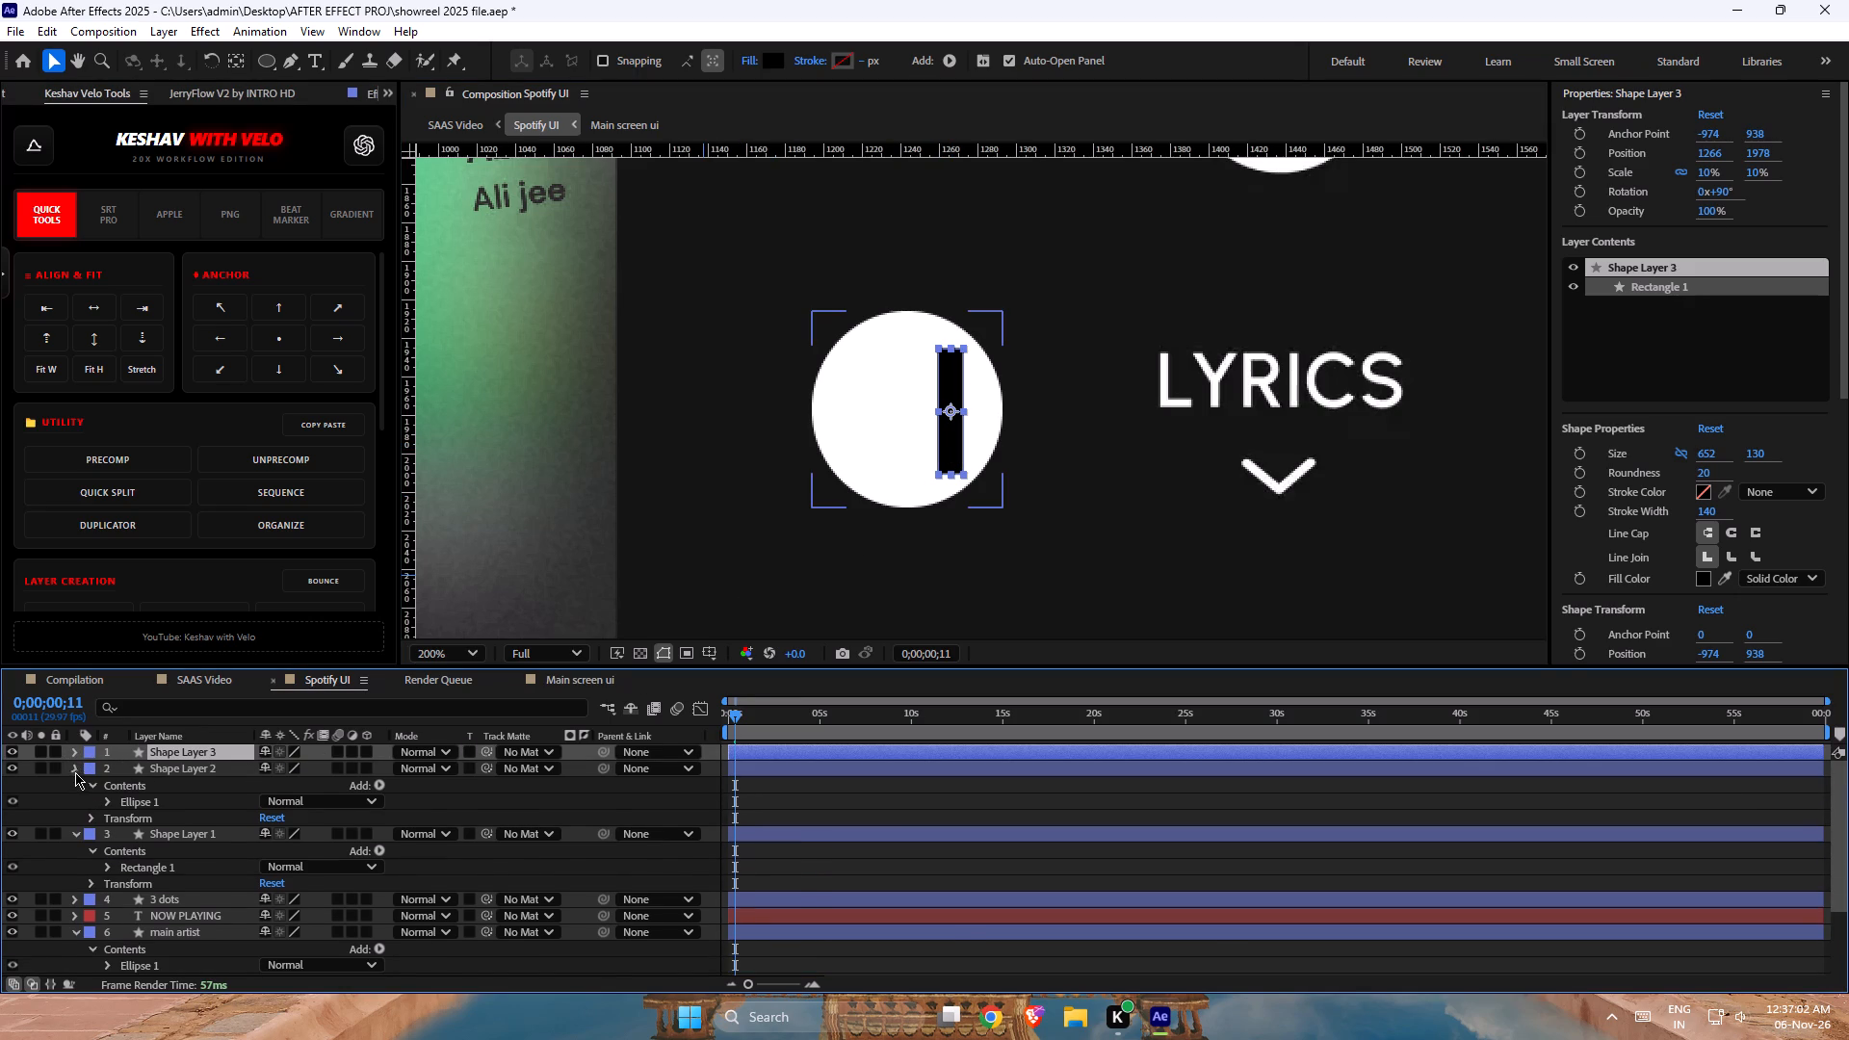
{"action": "scroll", "coordinate": [1652, 517], "scroll_direction": "down", "scroll_amount": 7}
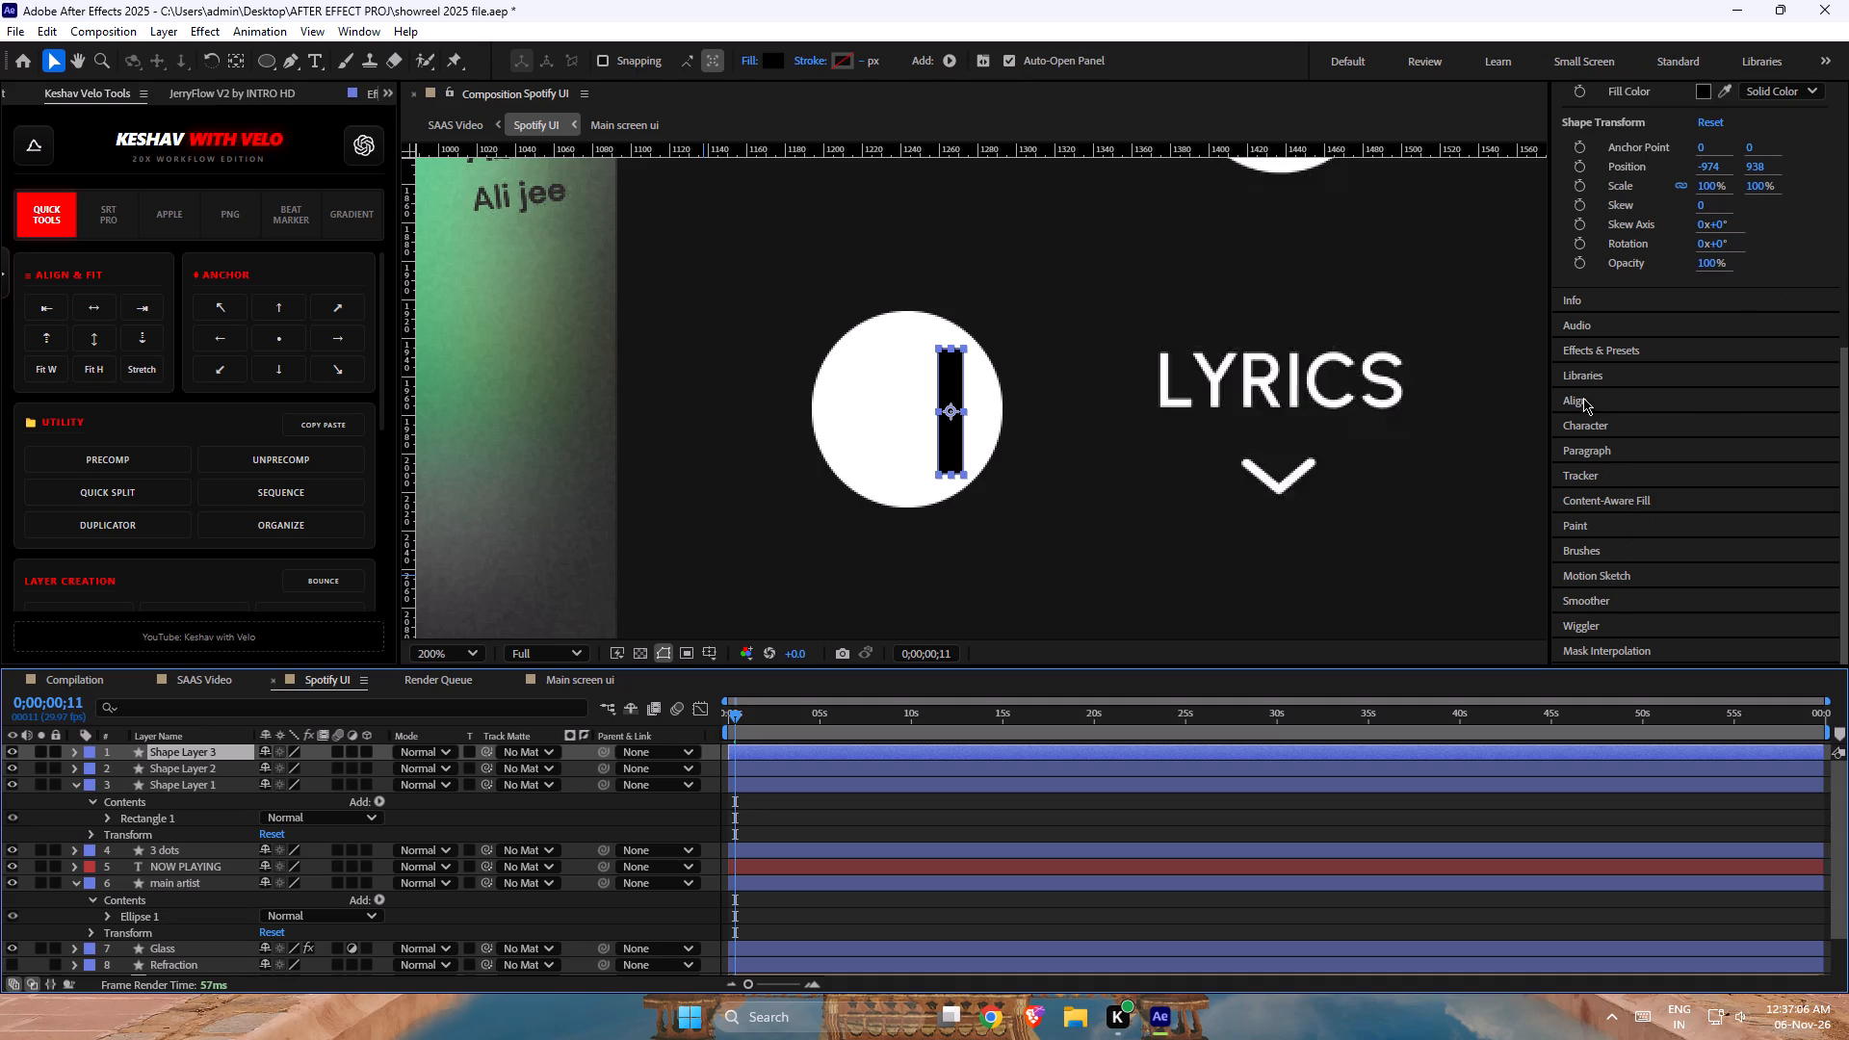
{"action": "scroll", "coordinate": [1596, 577], "scroll_direction": "up", "scroll_amount": 5}
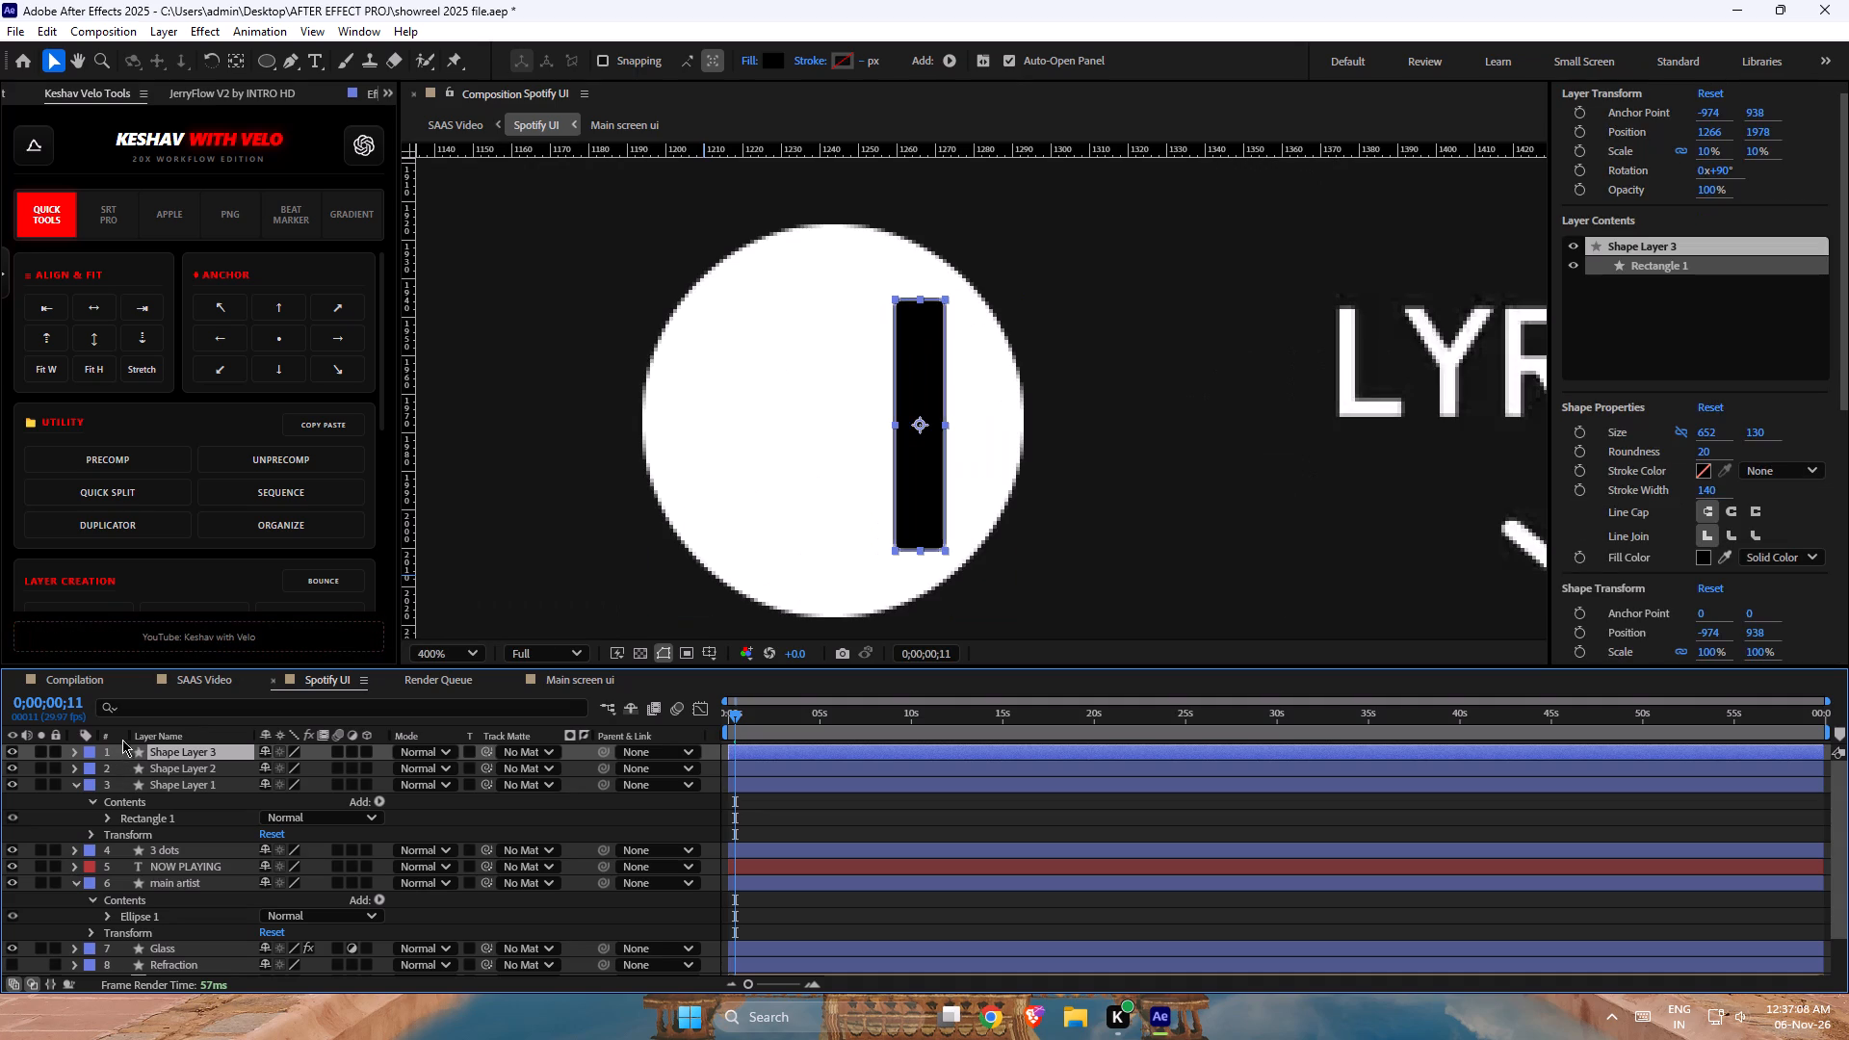
{"action": "left_click", "coordinate": [68, 750]}
{"action": "left_click", "coordinate": [374, 770]}
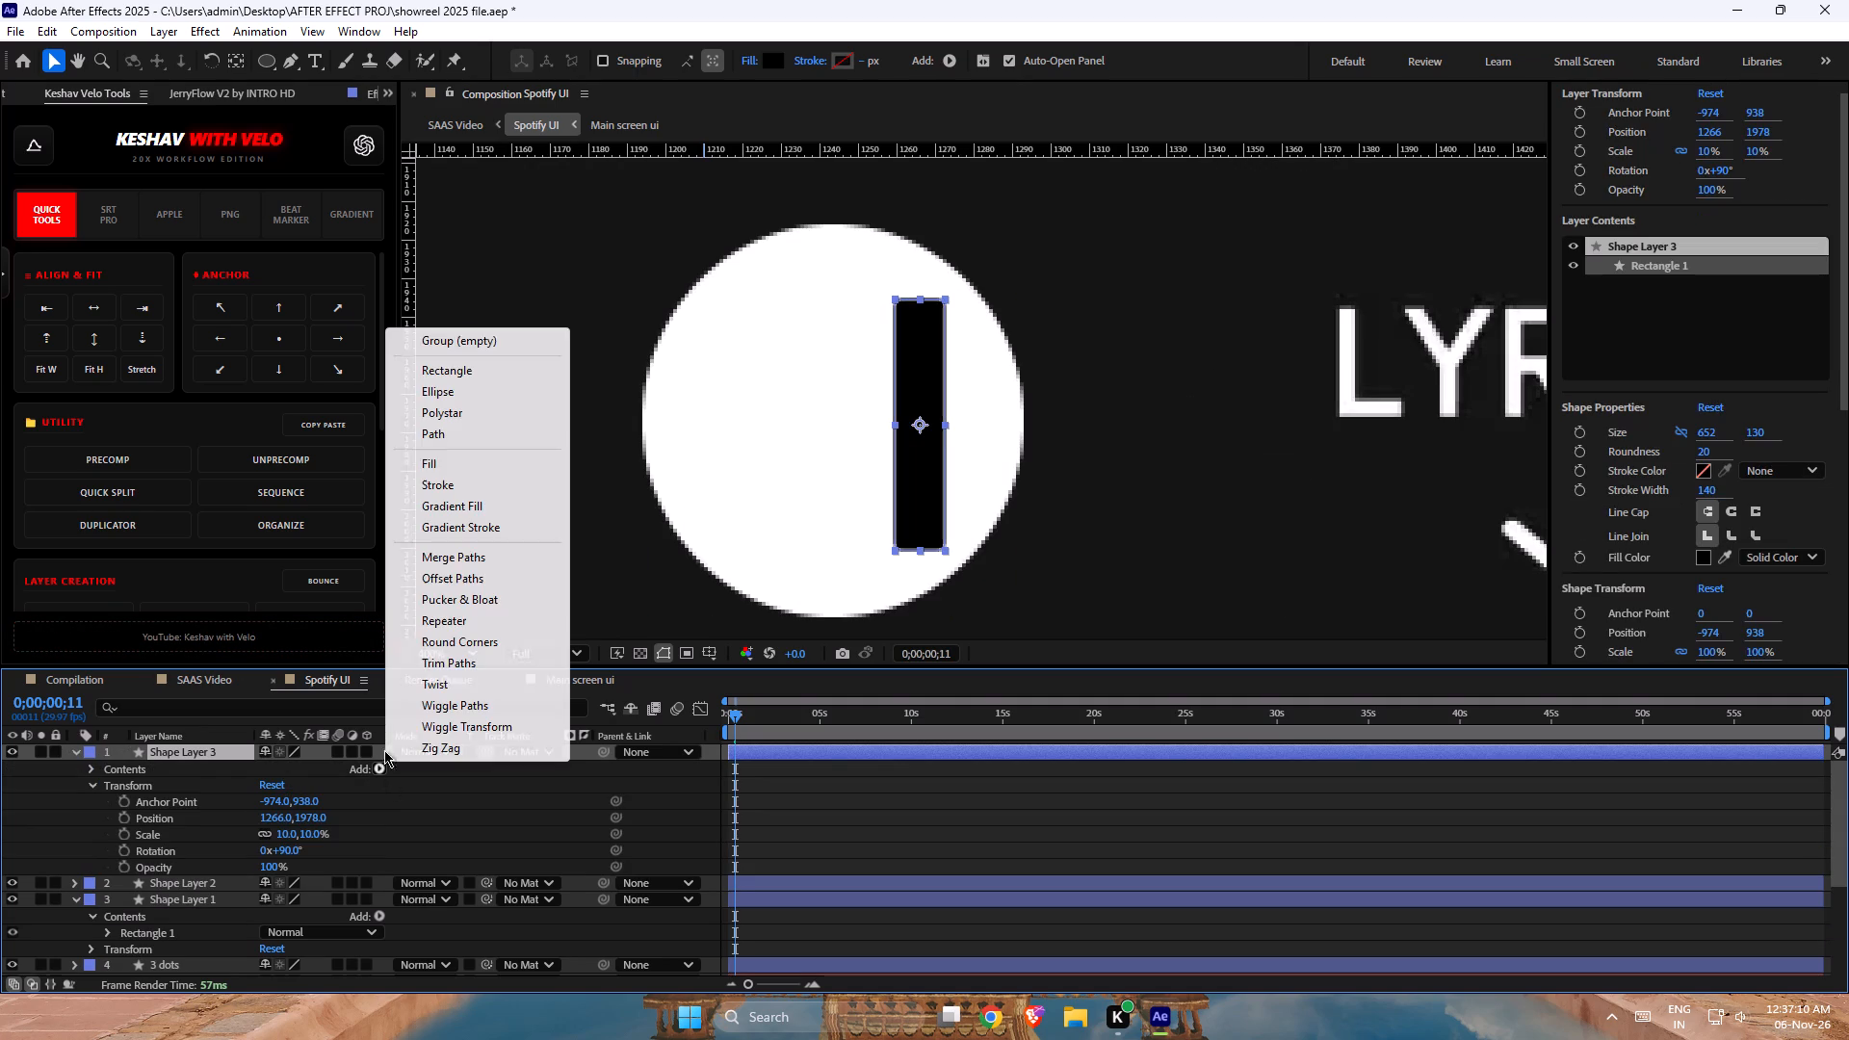
{"action": "left_click", "coordinate": [465, 621]}
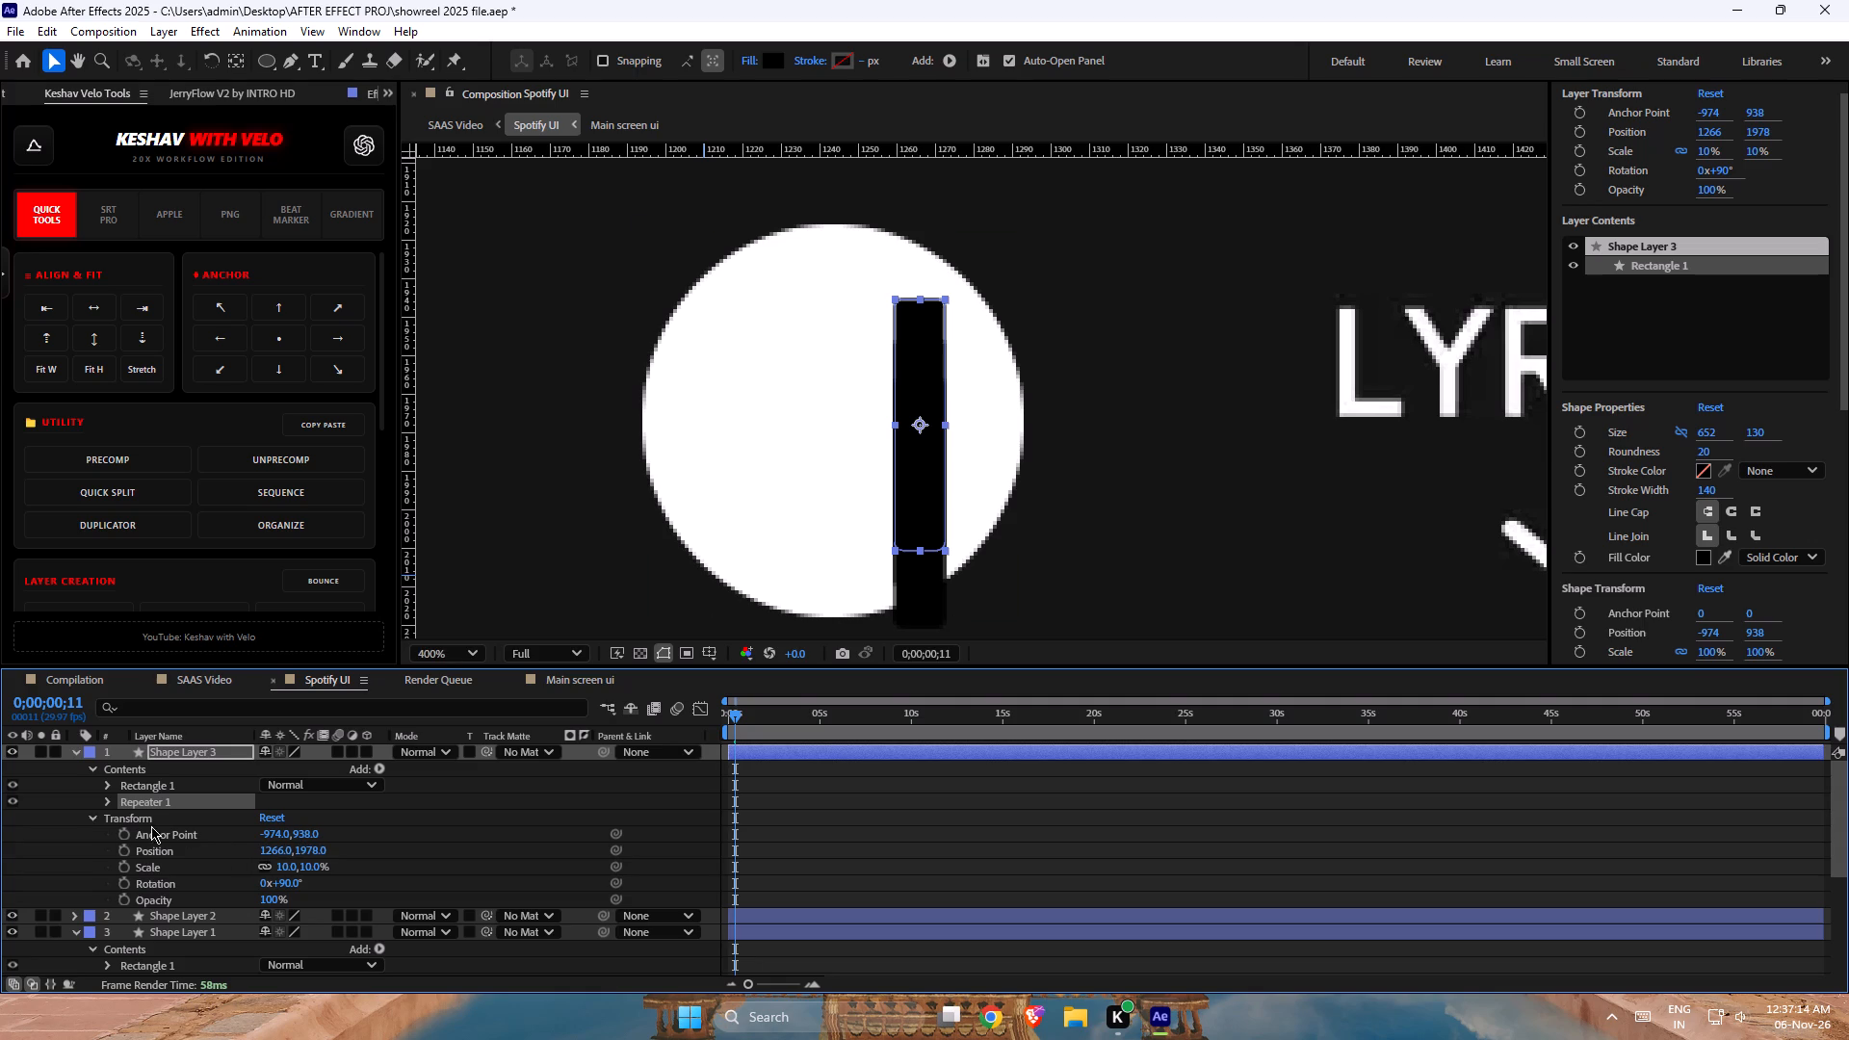
Set the black bar's Repeater to 1 copy.
{"action": "left_click", "coordinate": [103, 801]}
{"action": "left_click", "coordinate": [263, 817]}
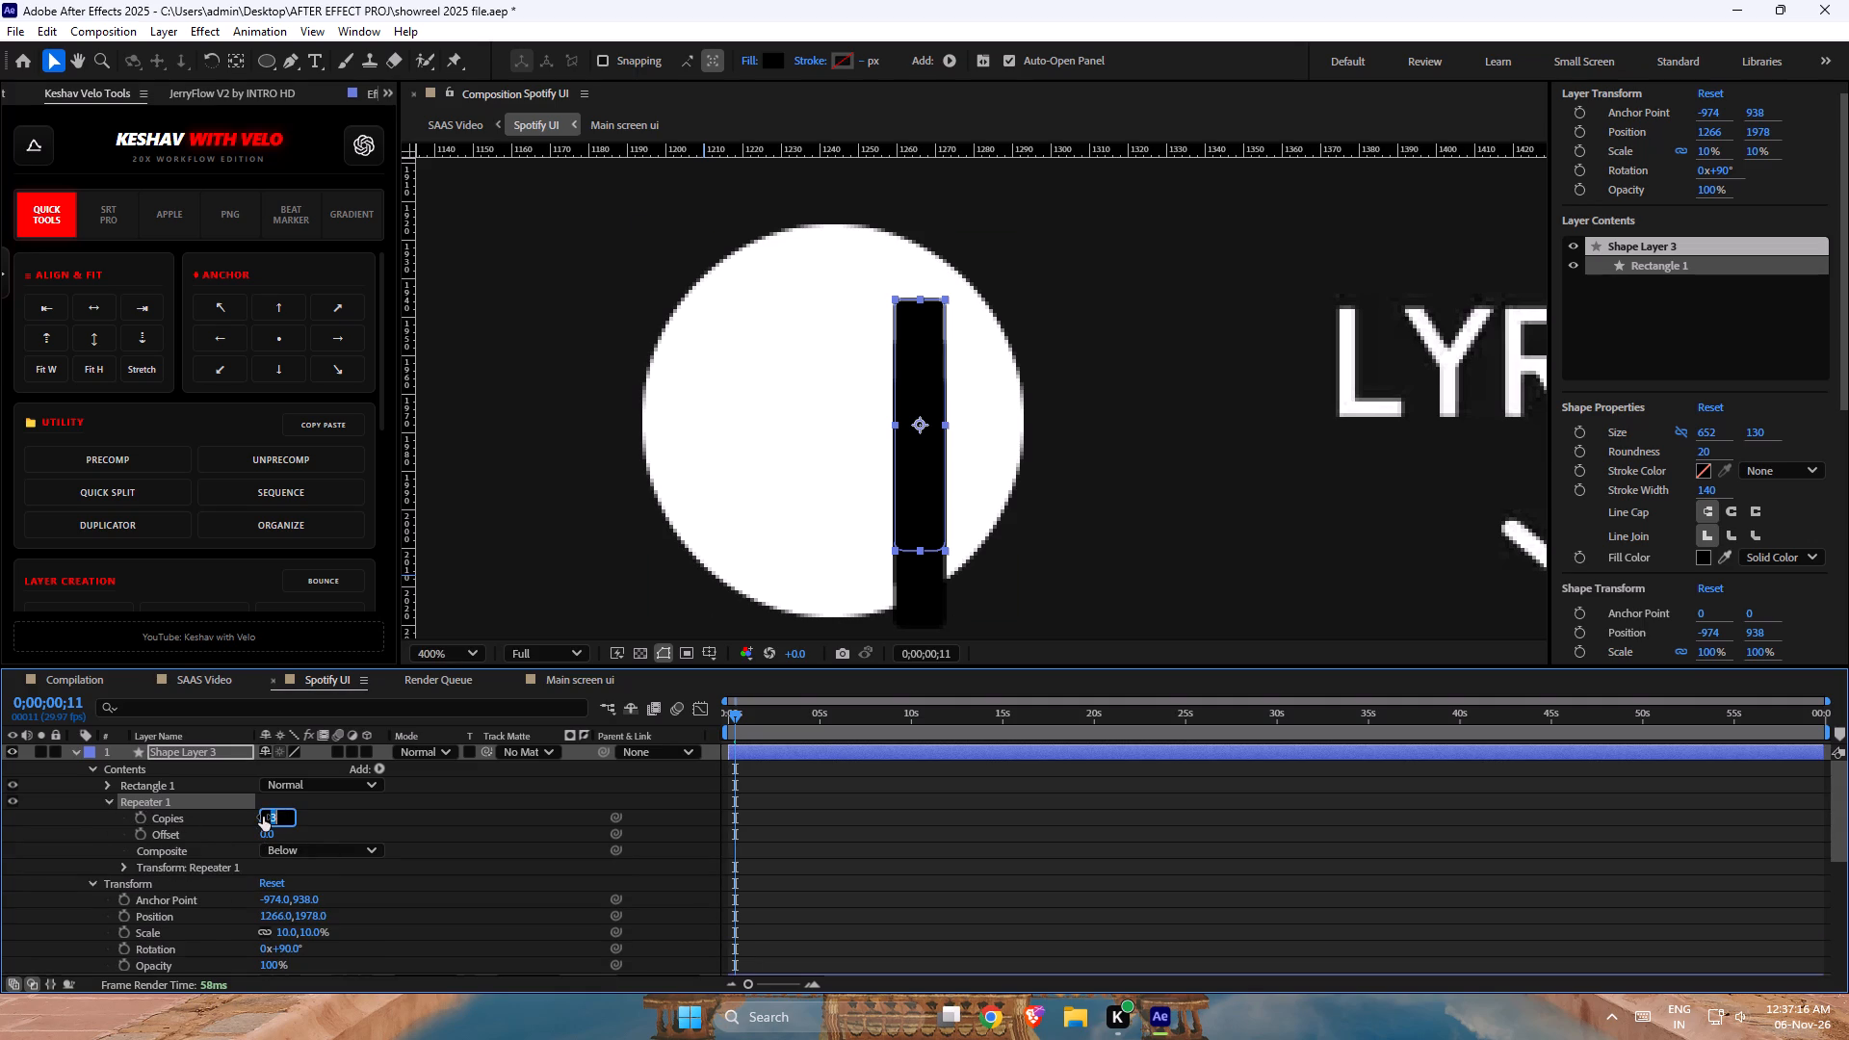
{"action": "key", "text": "1"}
{"action": "key", "text": "Return"}
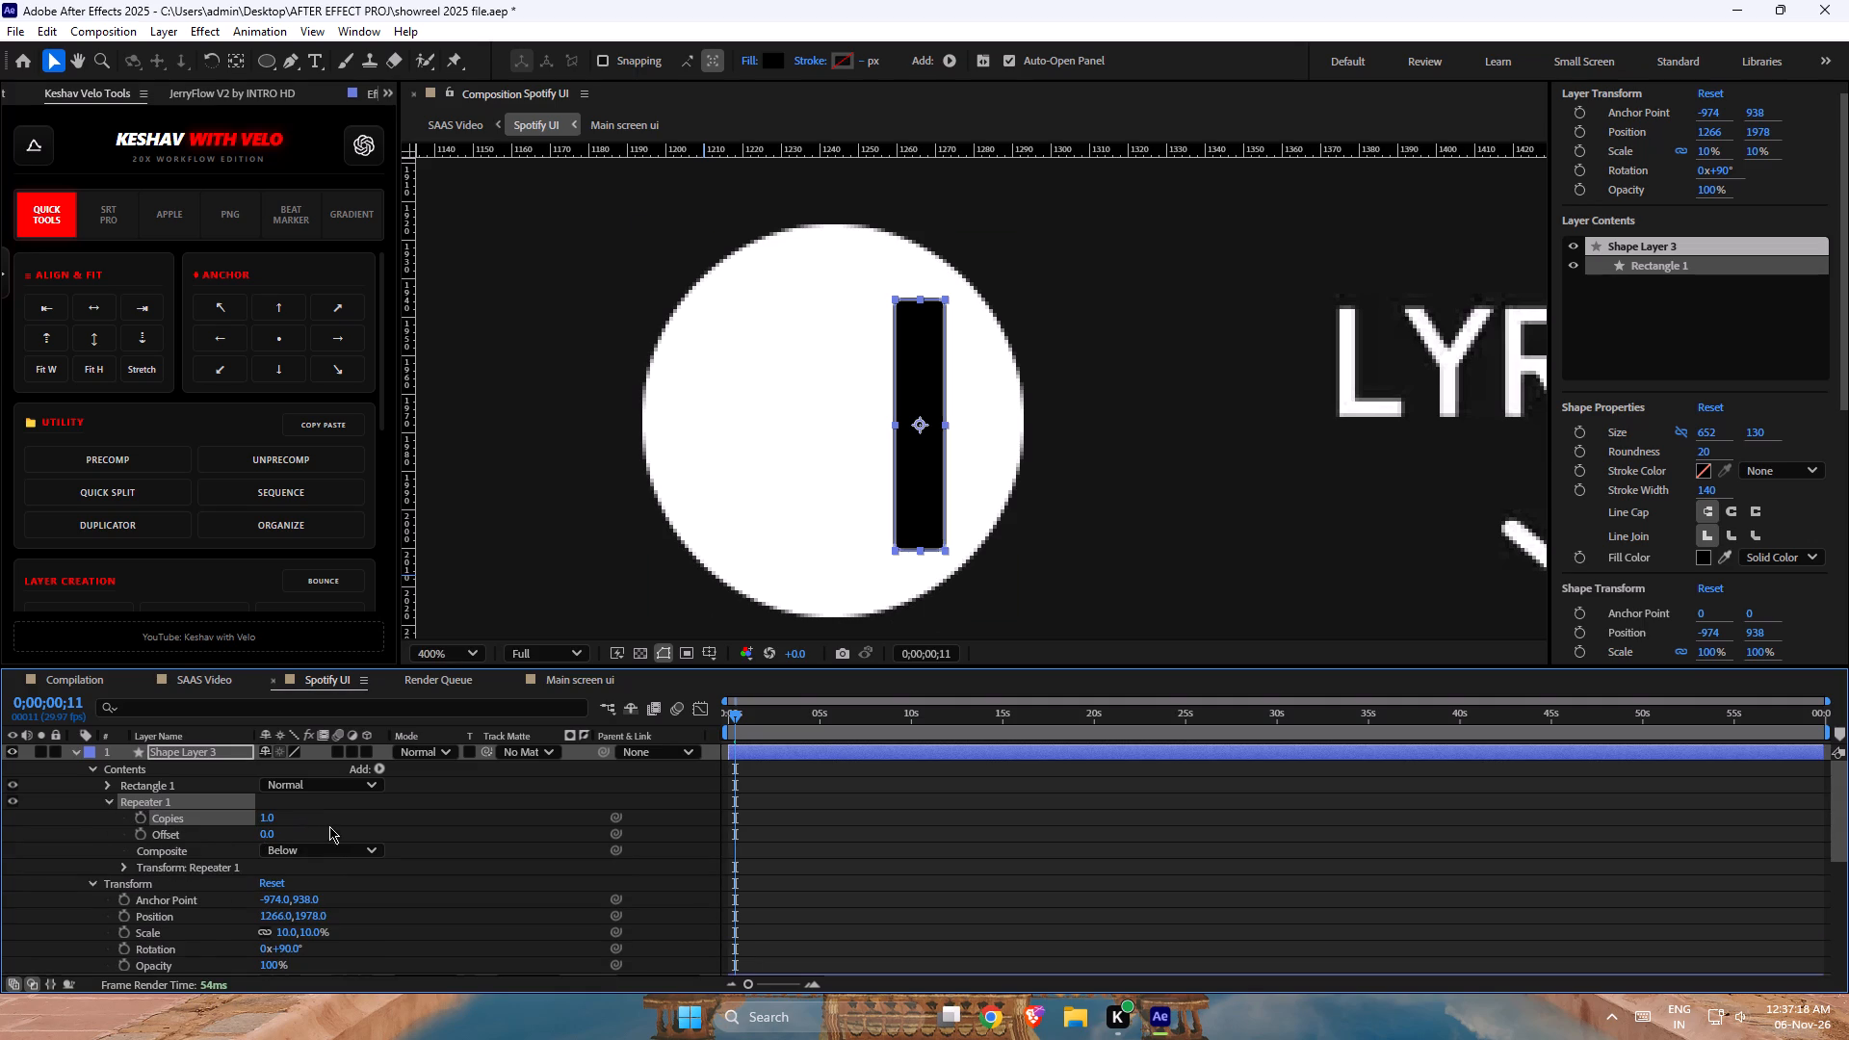
Set the black bar's Repeater to 2 copies.
{"action": "left_click", "coordinate": [268, 818]}
{"action": "key", "text": "2"}
{"action": "key", "text": "Return"}
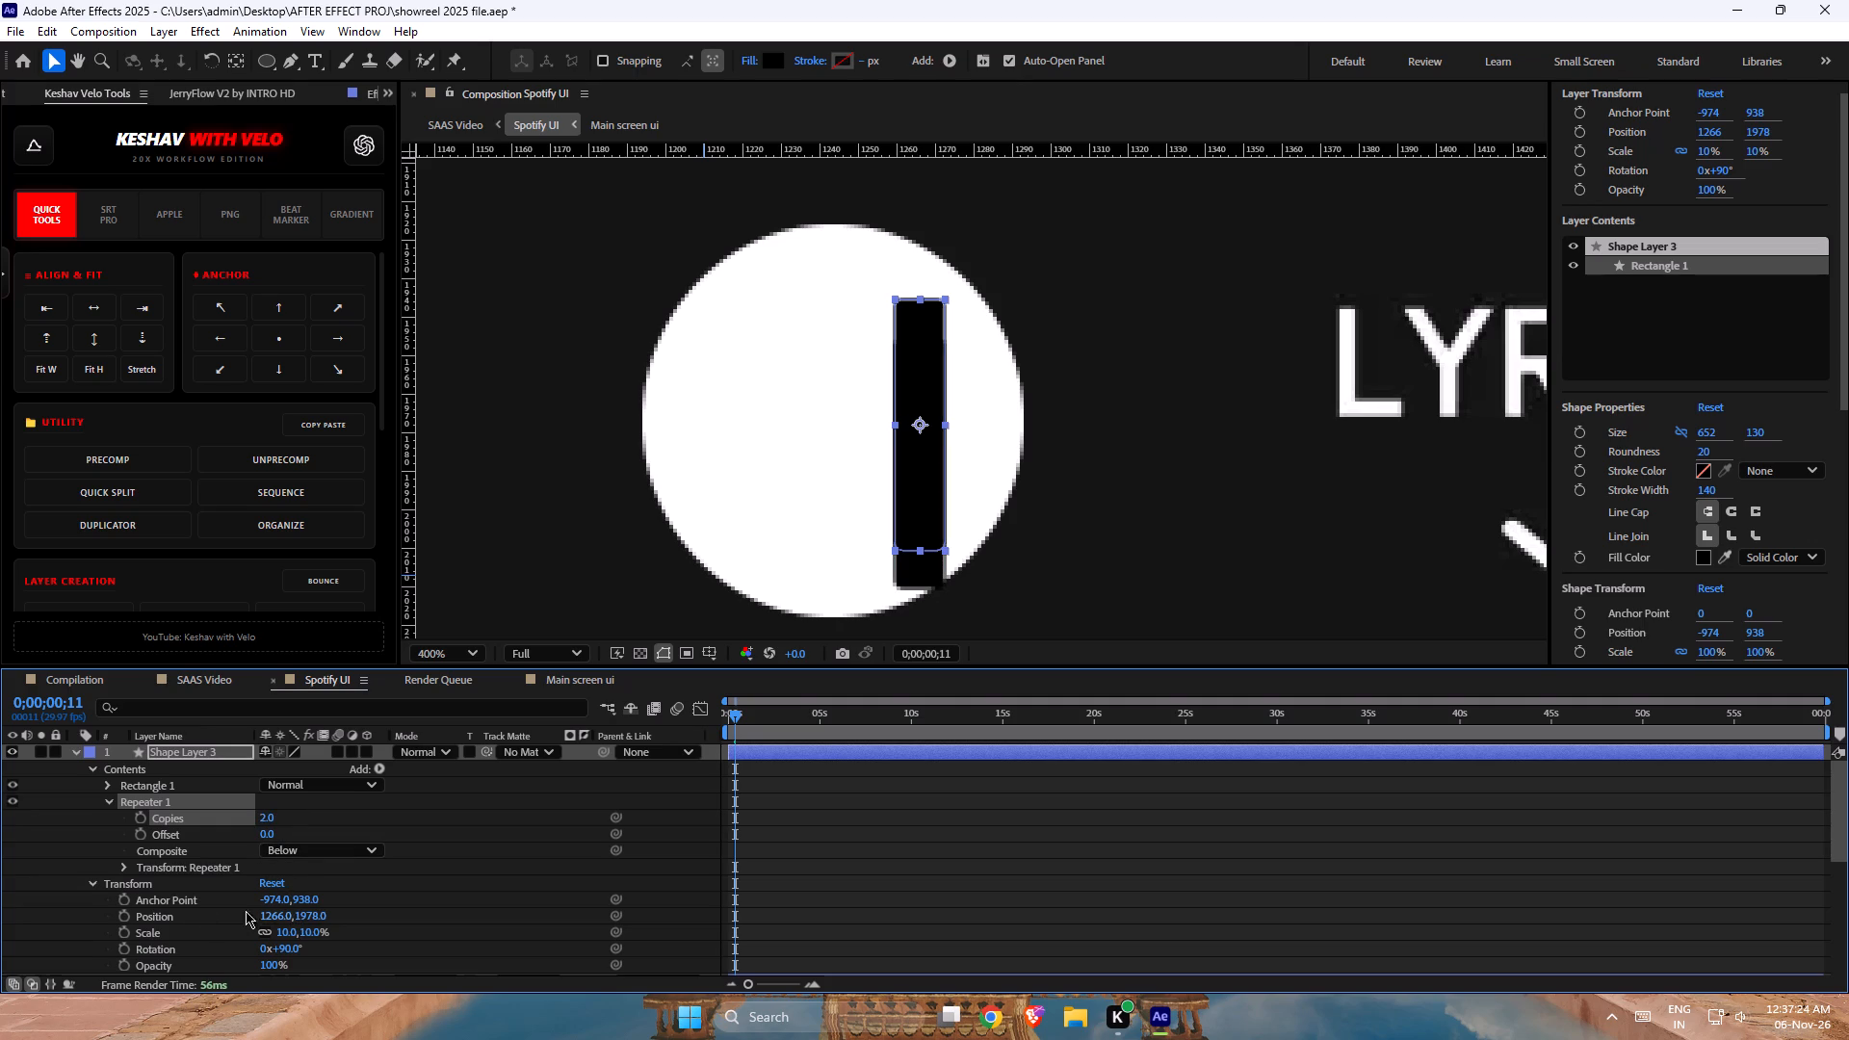
Set the Repeater's transform position to 0, 326 to place the second bar parallel to the first.
{"action": "left_click", "coordinate": [128, 864]}
{"action": "left_click", "coordinate": [298, 901]}
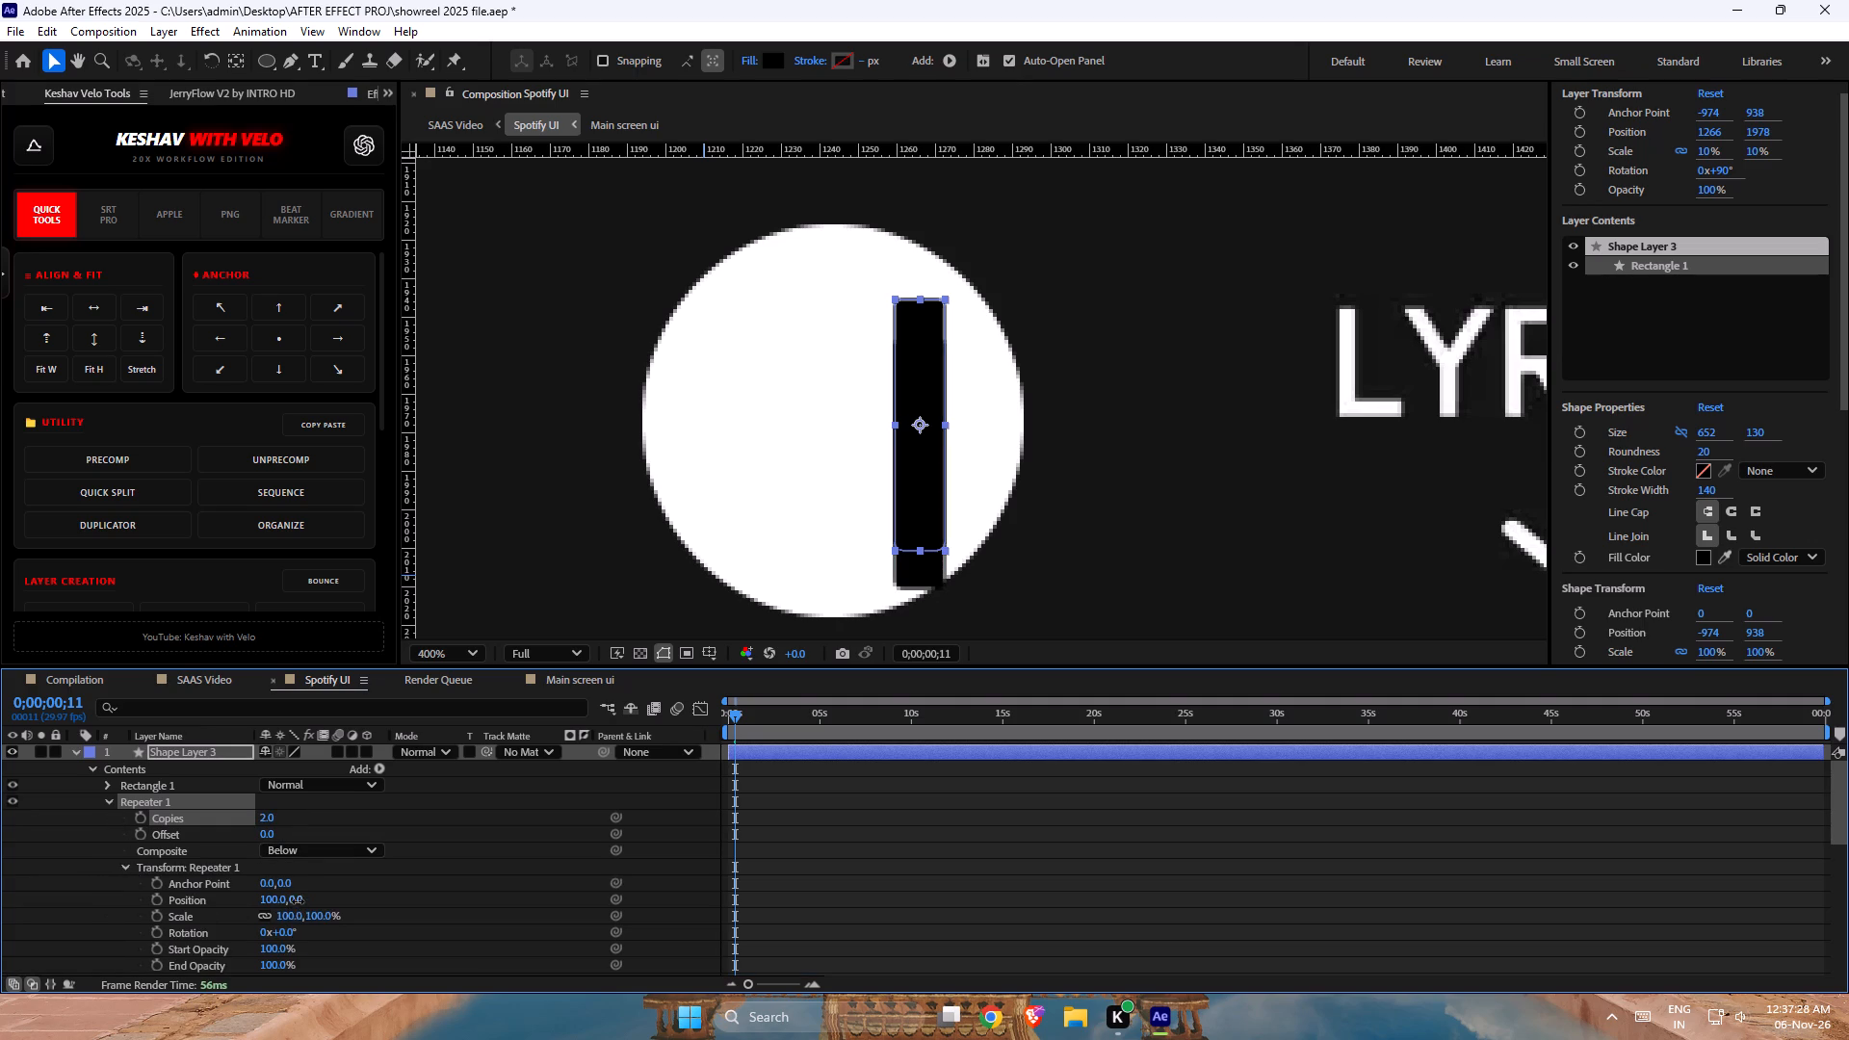
{"action": "left_click", "coordinate": [378, 898]}
{"action": "left_click", "coordinate": [271, 899]}
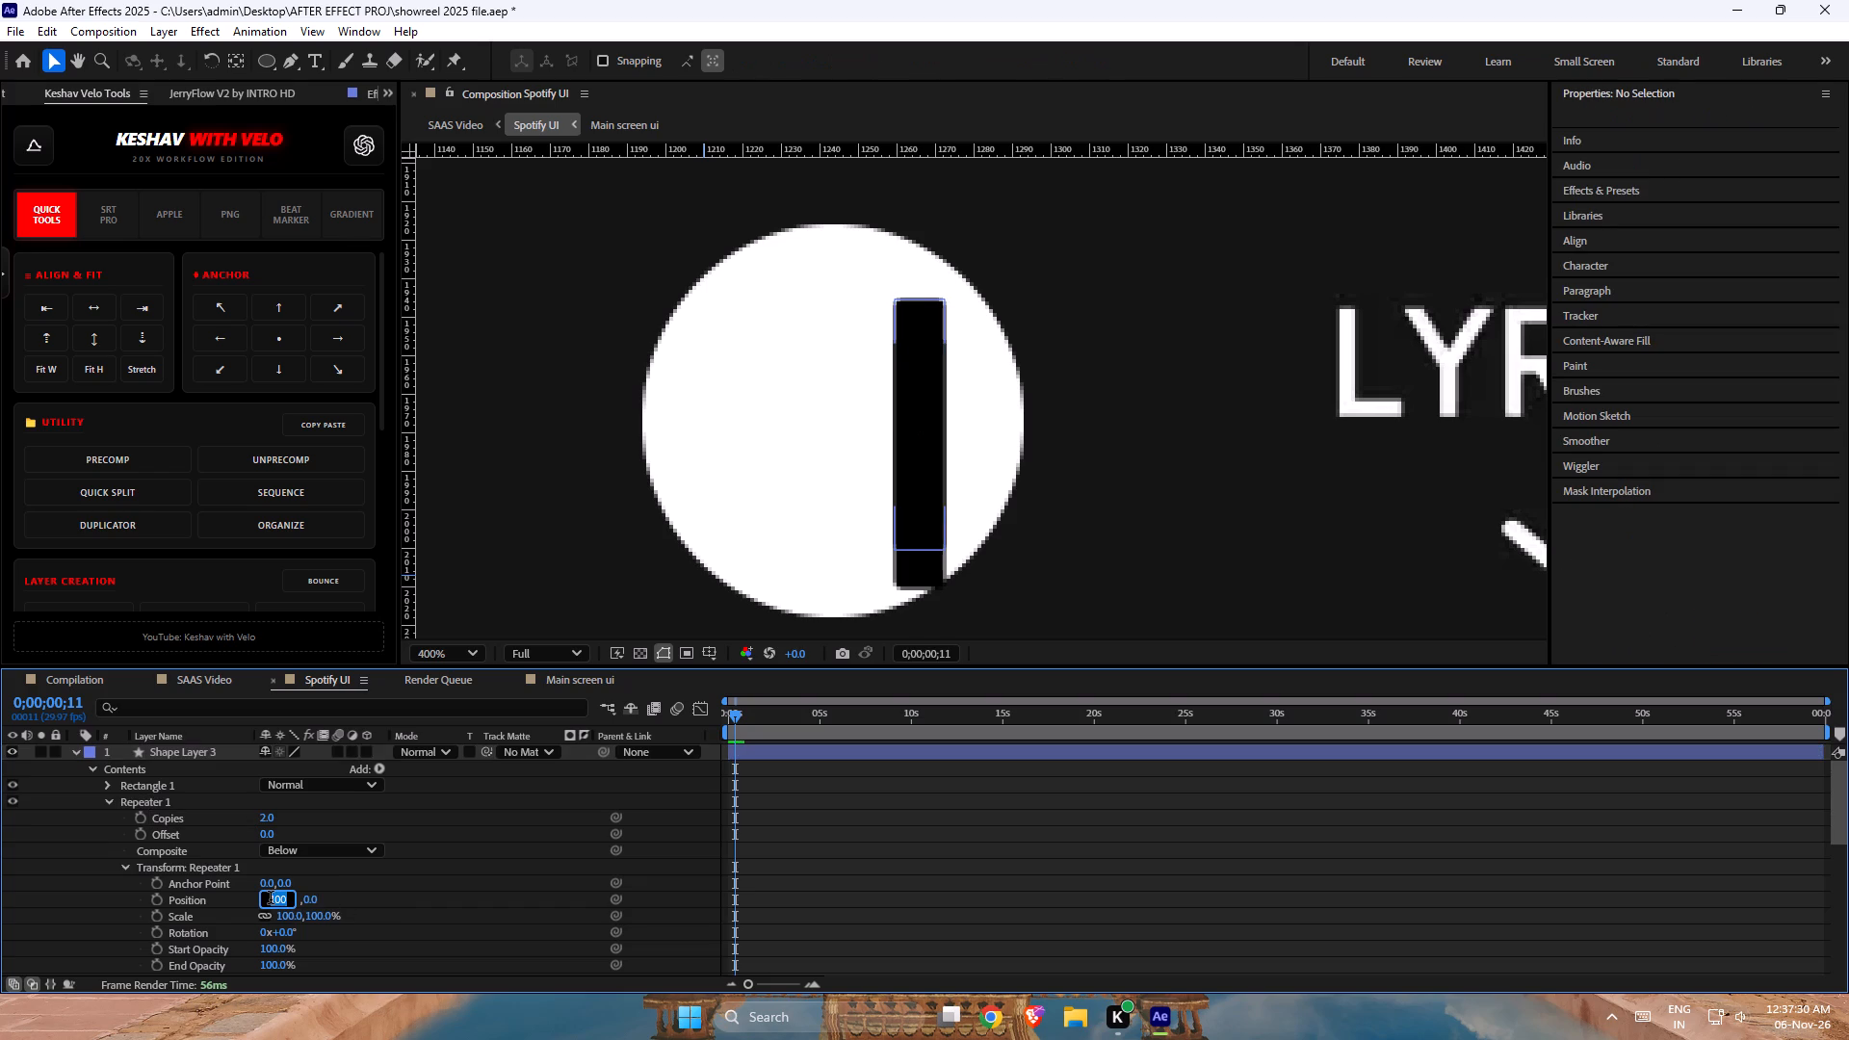
{"action": "left_click", "coordinate": [351, 900]}
{"action": "left_click_drag", "start_coordinate": [278, 899], "coordinate": [242, 901]}
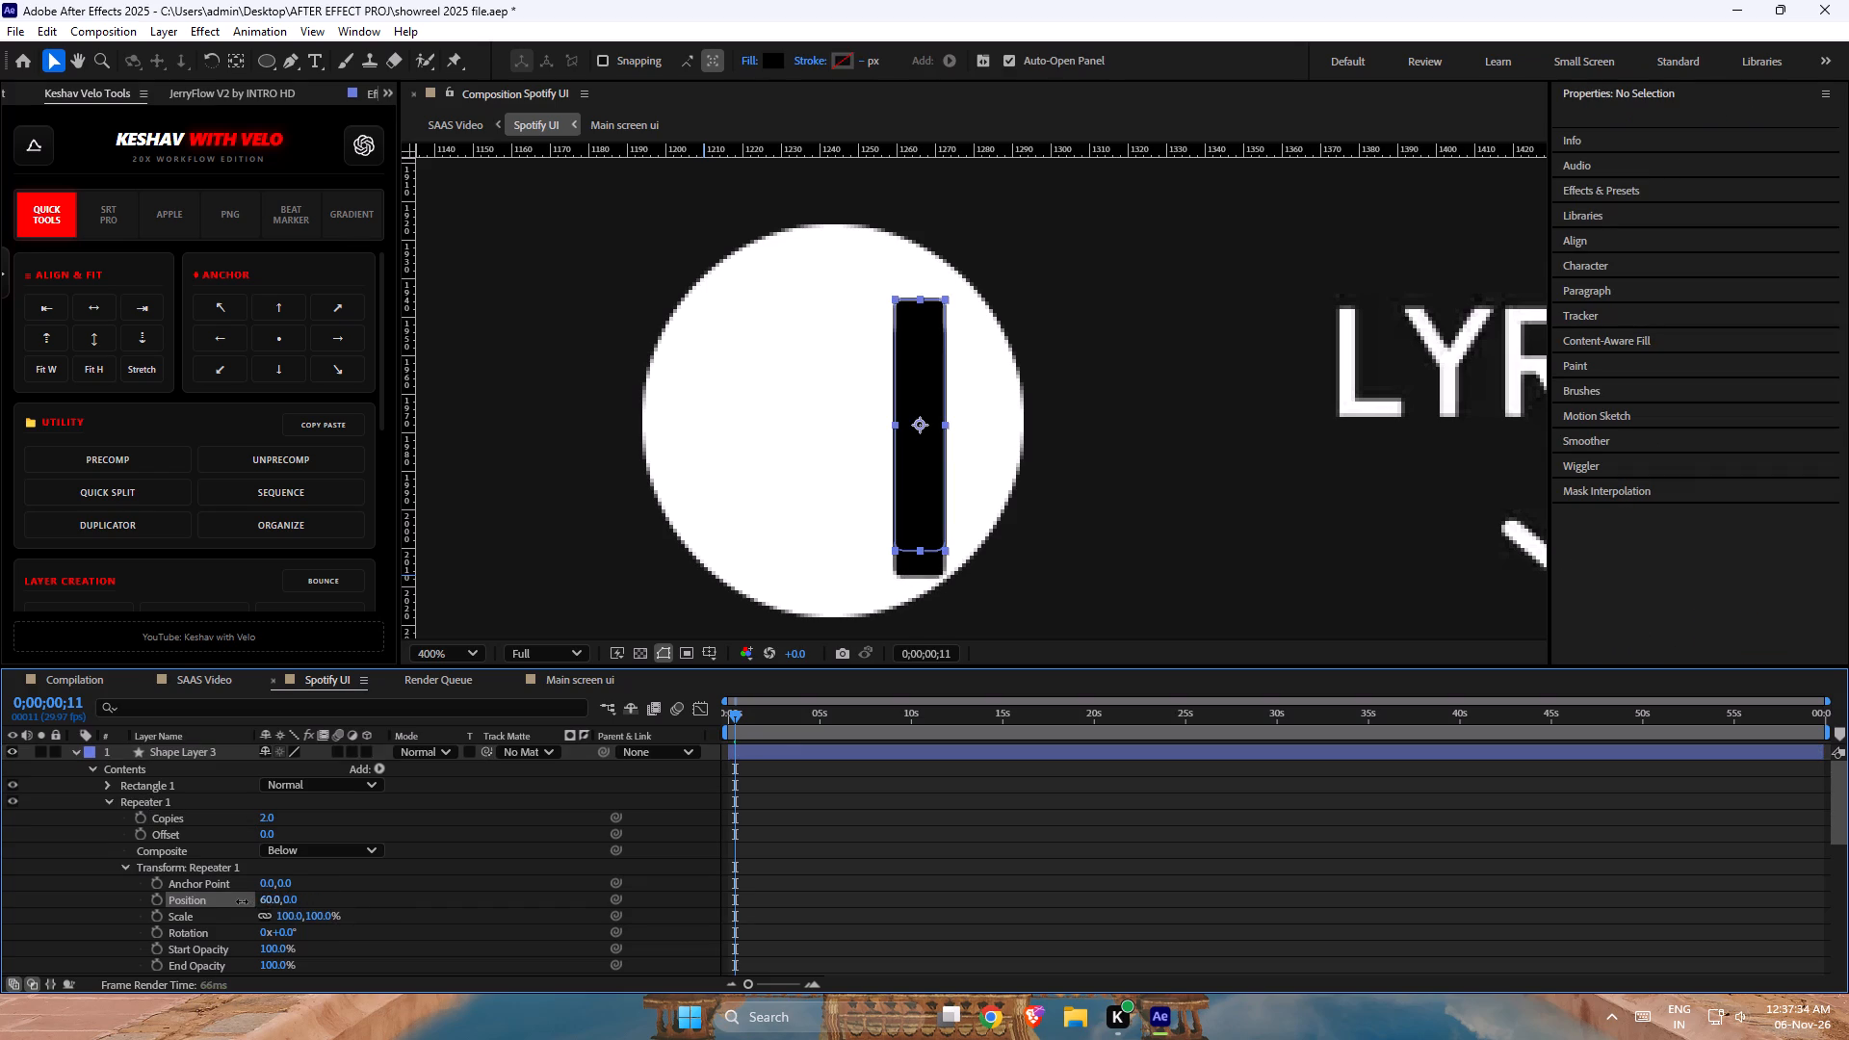
{"action": "left_click_drag", "start_coordinate": [242, 901], "coordinate": [187, 902]}
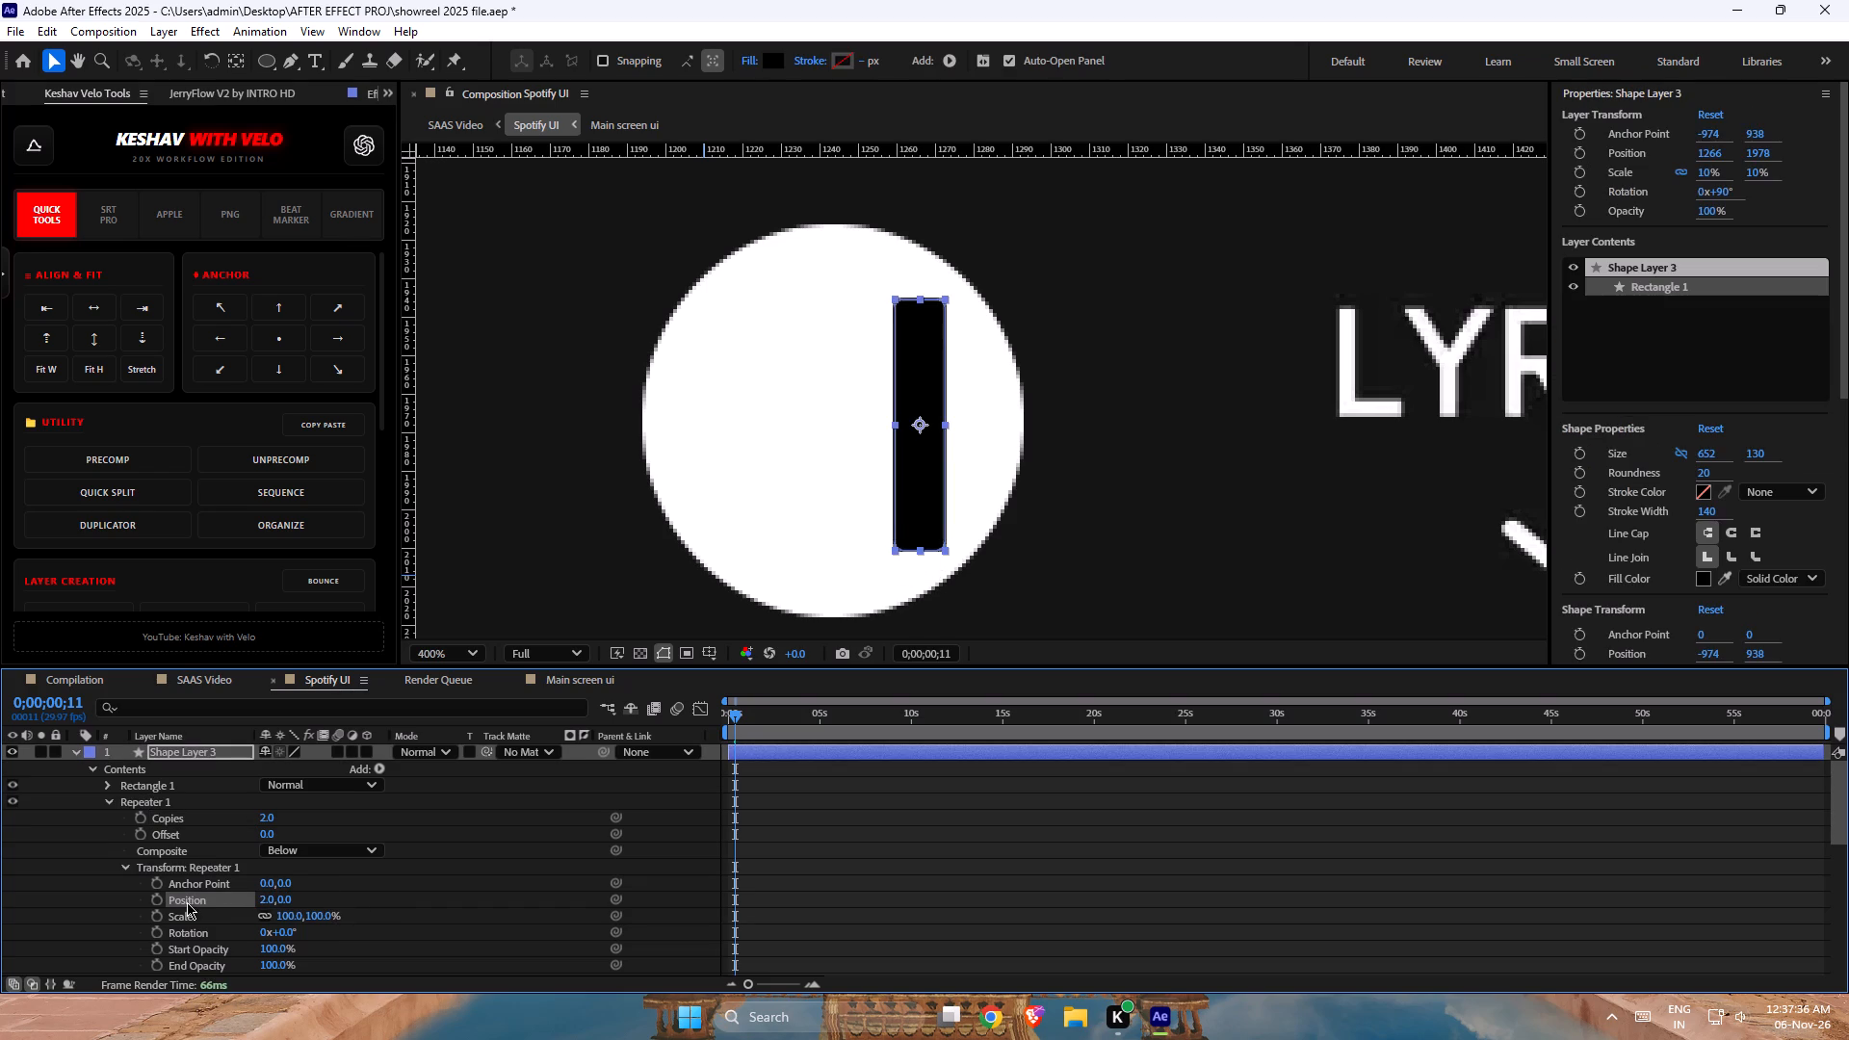
{"action": "left_click", "coordinate": [267, 905]}
{"action": "key", "text": "0"}
{"action": "left_click", "coordinate": [311, 897]}
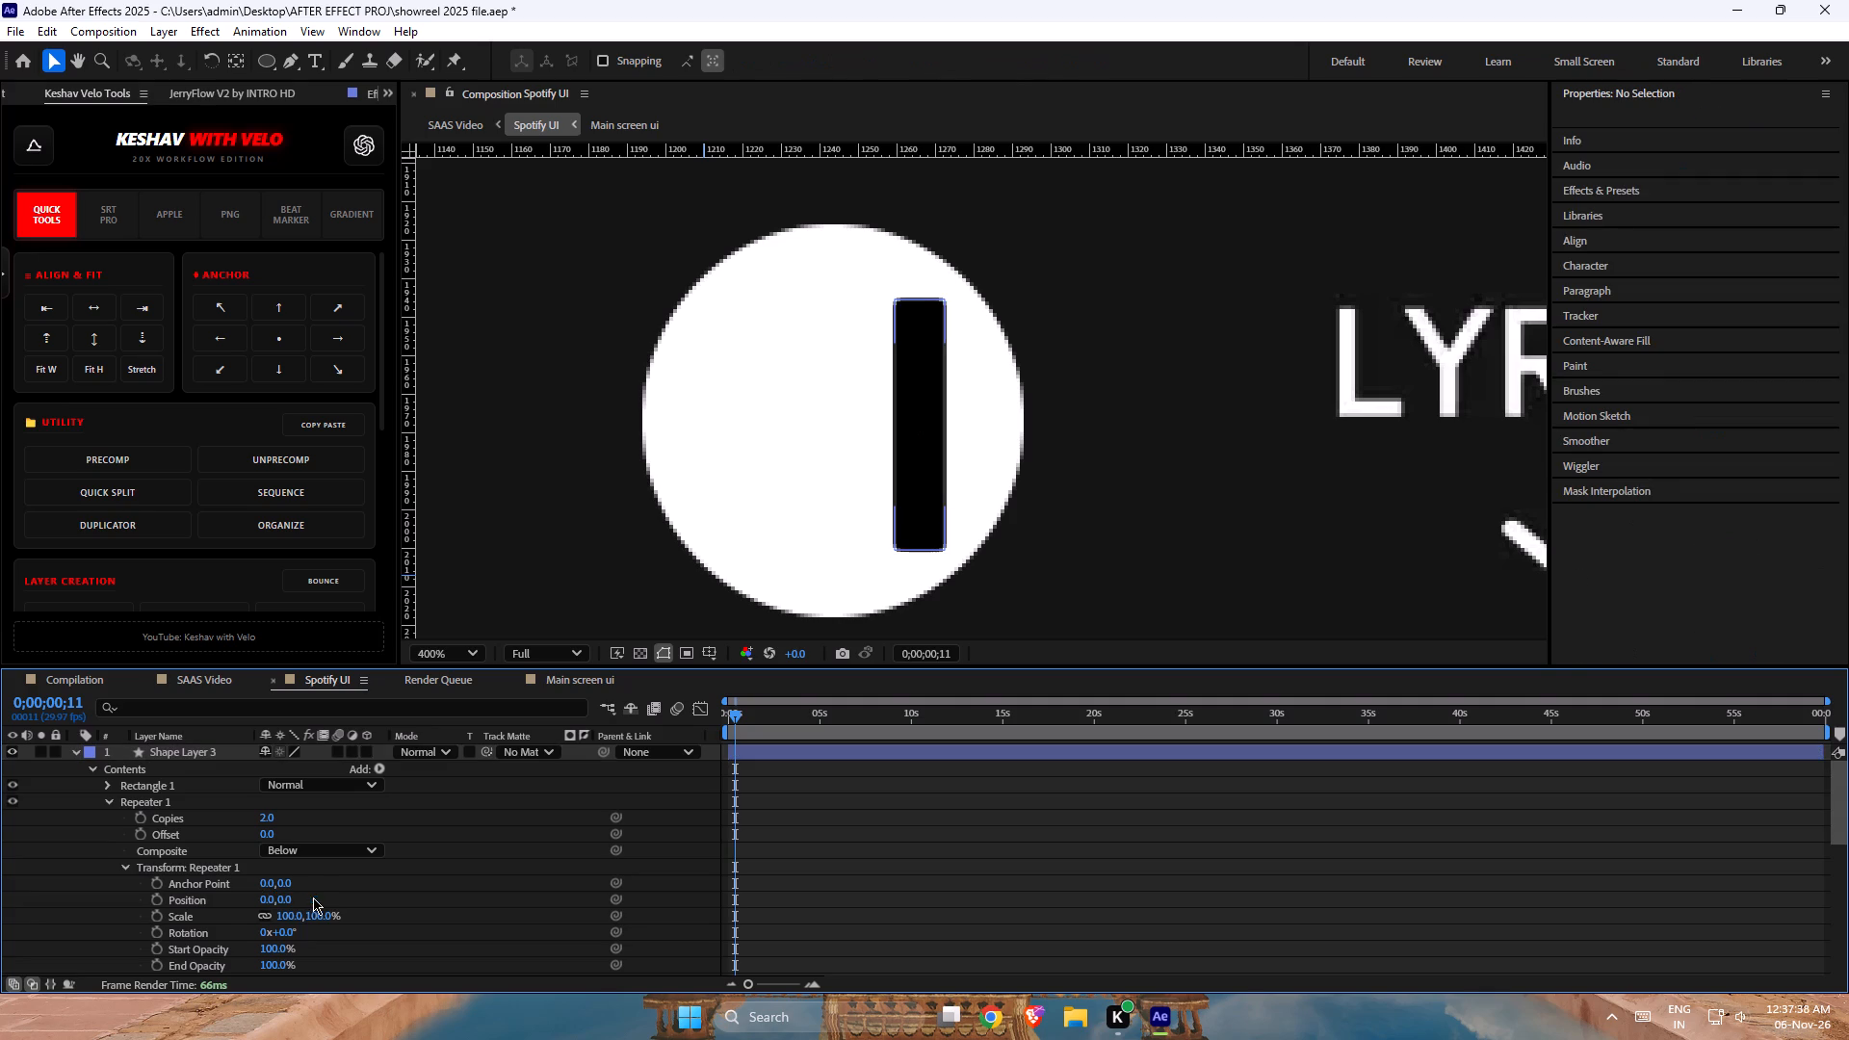
{"action": "left_click", "coordinate": [294, 901]}
{"action": "left_click_drag", "start_coordinate": [289, 901], "coordinate": [417, 906]}
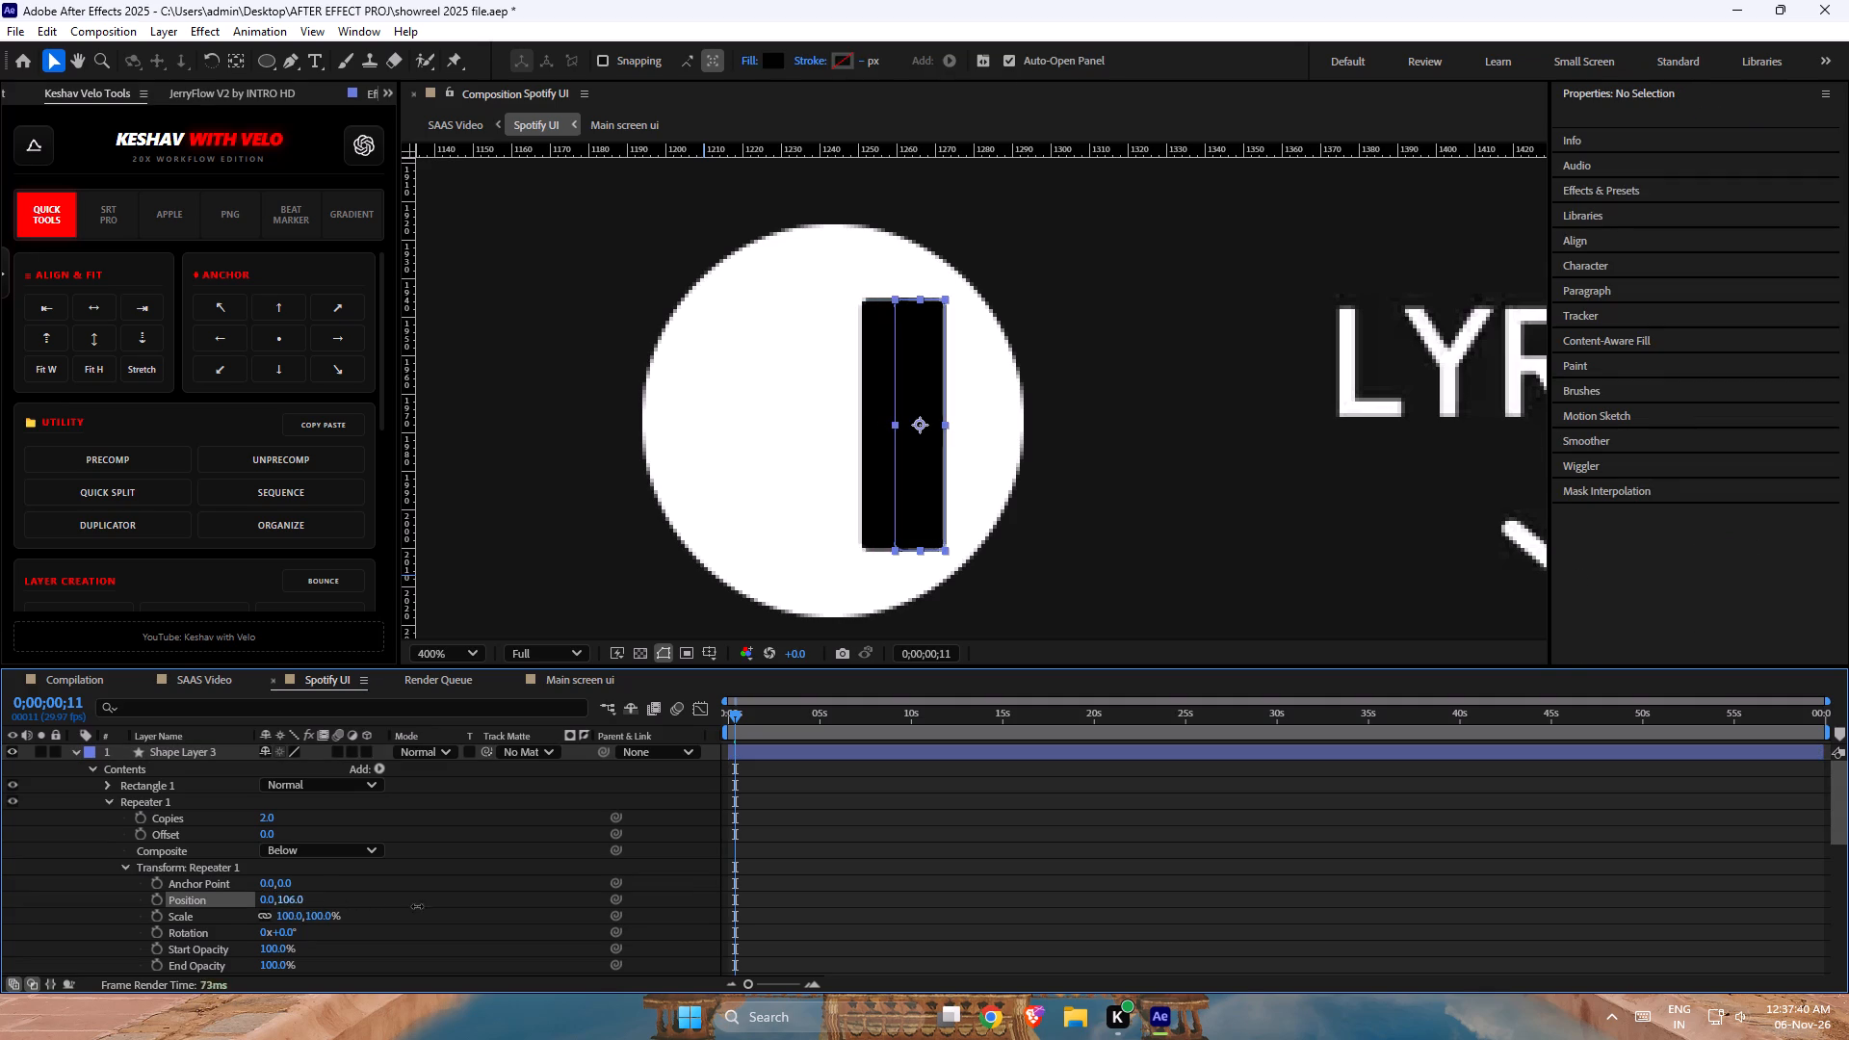
{"action": "left_click_drag", "start_coordinate": [417, 906], "coordinate": [595, 908]}
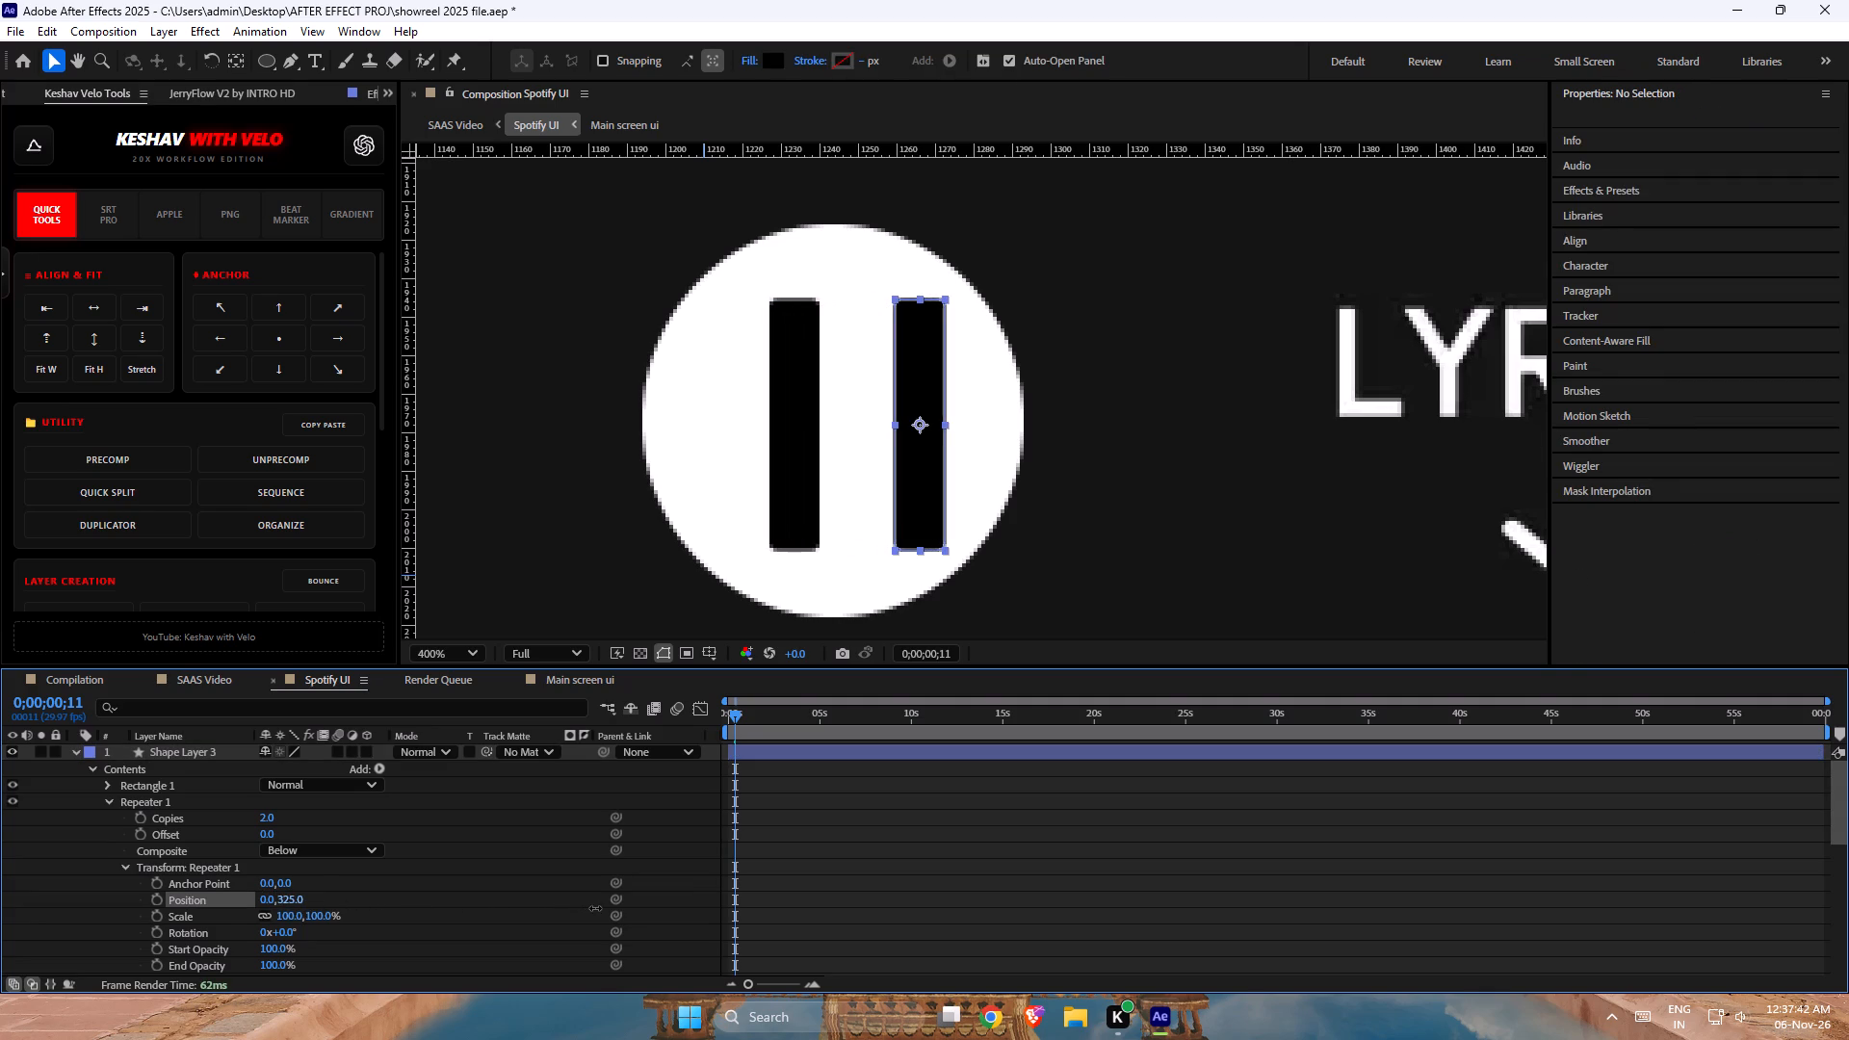
{"action": "left_click_drag", "start_coordinate": [595, 908], "coordinate": [596, 908]}
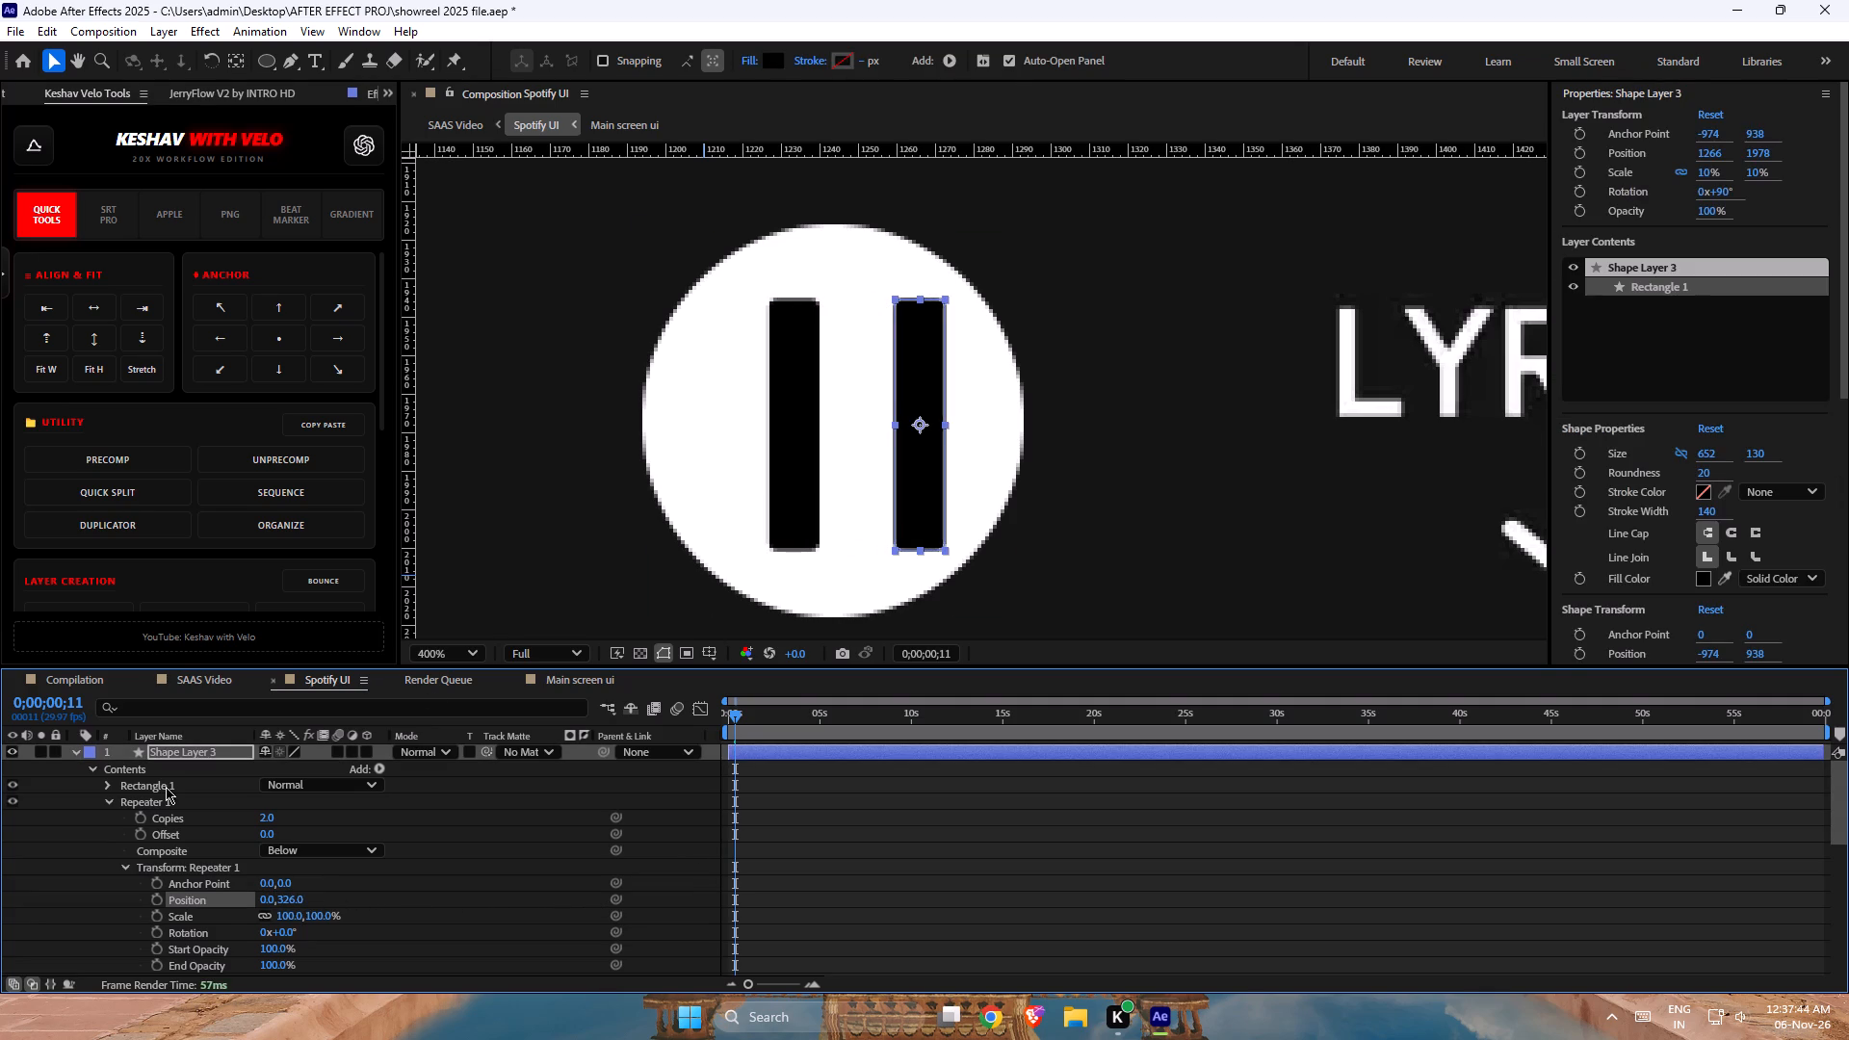
Move the two black bars toward the middle of the white circle and centre their layer's anchor point.
{"action": "left_click", "coordinate": [166, 750]}
{"action": "left_click_drag", "start_coordinate": [934, 475], "coordinate": [915, 473]}
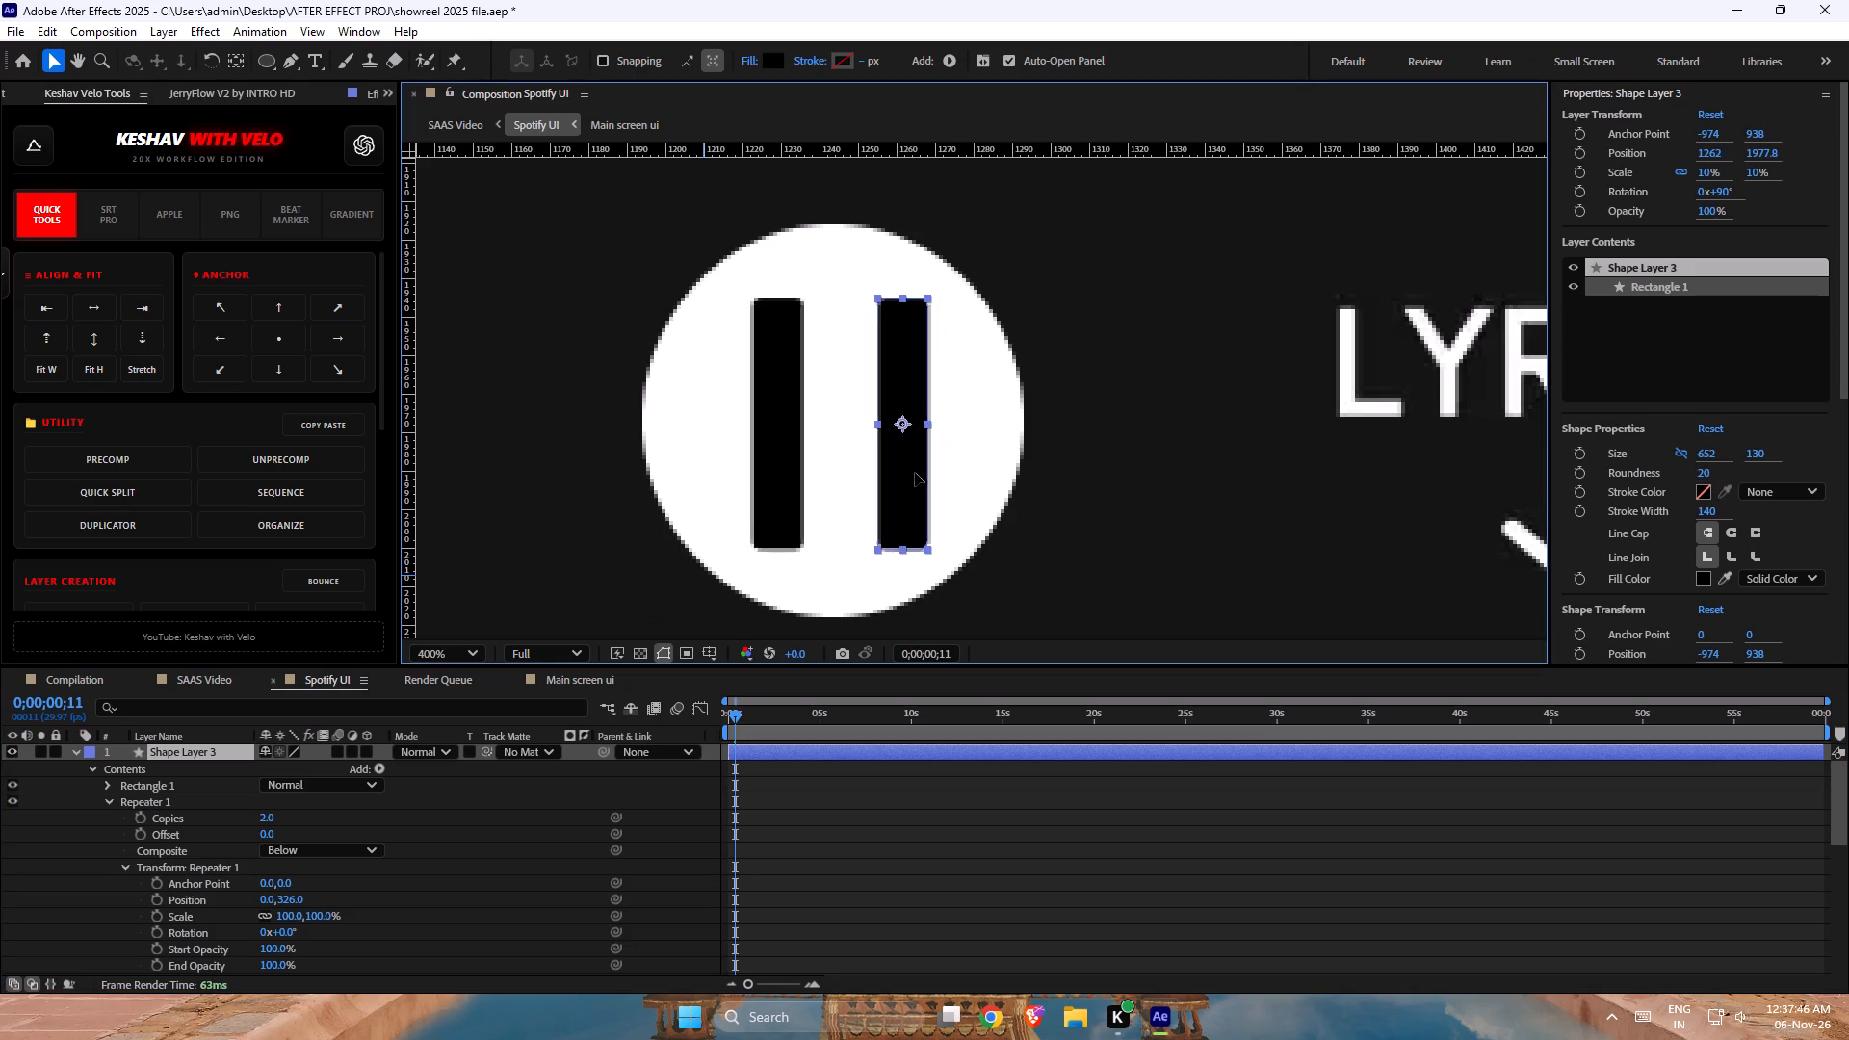
{"action": "left_click_drag", "start_coordinate": [915, 473], "coordinate": [907, 474]}
{"action": "key", "text": "ctrl+alt+Home"}
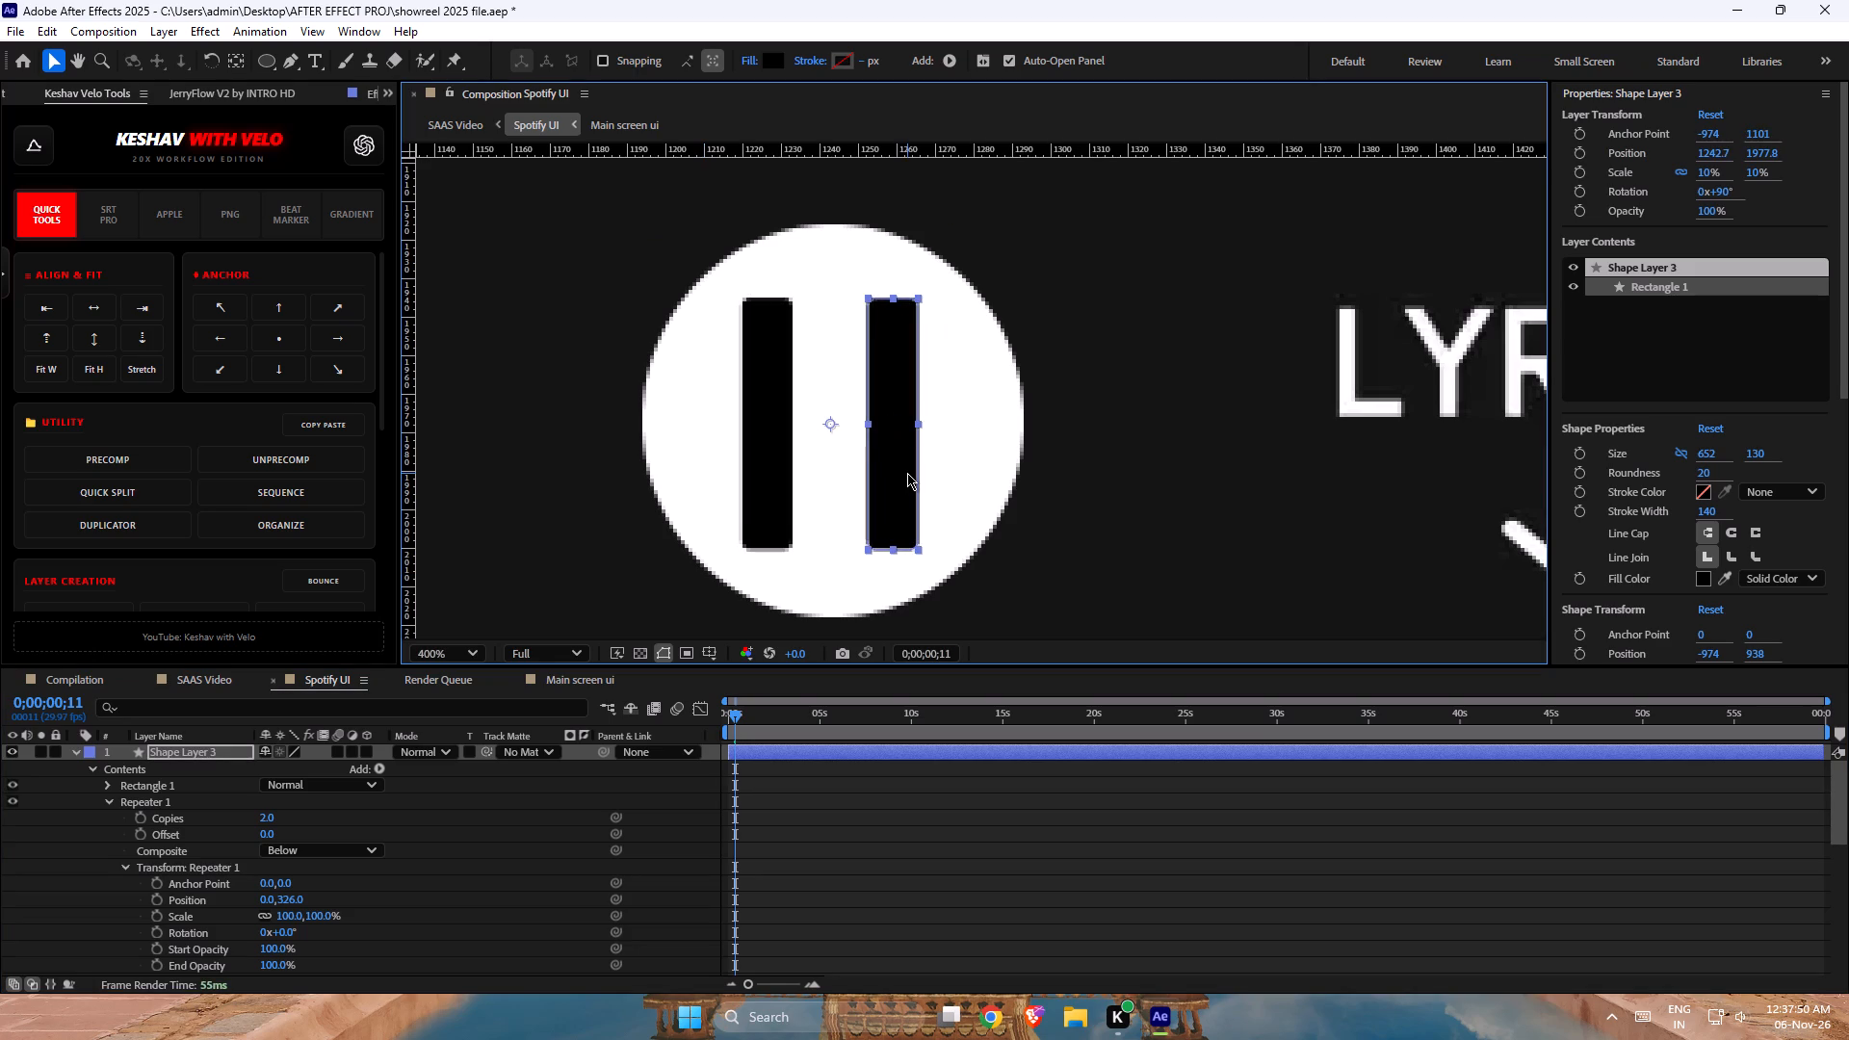
Align the black bars' layer and the white circle's layer to each other by their horizontal and vertical centres.
{"action": "left_click", "coordinate": [1027, 445]}
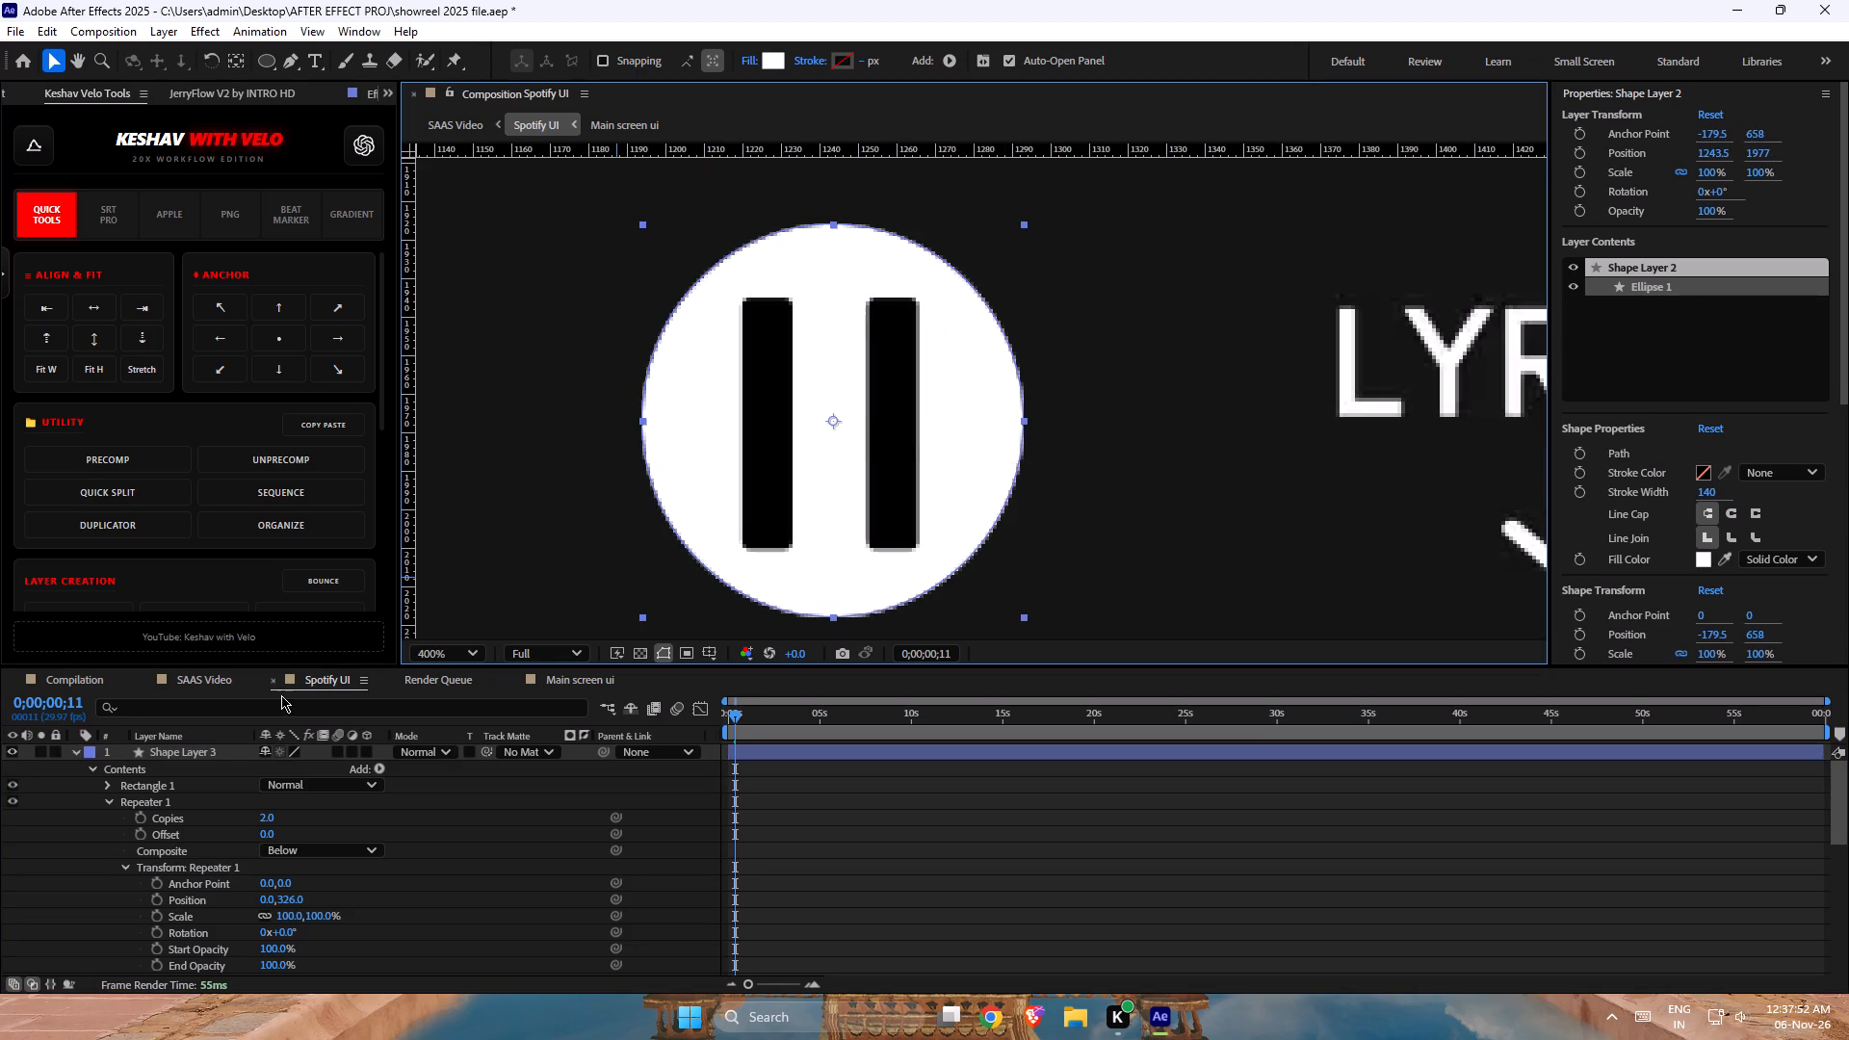
{"action": "left_click", "coordinate": [185, 748]}
{"action": "left_click", "coordinate": [79, 750]}
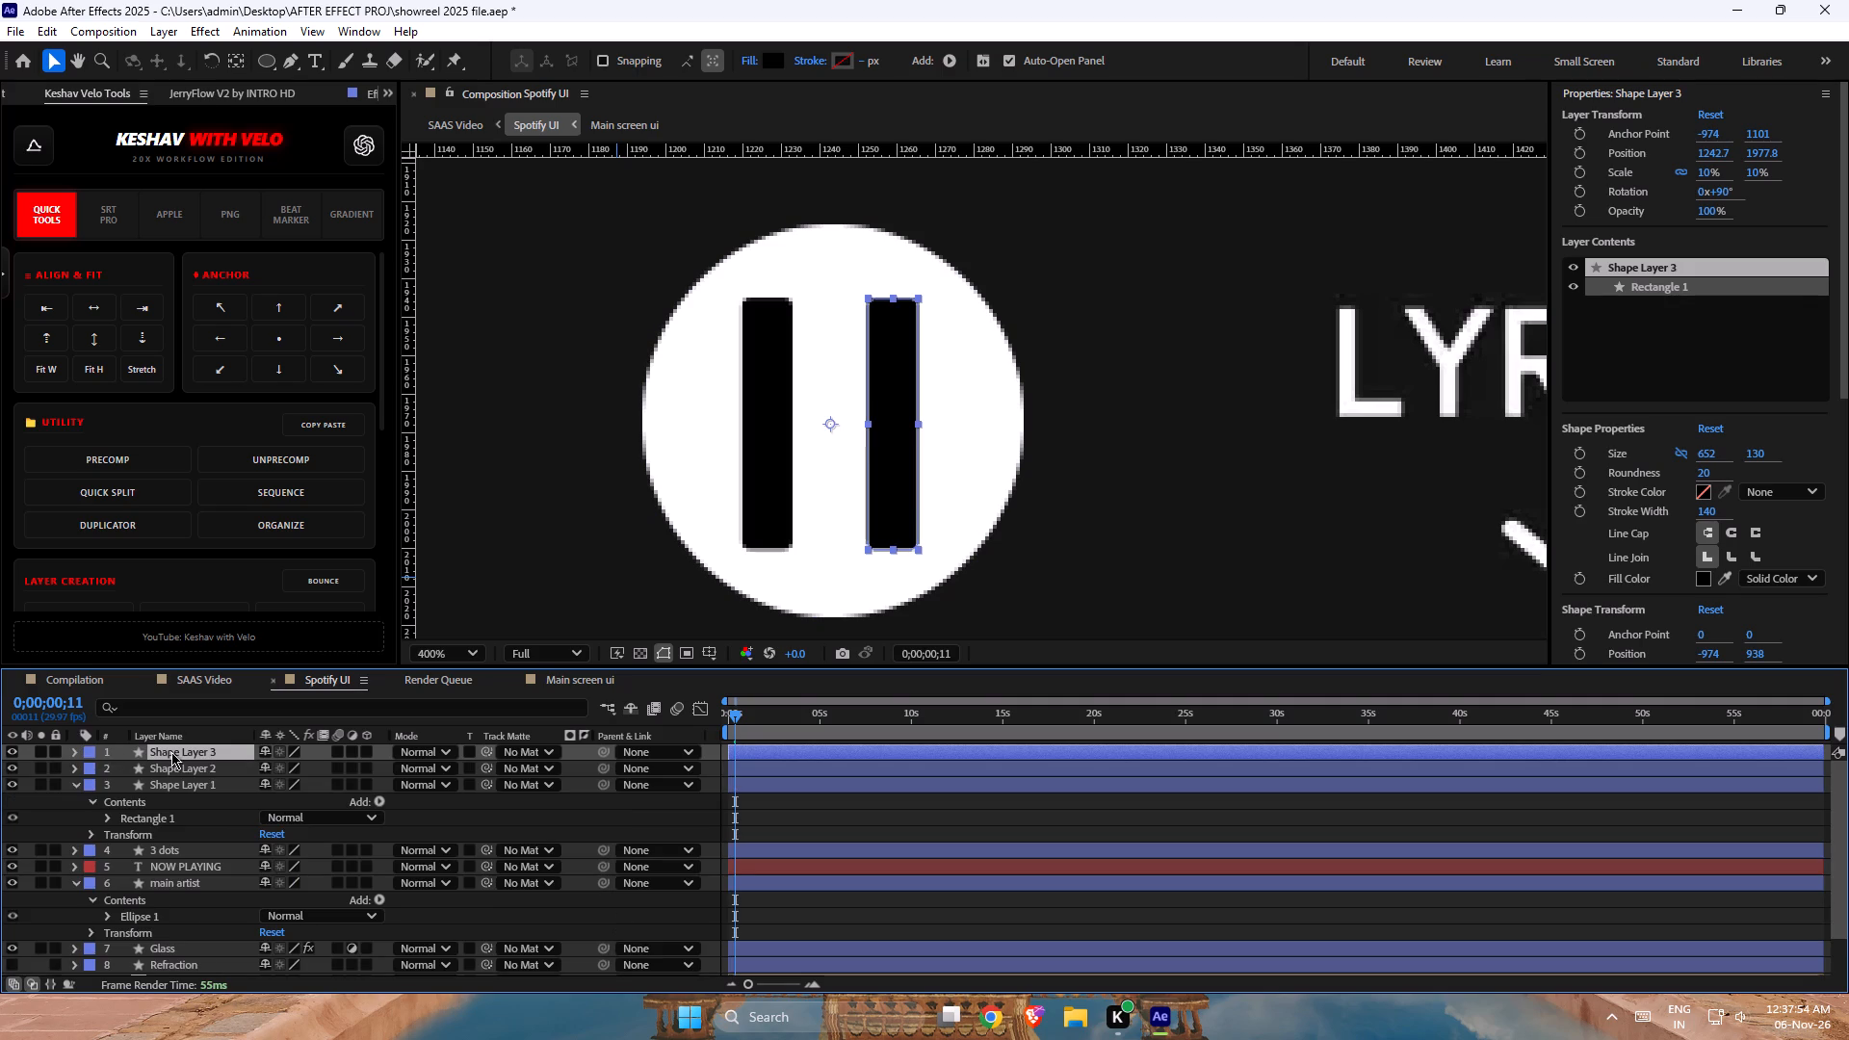
{"action": "left_click", "coordinate": [181, 766], "text": "shift"}
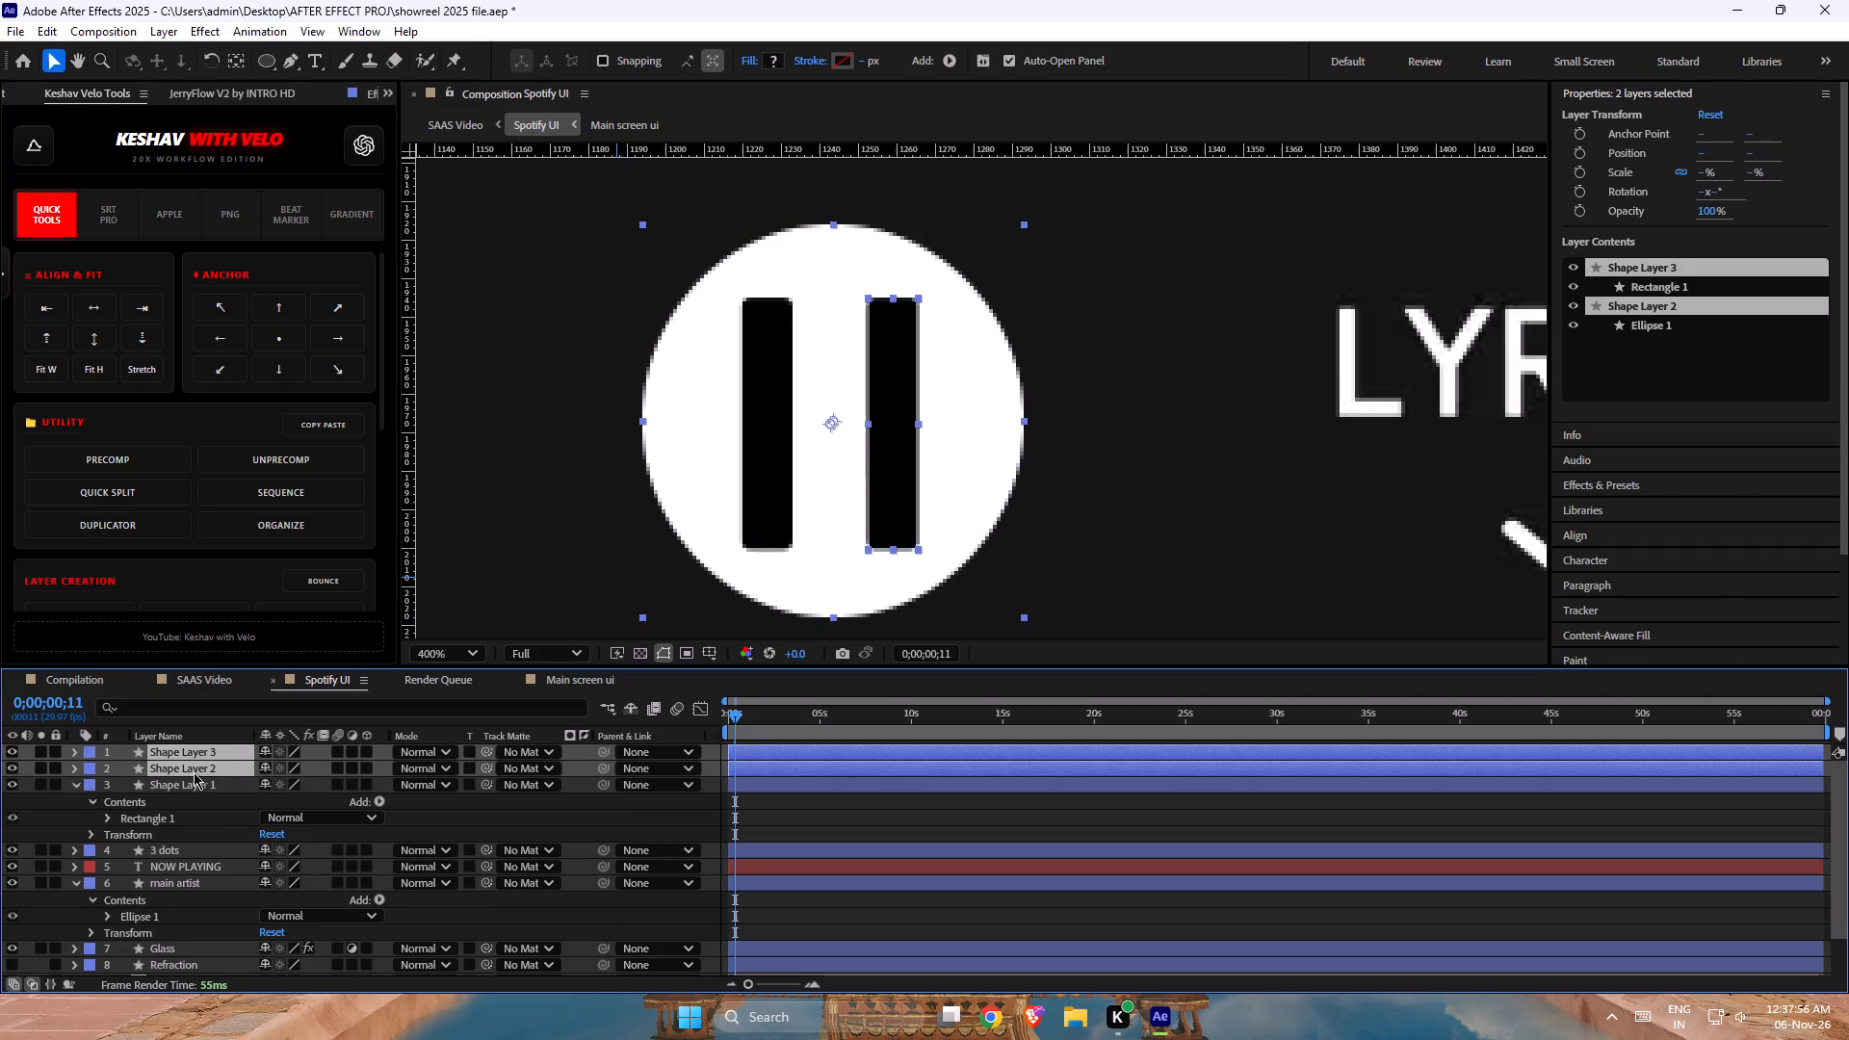
{"action": "left_click", "coordinate": [172, 785]}
{"action": "left_click", "coordinate": [182, 807]}
{"action": "left_click", "coordinate": [195, 772]}
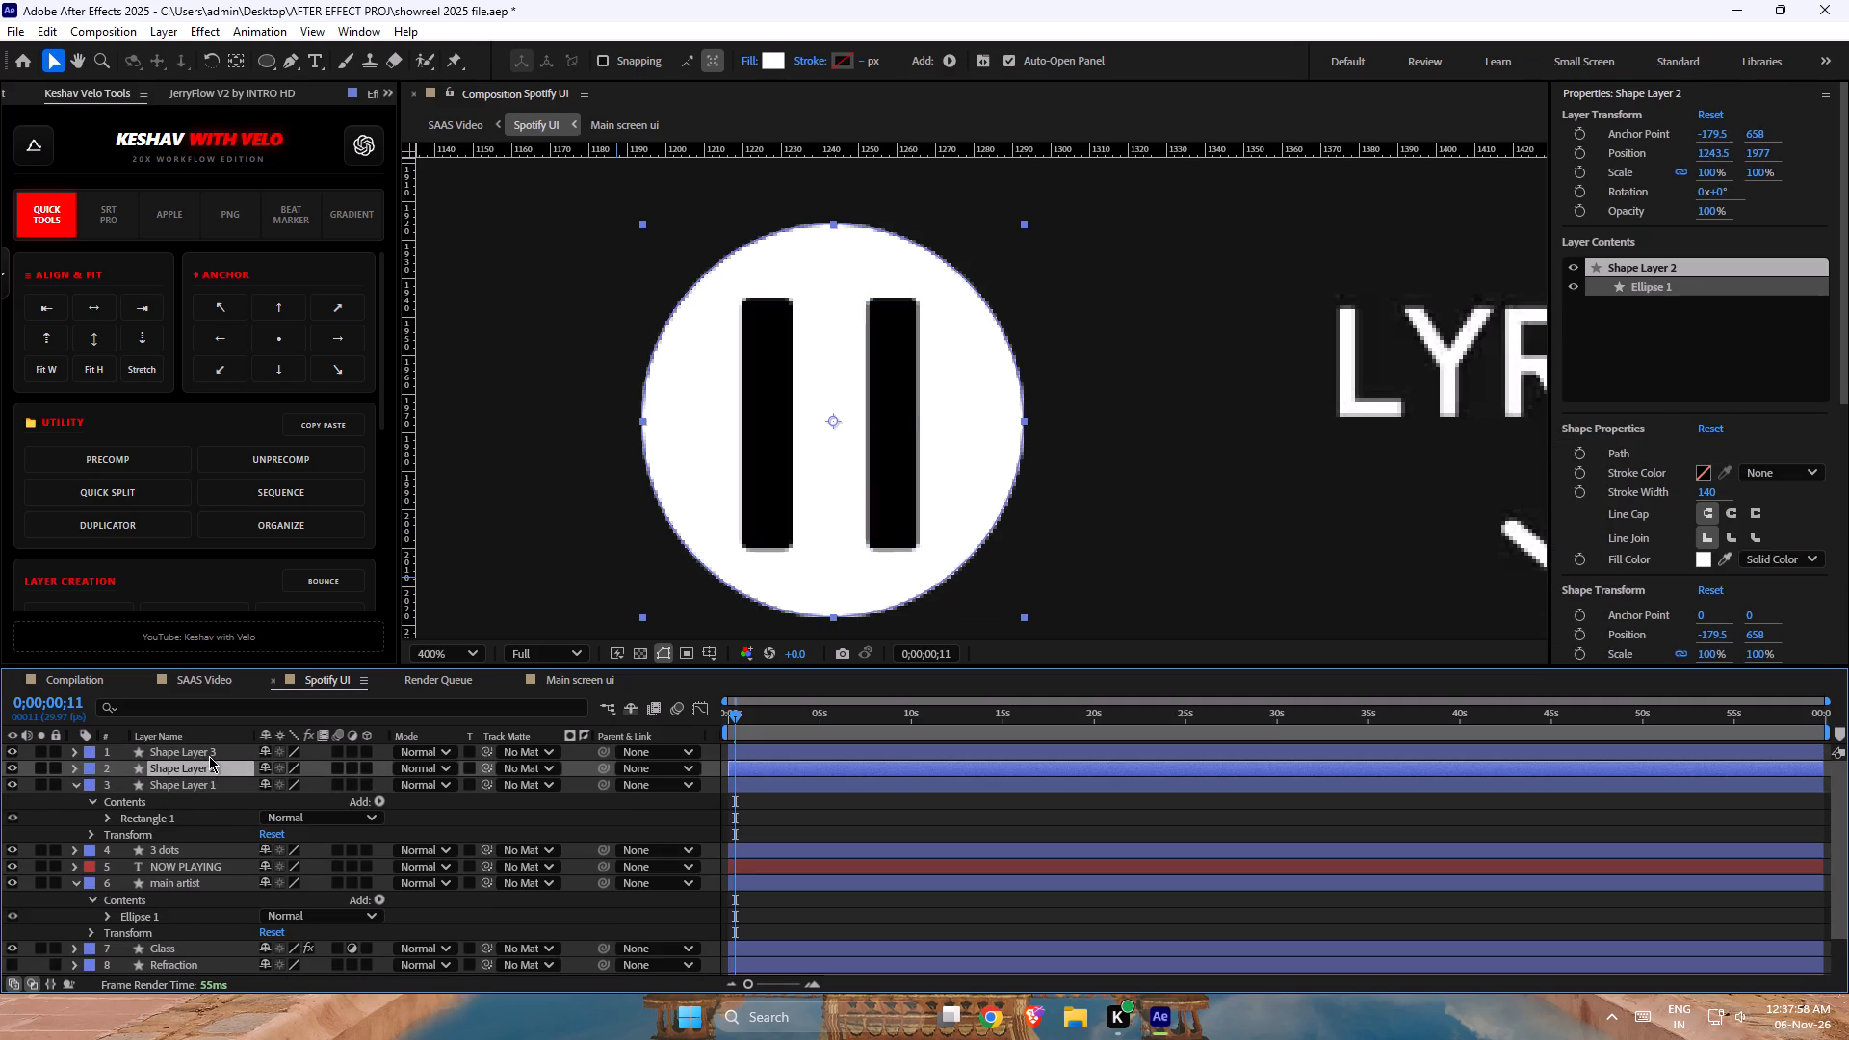
{"action": "left_click", "coordinate": [209, 756], "text": "shift"}
{"action": "left_click", "coordinate": [1588, 540]}
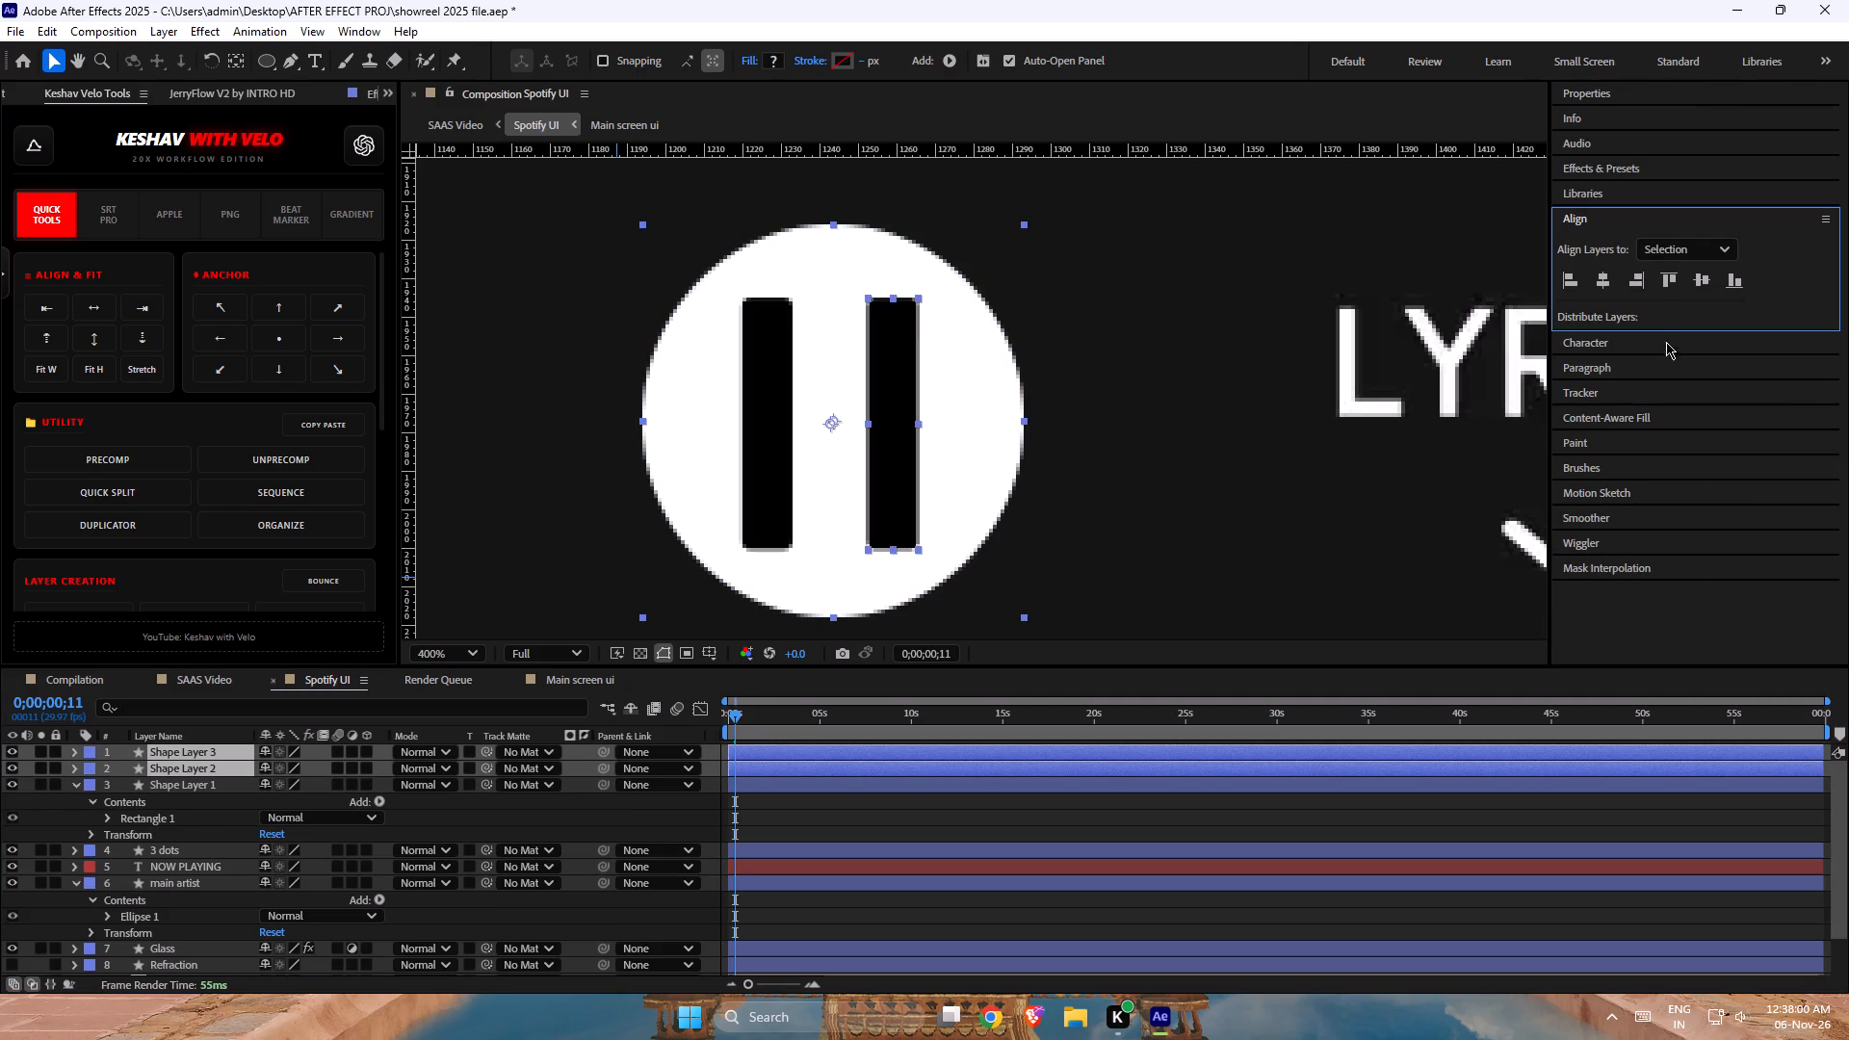
{"action": "left_click", "coordinate": [1601, 282]}
{"action": "left_click", "coordinate": [1701, 281]}
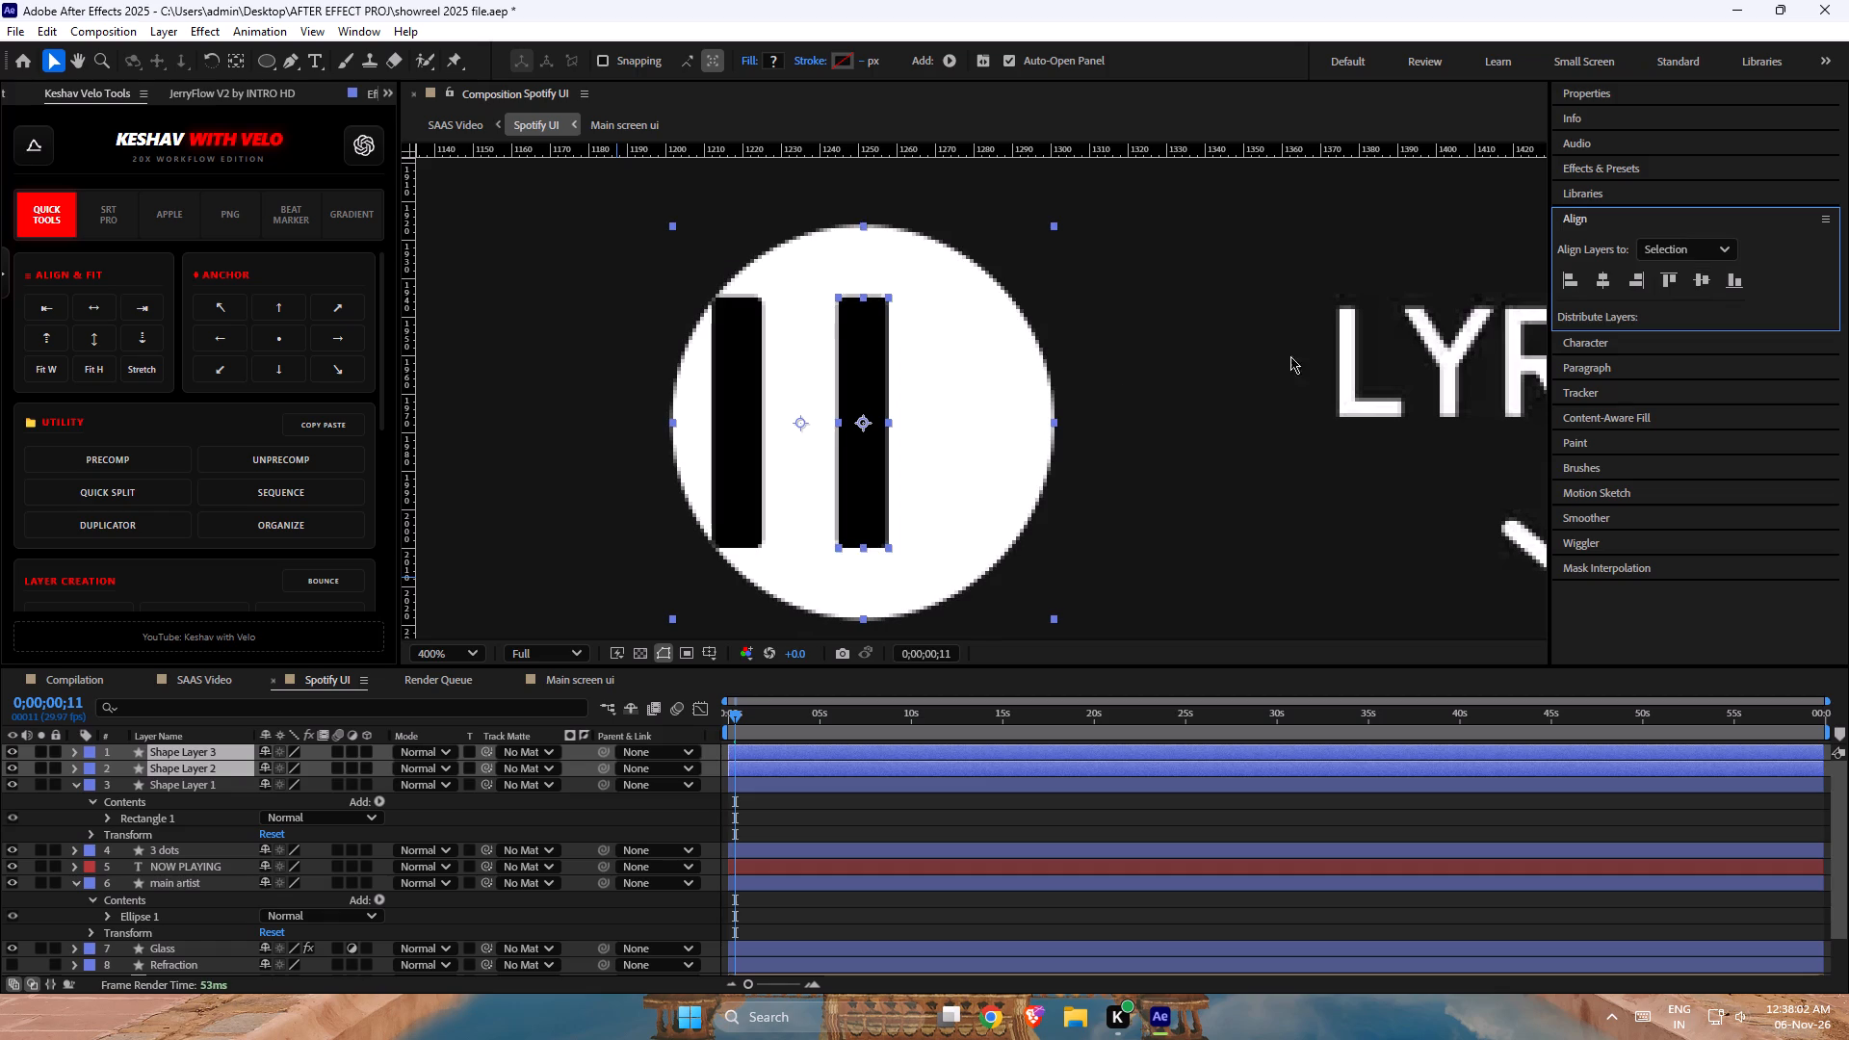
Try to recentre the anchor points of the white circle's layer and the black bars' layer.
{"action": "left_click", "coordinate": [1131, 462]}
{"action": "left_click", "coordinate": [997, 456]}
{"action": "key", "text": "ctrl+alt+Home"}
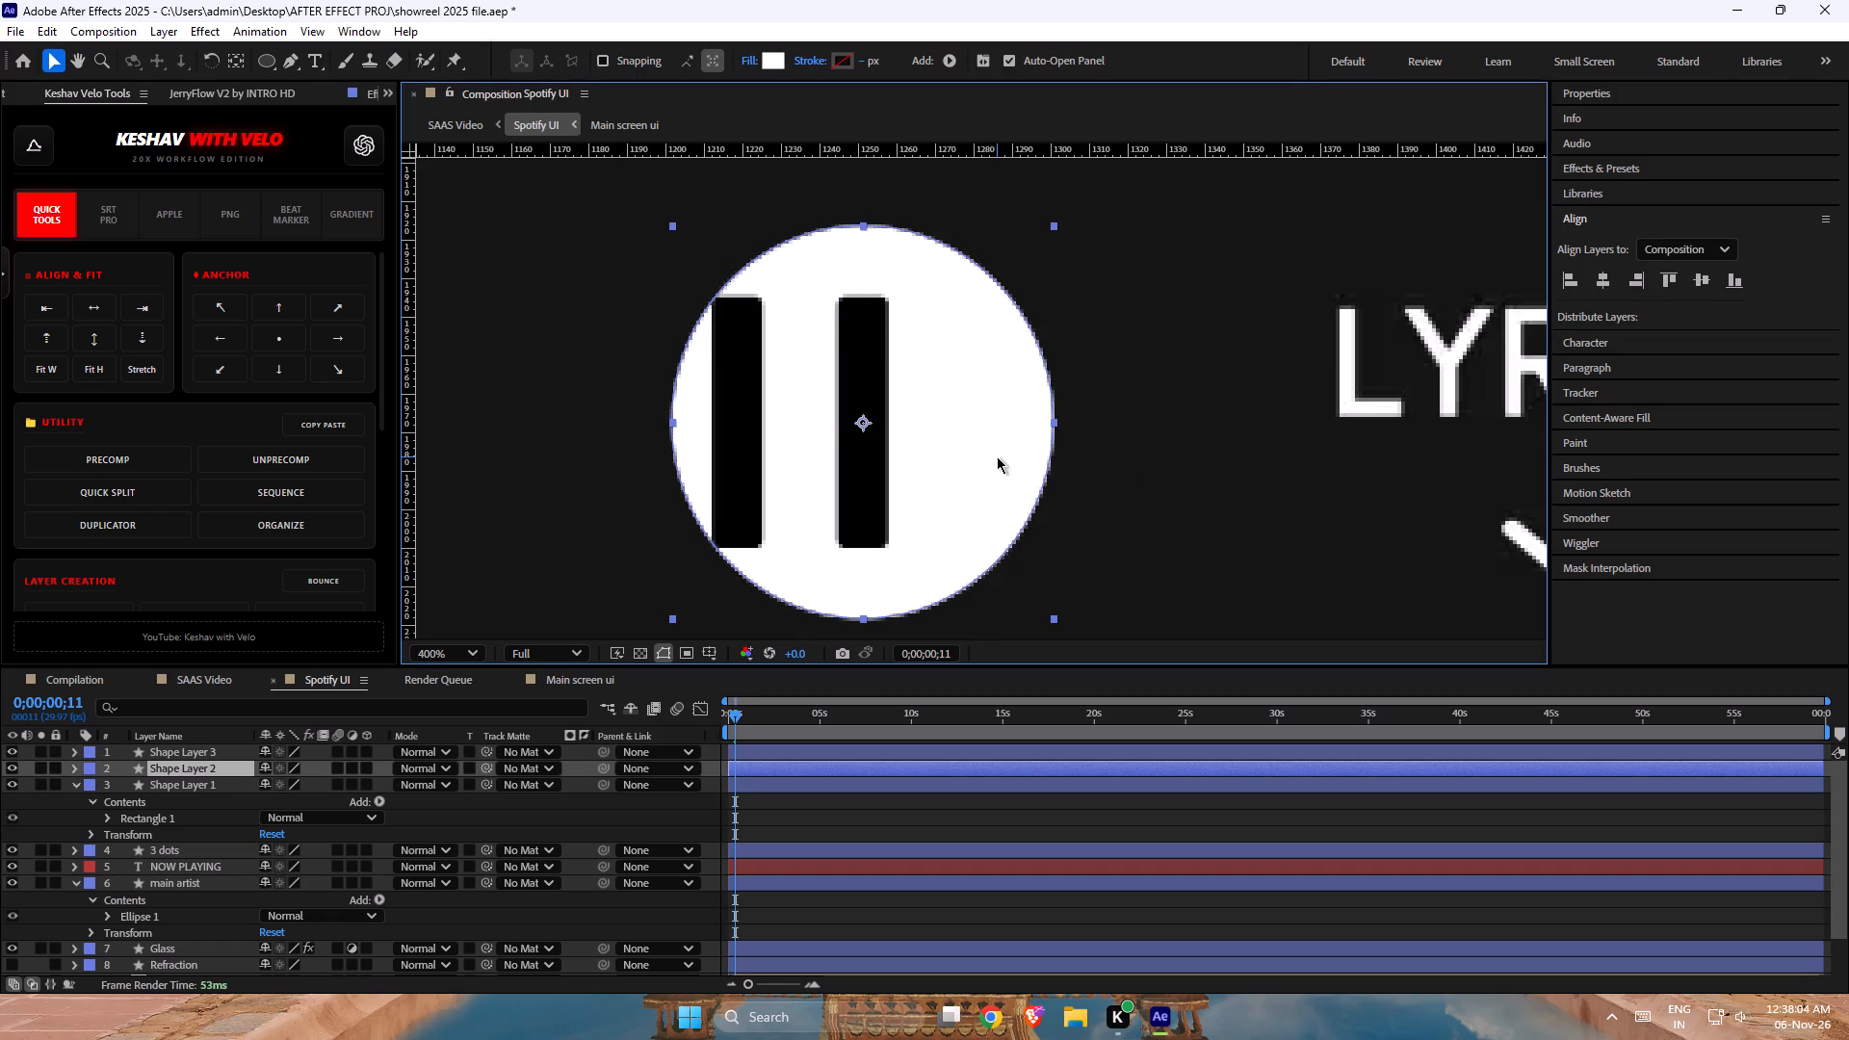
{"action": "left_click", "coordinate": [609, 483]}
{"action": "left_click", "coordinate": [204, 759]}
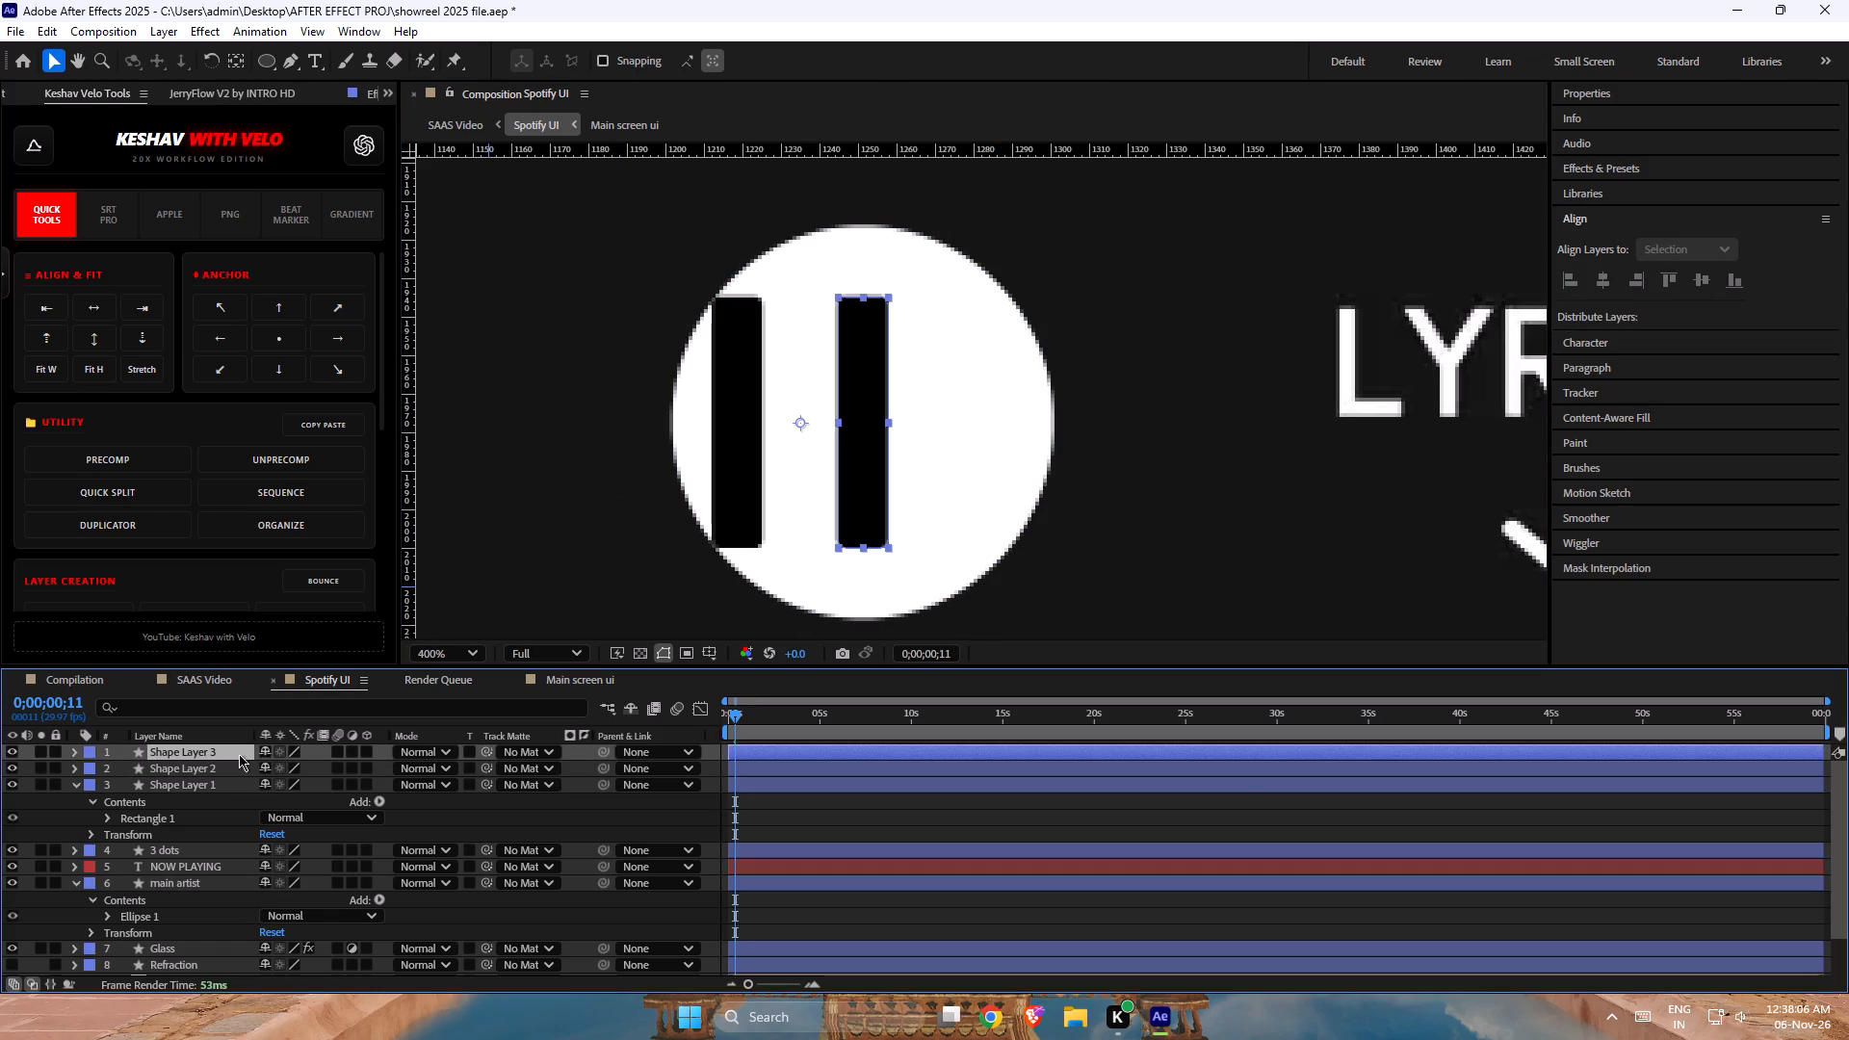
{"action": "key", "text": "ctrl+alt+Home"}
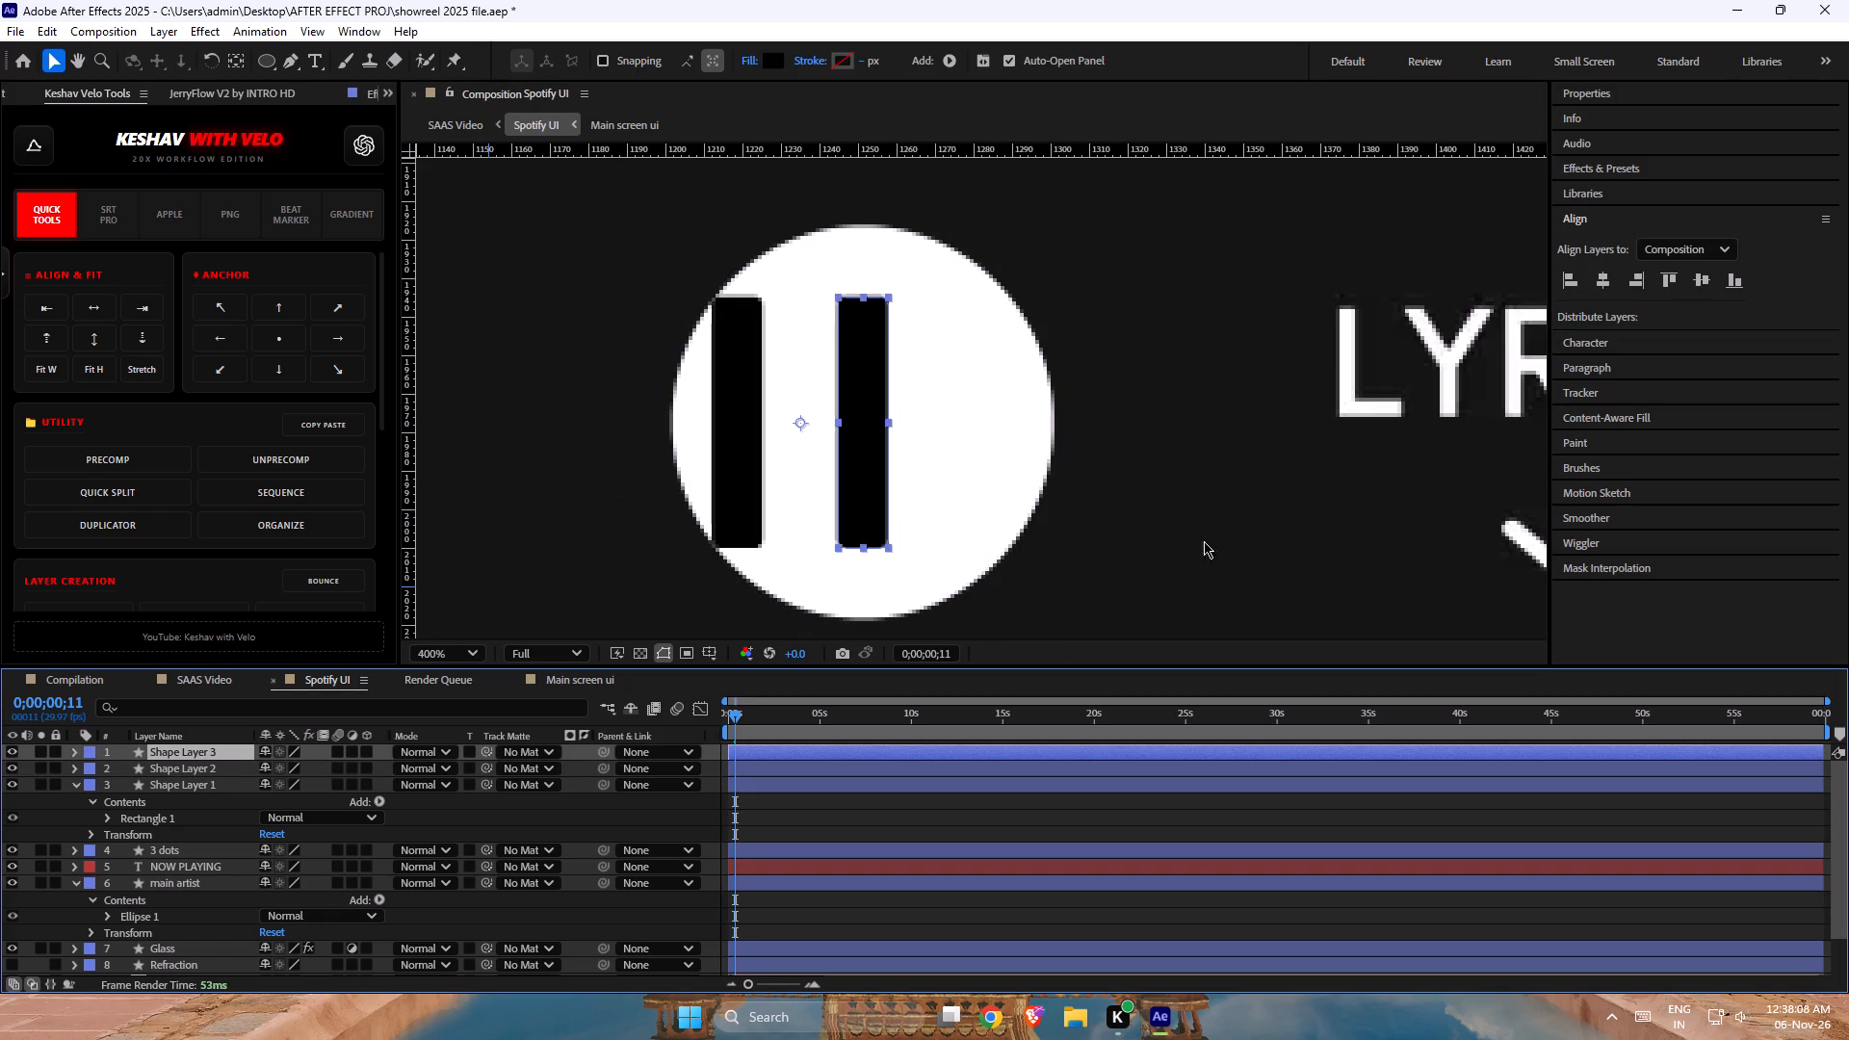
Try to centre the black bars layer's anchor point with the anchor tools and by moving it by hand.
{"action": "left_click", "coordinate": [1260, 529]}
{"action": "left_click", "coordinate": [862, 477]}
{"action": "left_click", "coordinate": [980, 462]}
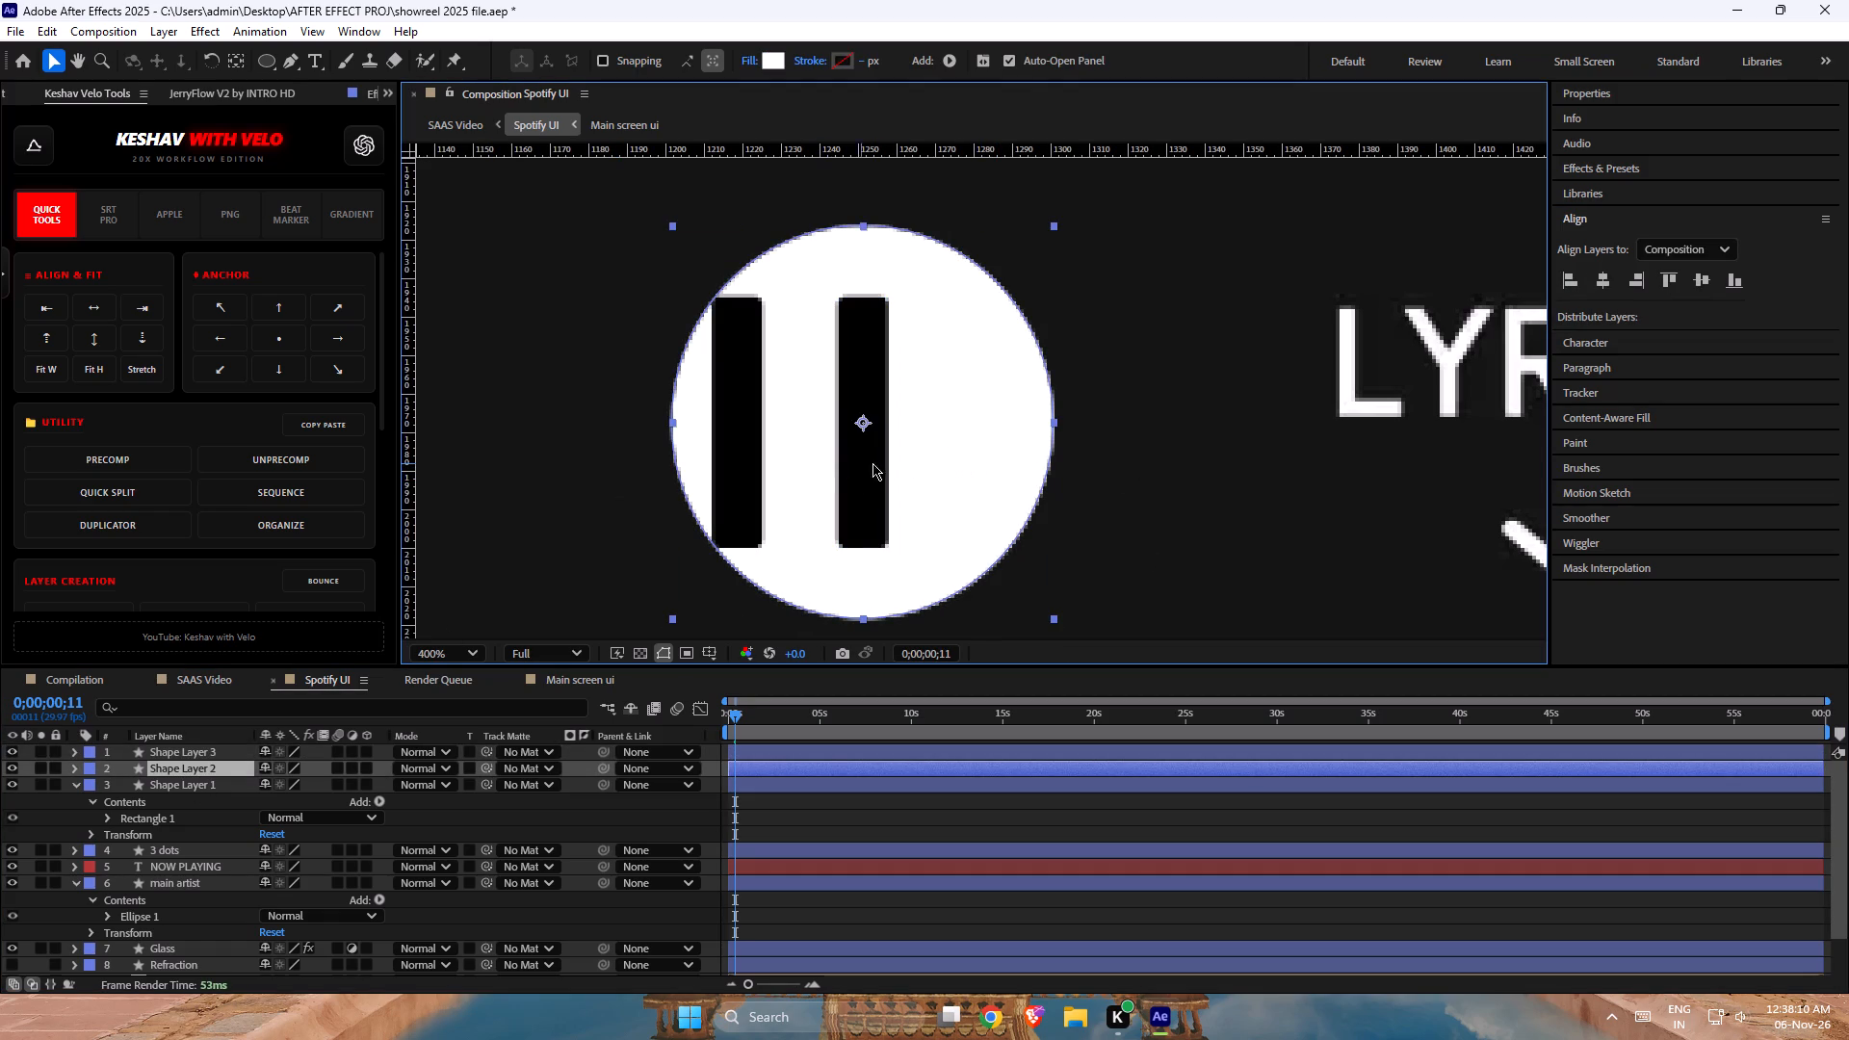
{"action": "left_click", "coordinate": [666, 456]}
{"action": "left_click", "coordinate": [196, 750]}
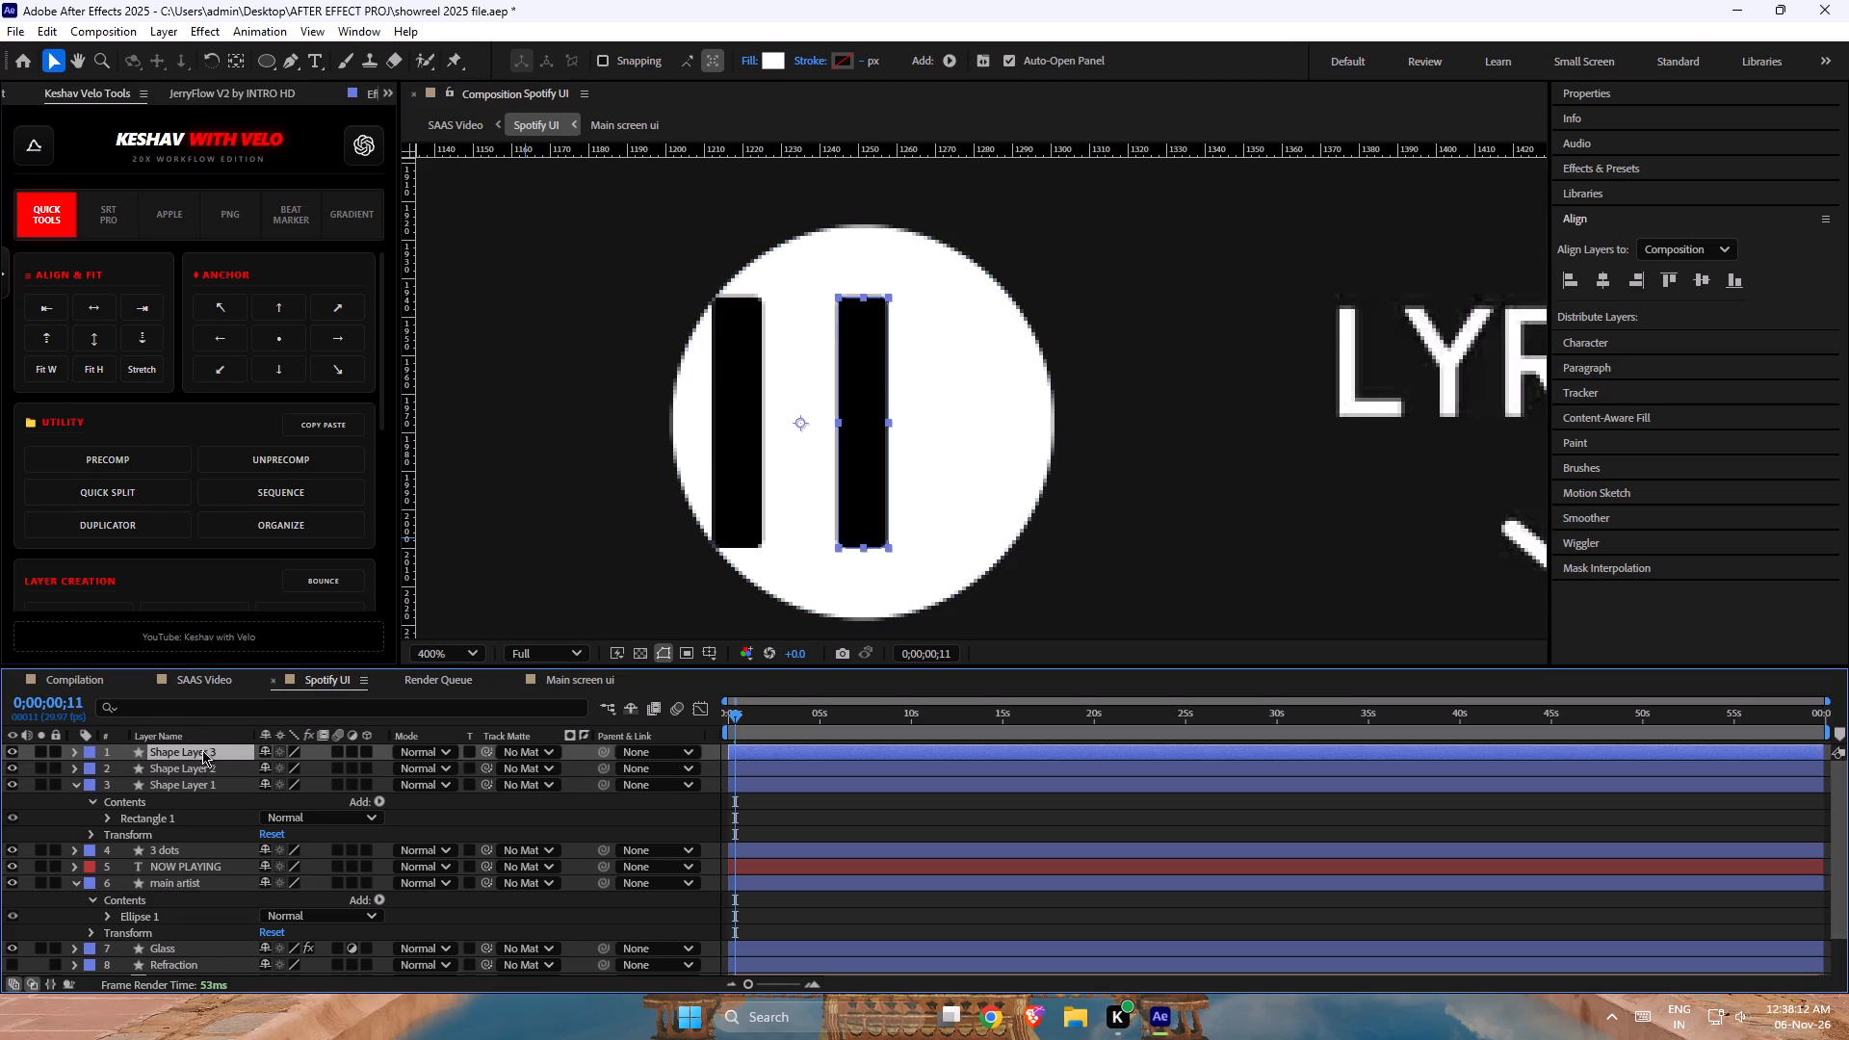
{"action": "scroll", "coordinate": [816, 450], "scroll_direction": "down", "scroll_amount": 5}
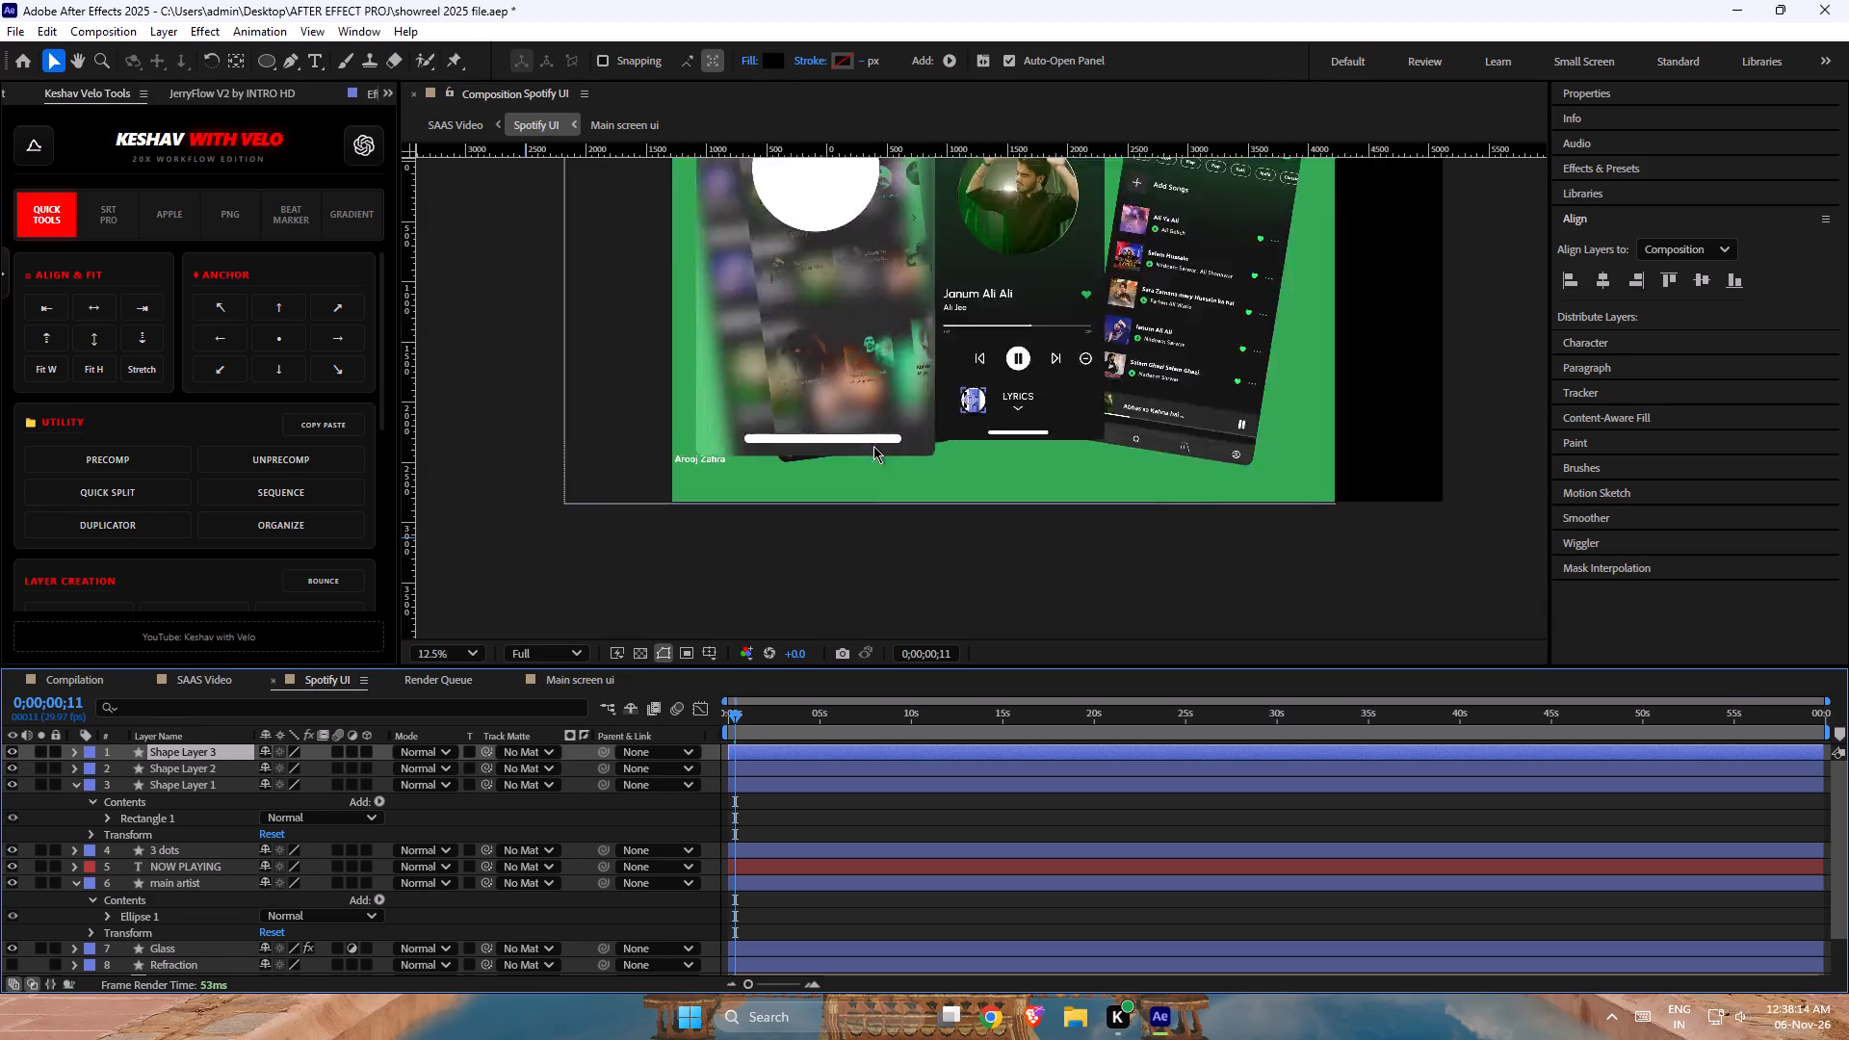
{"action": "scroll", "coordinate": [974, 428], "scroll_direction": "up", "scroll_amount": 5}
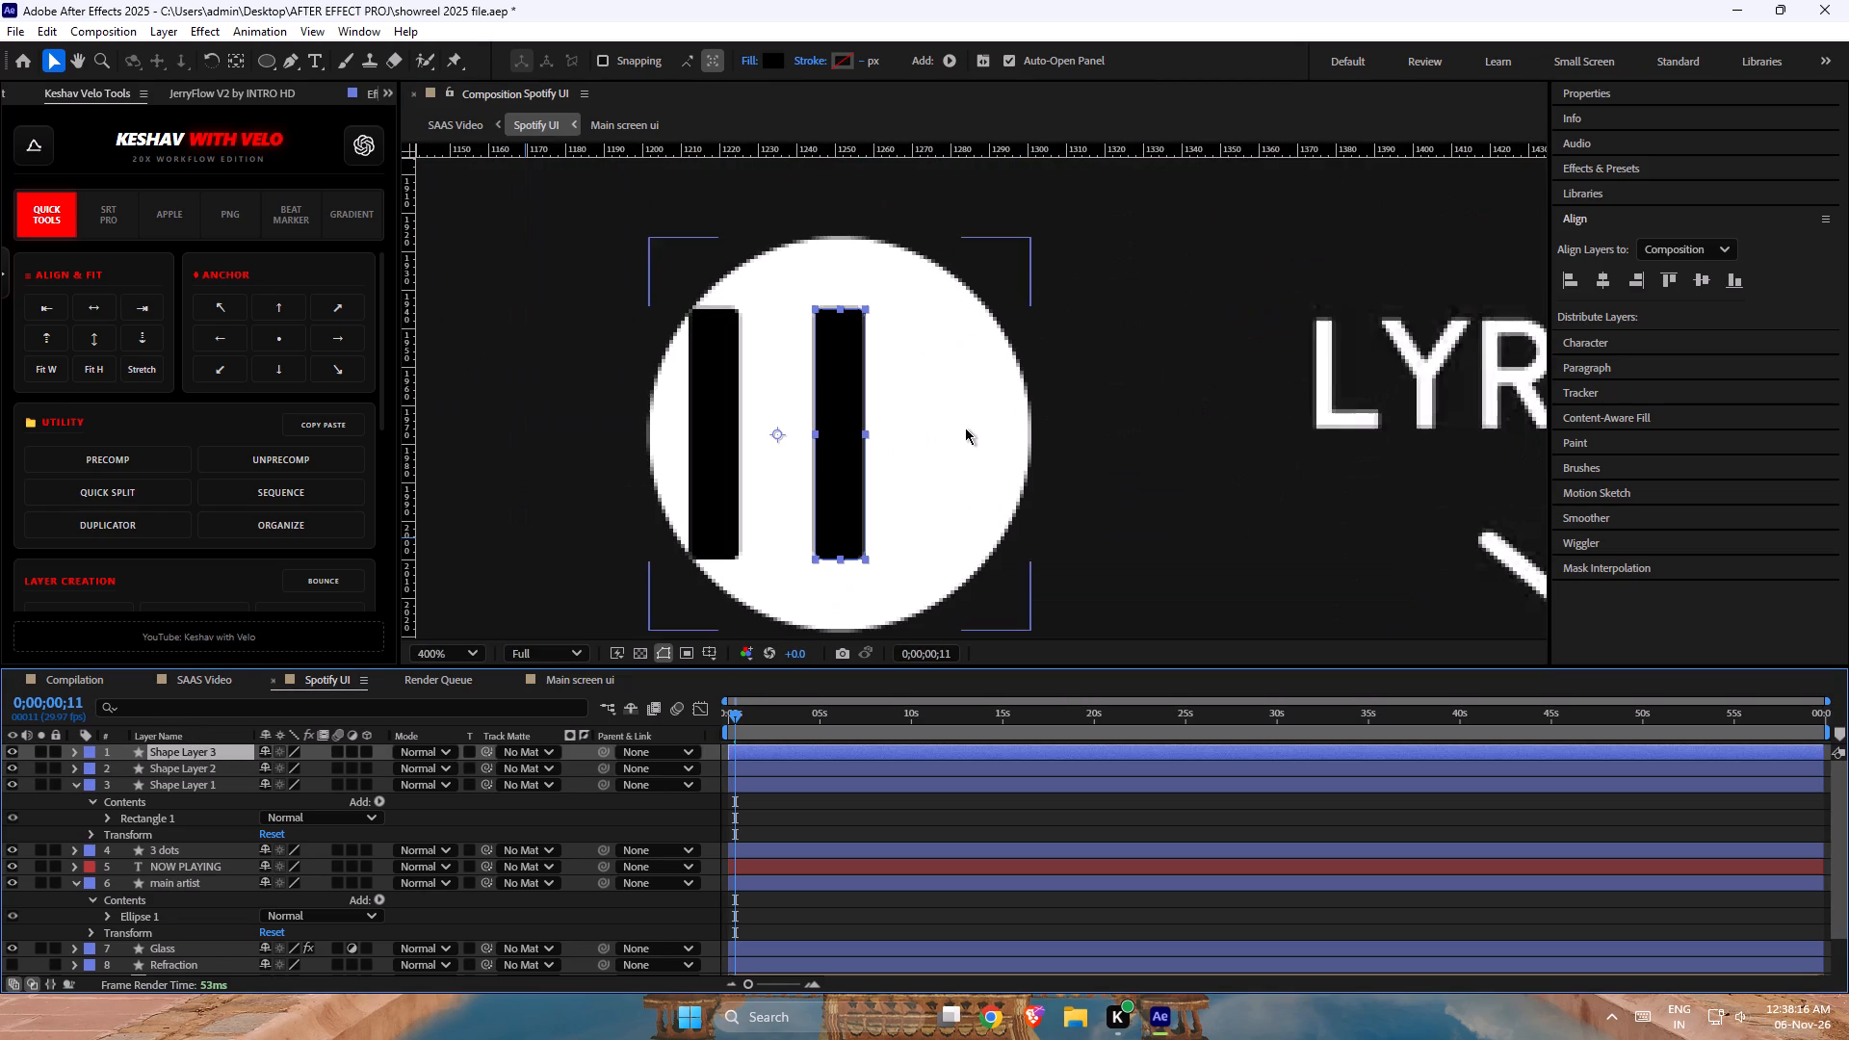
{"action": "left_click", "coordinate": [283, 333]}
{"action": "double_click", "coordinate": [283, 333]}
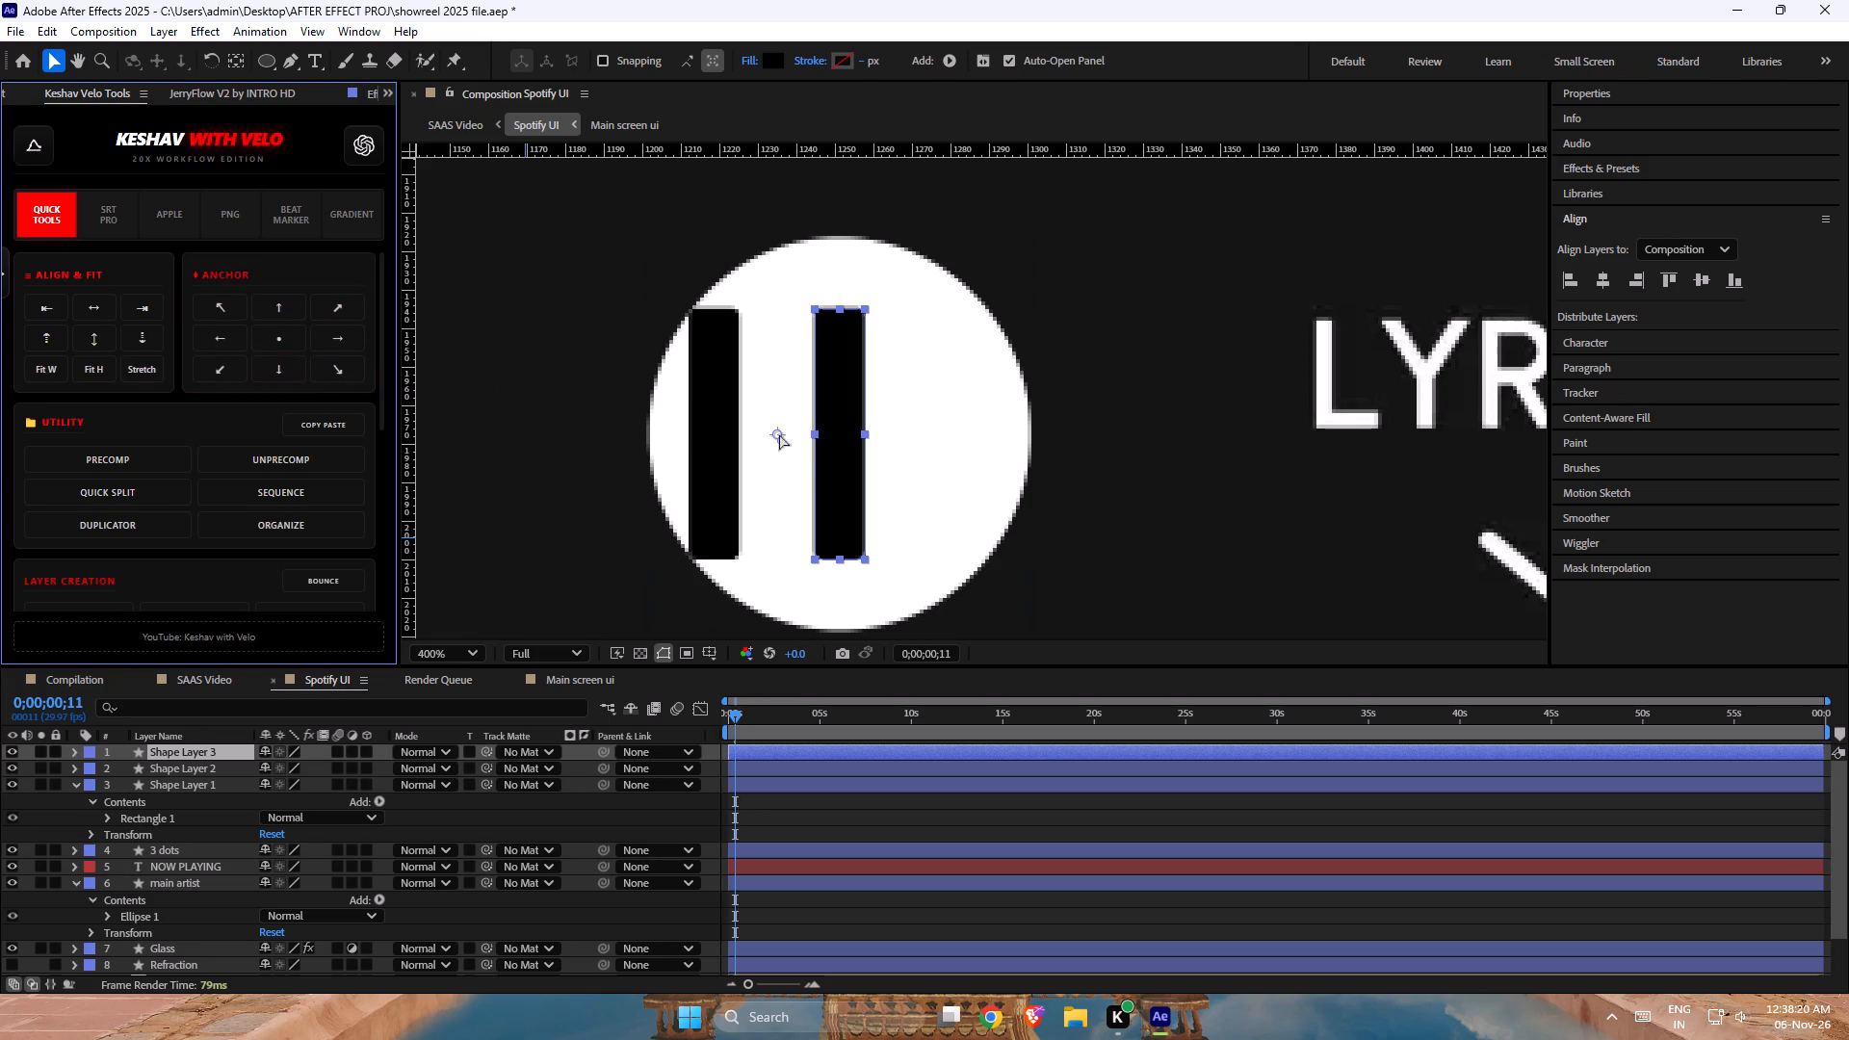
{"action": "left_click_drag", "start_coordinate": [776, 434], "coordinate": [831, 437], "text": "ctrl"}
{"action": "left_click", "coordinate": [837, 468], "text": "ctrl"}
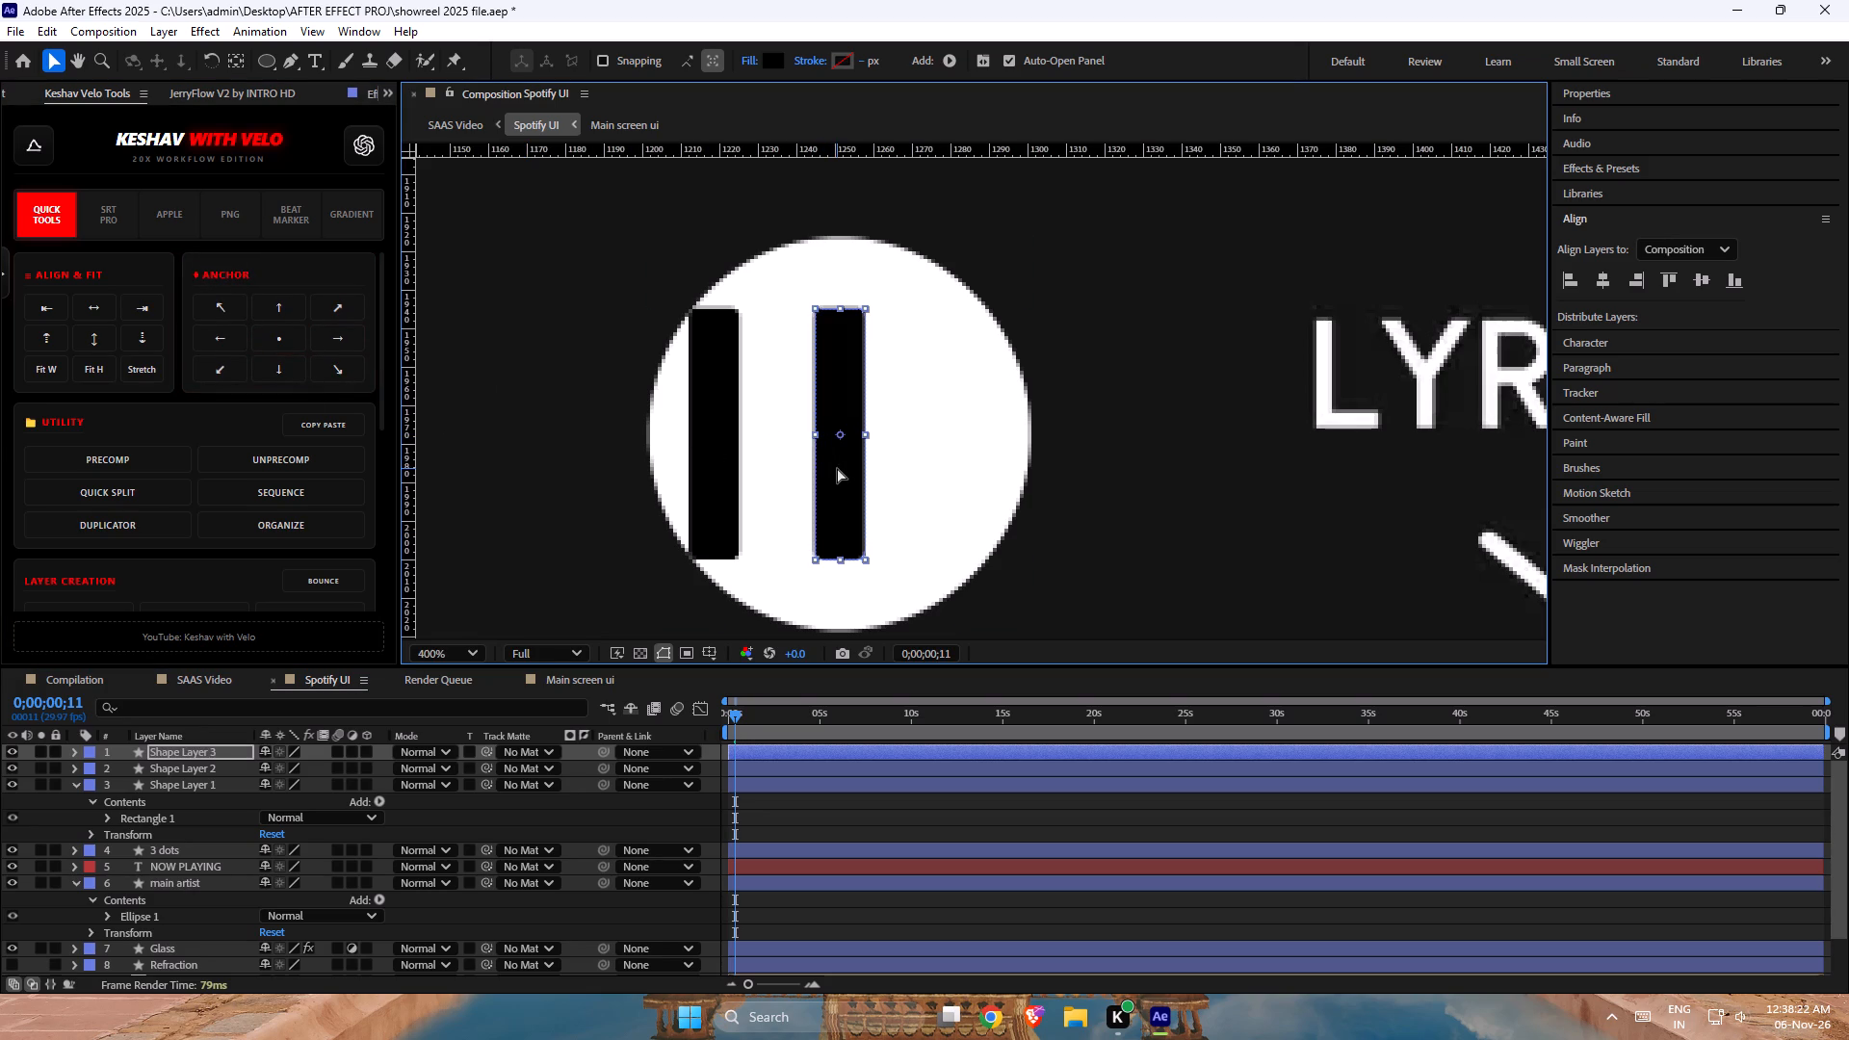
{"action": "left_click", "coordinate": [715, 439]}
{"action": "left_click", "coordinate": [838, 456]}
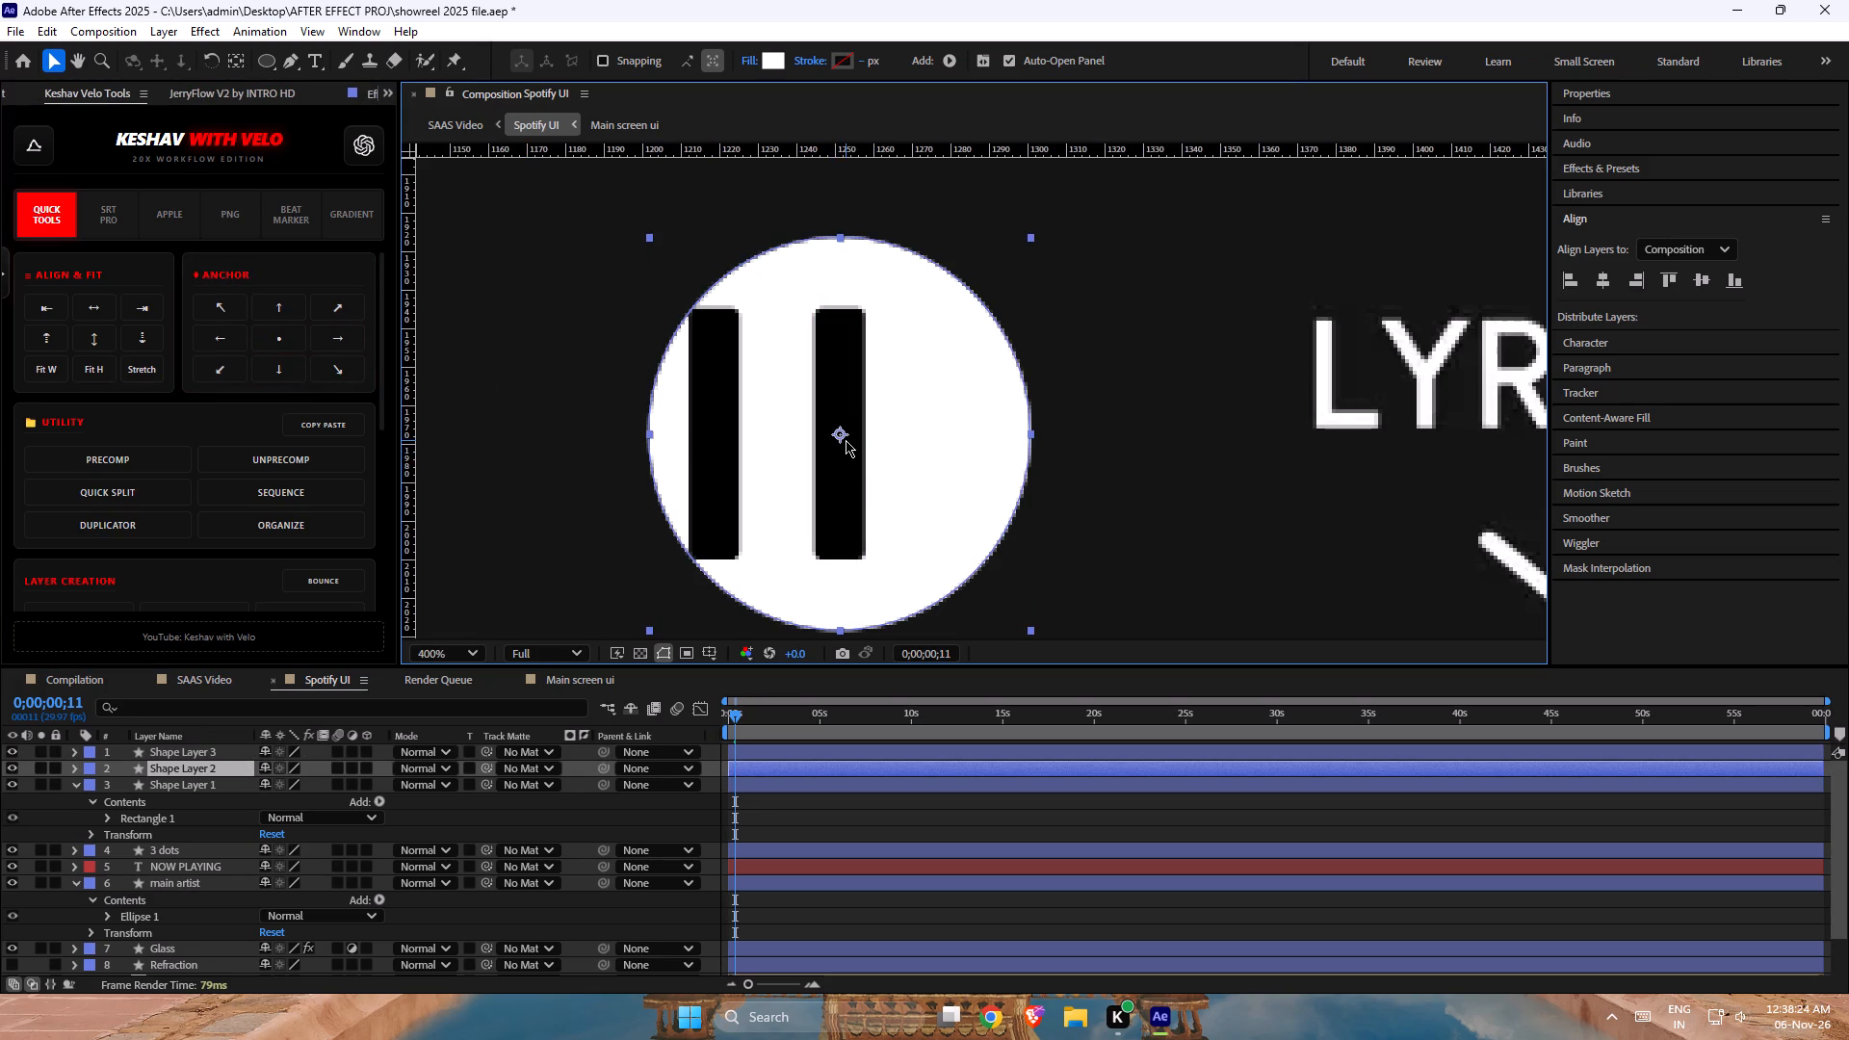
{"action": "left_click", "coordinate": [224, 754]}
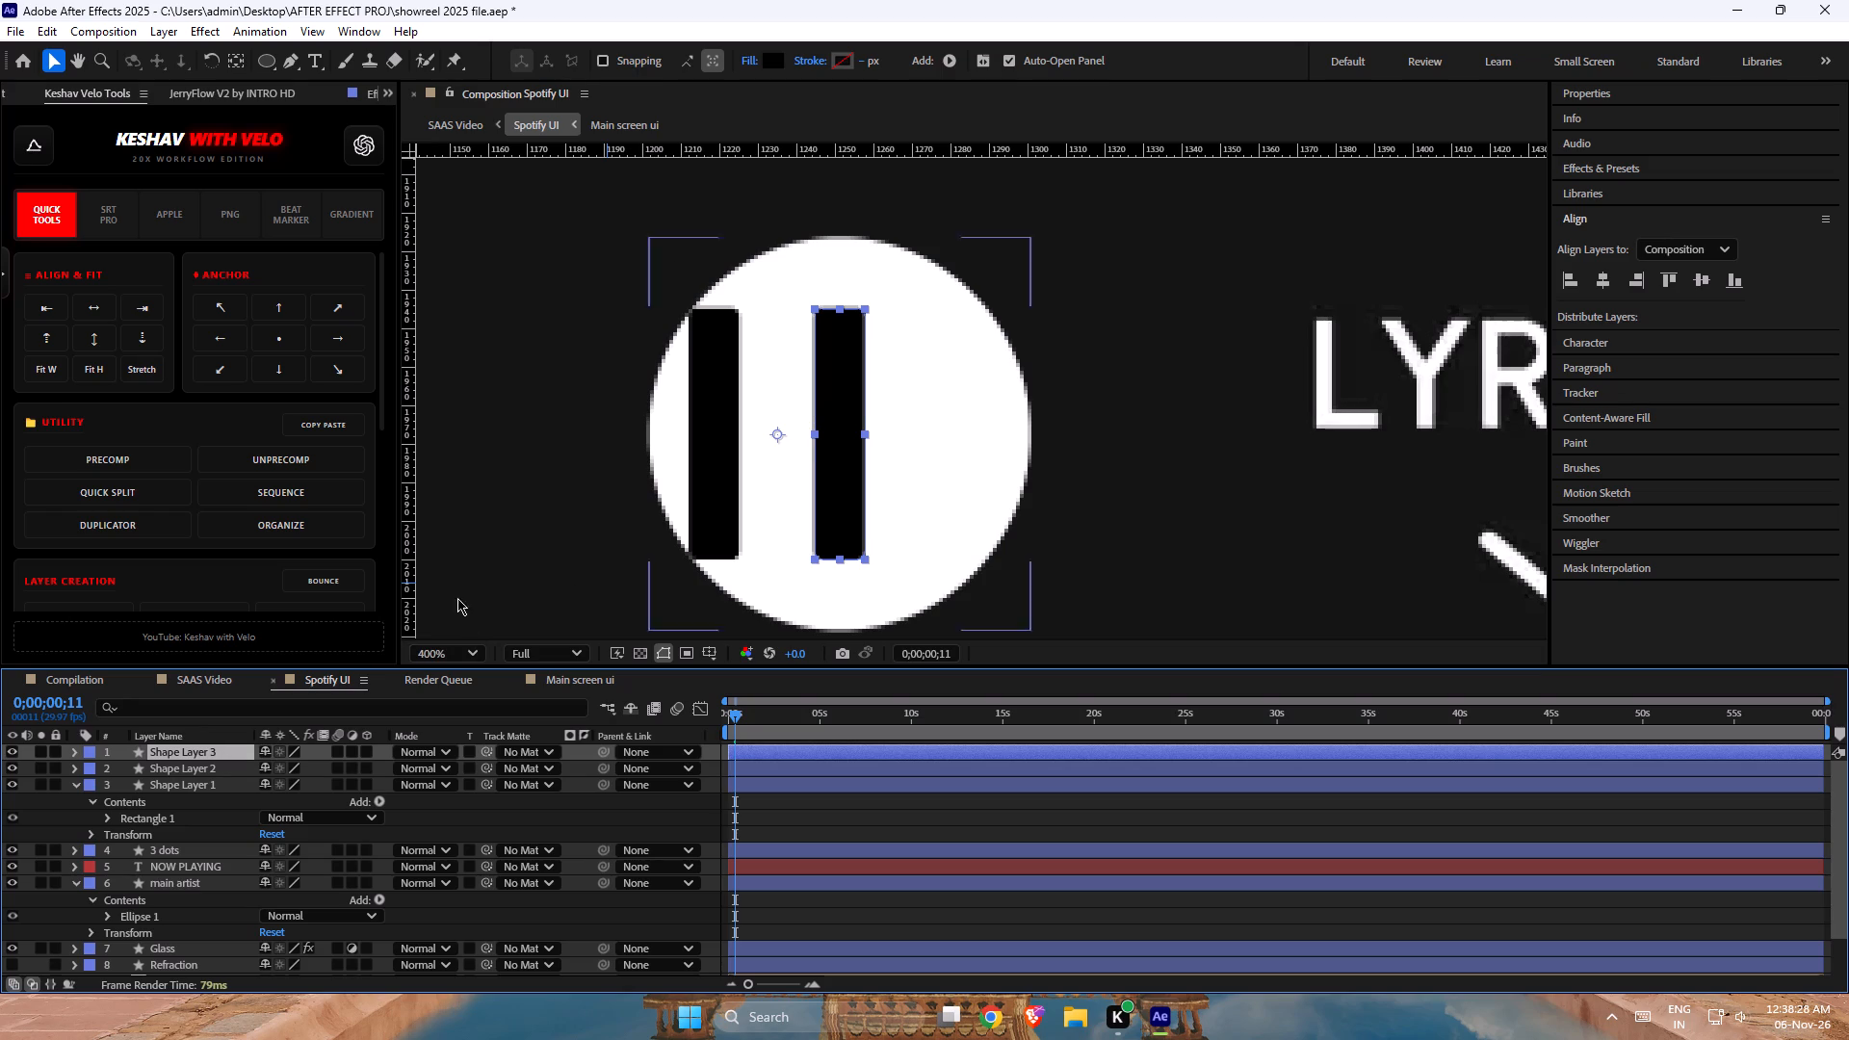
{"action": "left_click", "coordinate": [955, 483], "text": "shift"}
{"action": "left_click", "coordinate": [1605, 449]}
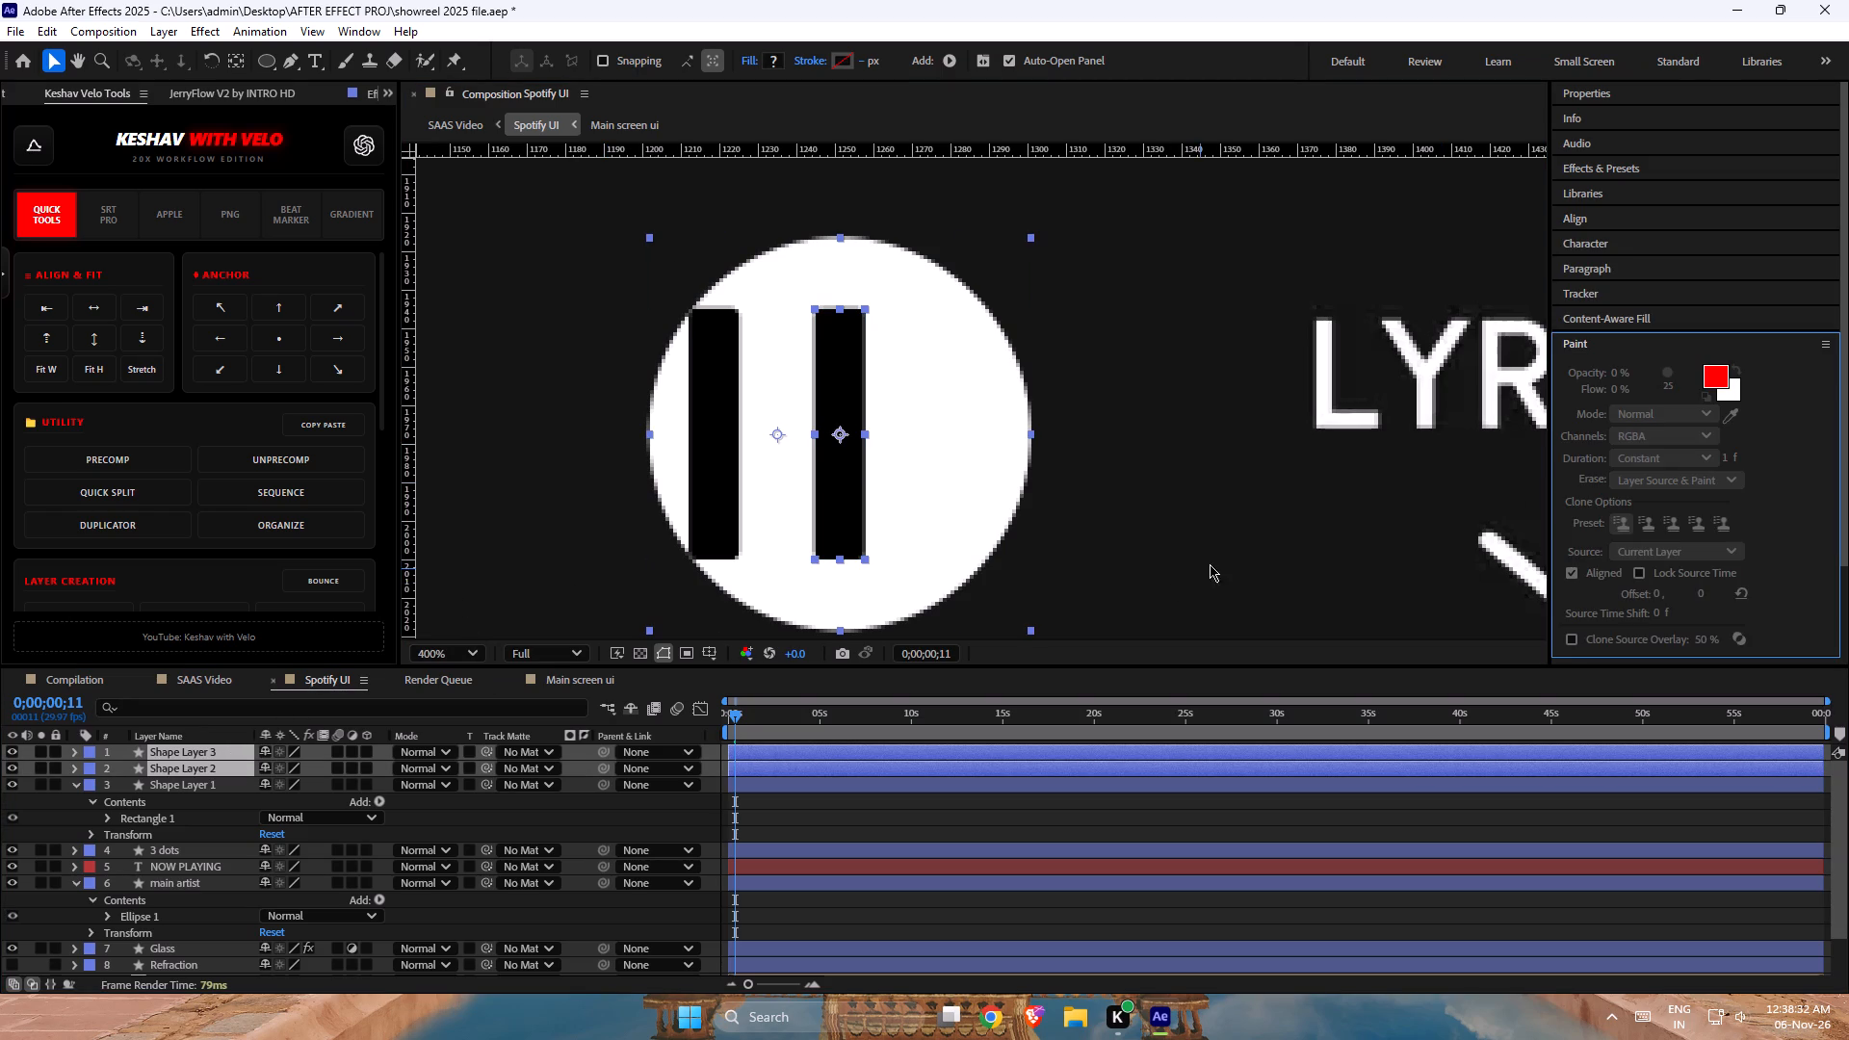
Reposition the black bars' layer by hand so the pair sits centred in the white circle, undoing the last nudge.
{"action": "left_click", "coordinate": [210, 794]}
{"action": "double_click", "coordinate": [195, 741]}
{"action": "left_click", "coordinate": [193, 749]}
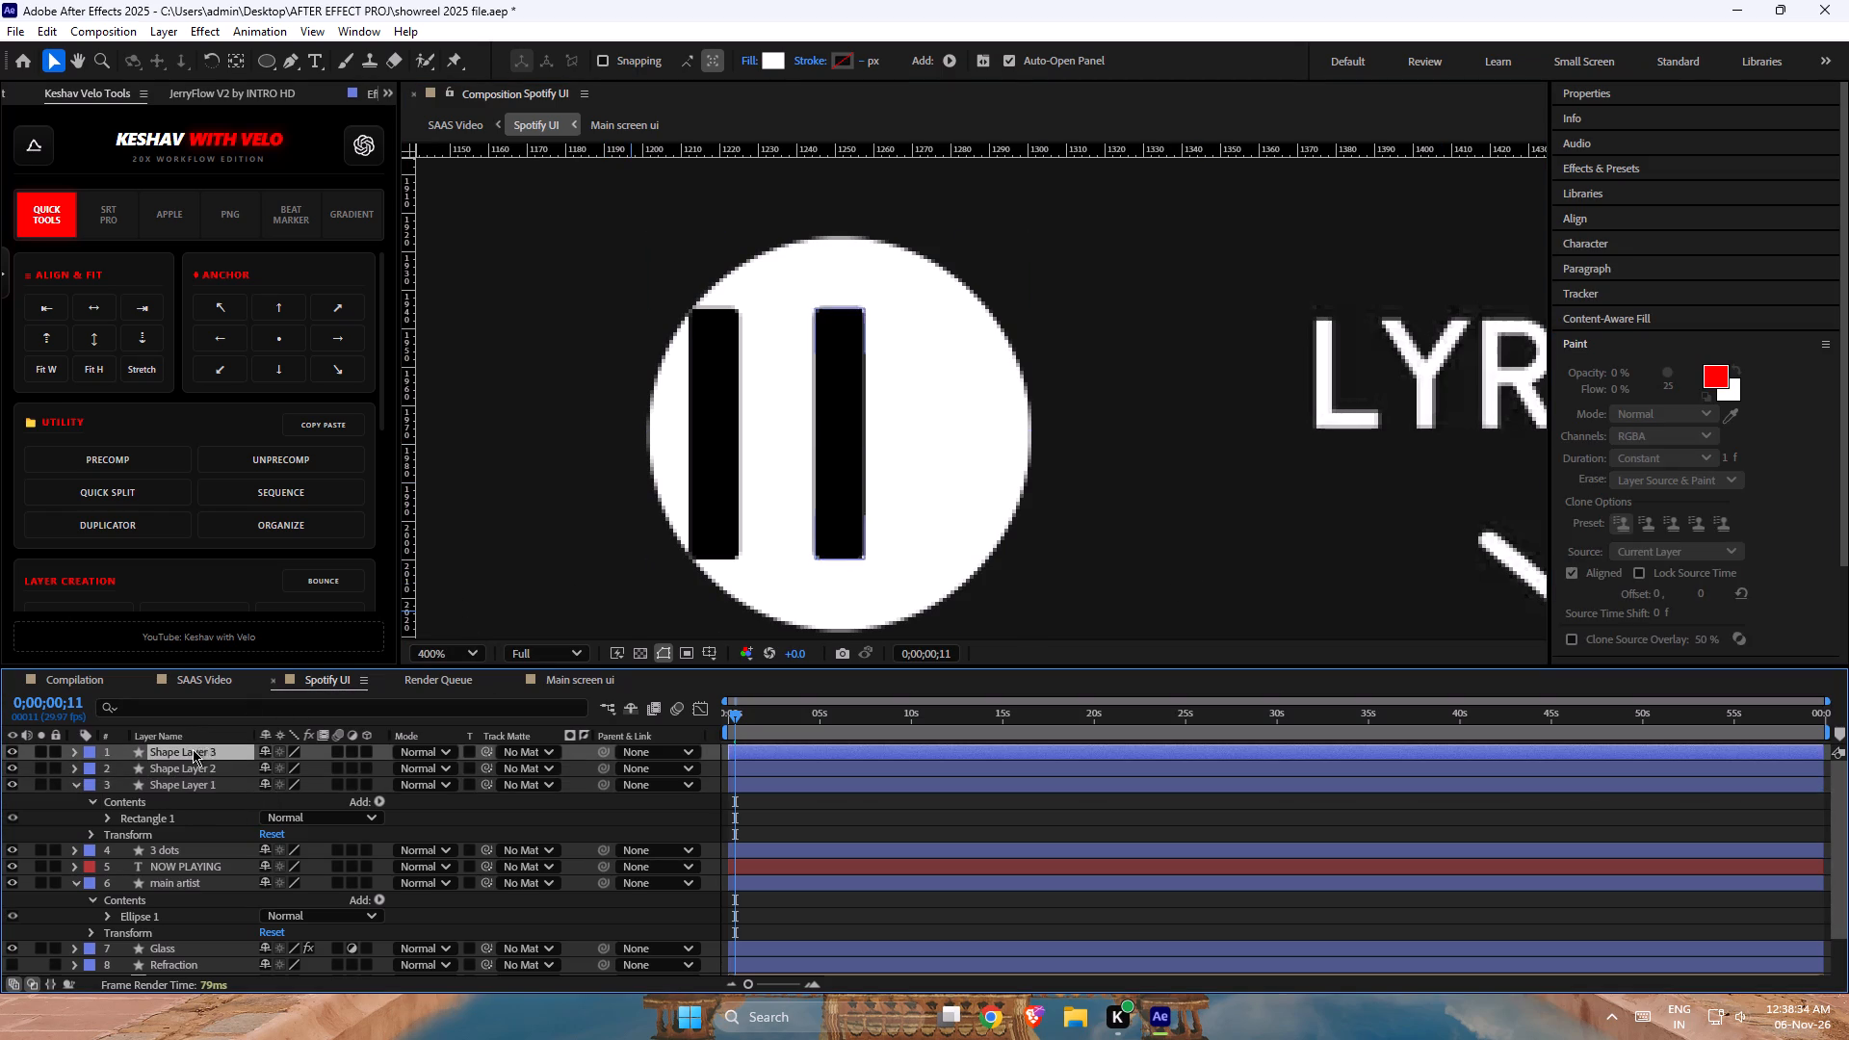
{"action": "left_click_drag", "start_coordinate": [848, 484], "coordinate": [916, 482]}
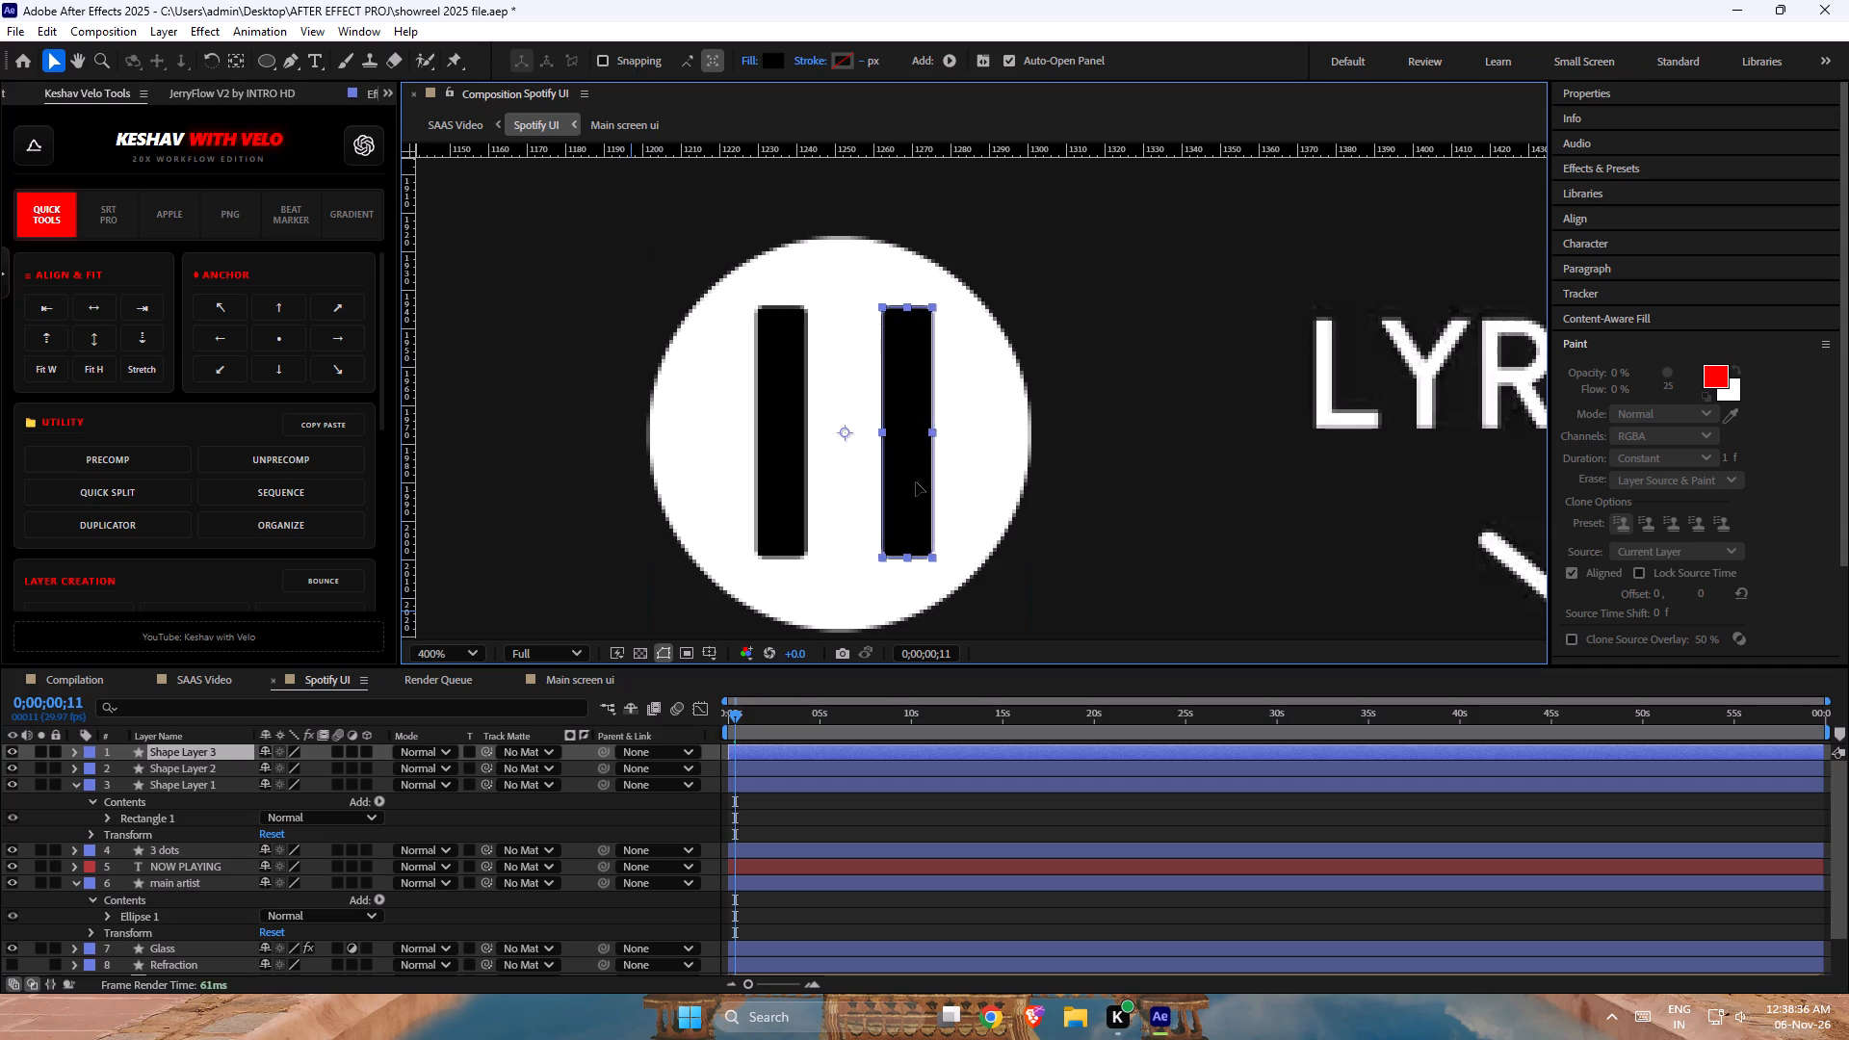
{"action": "left_click_drag", "start_coordinate": [916, 482], "coordinate": [909, 482]}
{"action": "left_click", "coordinate": [915, 471], "text": "ctrl"}
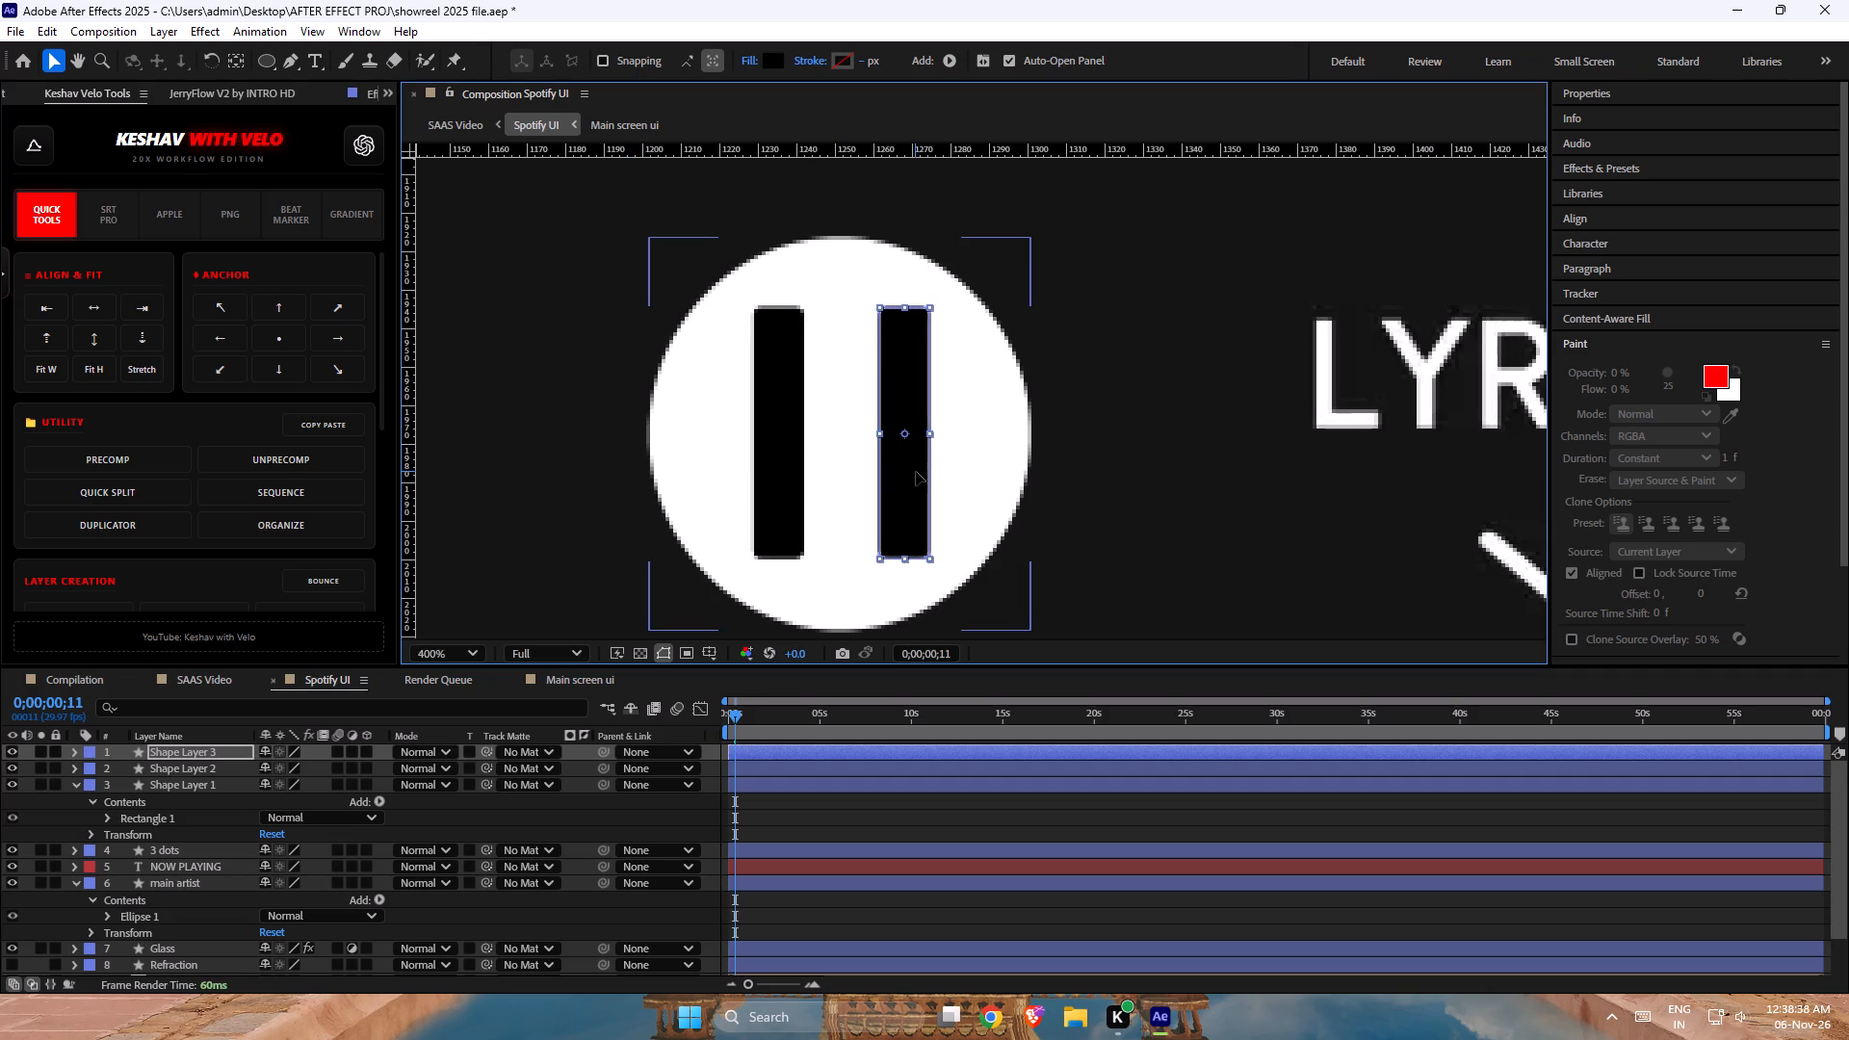
{"action": "key", "text": "ctrl+z"}
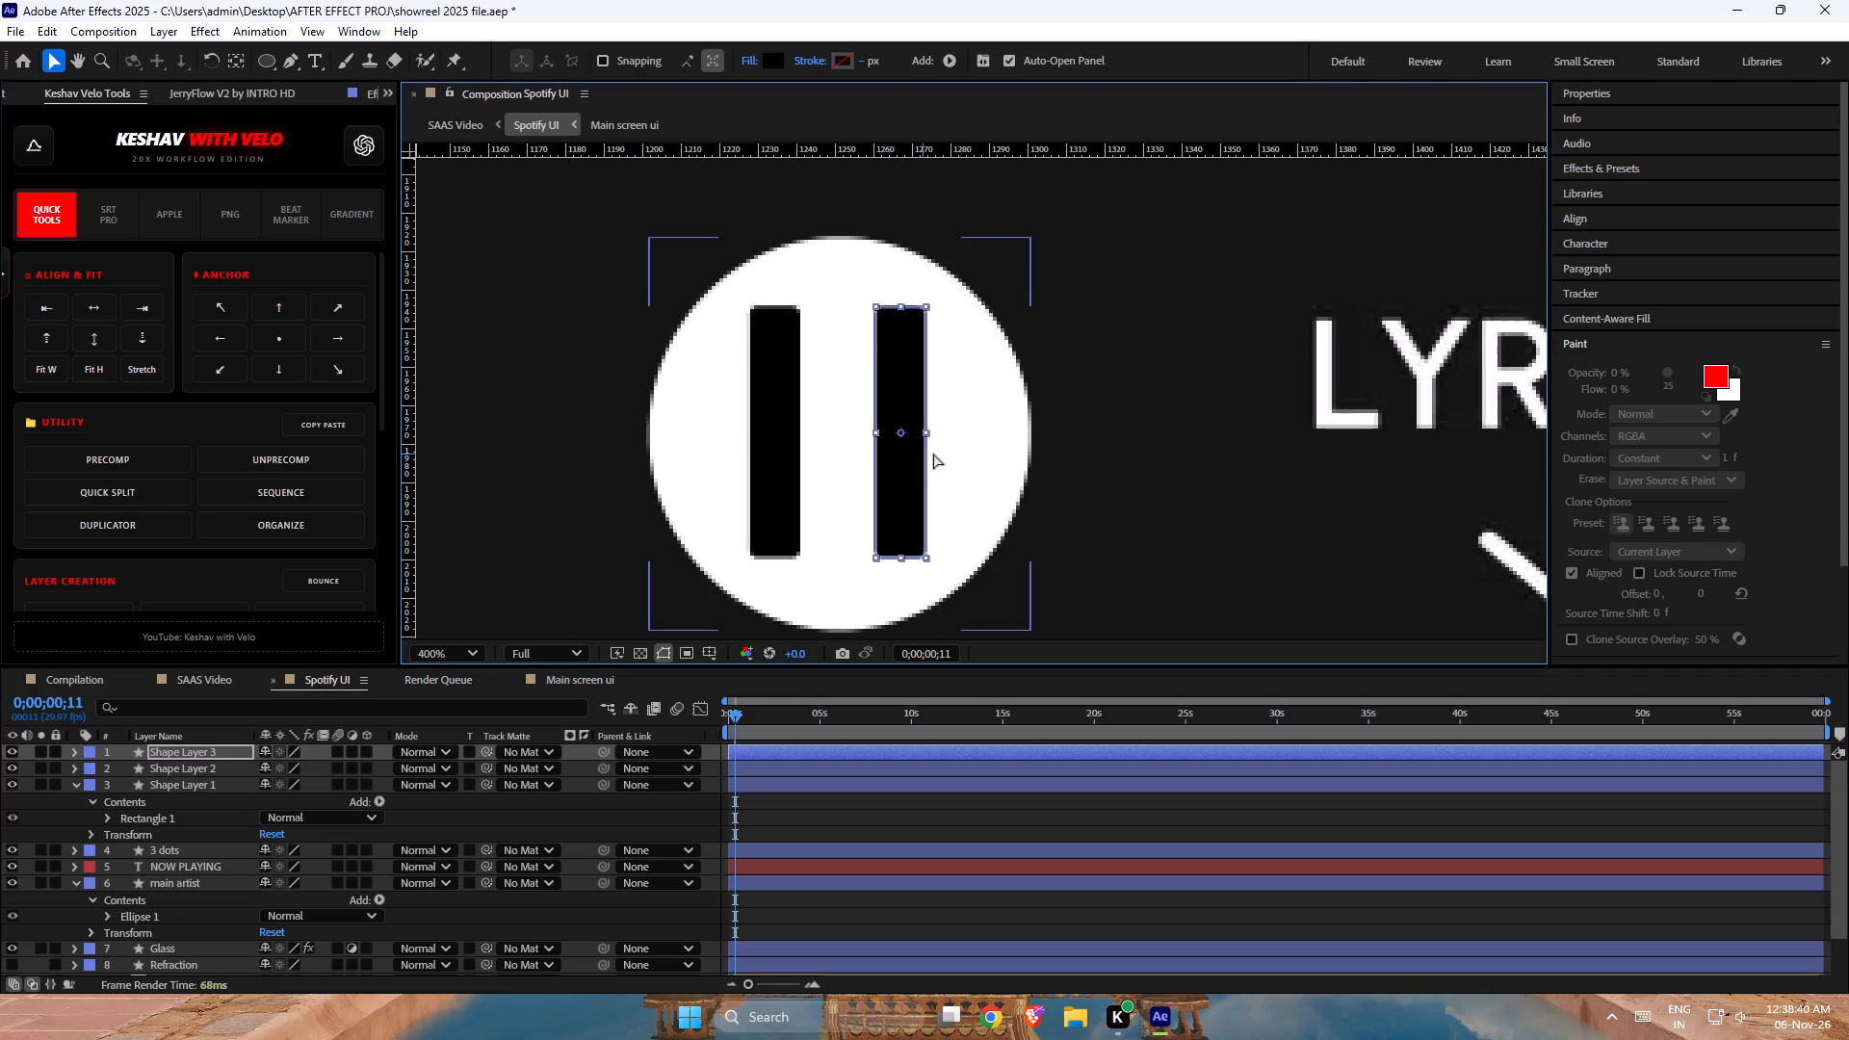
{"action": "scroll", "coordinate": [946, 454], "scroll_direction": "down", "scroll_amount": 2}
{"action": "left_click", "coordinate": [1114, 467]}
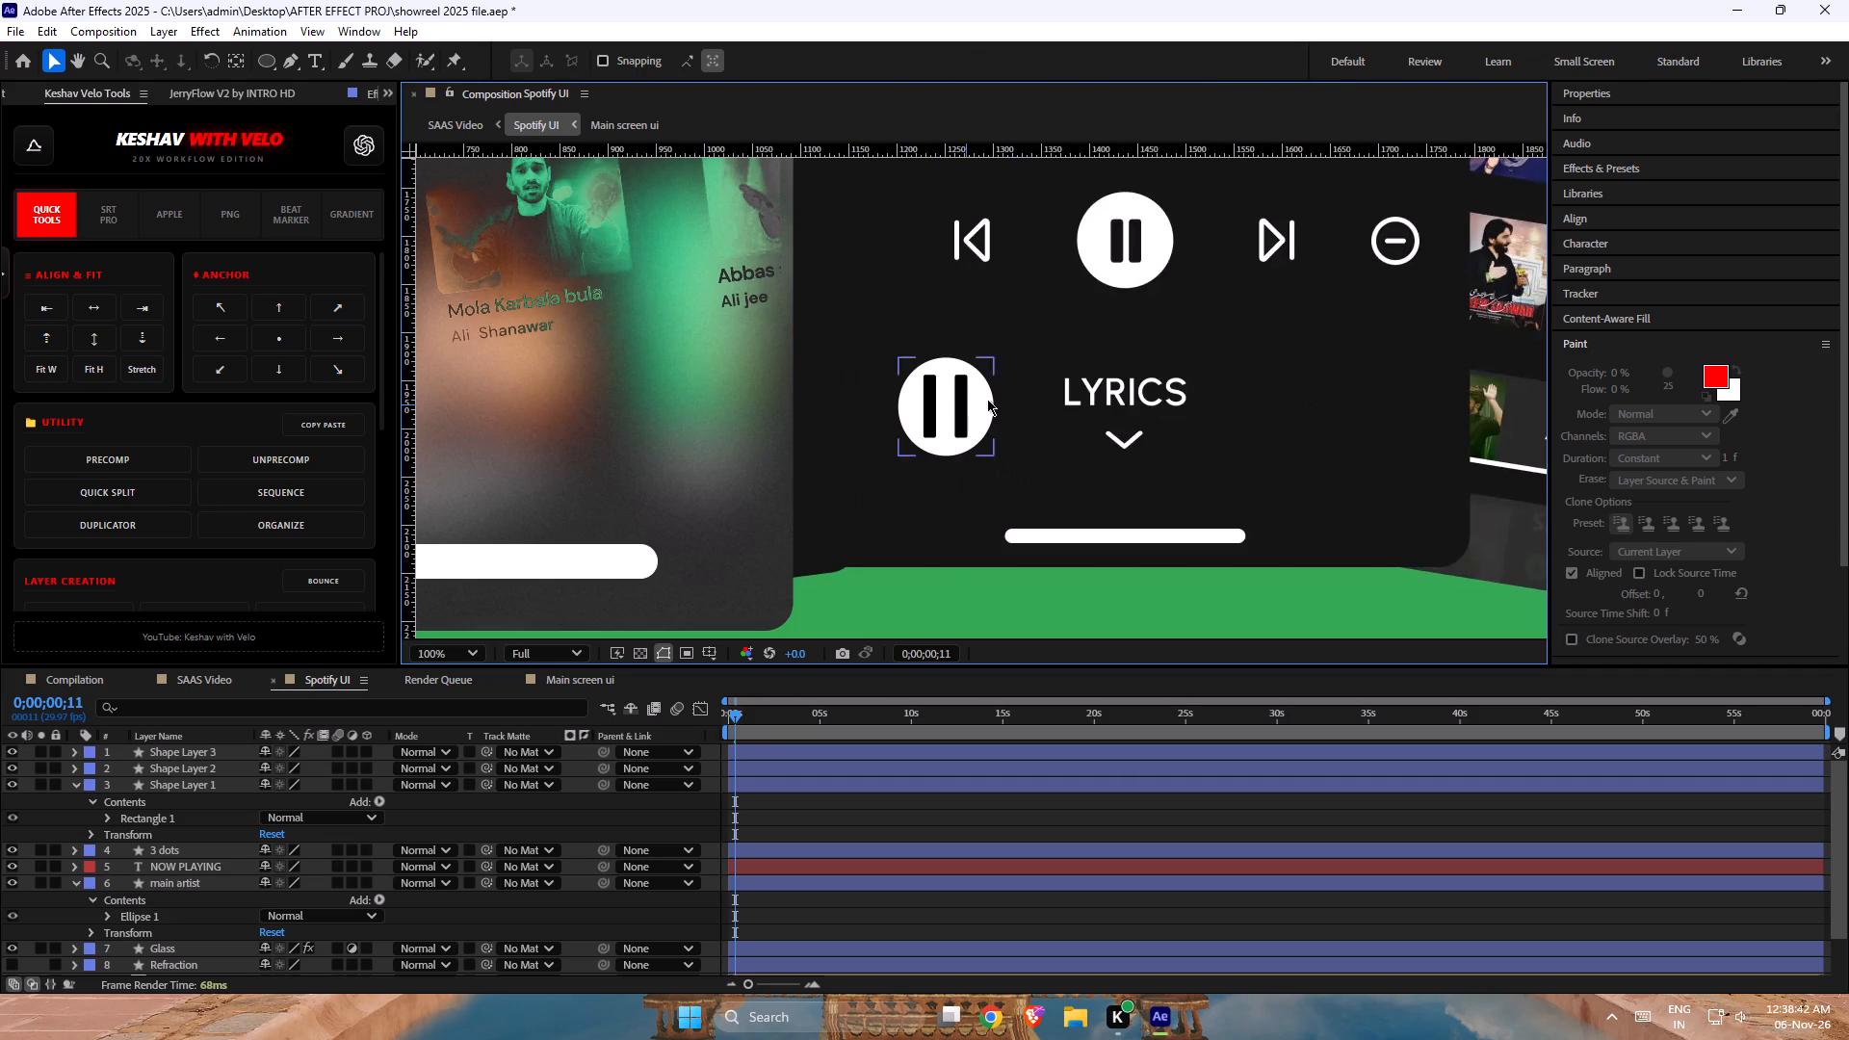
Pre-compose the white circle's layer and the black bars' layer together as "play pause button".
{"action": "scroll", "coordinate": [1142, 351], "scroll_direction": "down", "scroll_amount": 1}
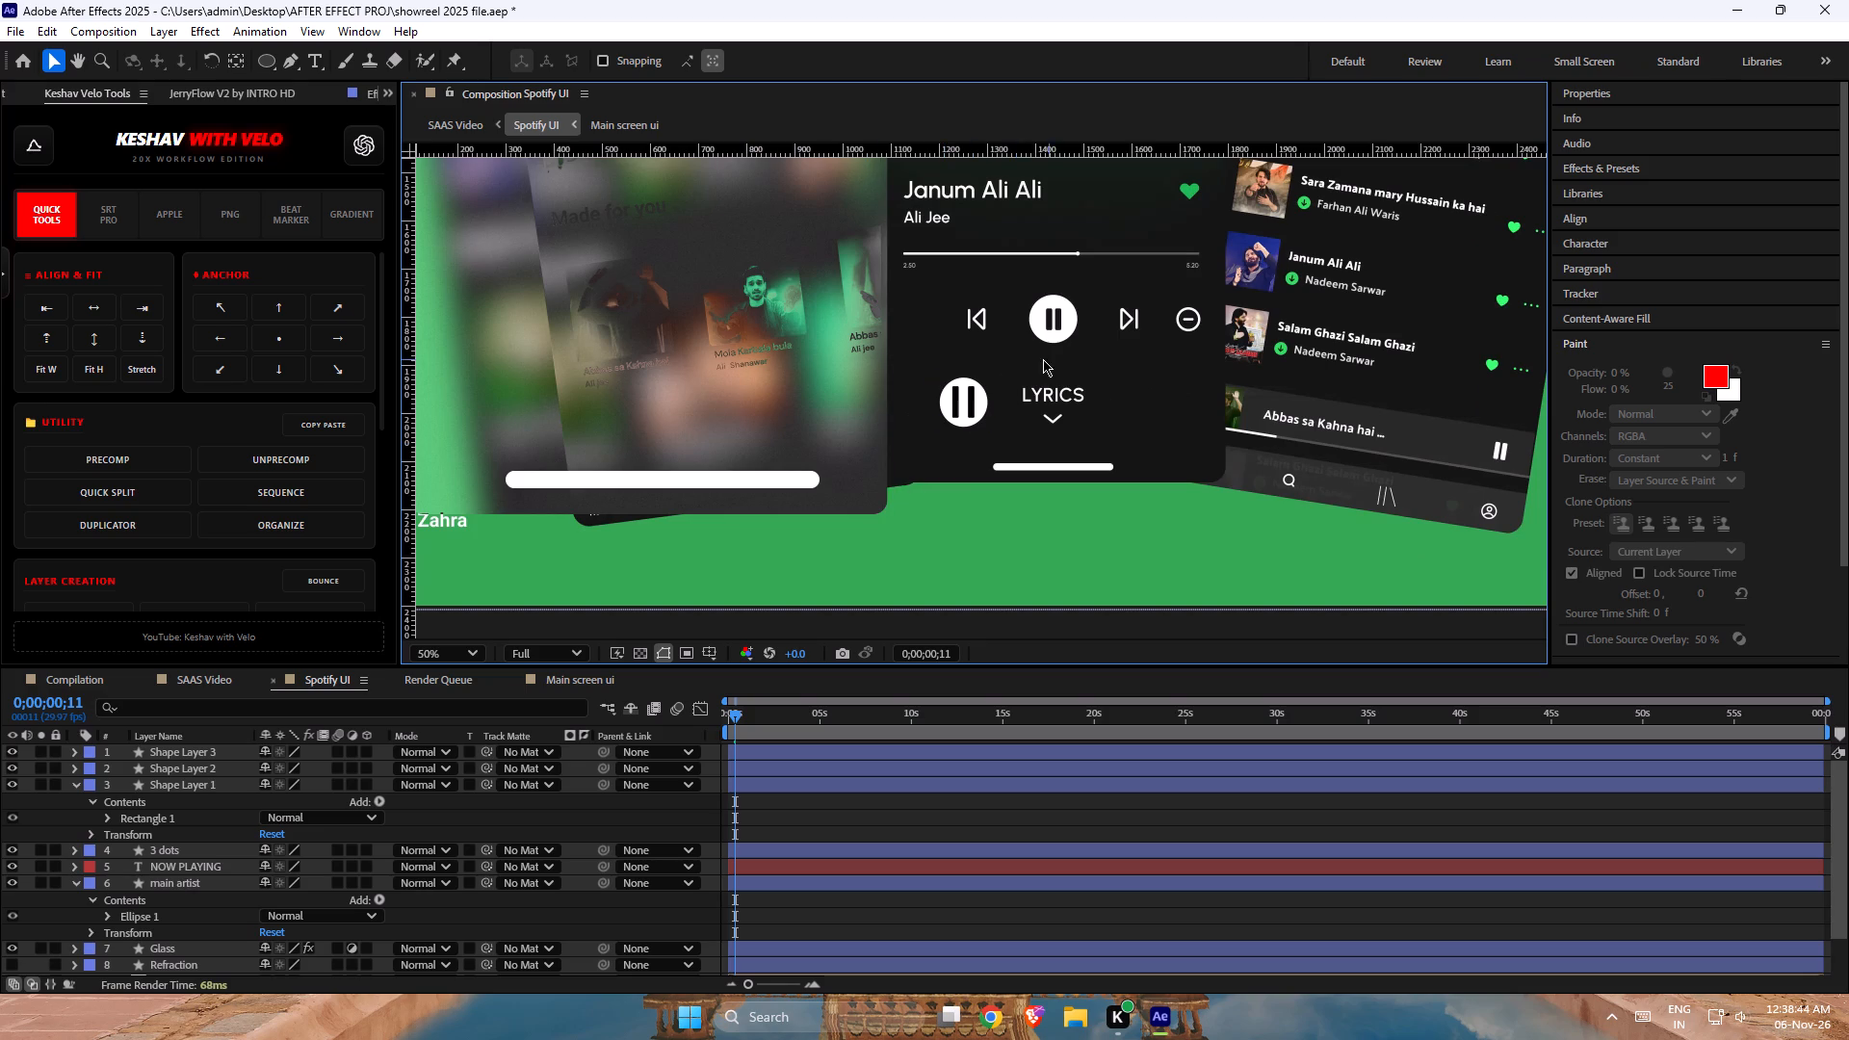
{"action": "left_click_drag", "start_coordinate": [1003, 376], "coordinate": [927, 417]}
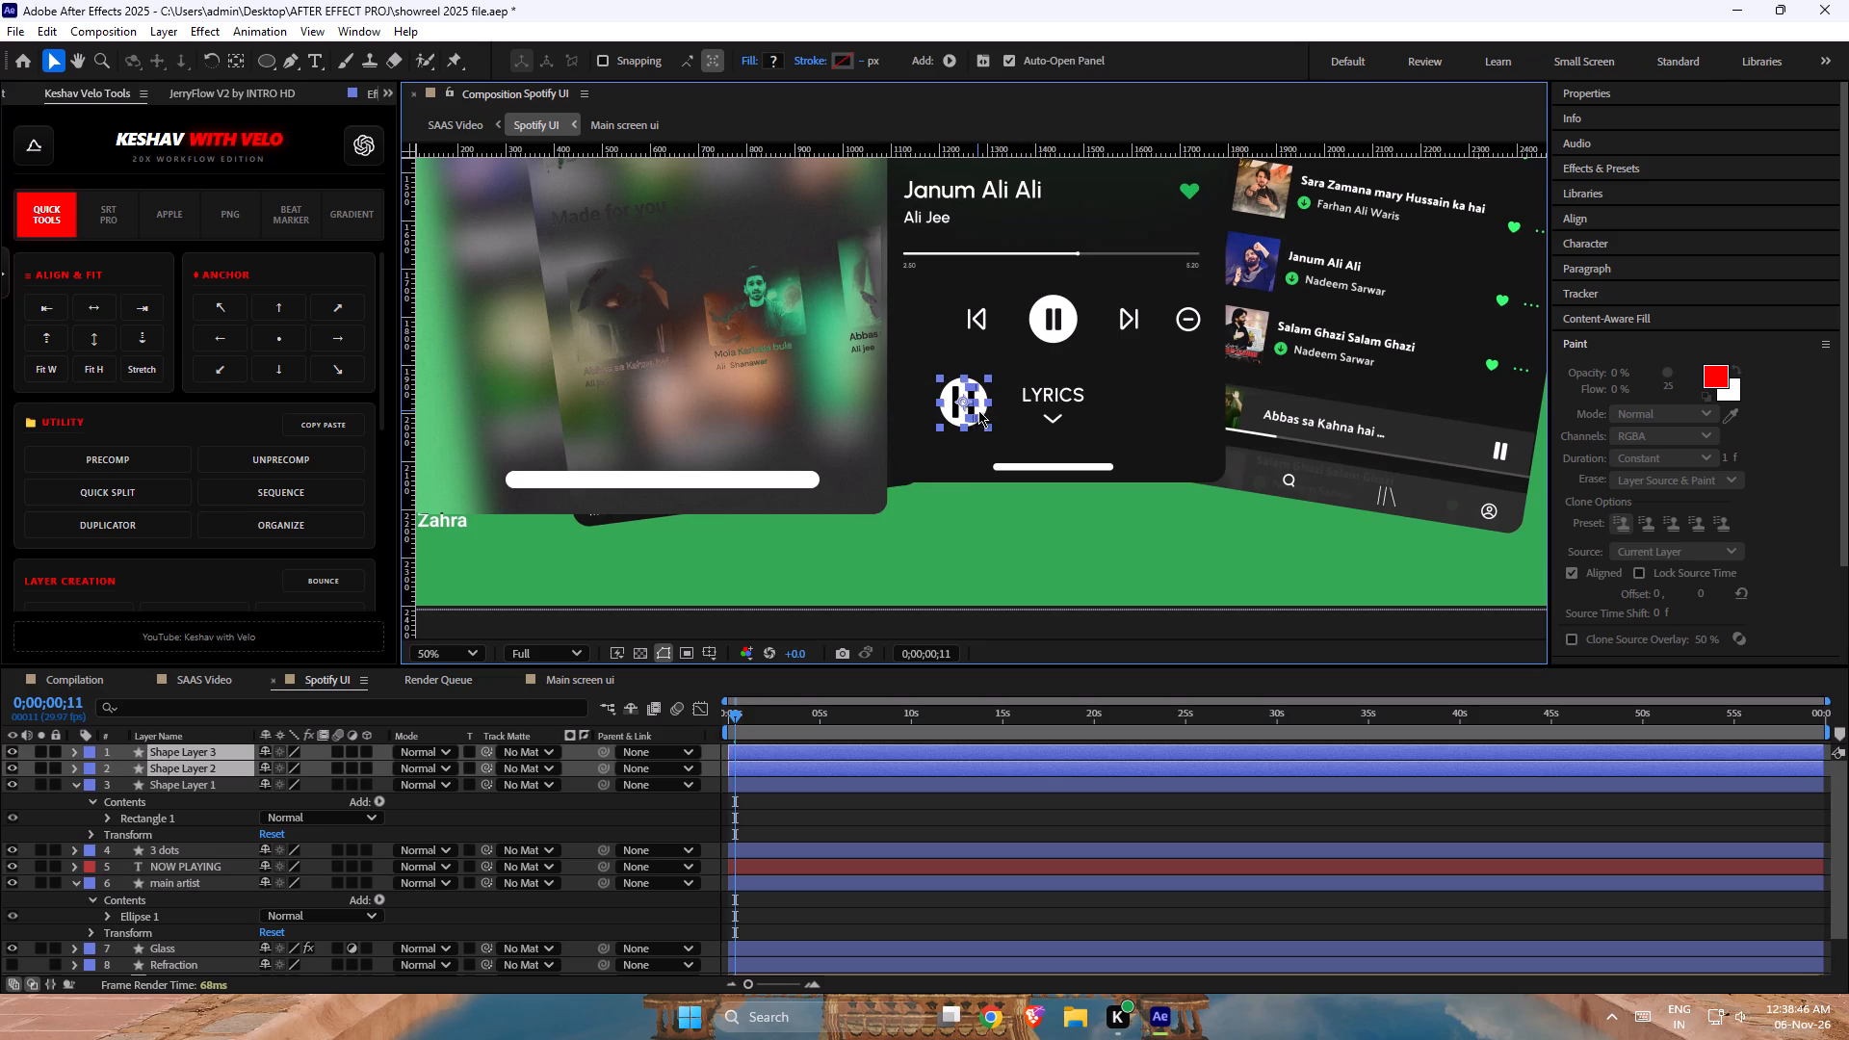
{"action": "left_click_drag", "start_coordinate": [978, 404], "coordinate": [888, 433]}
{"action": "key", "text": "ctrl+z"}
{"action": "right_click", "coordinate": [218, 767]}
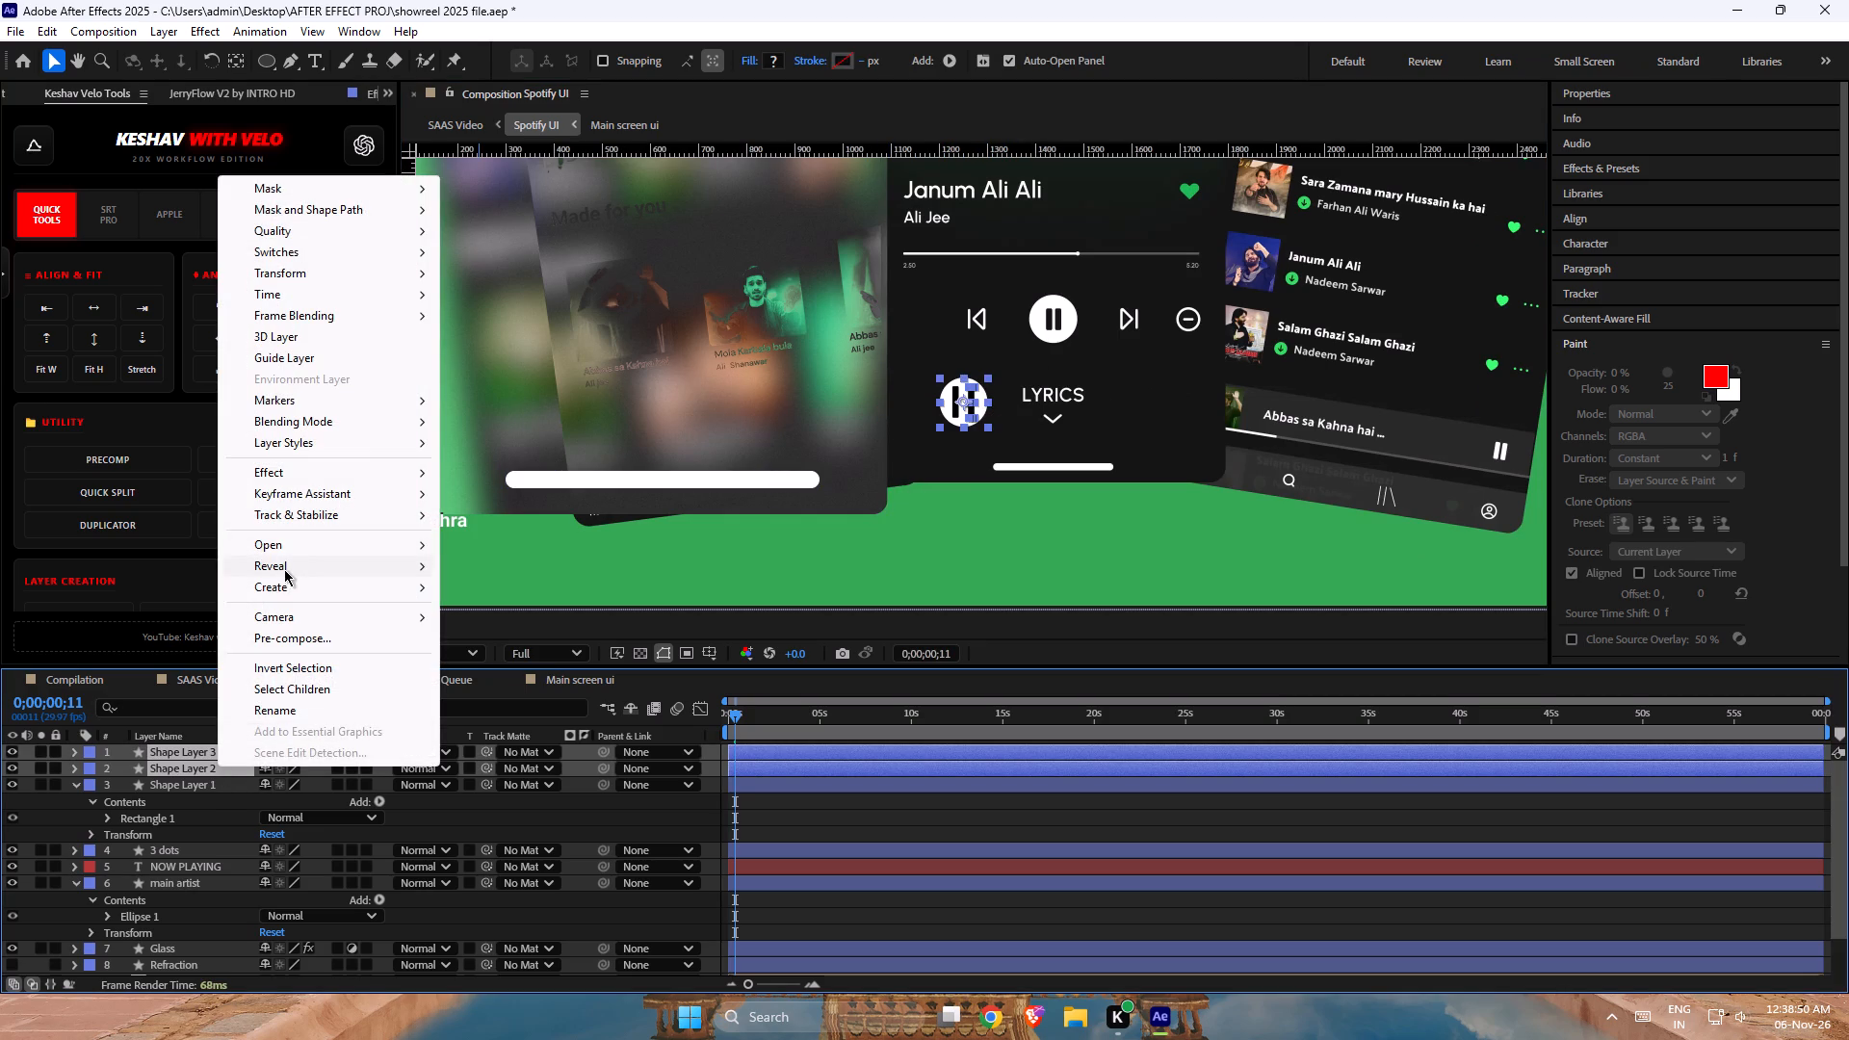
{"action": "left_click", "coordinate": [295, 639]}
{"action": "type", "text": "play pause button"}
{"action": "key", "text": "Return"}
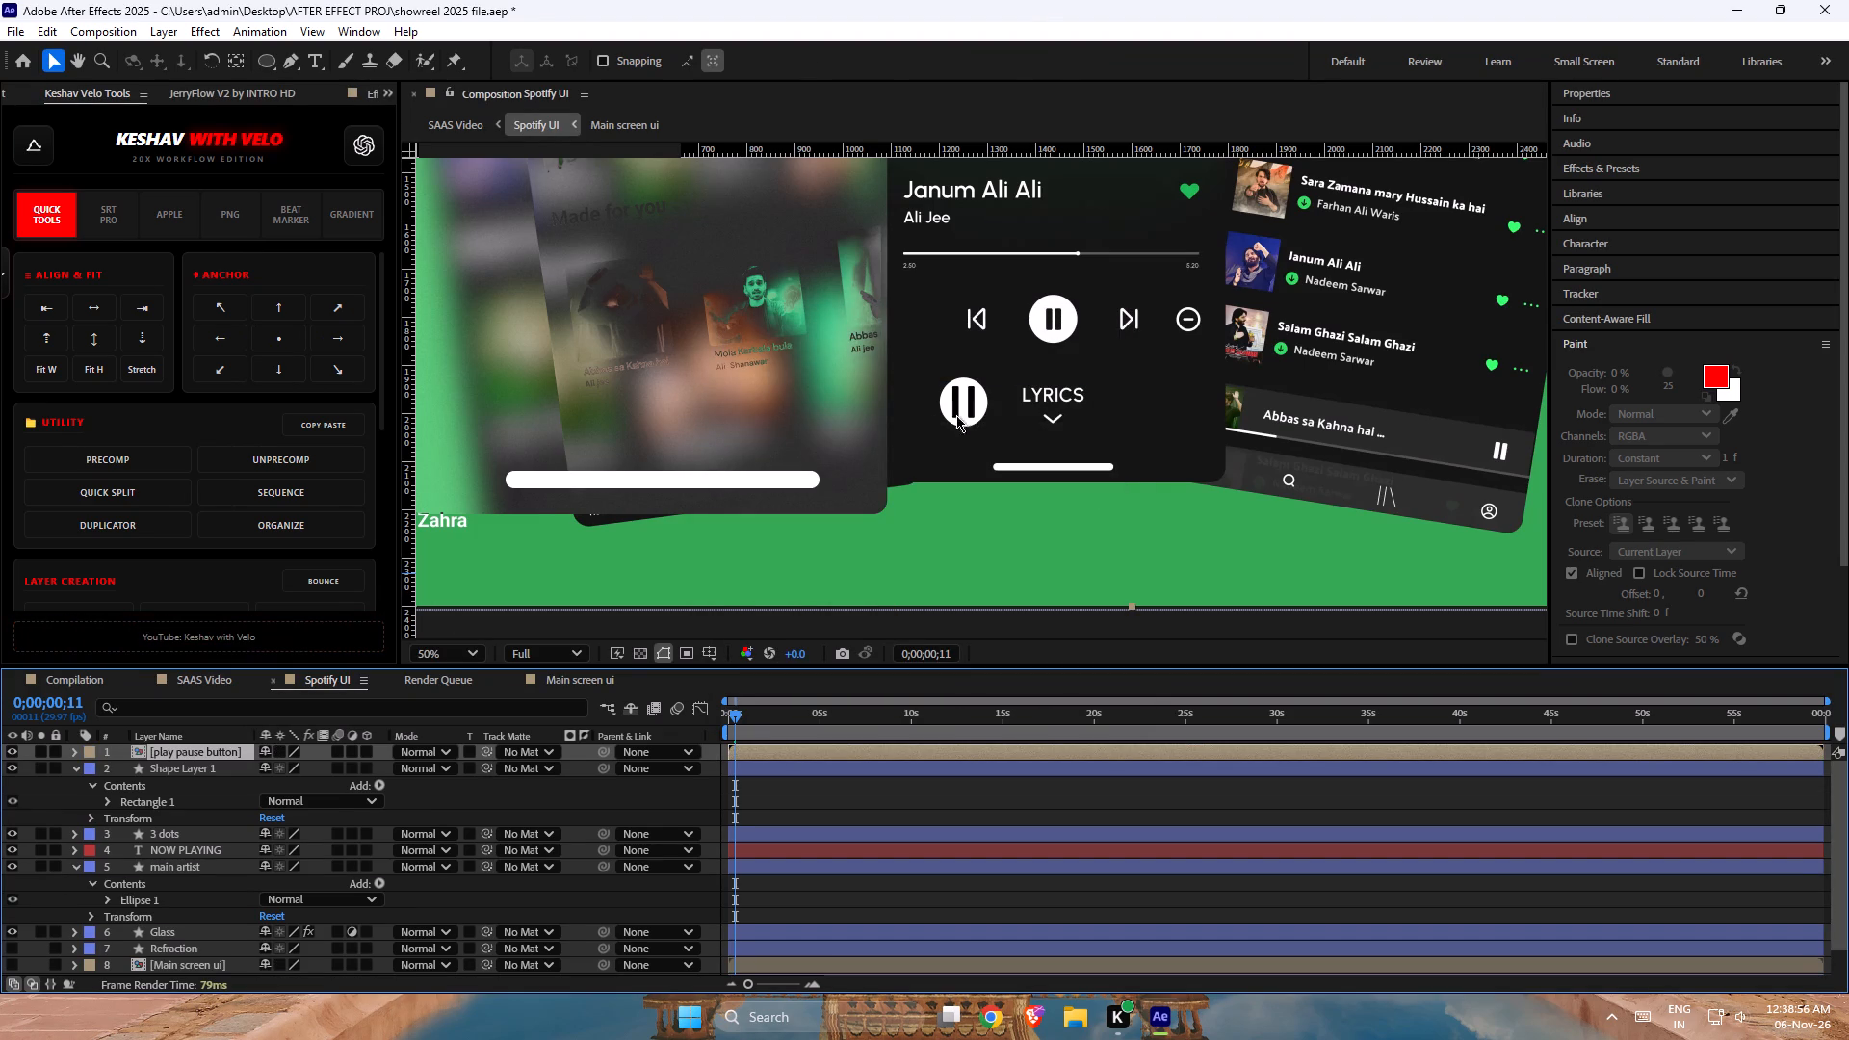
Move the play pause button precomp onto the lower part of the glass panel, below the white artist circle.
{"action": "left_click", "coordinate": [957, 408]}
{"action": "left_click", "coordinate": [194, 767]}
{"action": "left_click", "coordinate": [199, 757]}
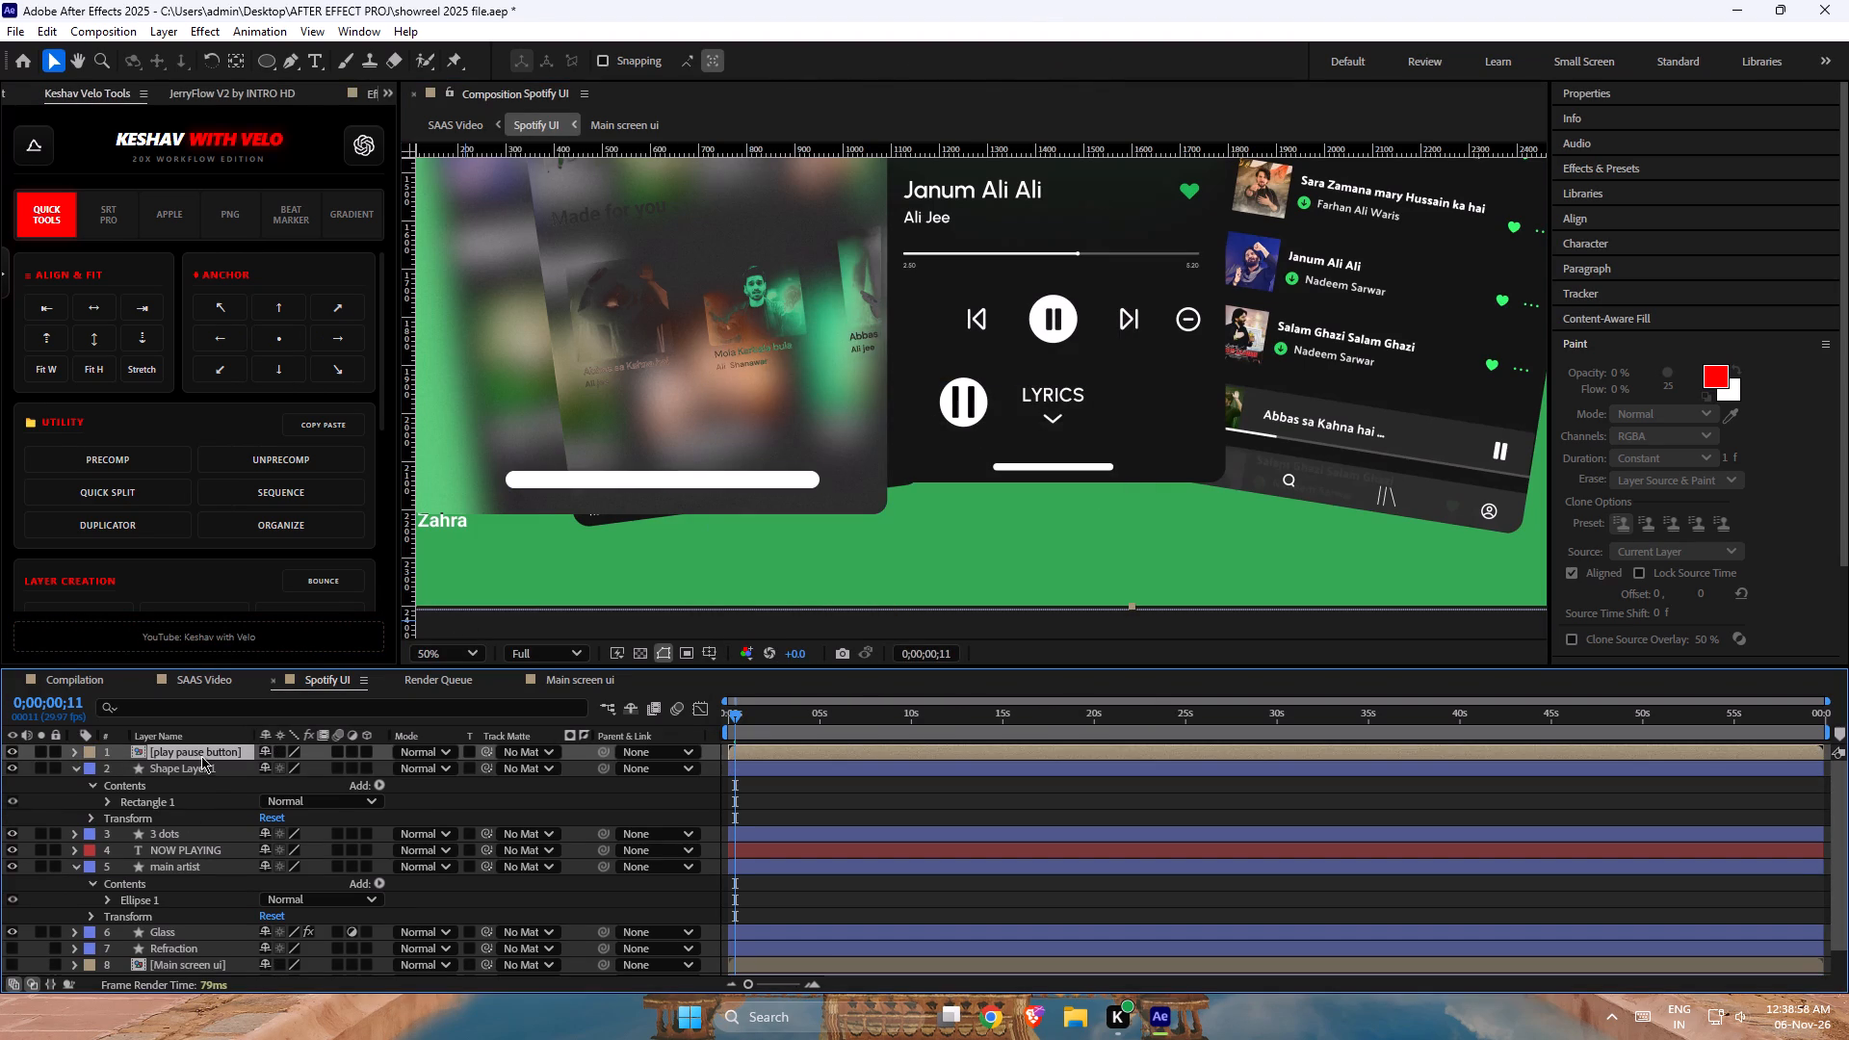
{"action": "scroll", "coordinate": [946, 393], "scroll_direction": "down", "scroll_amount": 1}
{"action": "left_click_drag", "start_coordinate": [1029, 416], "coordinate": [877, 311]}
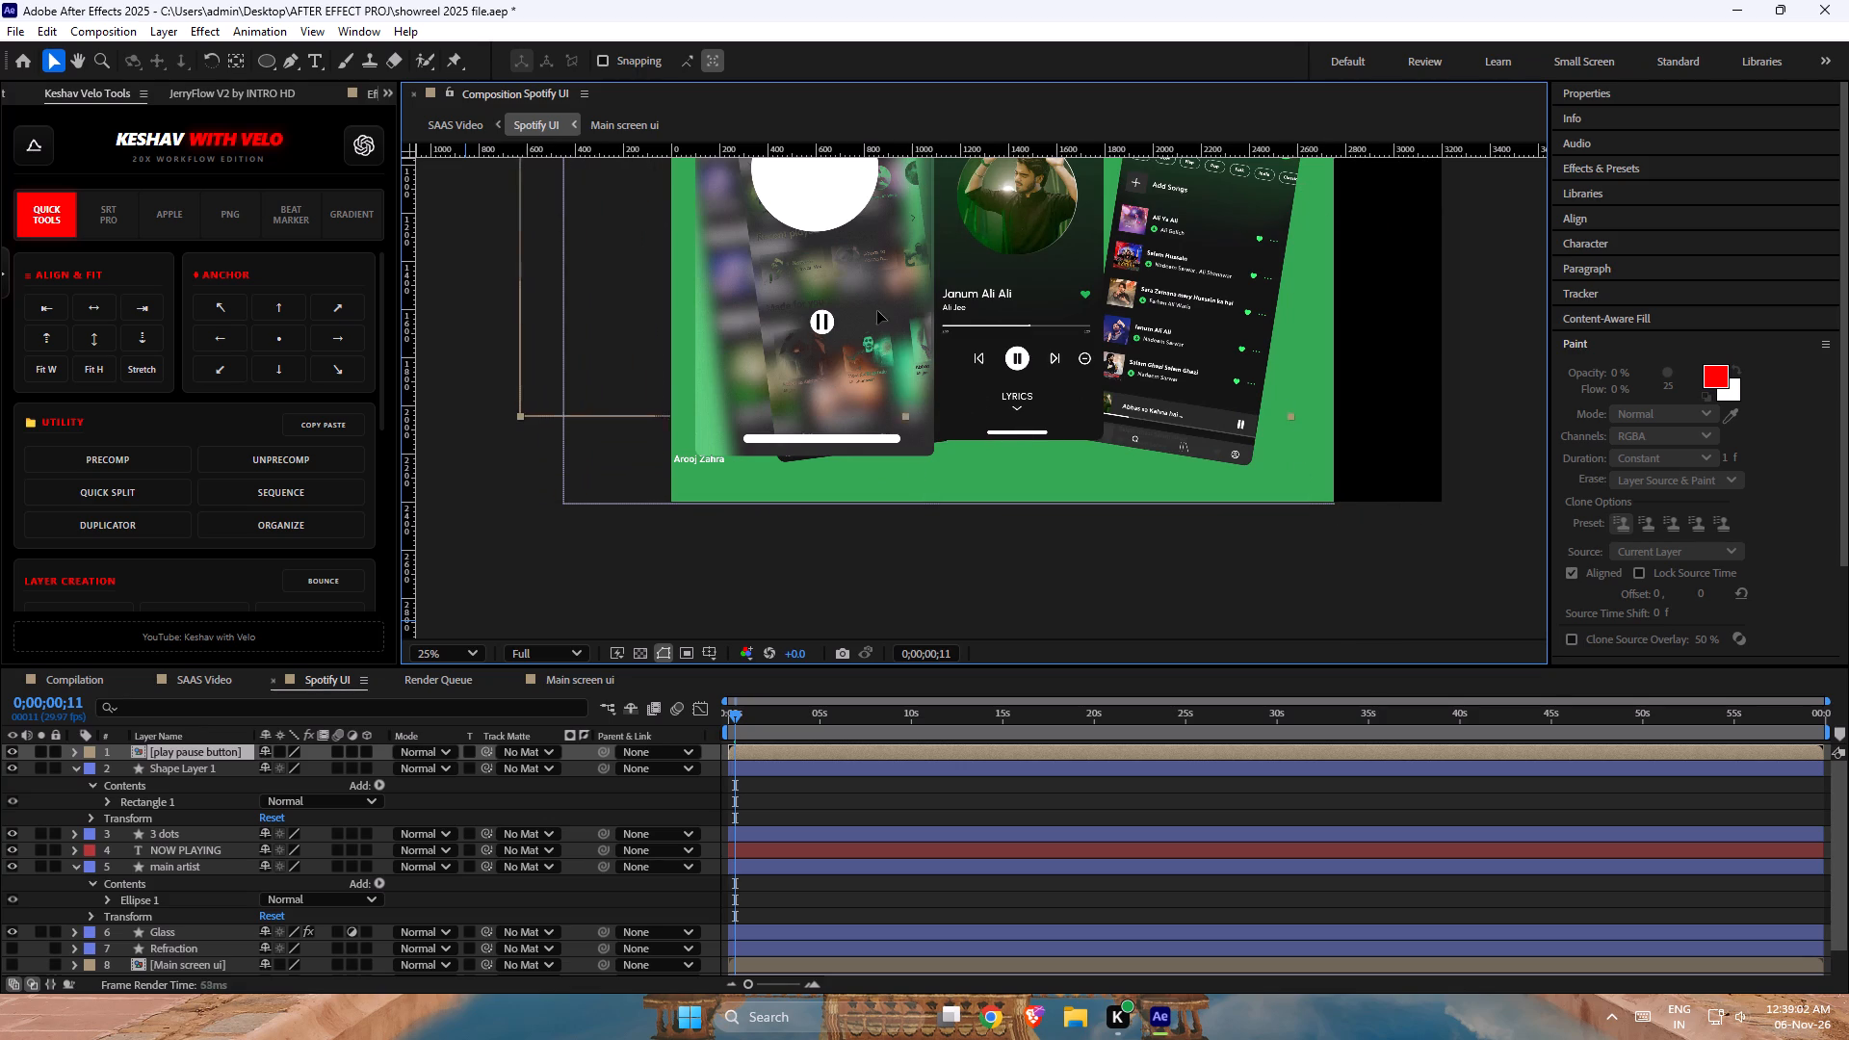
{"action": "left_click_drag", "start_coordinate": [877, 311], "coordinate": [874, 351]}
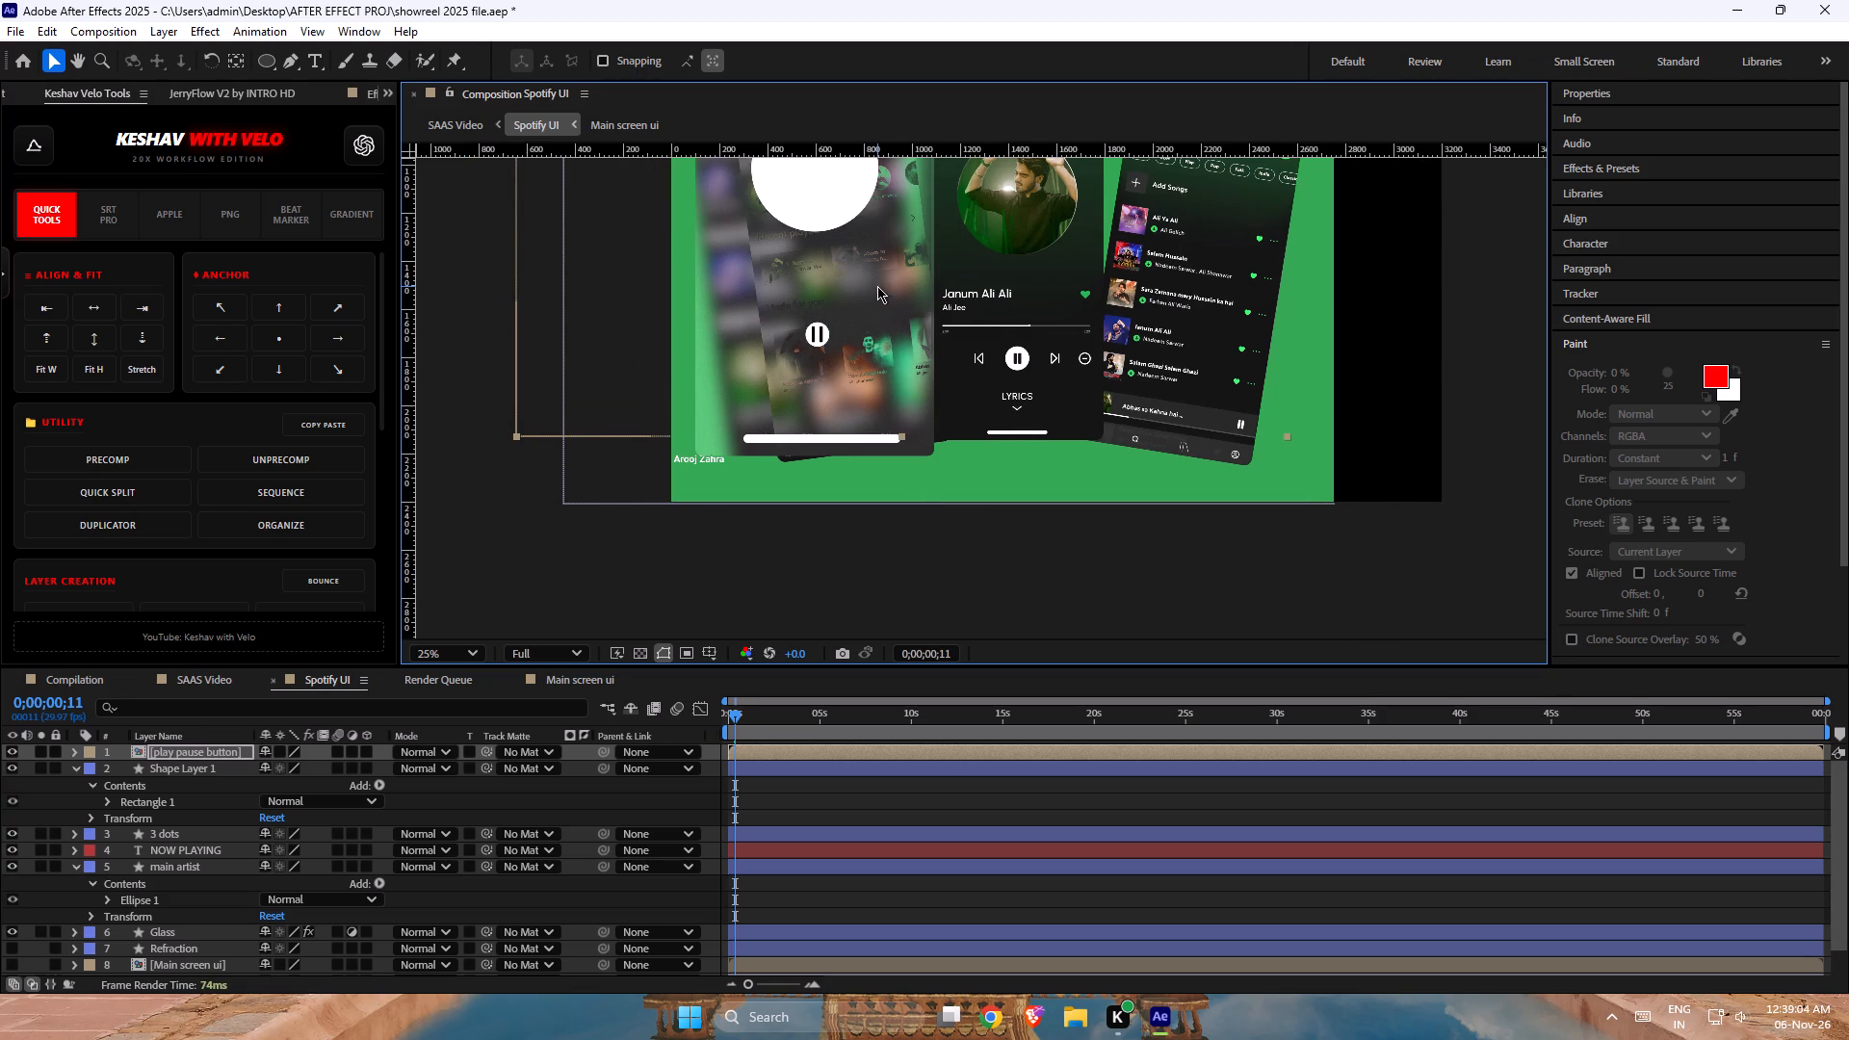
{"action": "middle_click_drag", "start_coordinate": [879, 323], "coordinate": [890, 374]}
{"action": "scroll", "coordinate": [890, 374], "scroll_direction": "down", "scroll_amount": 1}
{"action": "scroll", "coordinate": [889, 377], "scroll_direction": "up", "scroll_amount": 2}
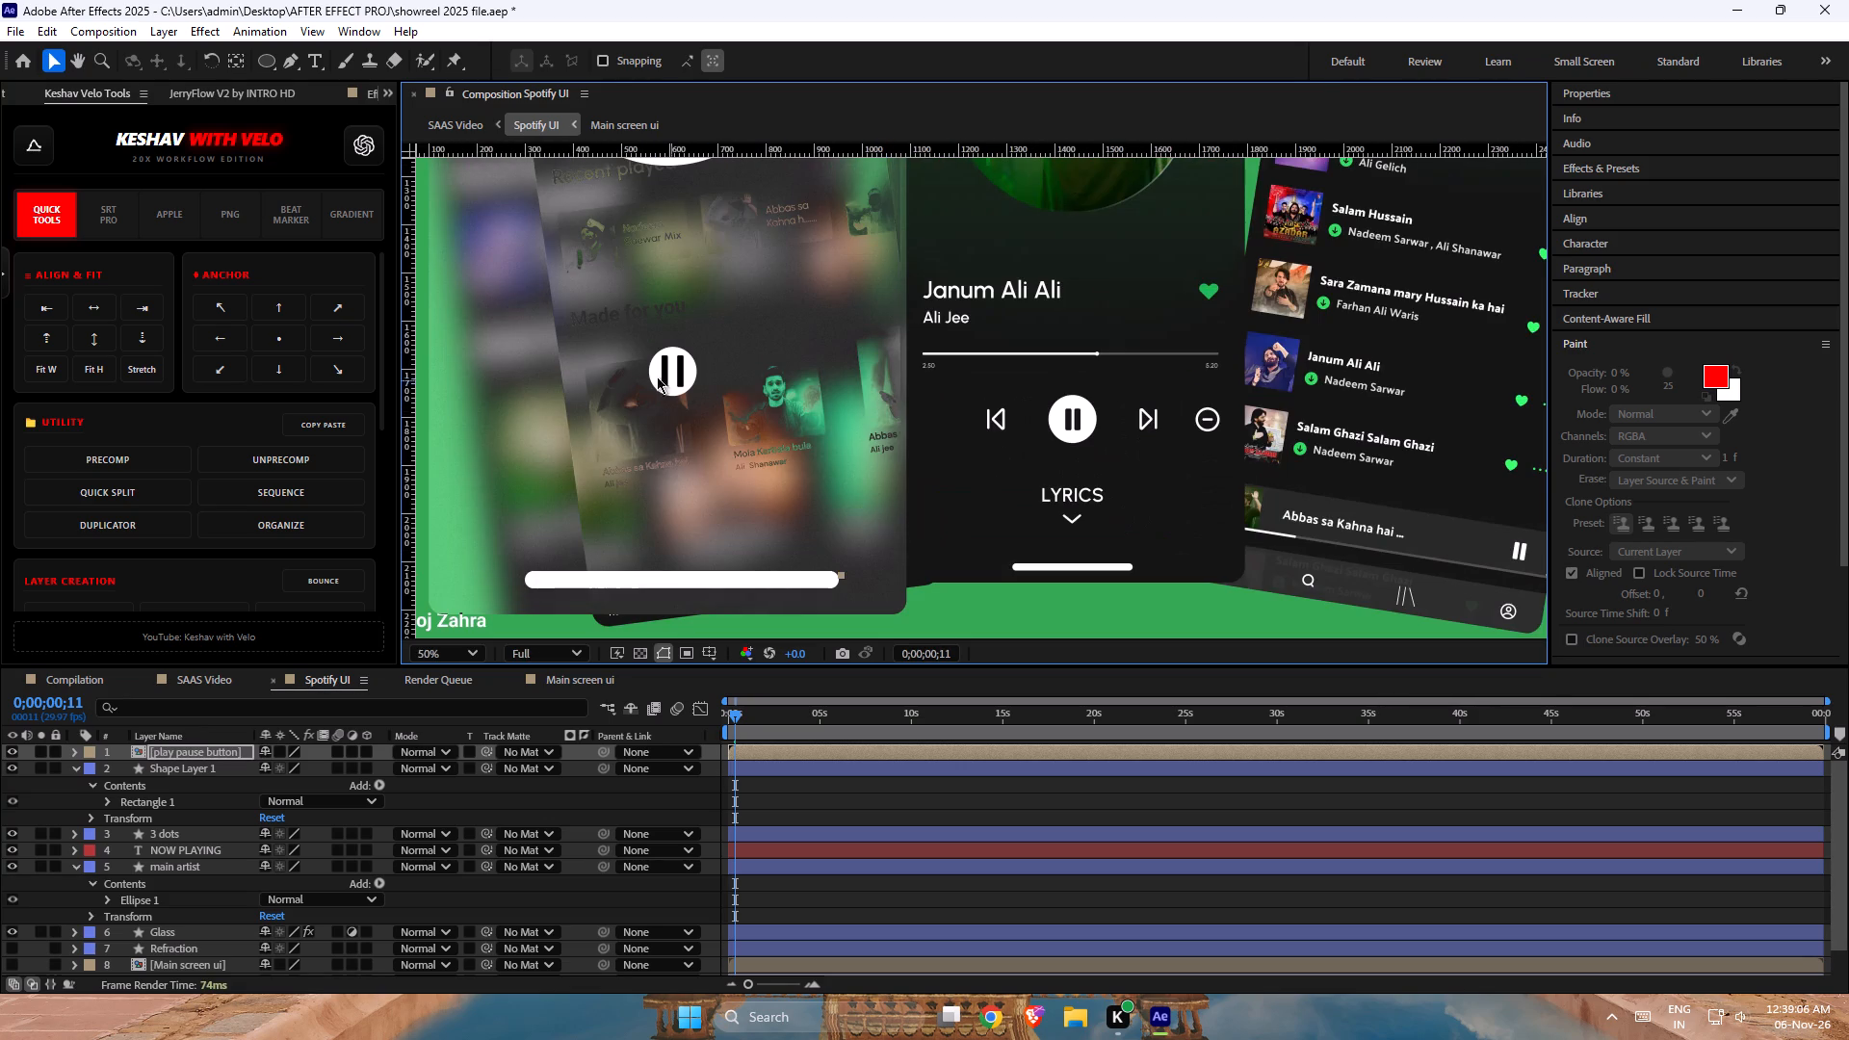
Open the play pause button precomposition for editing.
{"action": "double_click", "coordinate": [220, 754]}
{"action": "scroll", "coordinate": [872, 410], "scroll_direction": "down", "scroll_amount": 3}
{"action": "scroll", "coordinate": [912, 439], "scroll_direction": "up", "scroll_amount": 1}
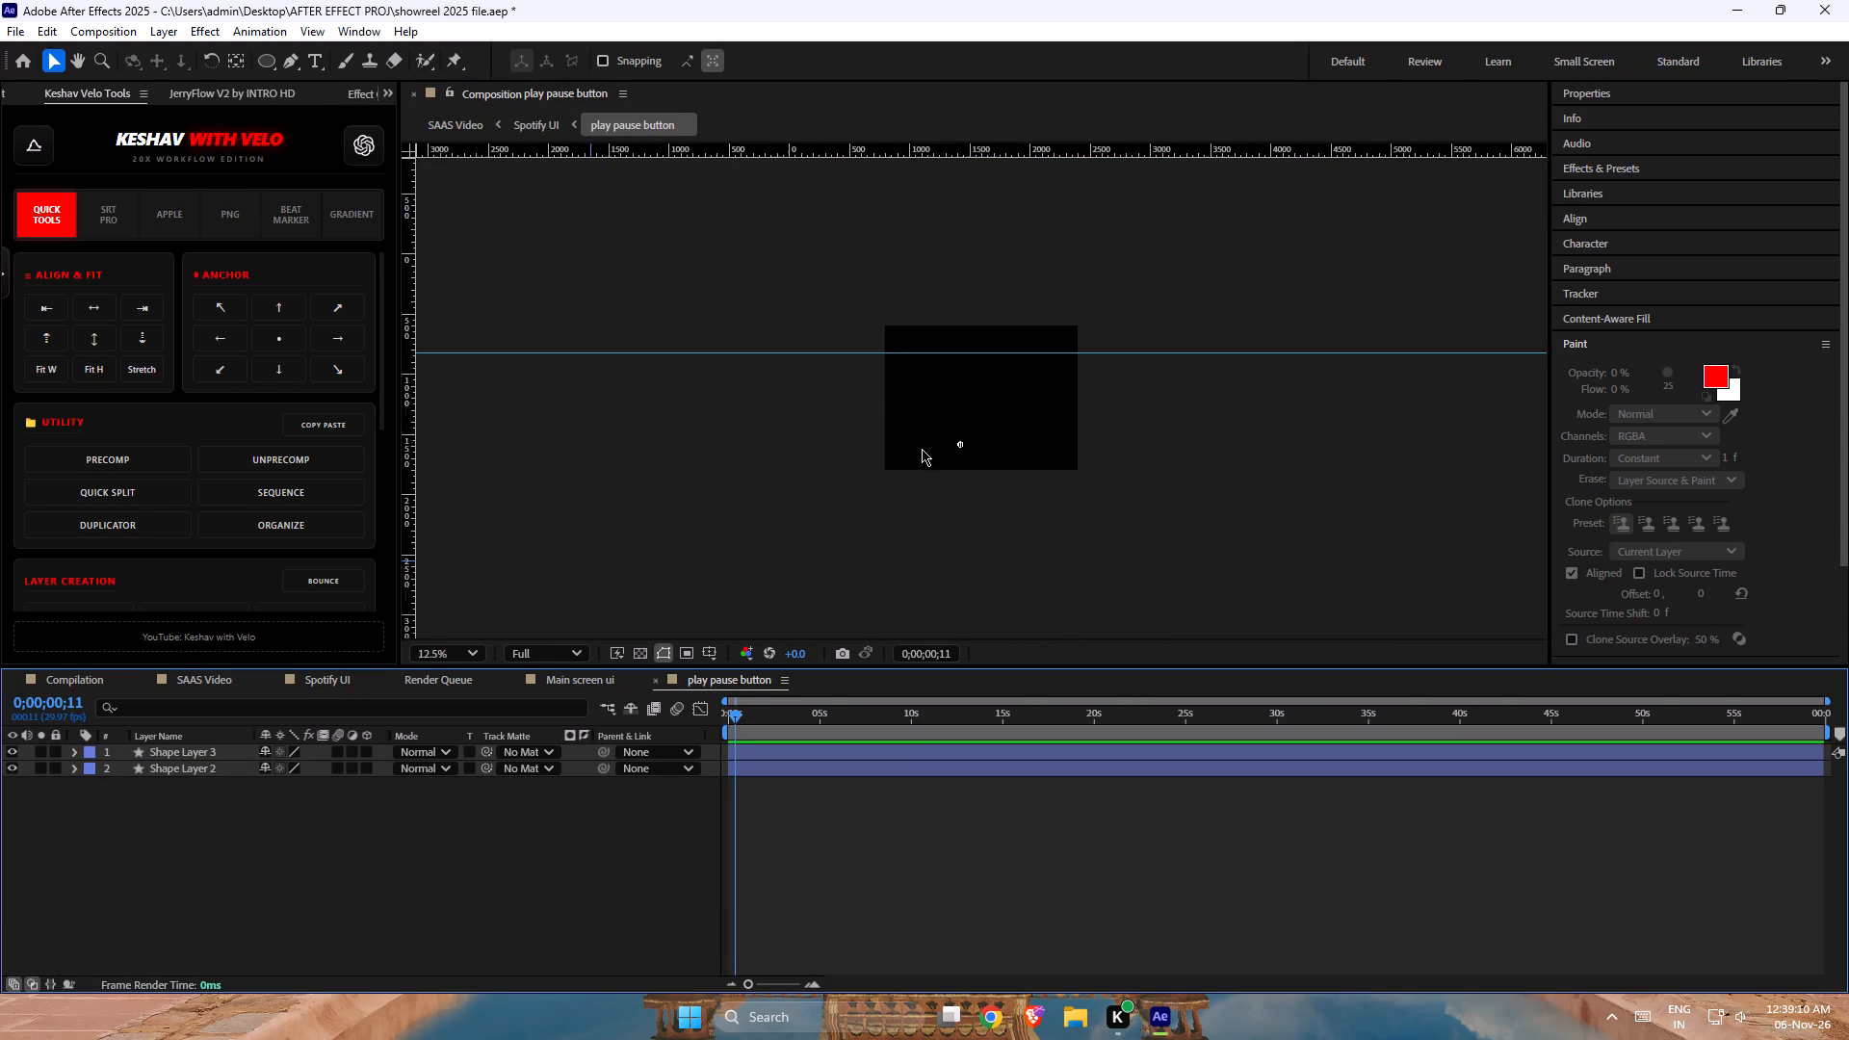
{"action": "scroll", "coordinate": [922, 449], "scroll_direction": "up", "scroll_amount": 1}
{"action": "middle_click_drag", "start_coordinate": [964, 557], "coordinate": [1042, 419]}
{"action": "scroll", "coordinate": [1002, 432], "scroll_direction": "up", "scroll_amount": 1}
{"action": "middle_click_drag", "start_coordinate": [939, 522], "coordinate": [961, 407]}
{"action": "scroll", "coordinate": [957, 411], "scroll_direction": "up", "scroll_amount": 2}
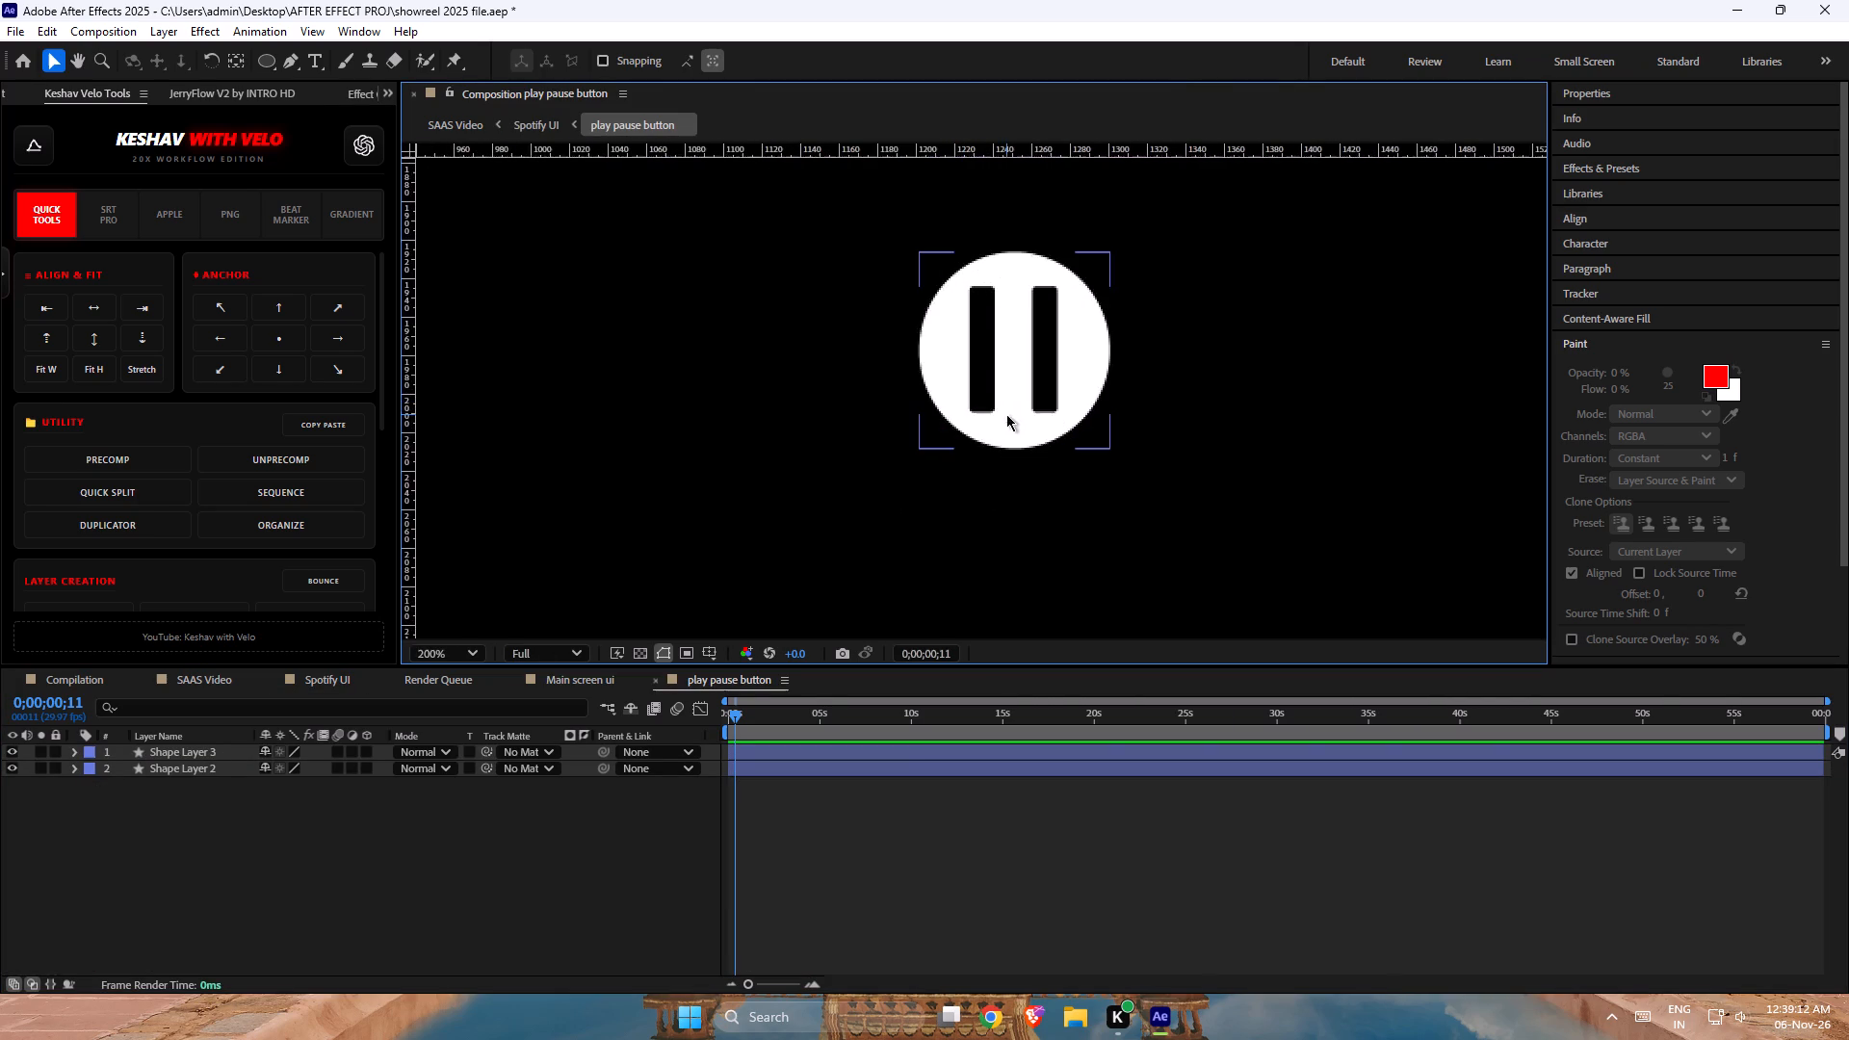
{"action": "scroll", "coordinate": [1024, 399], "scroll_direction": "up", "scroll_amount": 1}
{"action": "middle_click_drag", "start_coordinate": [1023, 401], "coordinate": [916, 502]}
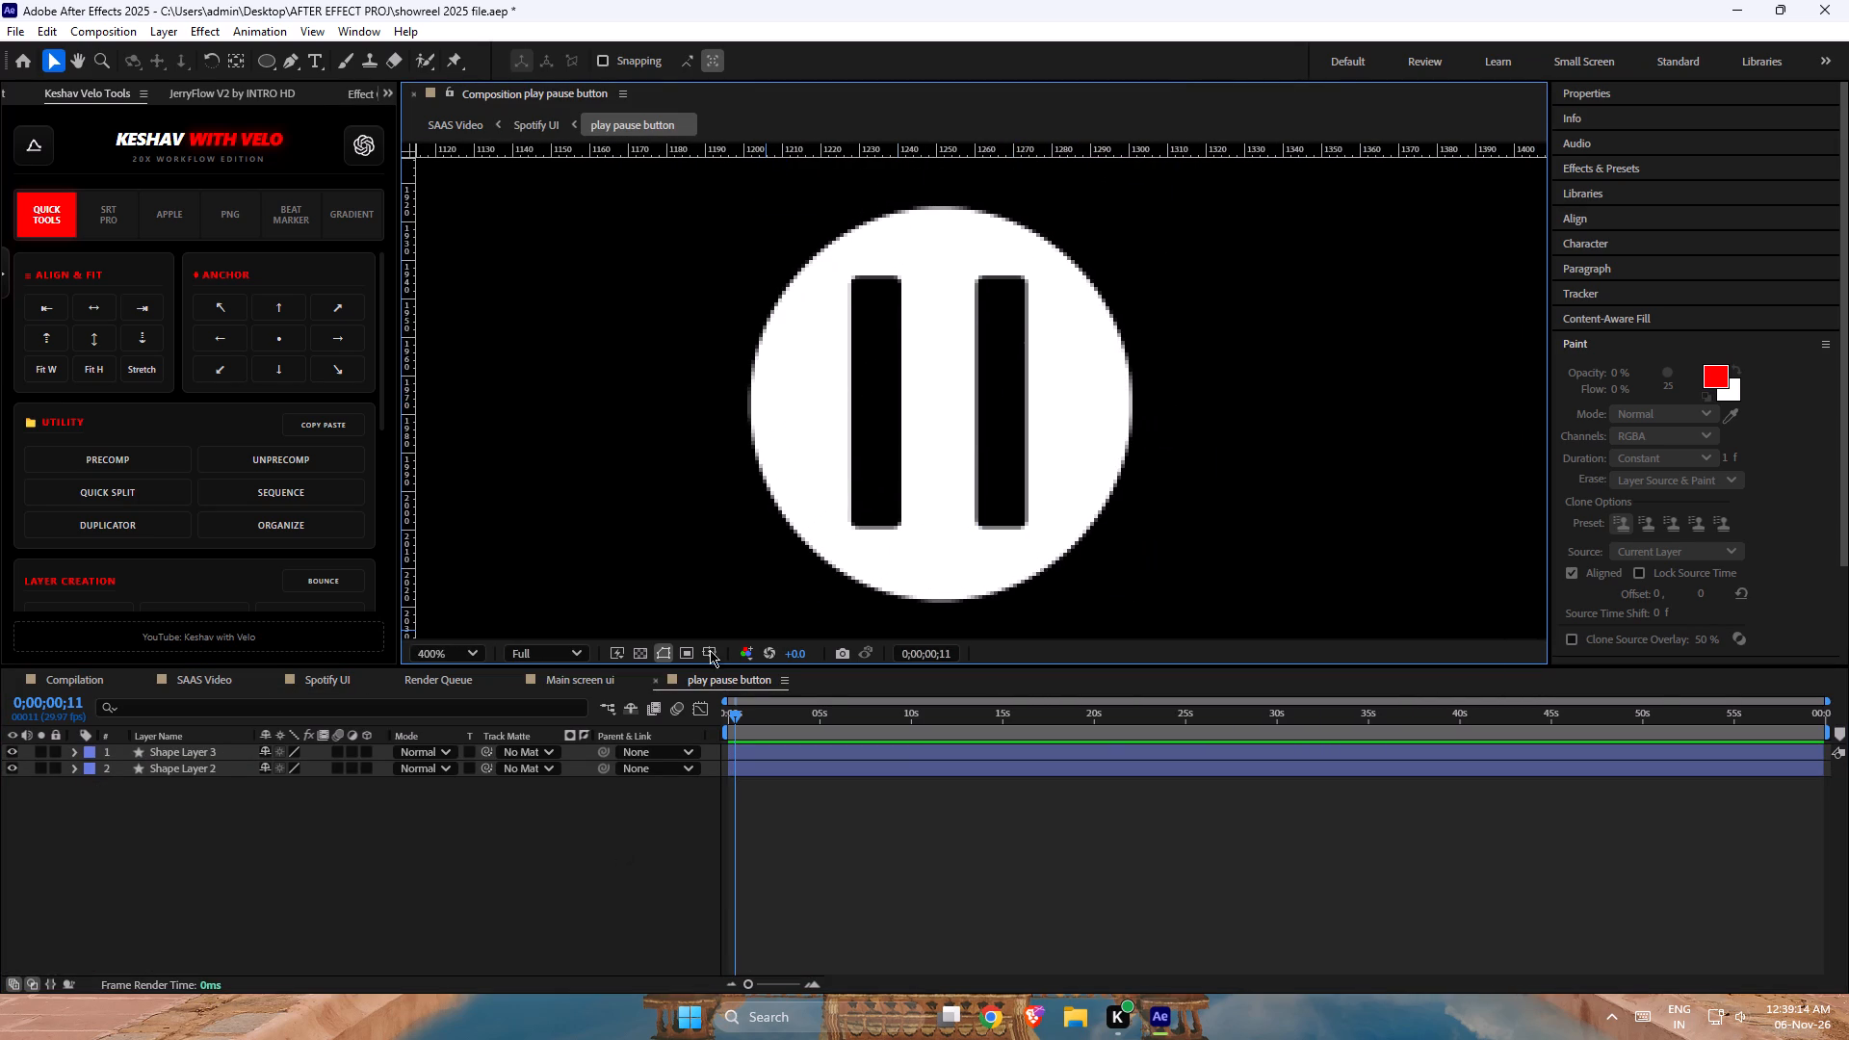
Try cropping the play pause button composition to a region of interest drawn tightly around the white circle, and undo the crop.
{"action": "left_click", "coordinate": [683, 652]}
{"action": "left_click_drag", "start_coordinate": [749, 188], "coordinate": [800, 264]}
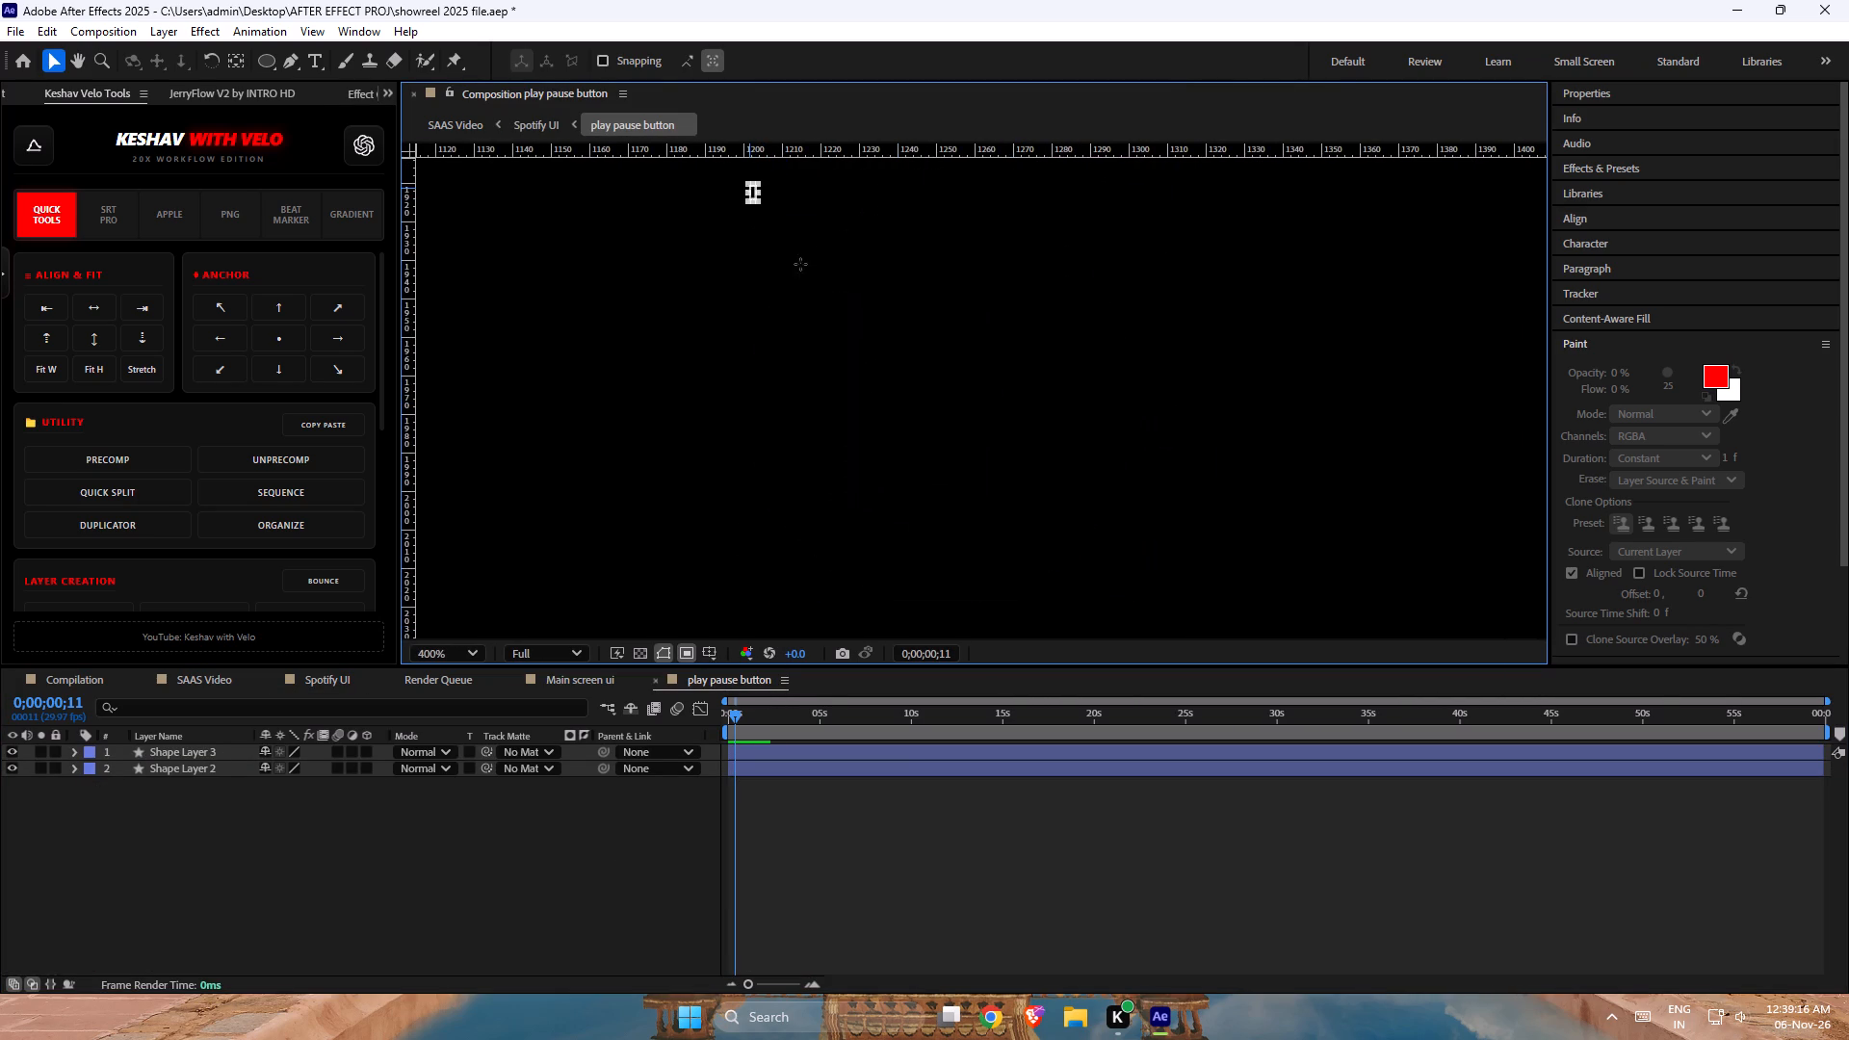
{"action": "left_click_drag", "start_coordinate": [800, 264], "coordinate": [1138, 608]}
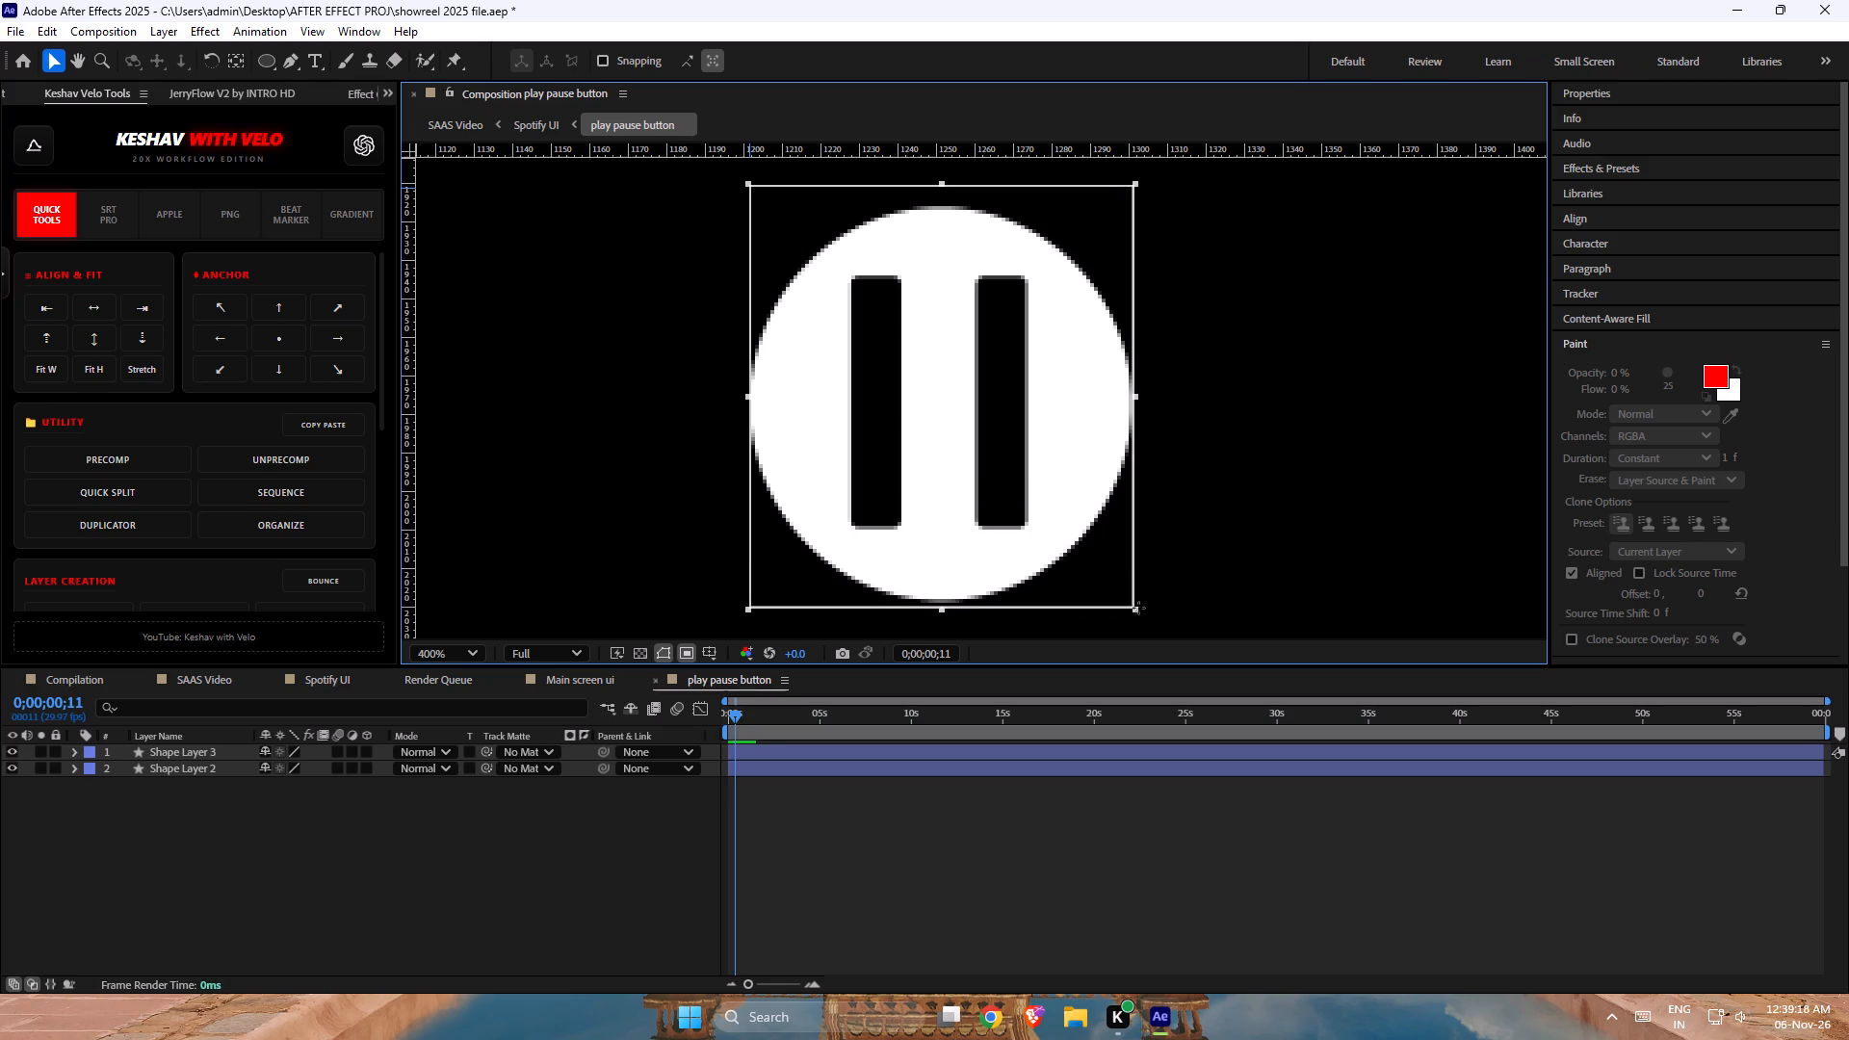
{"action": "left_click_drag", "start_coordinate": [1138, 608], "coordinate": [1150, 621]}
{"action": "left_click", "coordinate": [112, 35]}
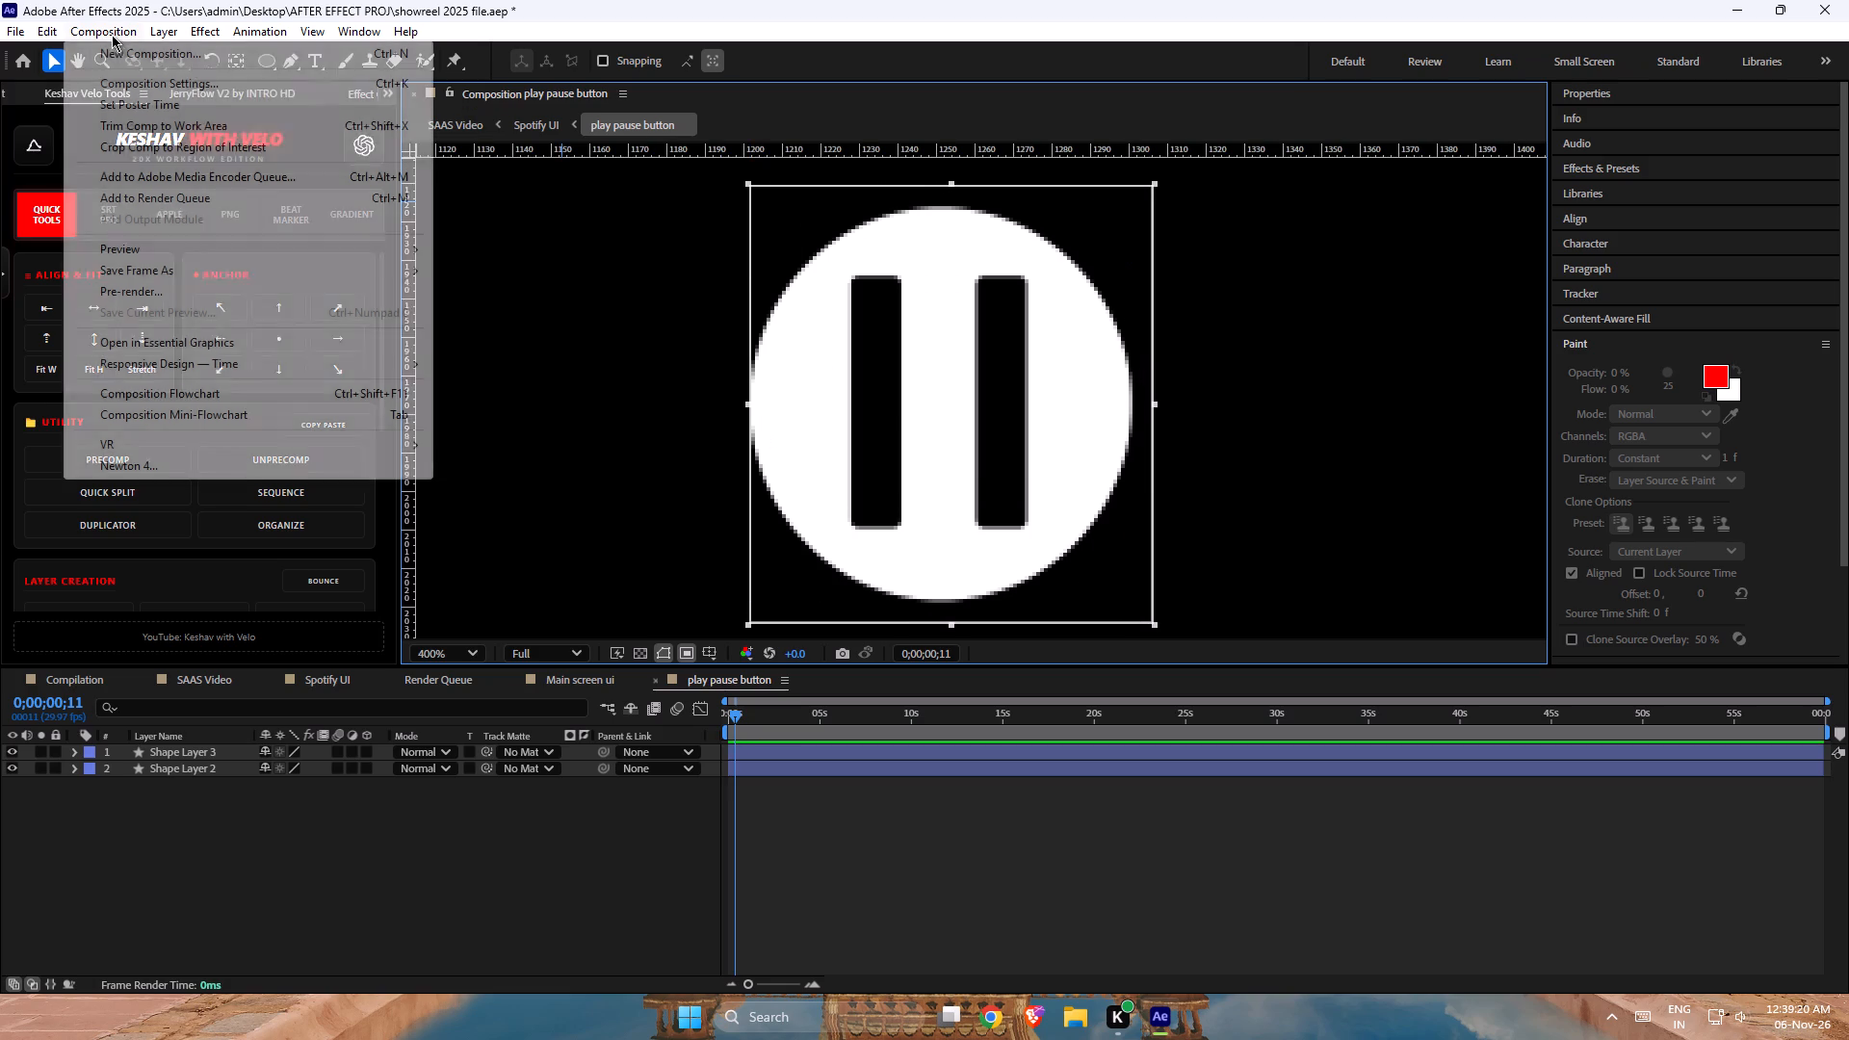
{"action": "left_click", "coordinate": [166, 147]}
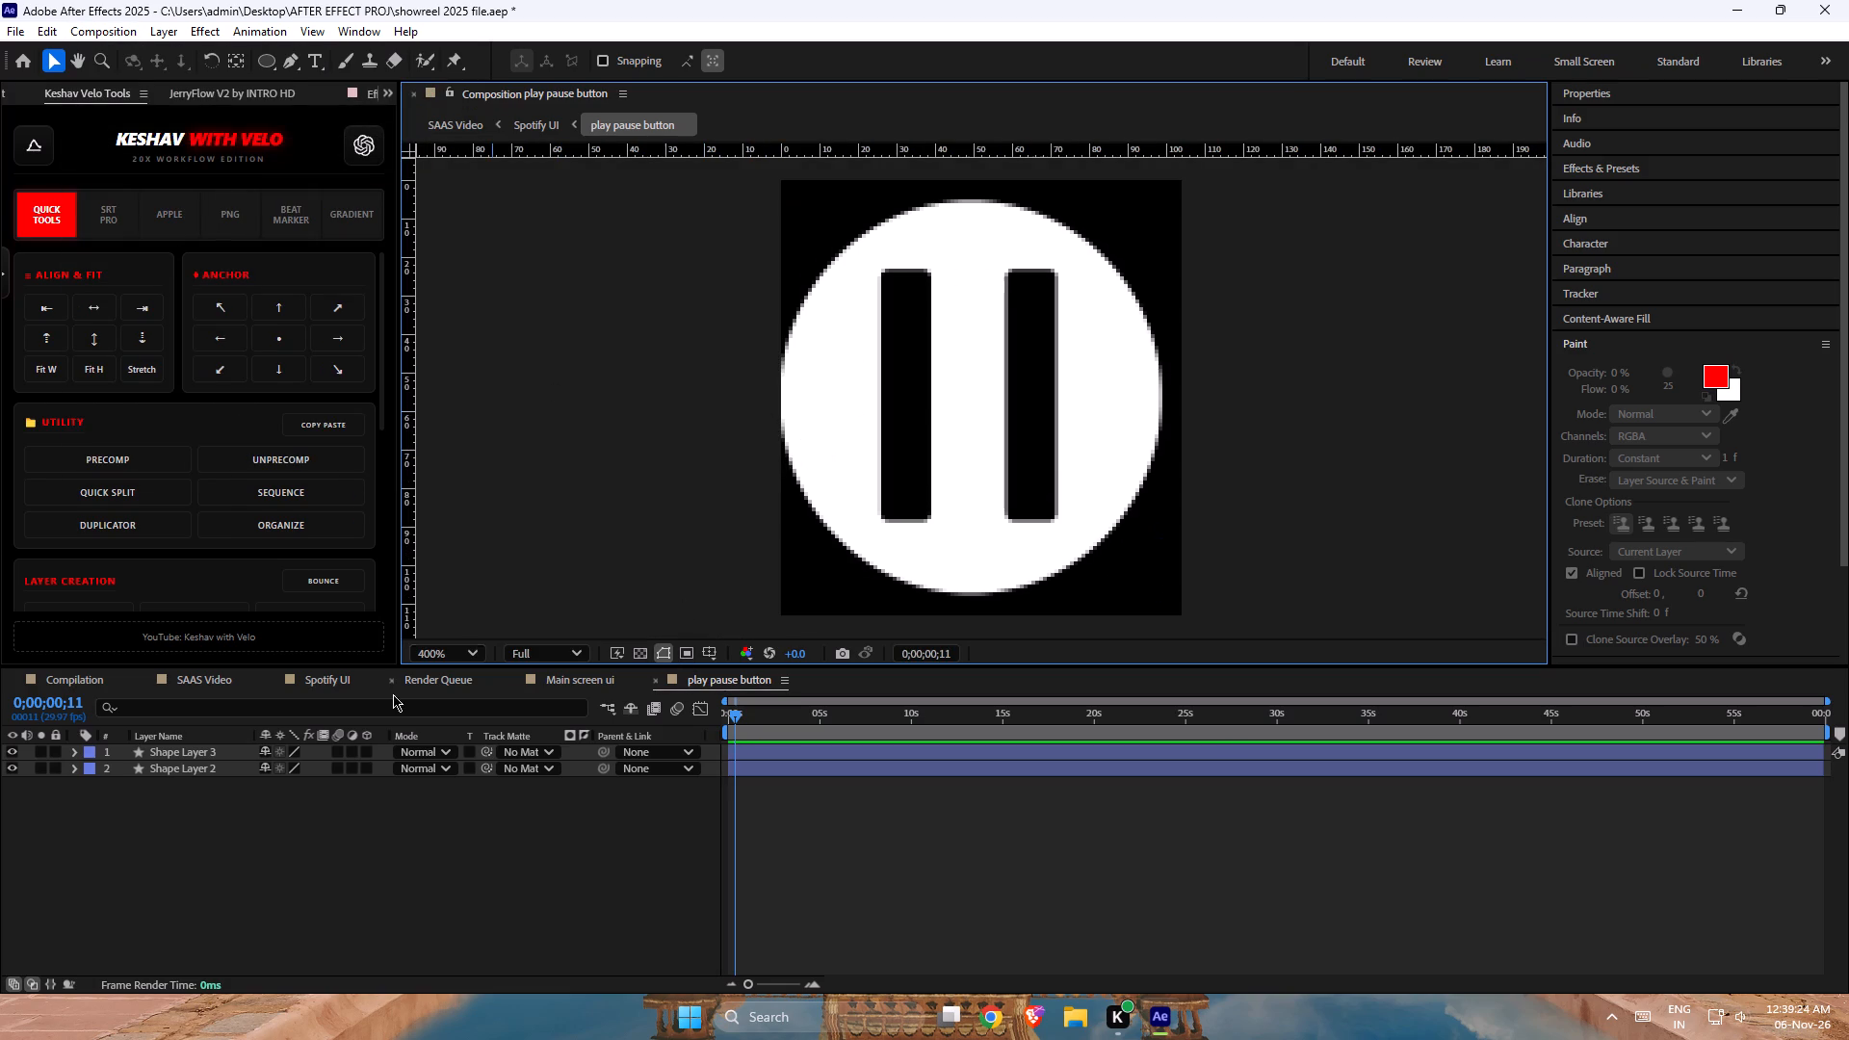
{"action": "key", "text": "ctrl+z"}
Crop the play pause button composition to a region of interest that leaves a small margin on every side of the white circle.
{"action": "scroll", "coordinate": [914, 416], "scroll_direction": "down", "scroll_amount": 5}
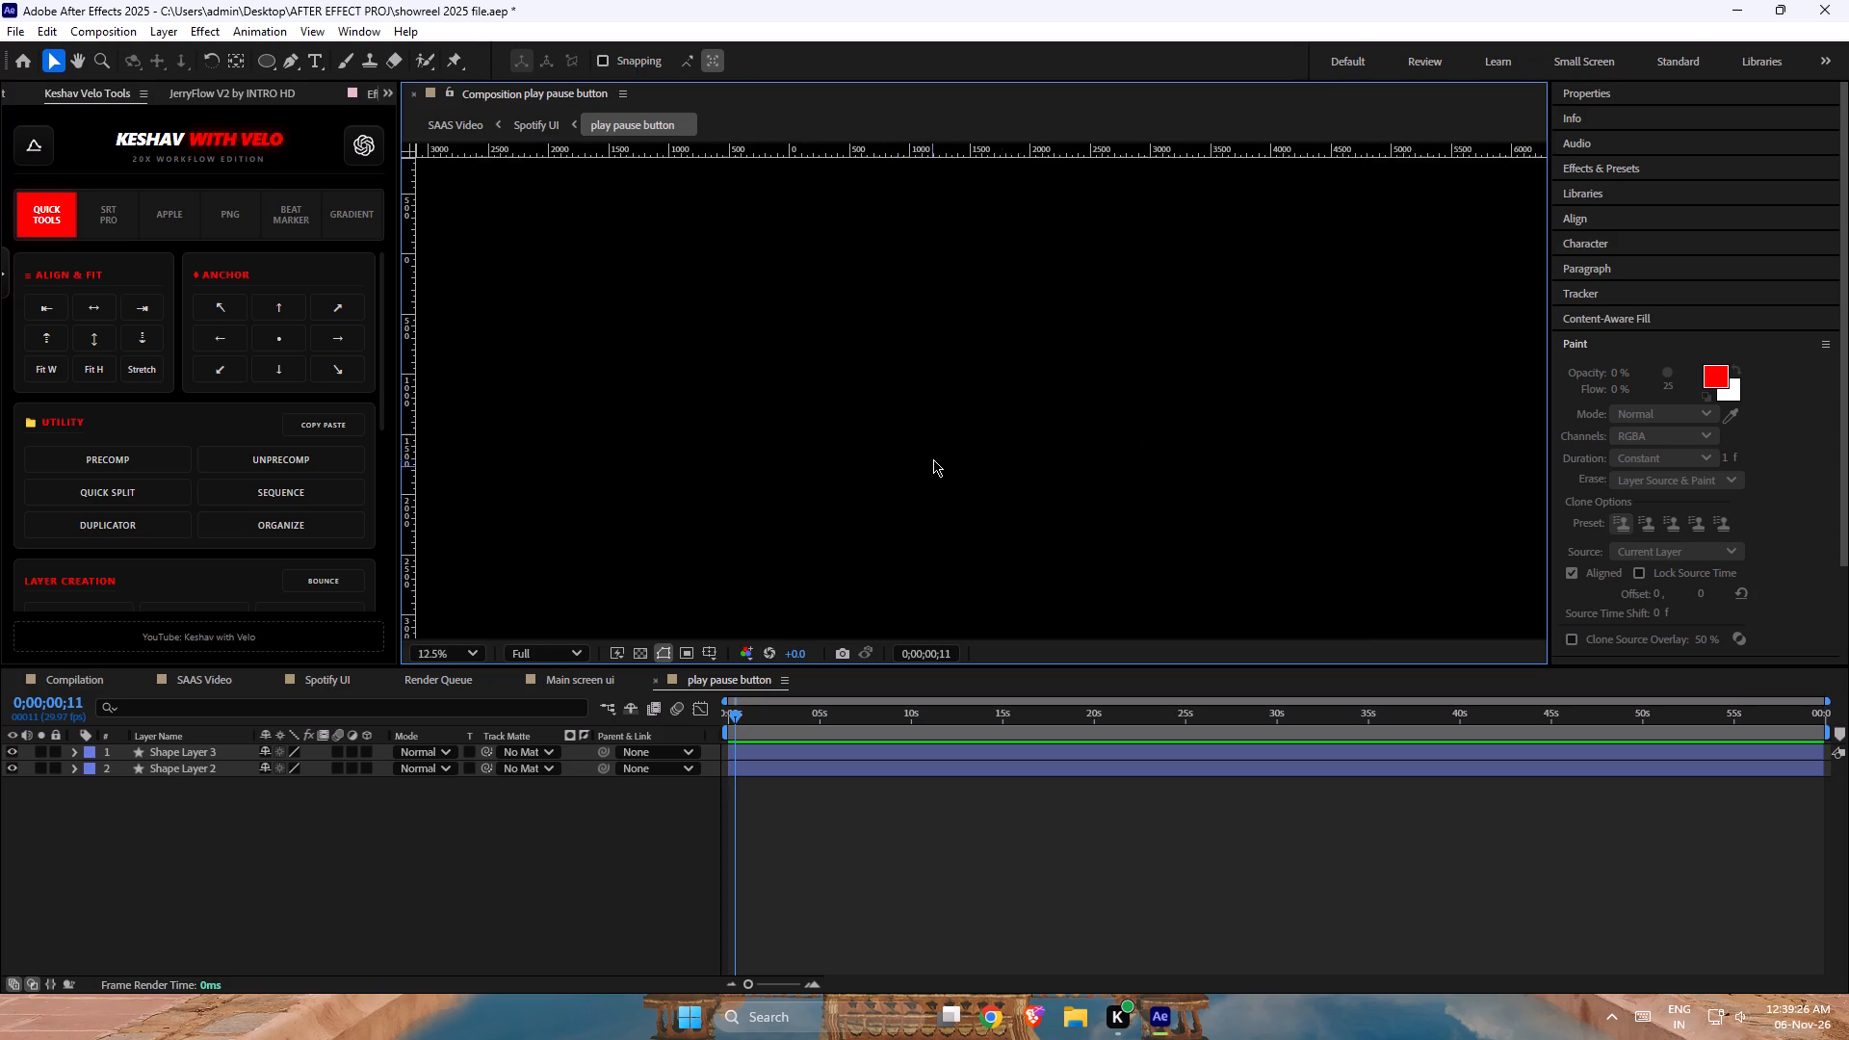
{"action": "middle_click_drag", "start_coordinate": [926, 508], "coordinate": [923, 389]}
{"action": "scroll", "coordinate": [922, 383], "scroll_direction": "up", "scroll_amount": 2}
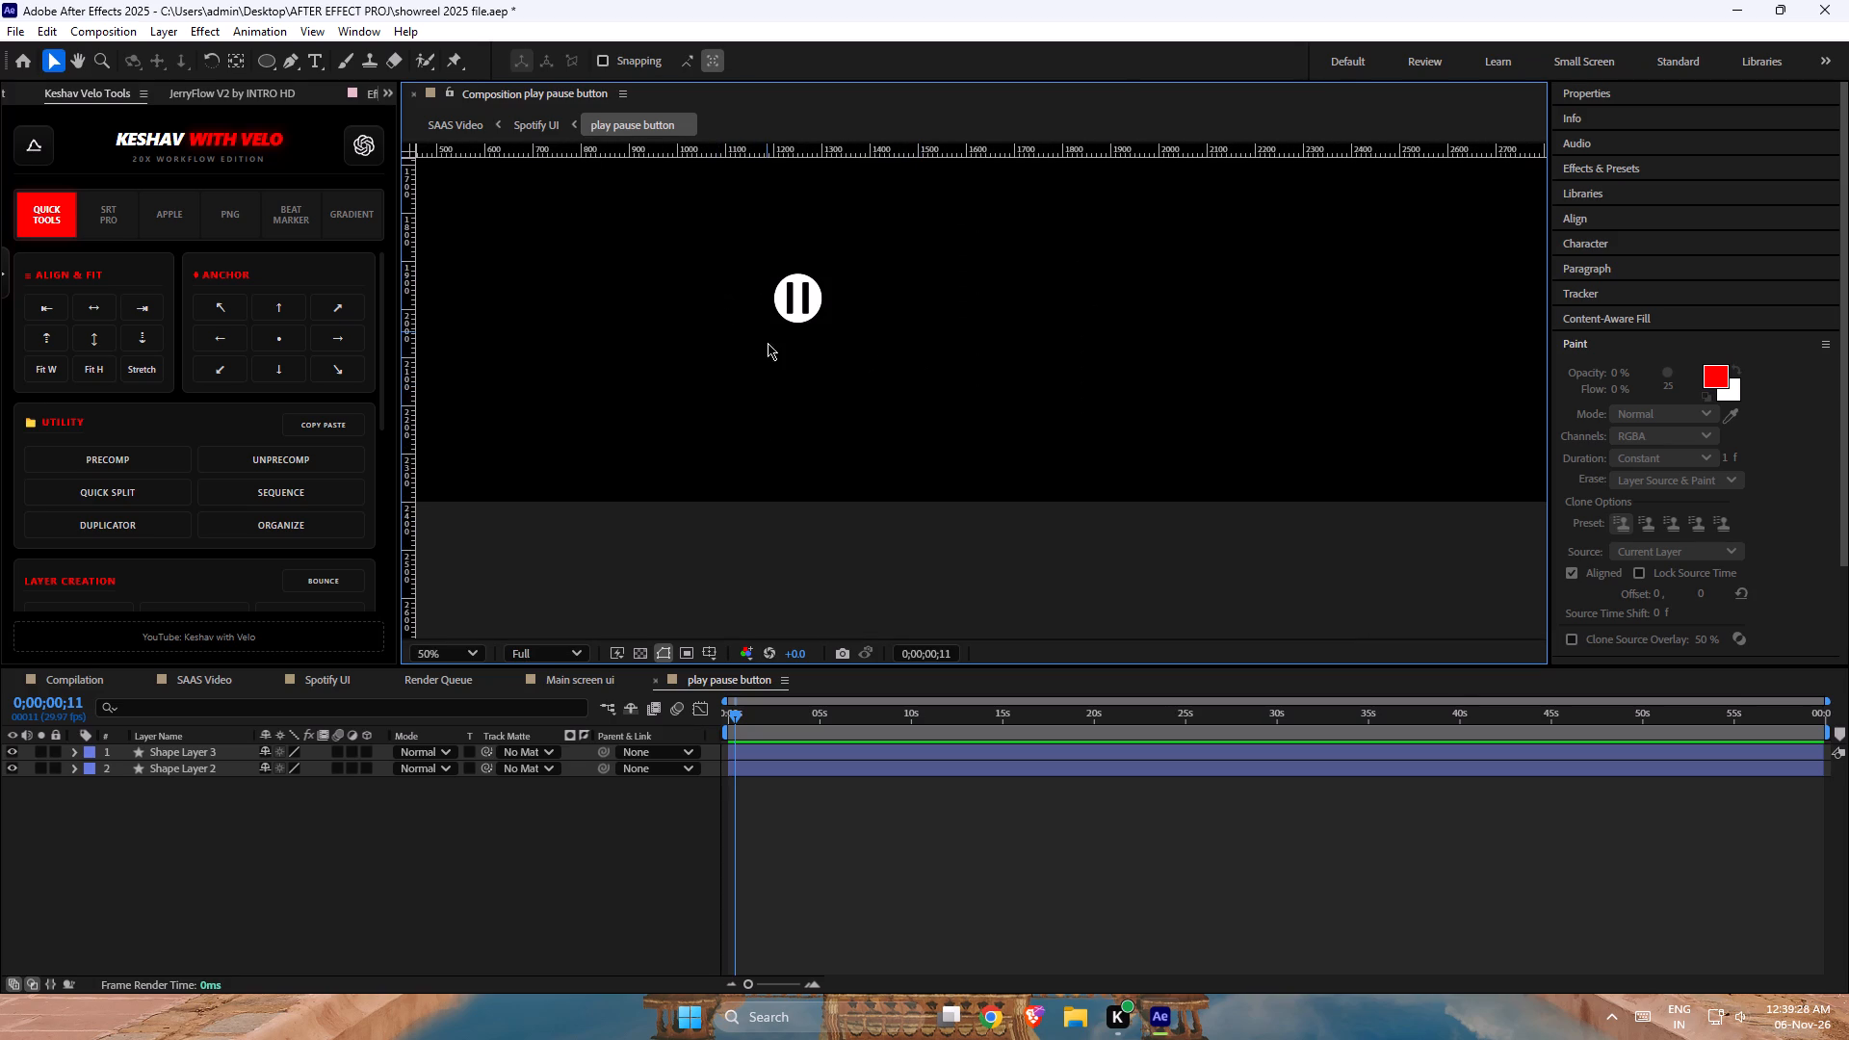
{"action": "left_click", "coordinate": [679, 660]}
{"action": "scroll", "coordinate": [775, 273], "scroll_direction": "up", "scroll_amount": 2}
{"action": "middle_click_drag", "start_coordinate": [694, 356], "coordinate": [946, 664]}
{"action": "middle_click_drag", "start_coordinate": [664, 301], "coordinate": [977, 403]}
{"action": "scroll", "coordinate": [674, 311], "scroll_direction": "up", "scroll_amount": 1}
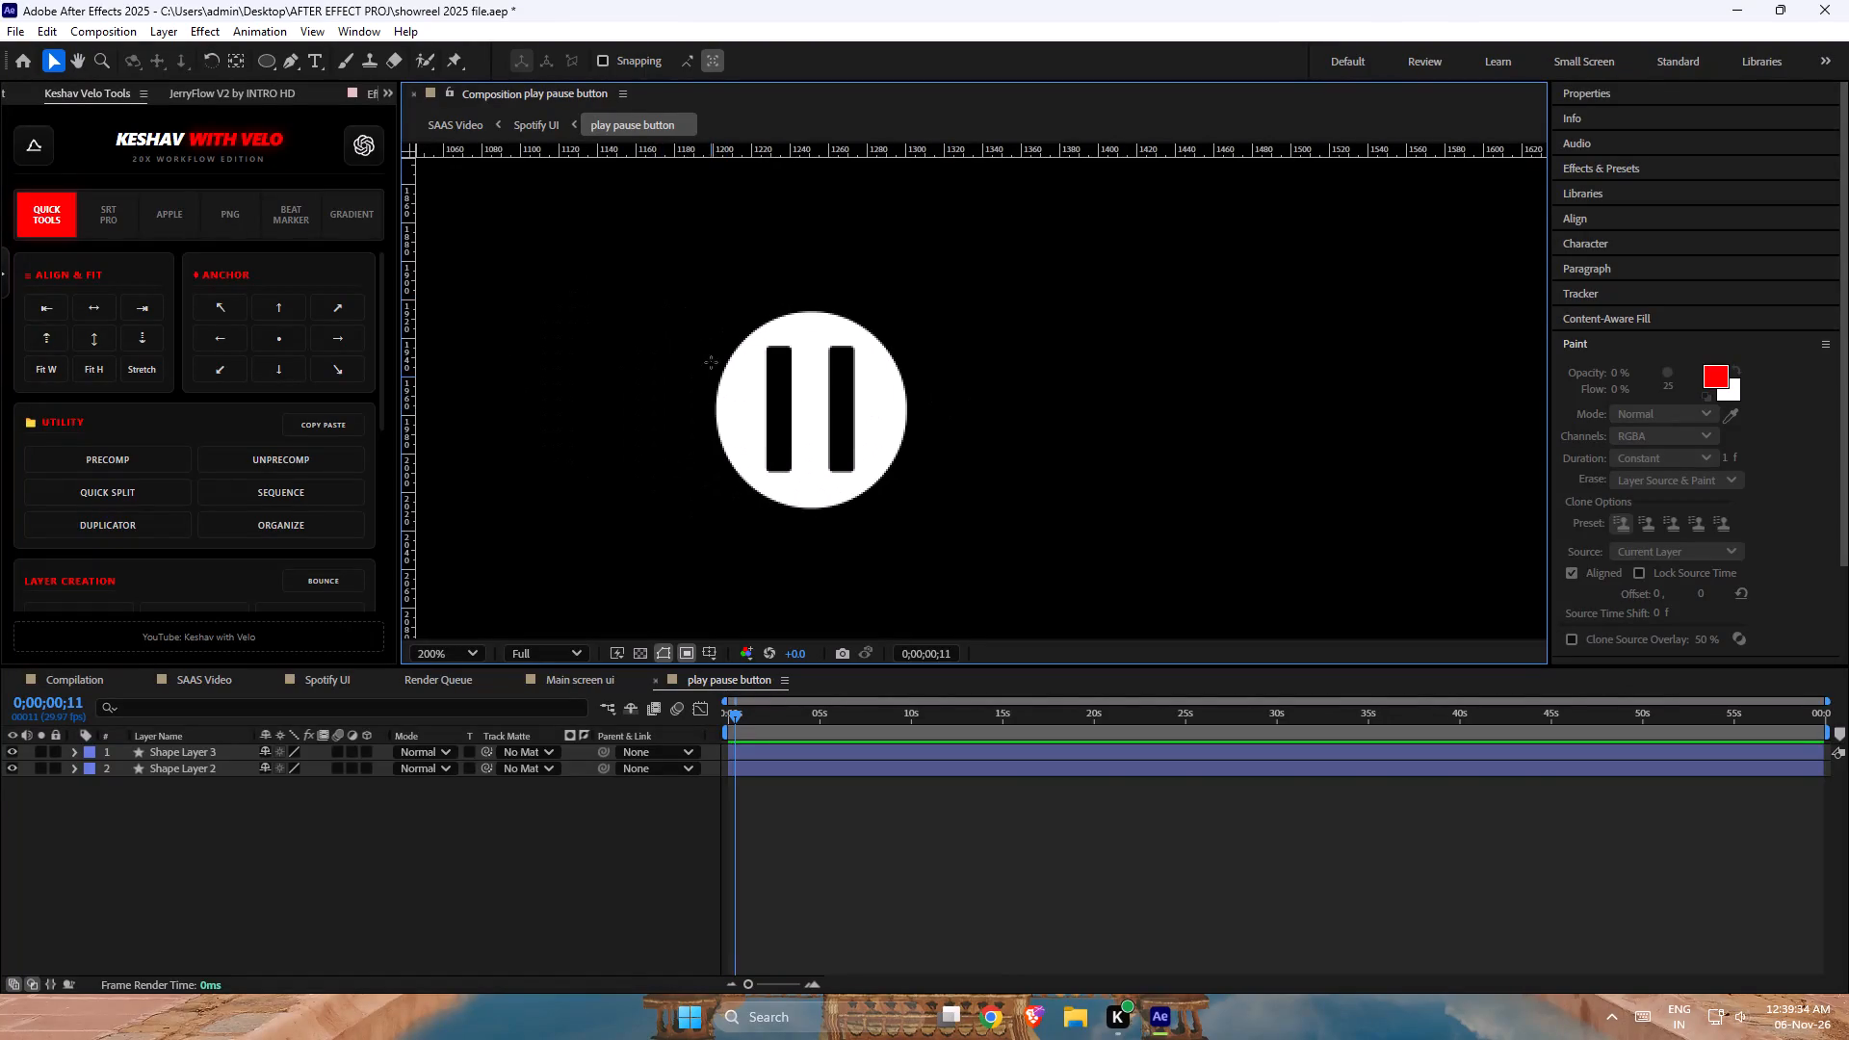
{"action": "left_click_drag", "start_coordinate": [699, 296], "coordinate": [914, 488]}
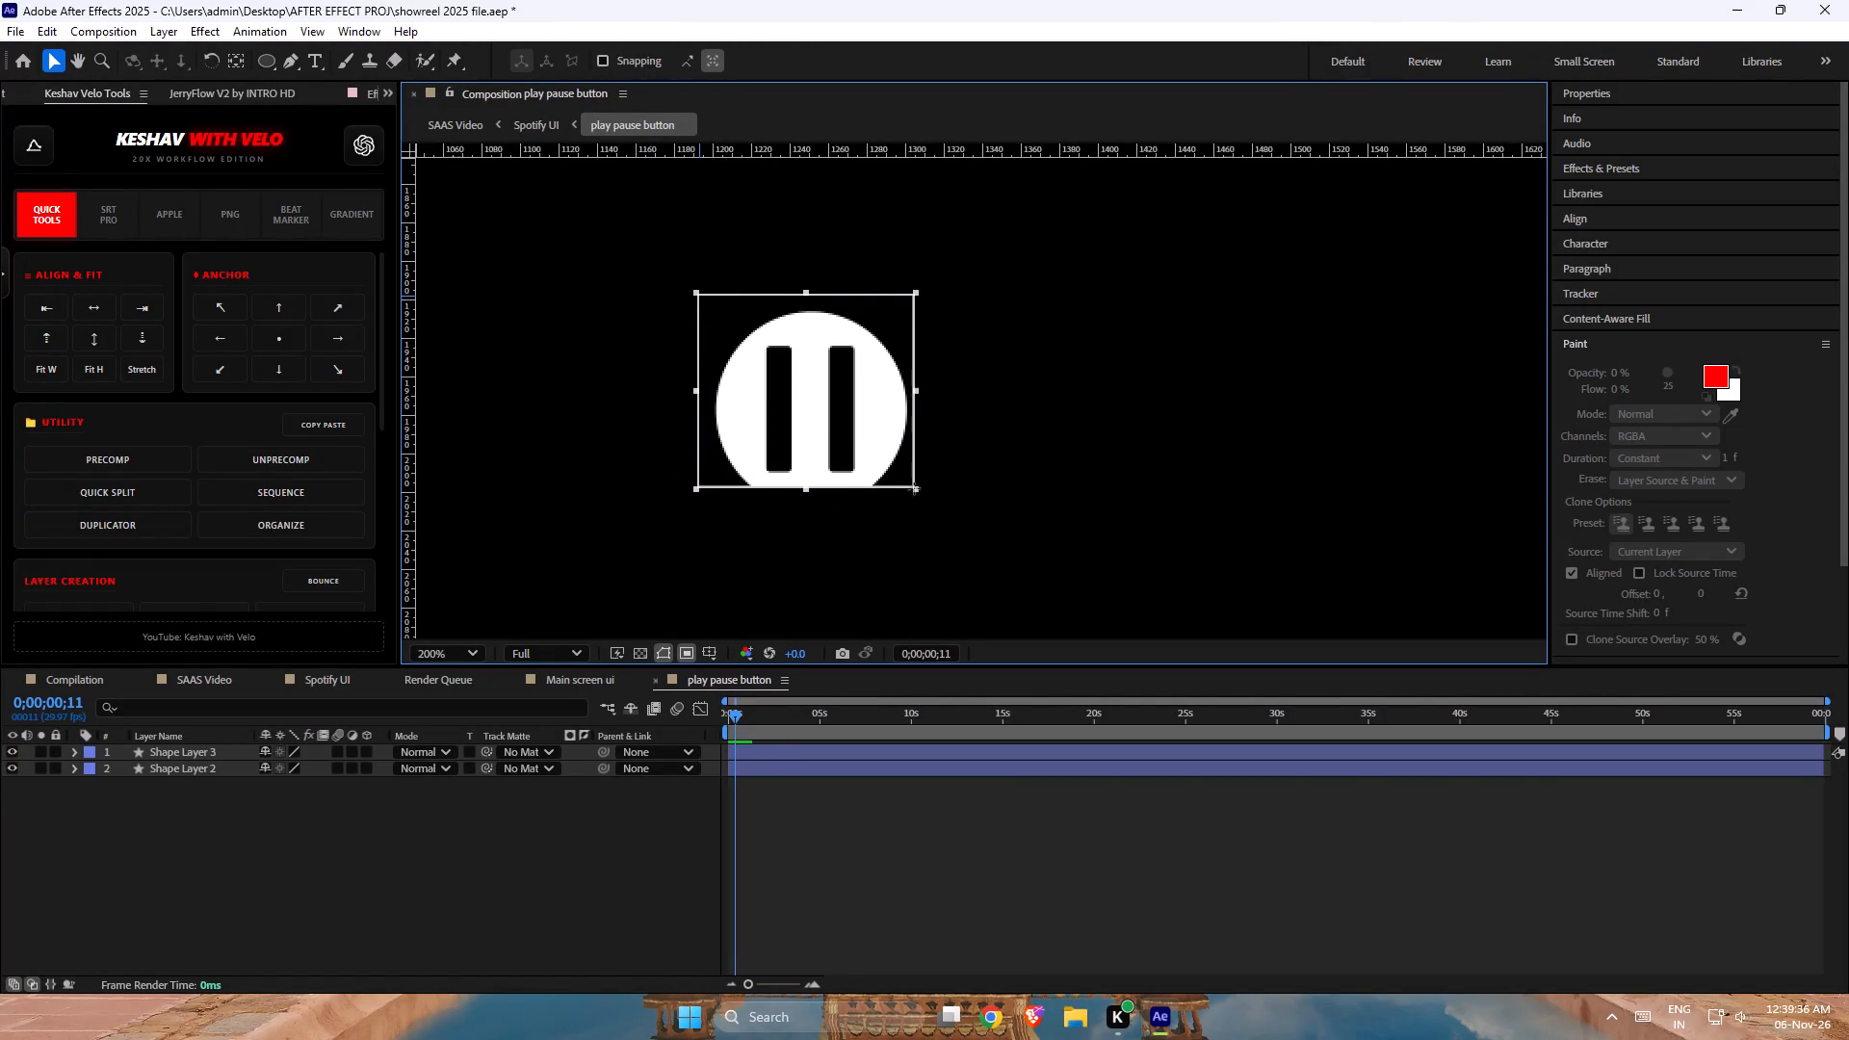
{"action": "left_click_drag", "start_coordinate": [914, 488], "coordinate": [935, 517]}
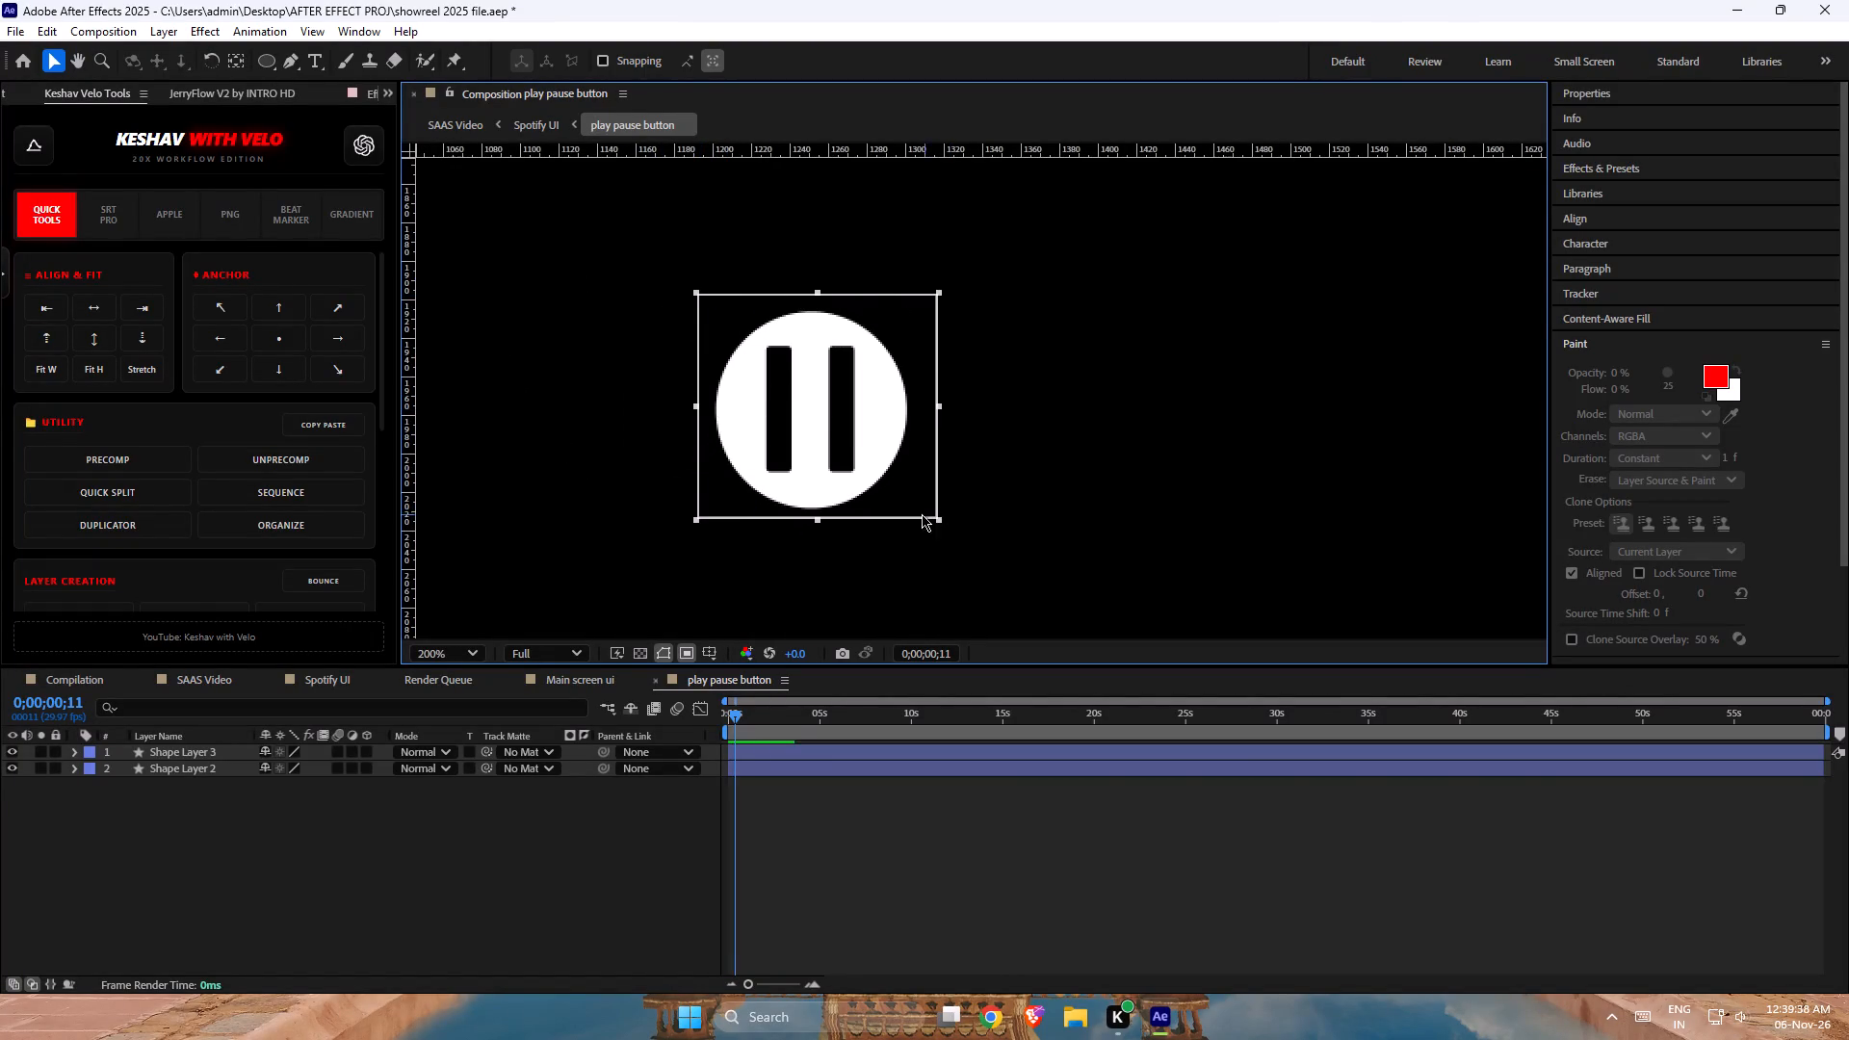
{"action": "left_click", "coordinate": [111, 20]}
{"action": "left_click", "coordinate": [109, 29]}
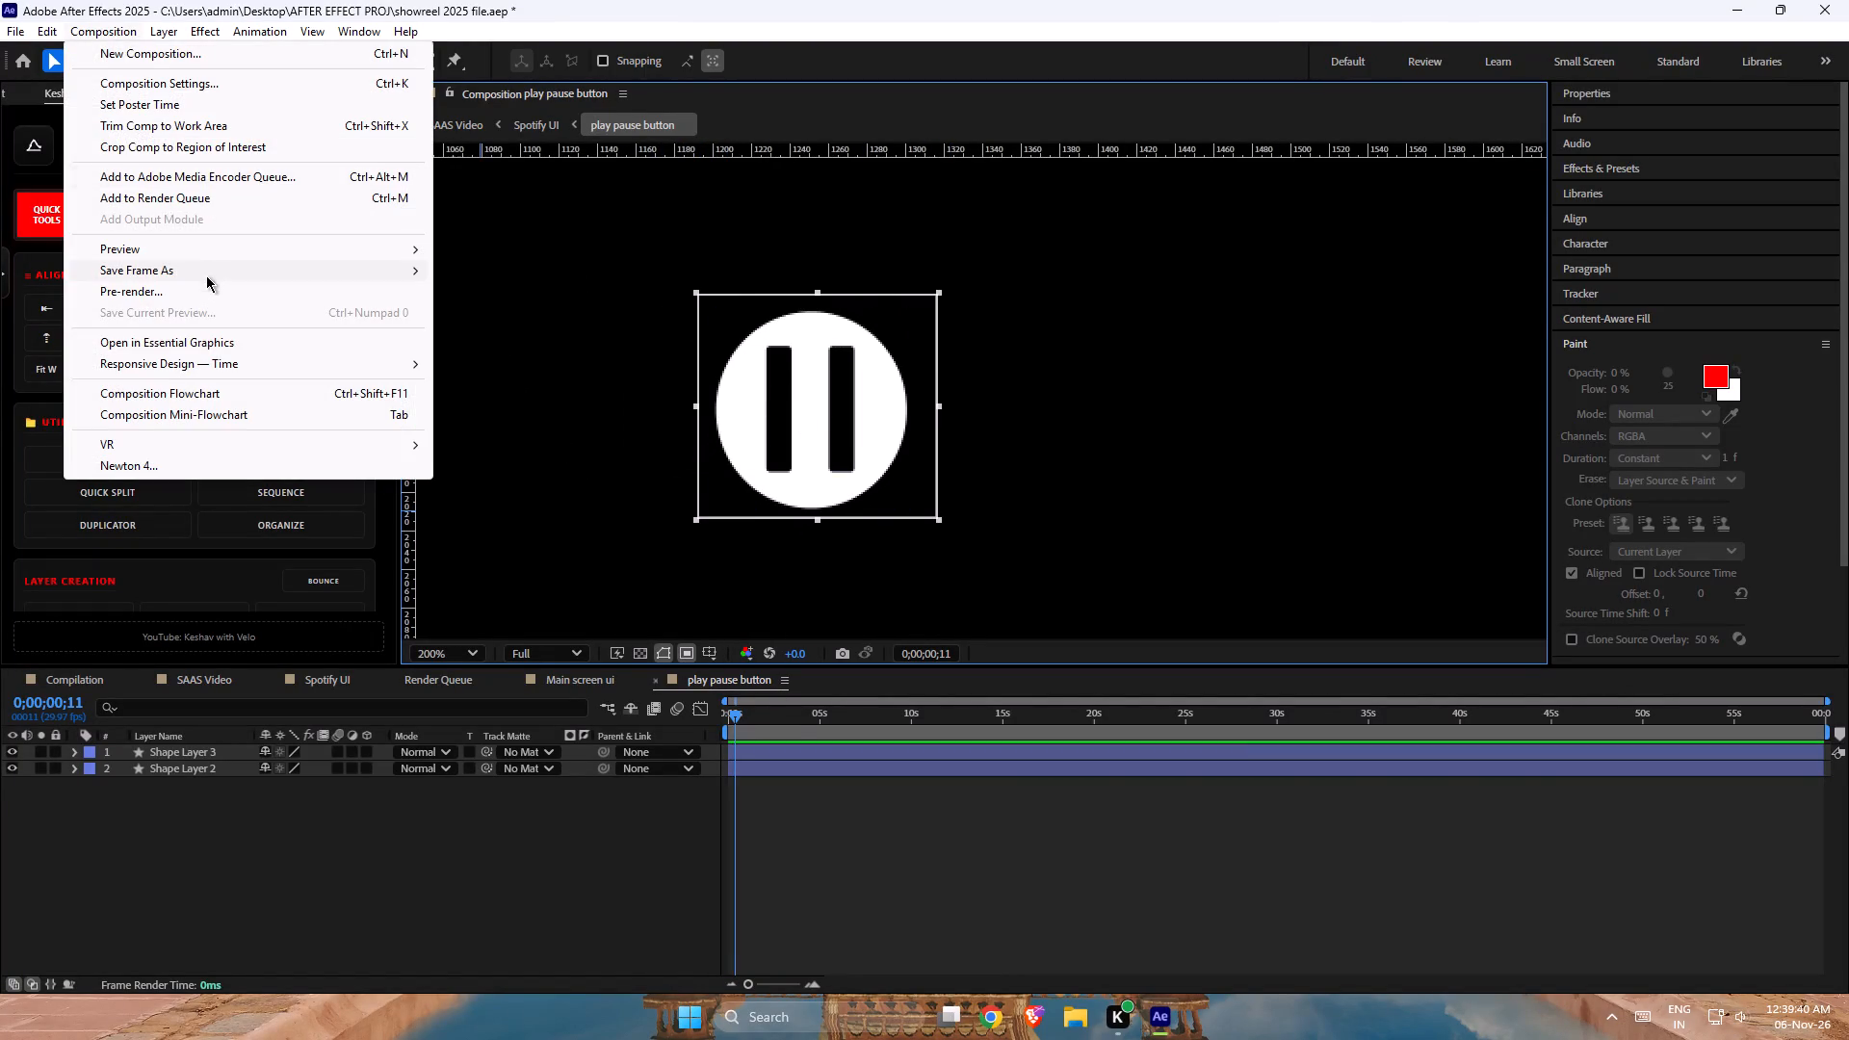
{"action": "left_click", "coordinate": [223, 143]}
{"action": "scroll", "coordinate": [925, 370], "scroll_direction": "up", "scroll_amount": 1}
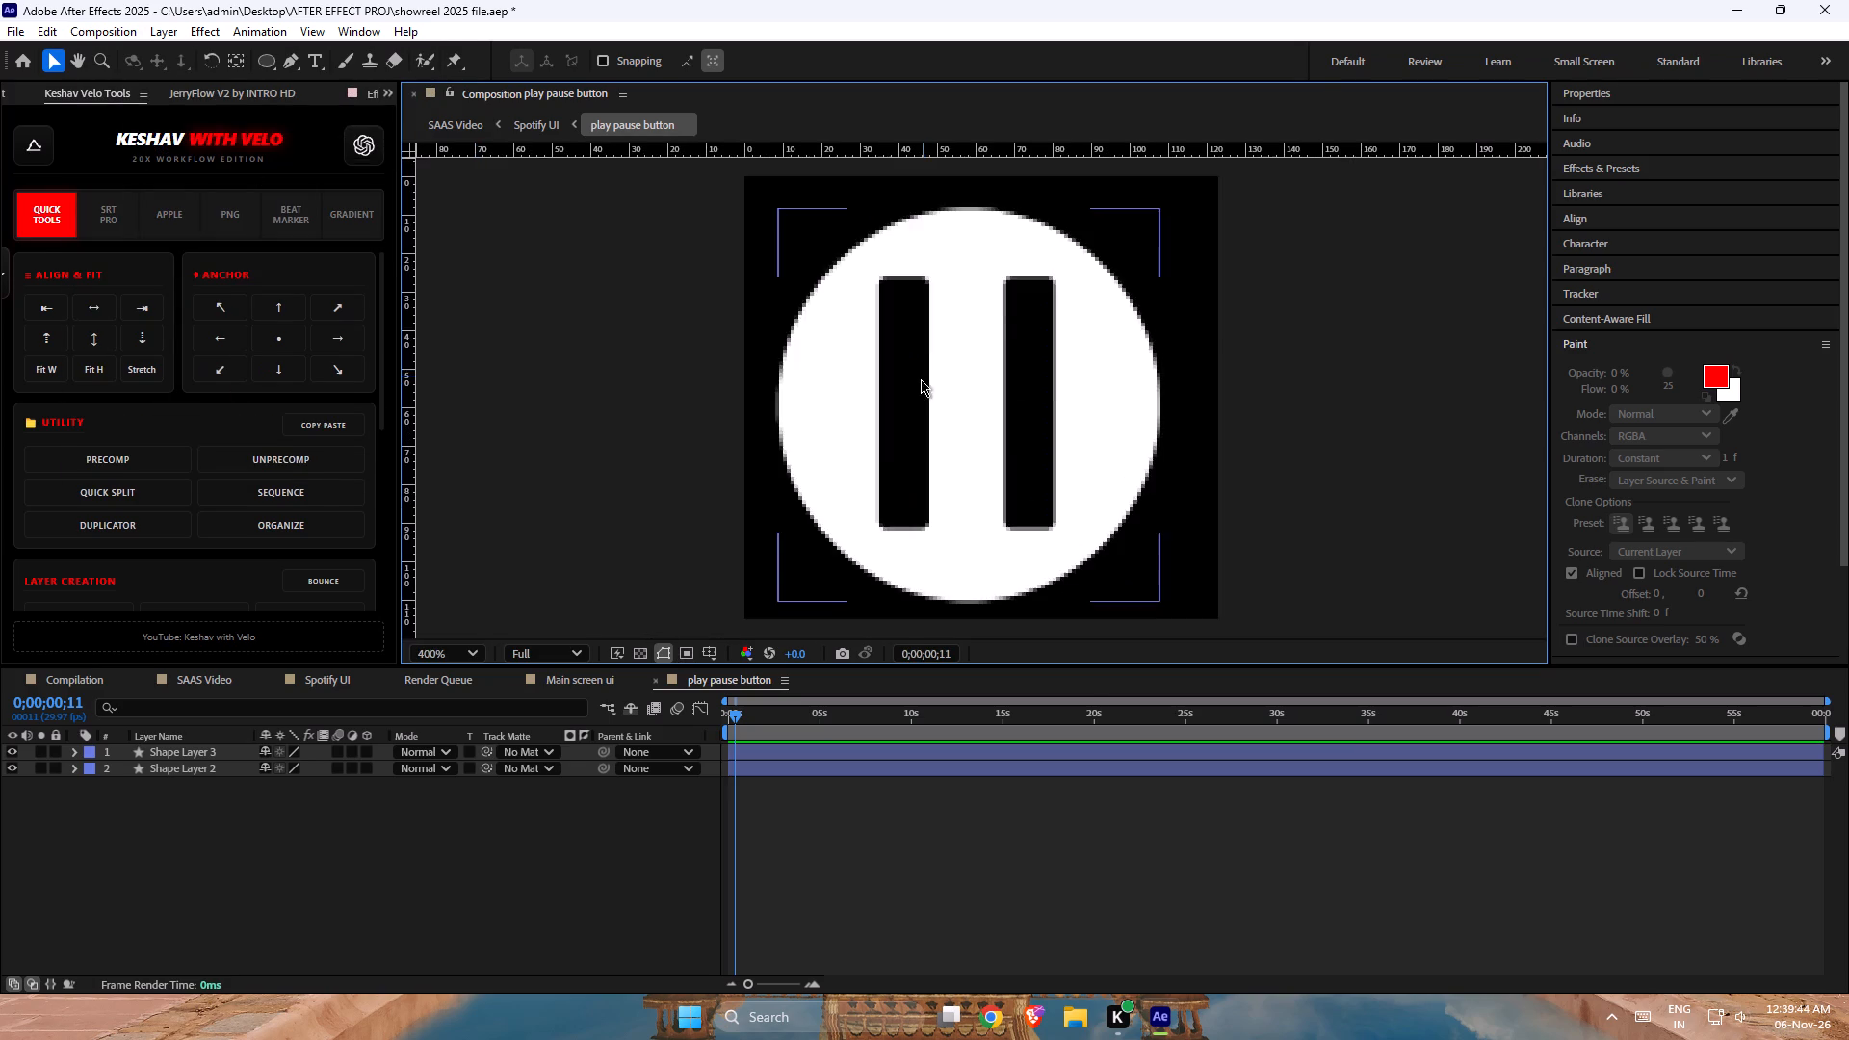
{"action": "scroll", "coordinate": [920, 380], "scroll_direction": "down", "scroll_amount": 1}
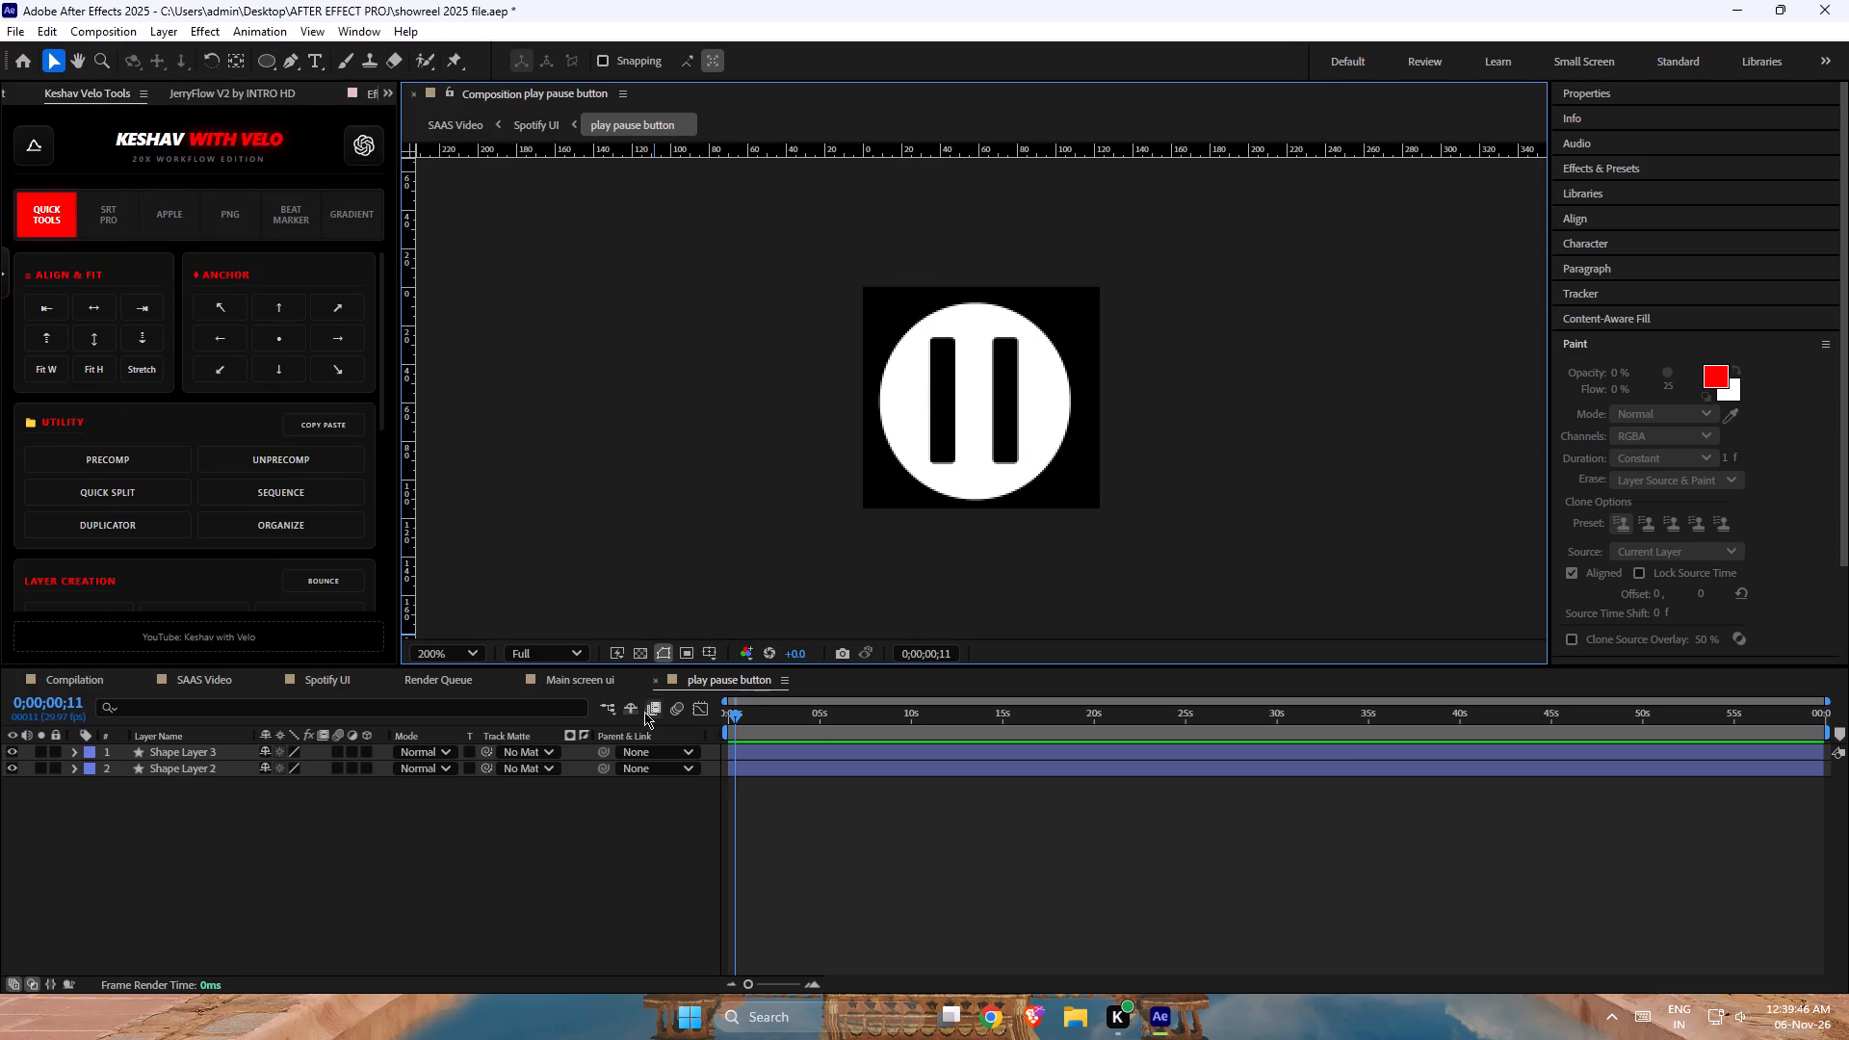
Close the Main screen ui composition in the timeline.
{"action": "left_click", "coordinate": [560, 682]}
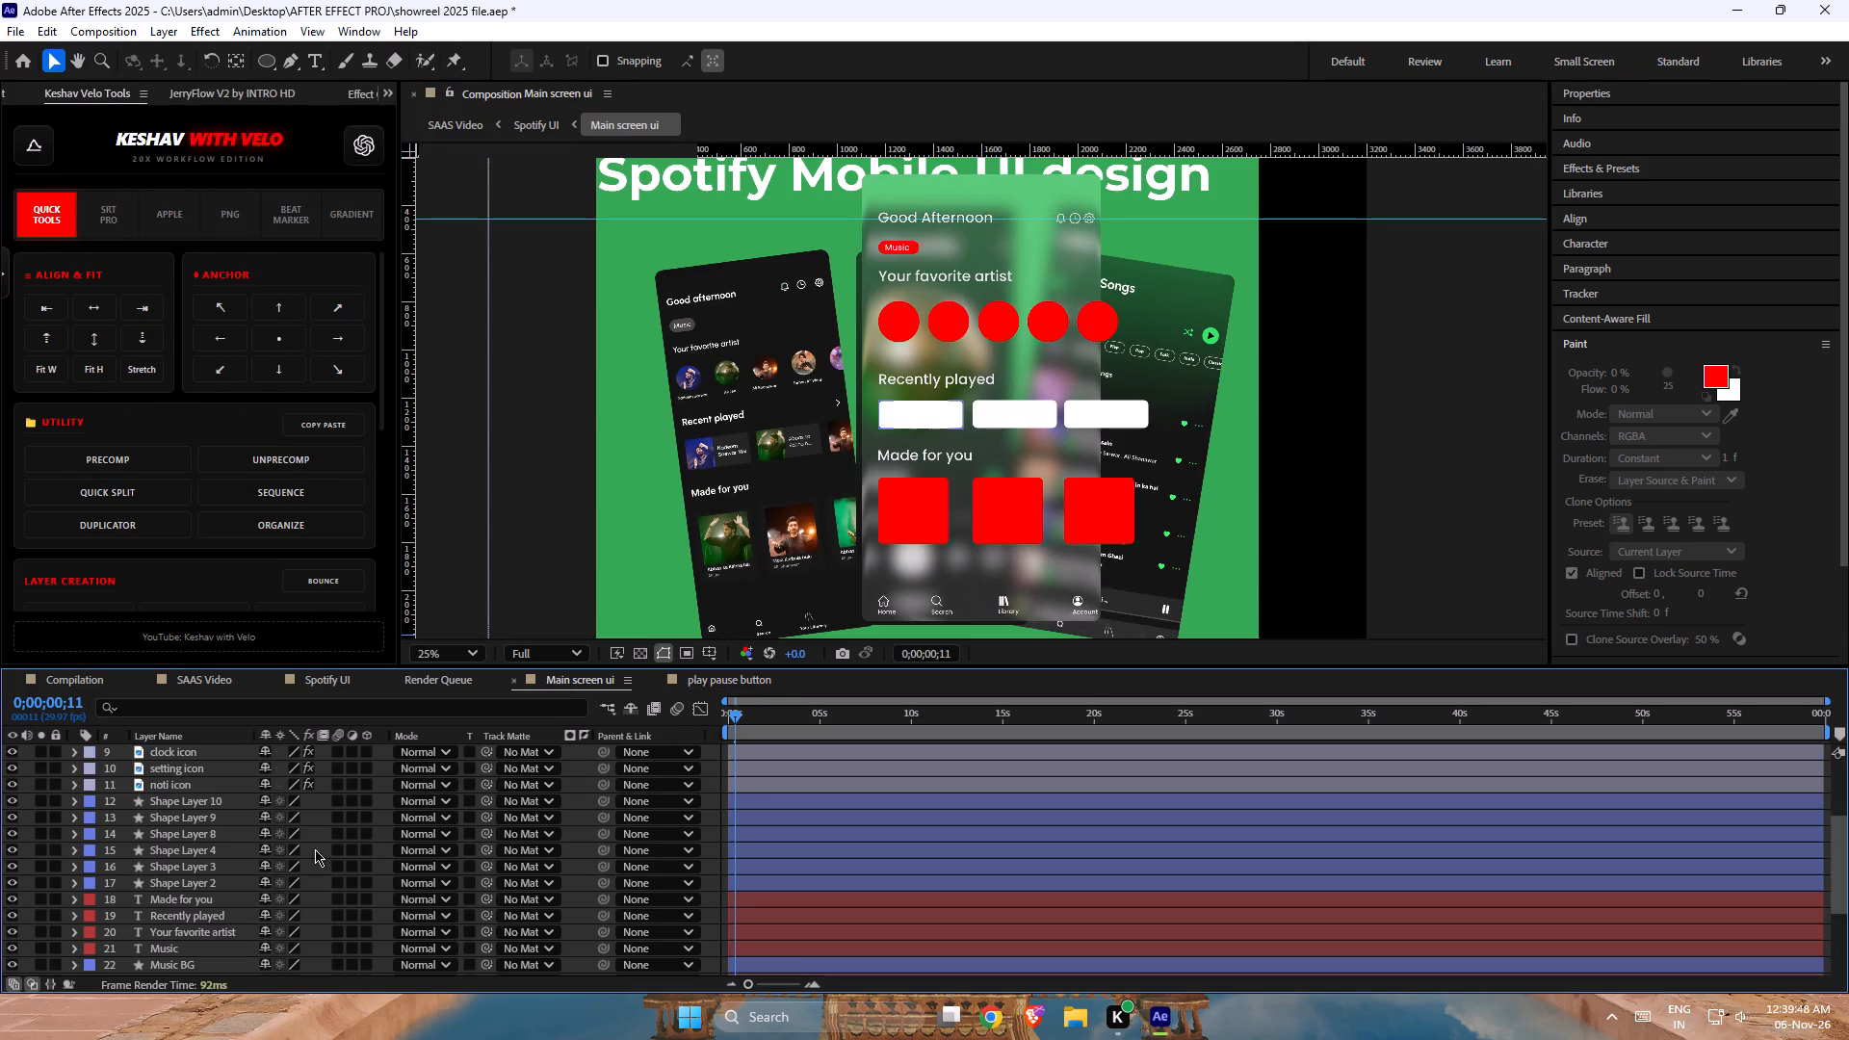
{"action": "scroll", "coordinate": [311, 850], "scroll_direction": "down", "scroll_amount": 4}
{"action": "scroll", "coordinate": [264, 826], "scroll_direction": "up", "scroll_amount": 5}
{"action": "left_click", "coordinate": [520, 684]}
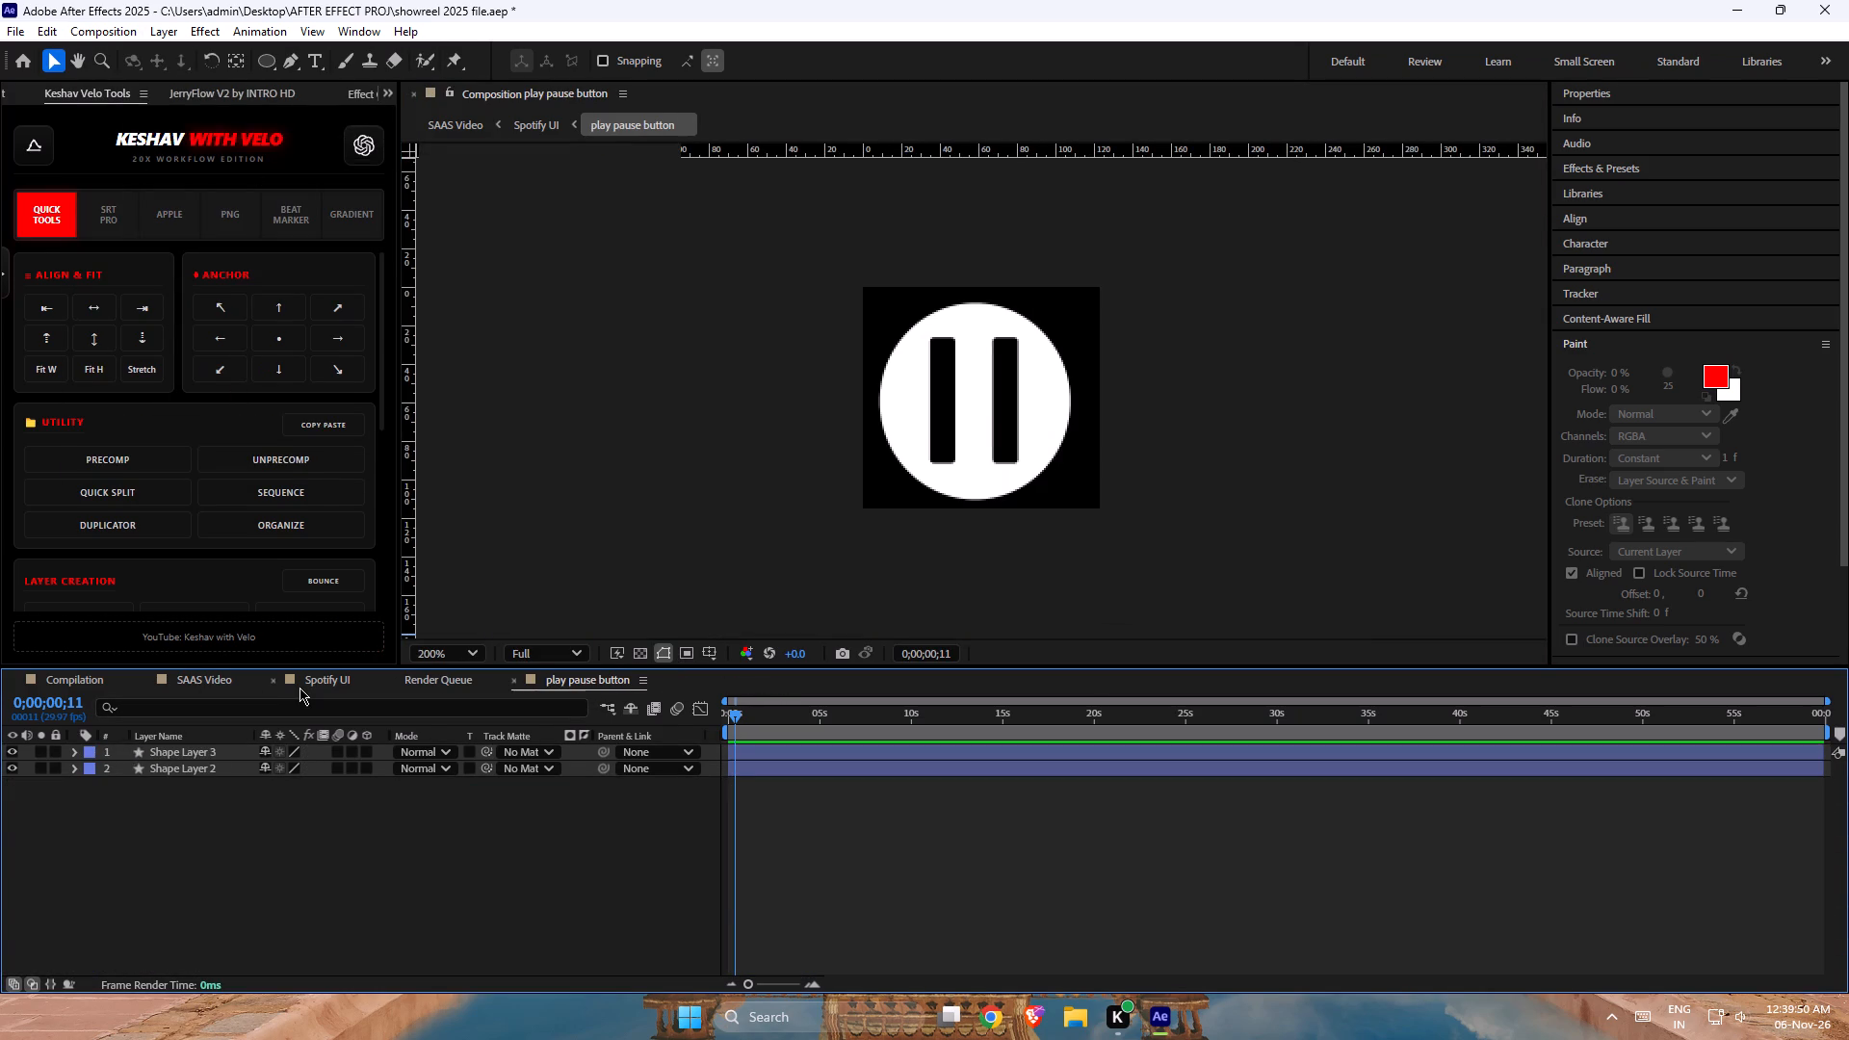
In the Spotify UI composition, place the cropped play pause button centrally on the glass panel between the artist circle and bottom bar.
{"action": "left_click", "coordinate": [299, 688]}
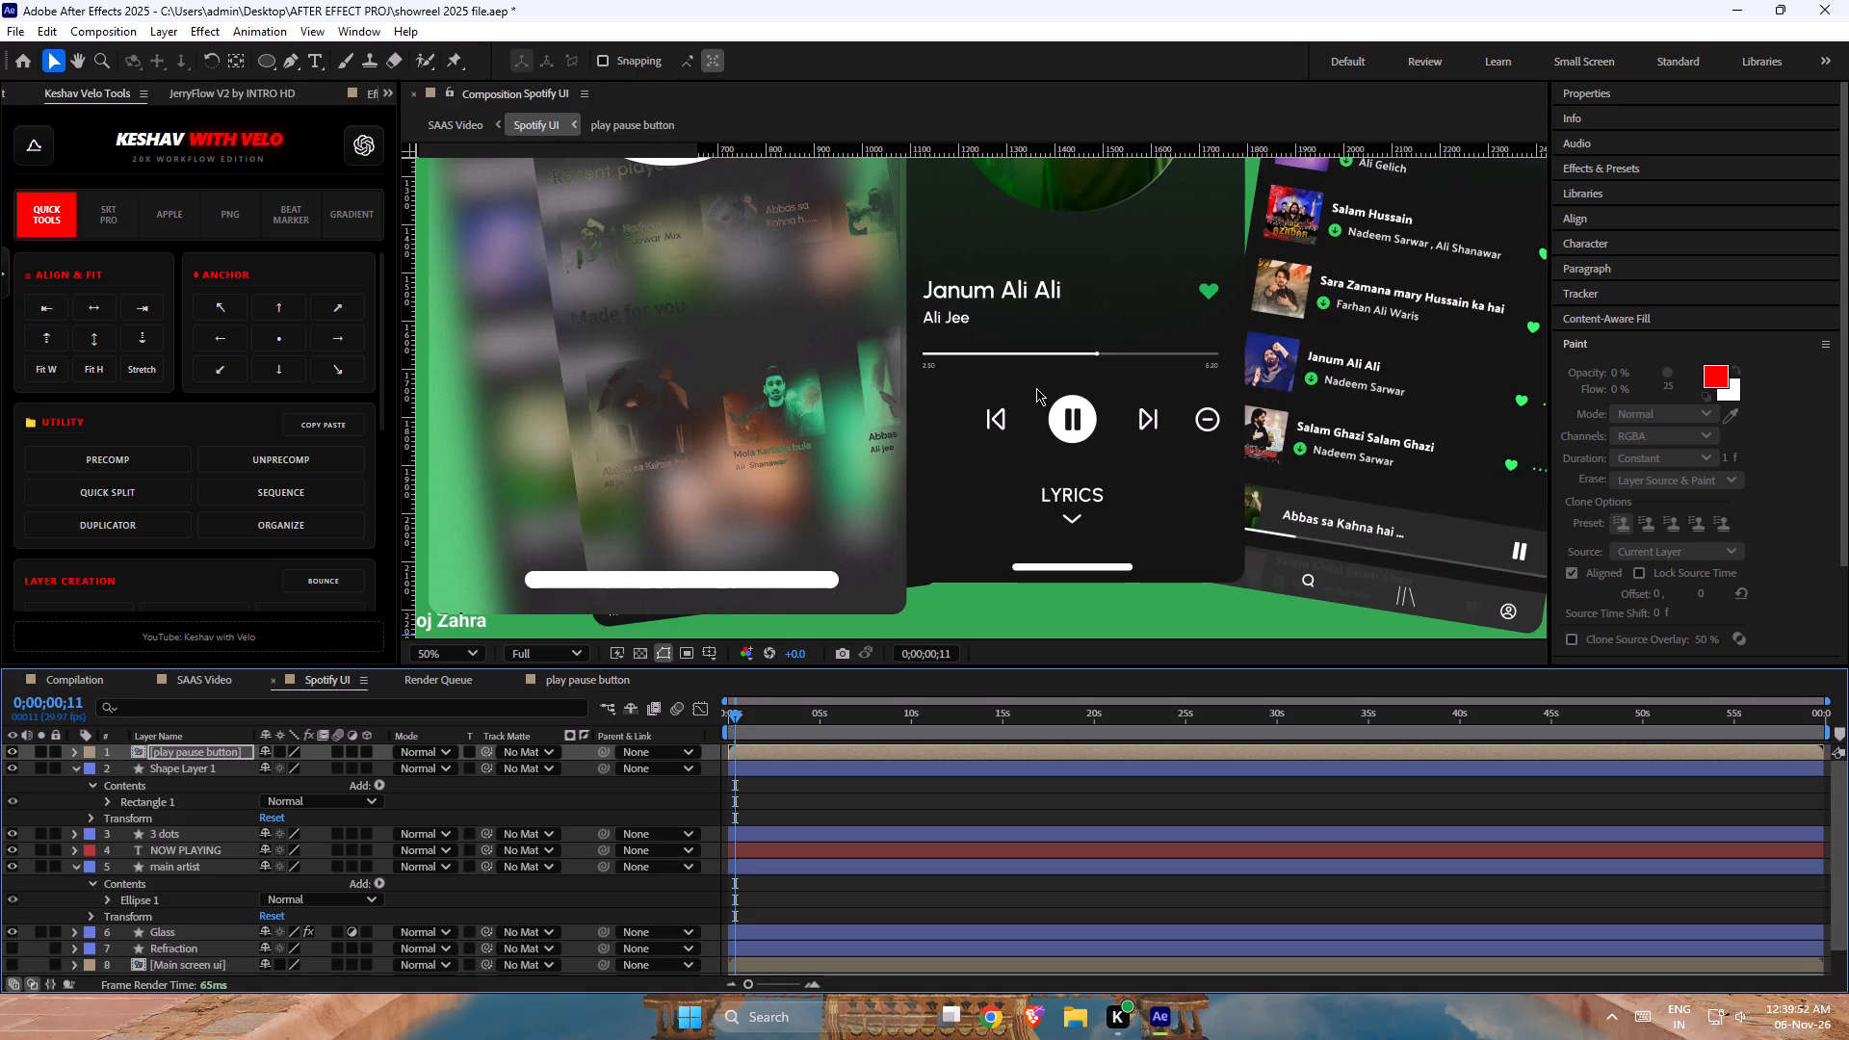
{"action": "key", "text": "v"}
{"action": "scroll", "coordinate": [854, 485], "scroll_direction": "down", "scroll_amount": 1}
{"action": "middle_click_drag", "start_coordinate": [935, 325], "coordinate": [926, 394]}
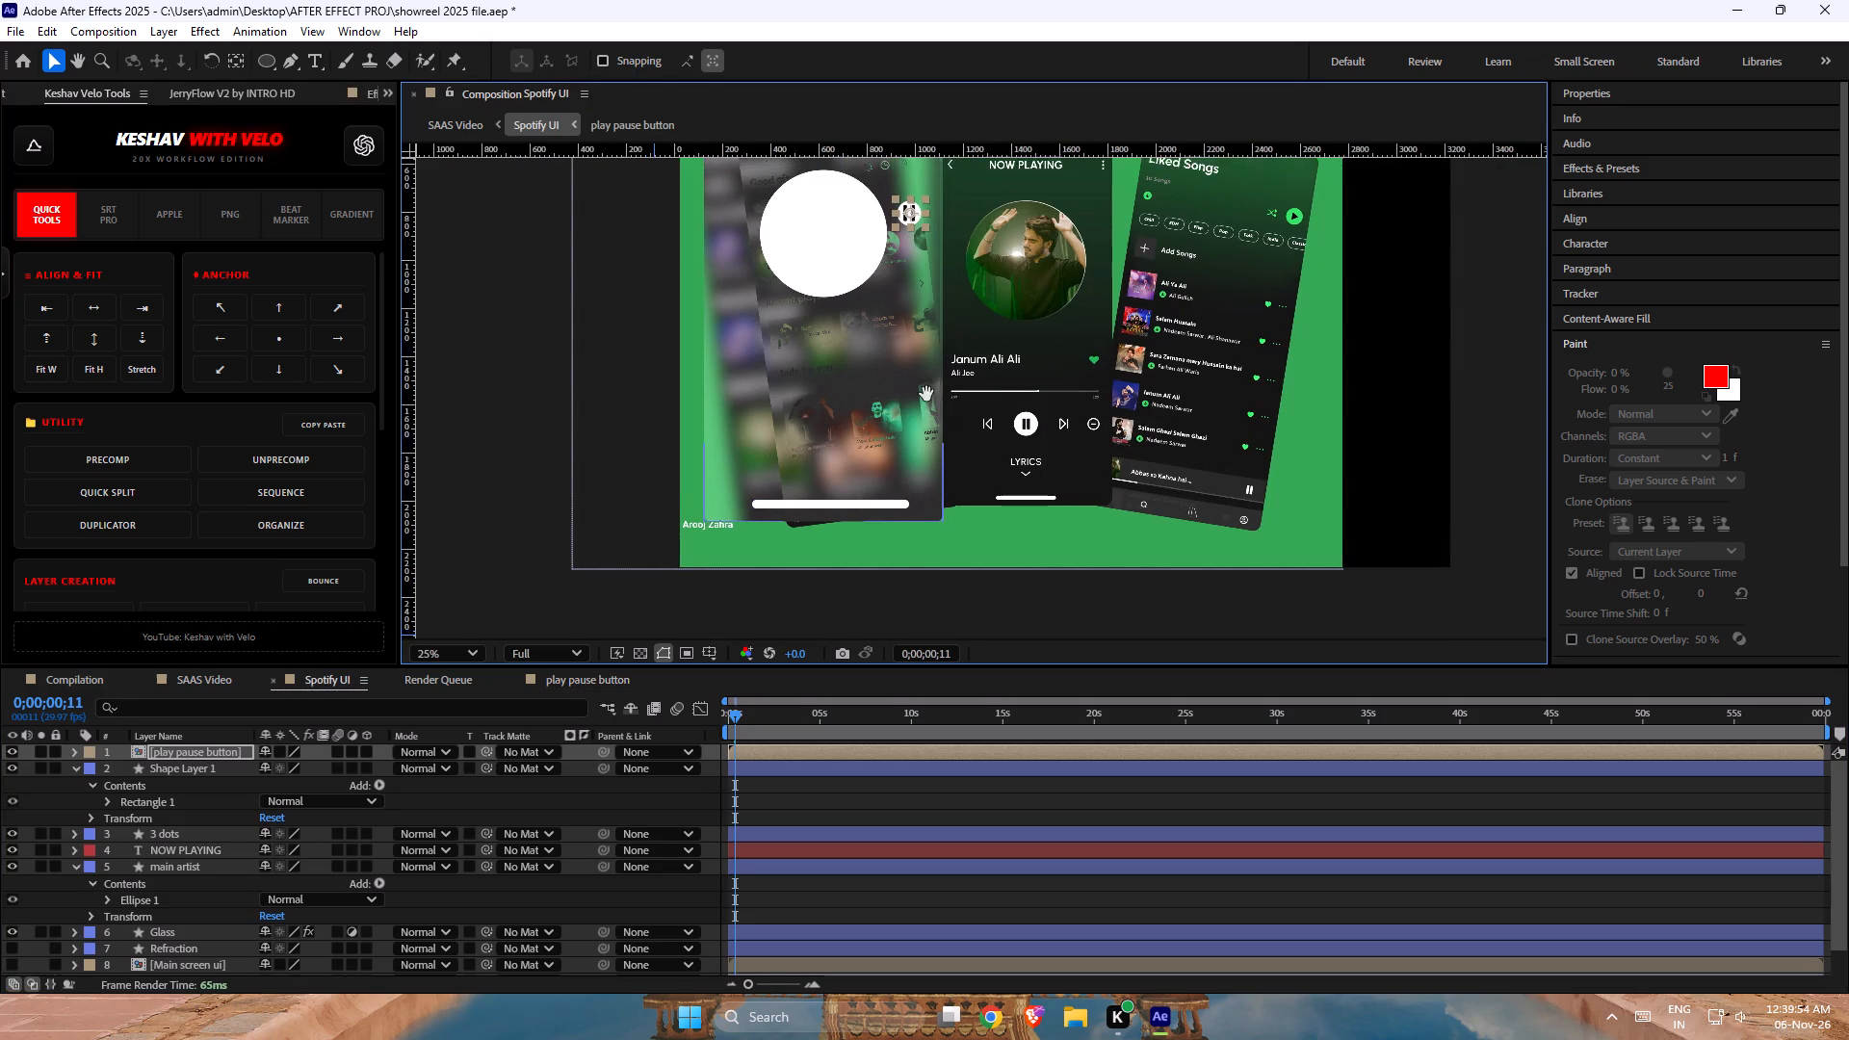
{"action": "middle_click_drag", "start_coordinate": [926, 394], "coordinate": [924, 413]}
{"action": "left_click_drag", "start_coordinate": [909, 294], "coordinate": [907, 350]}
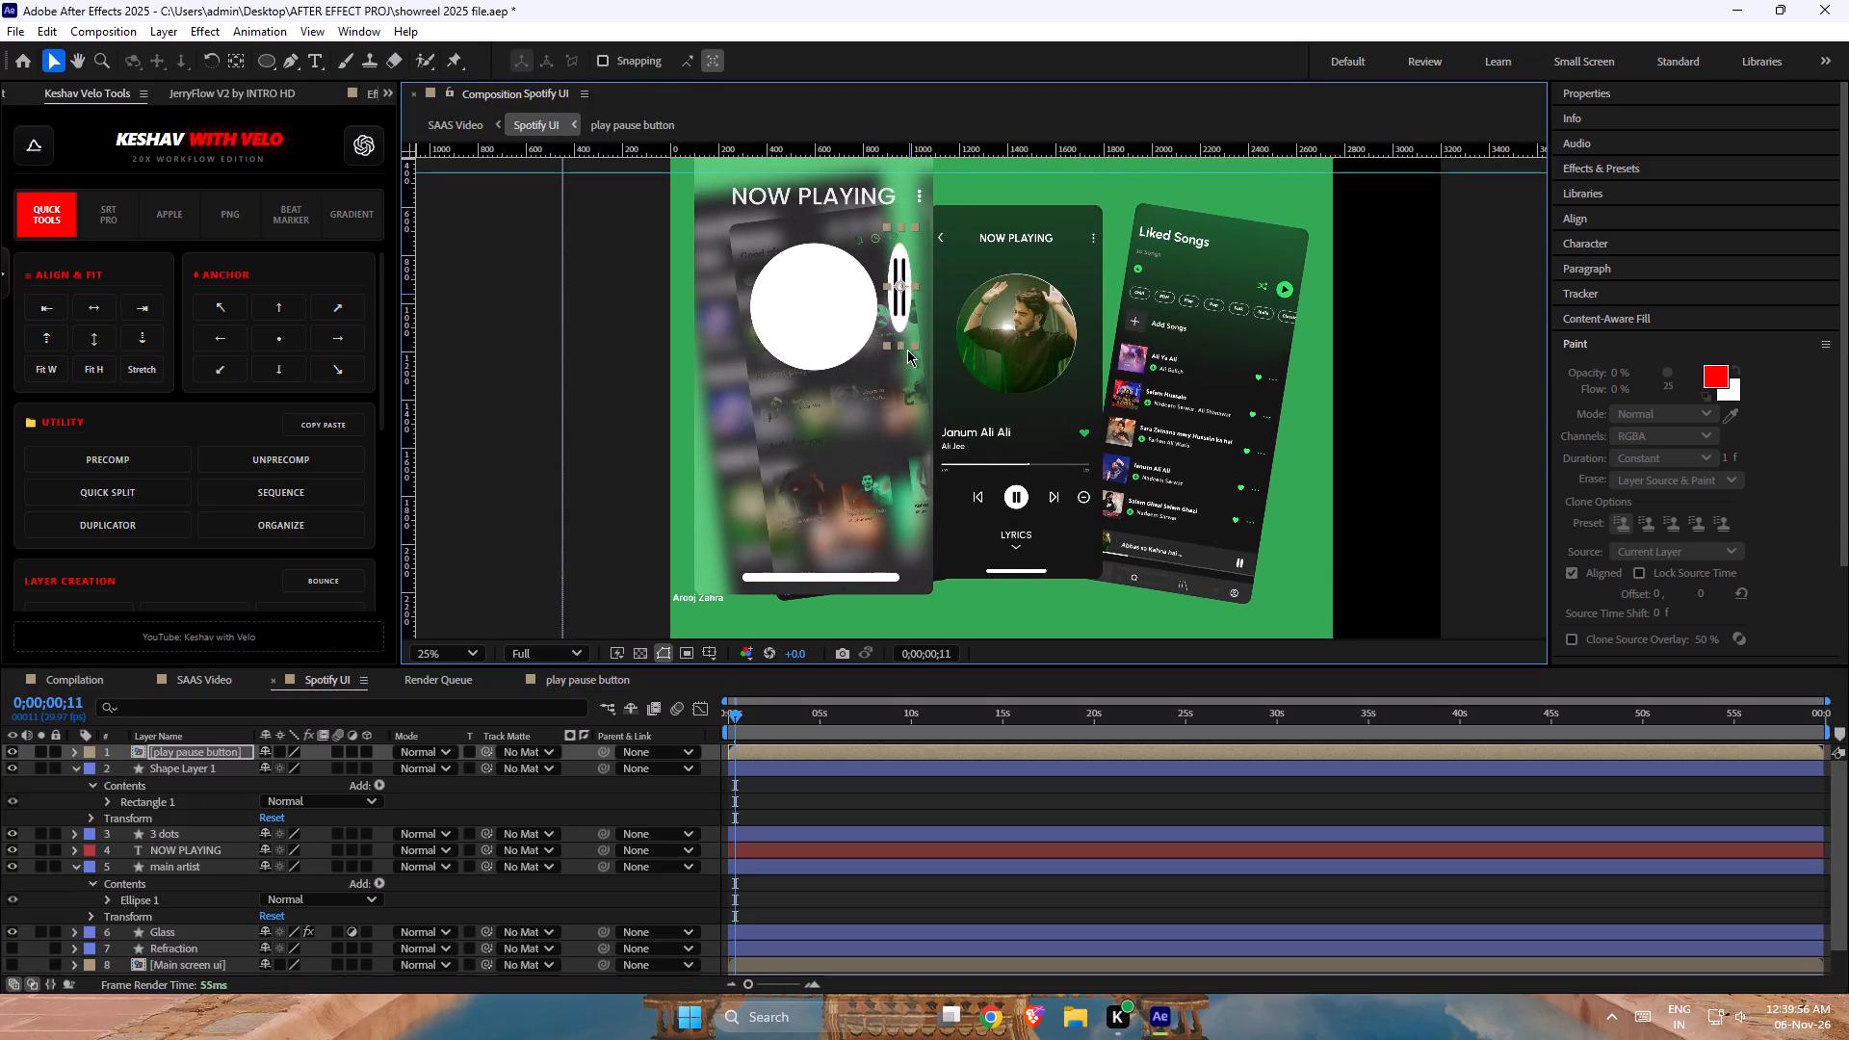
{"action": "left_click_drag", "start_coordinate": [907, 350], "coordinate": [904, 371]}
{"action": "key", "text": "ctrl+z"}
{"action": "left_click_drag", "start_coordinate": [908, 290], "coordinate": [832, 485]}
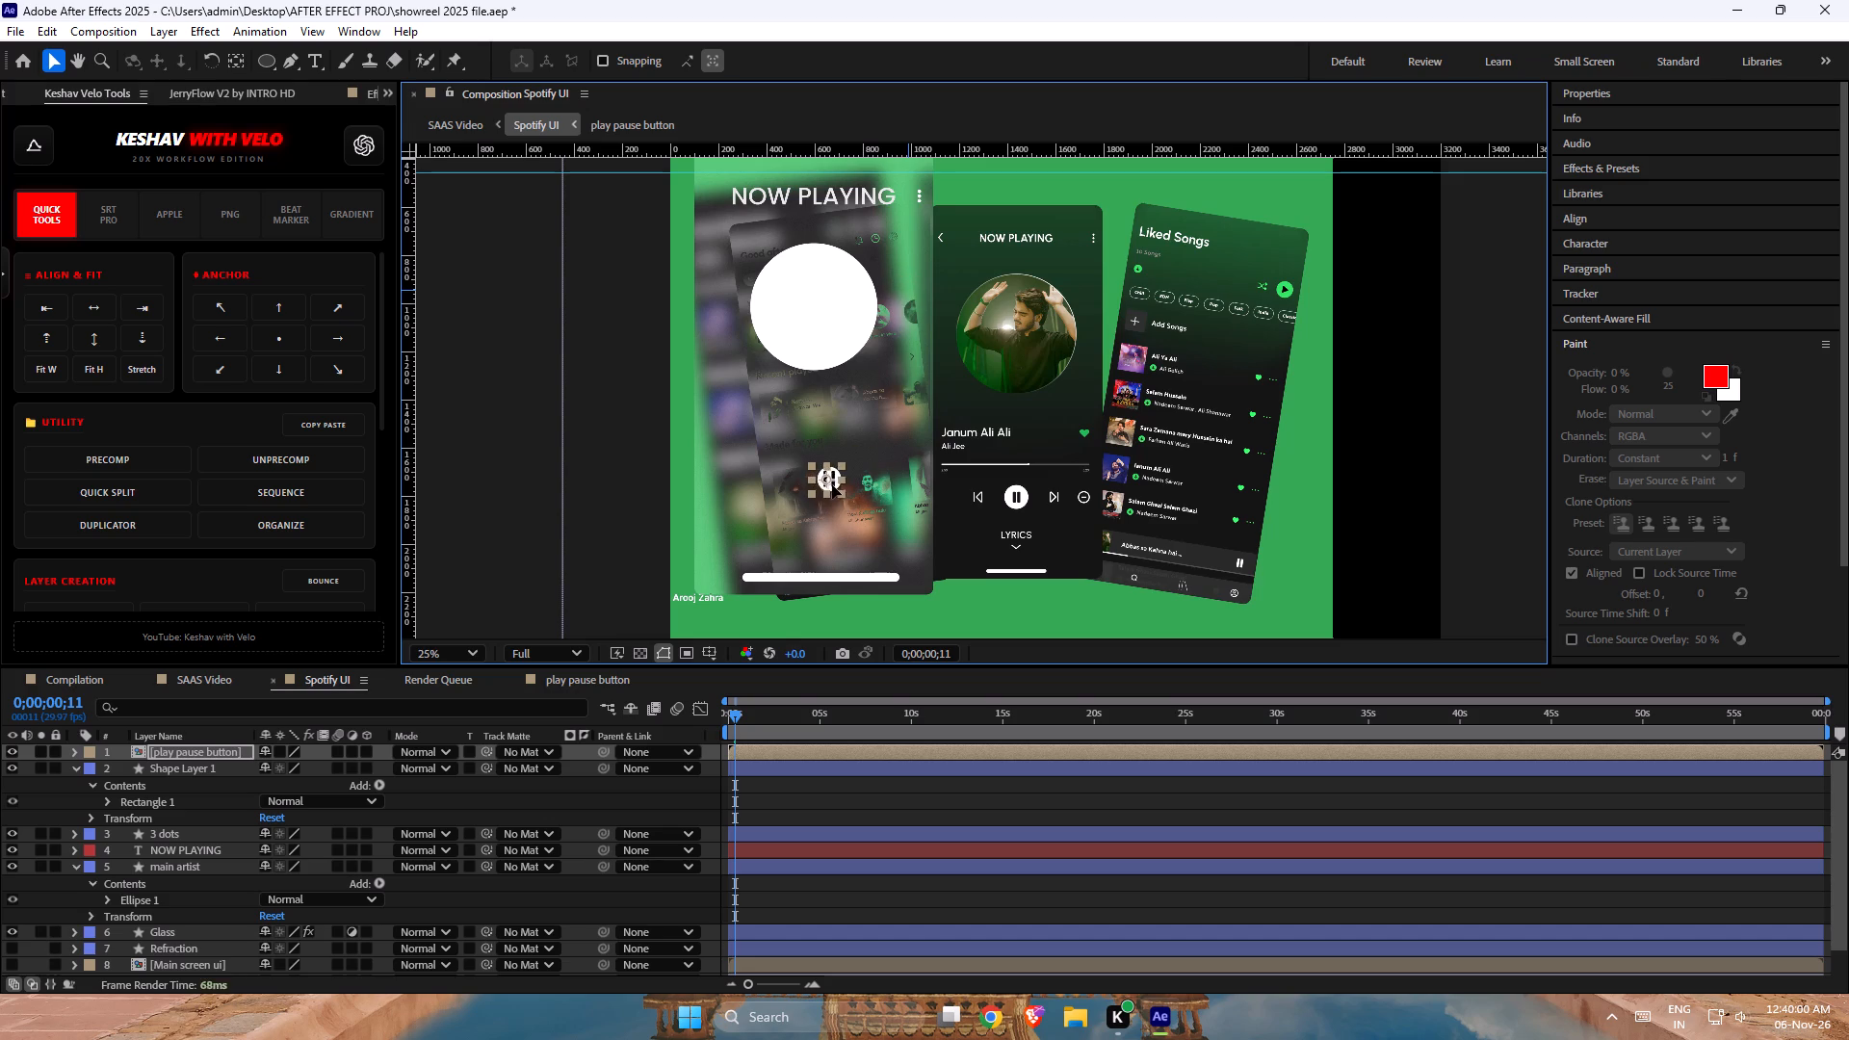
{"action": "left_click_drag", "start_coordinate": [832, 485], "coordinate": [821, 485]}
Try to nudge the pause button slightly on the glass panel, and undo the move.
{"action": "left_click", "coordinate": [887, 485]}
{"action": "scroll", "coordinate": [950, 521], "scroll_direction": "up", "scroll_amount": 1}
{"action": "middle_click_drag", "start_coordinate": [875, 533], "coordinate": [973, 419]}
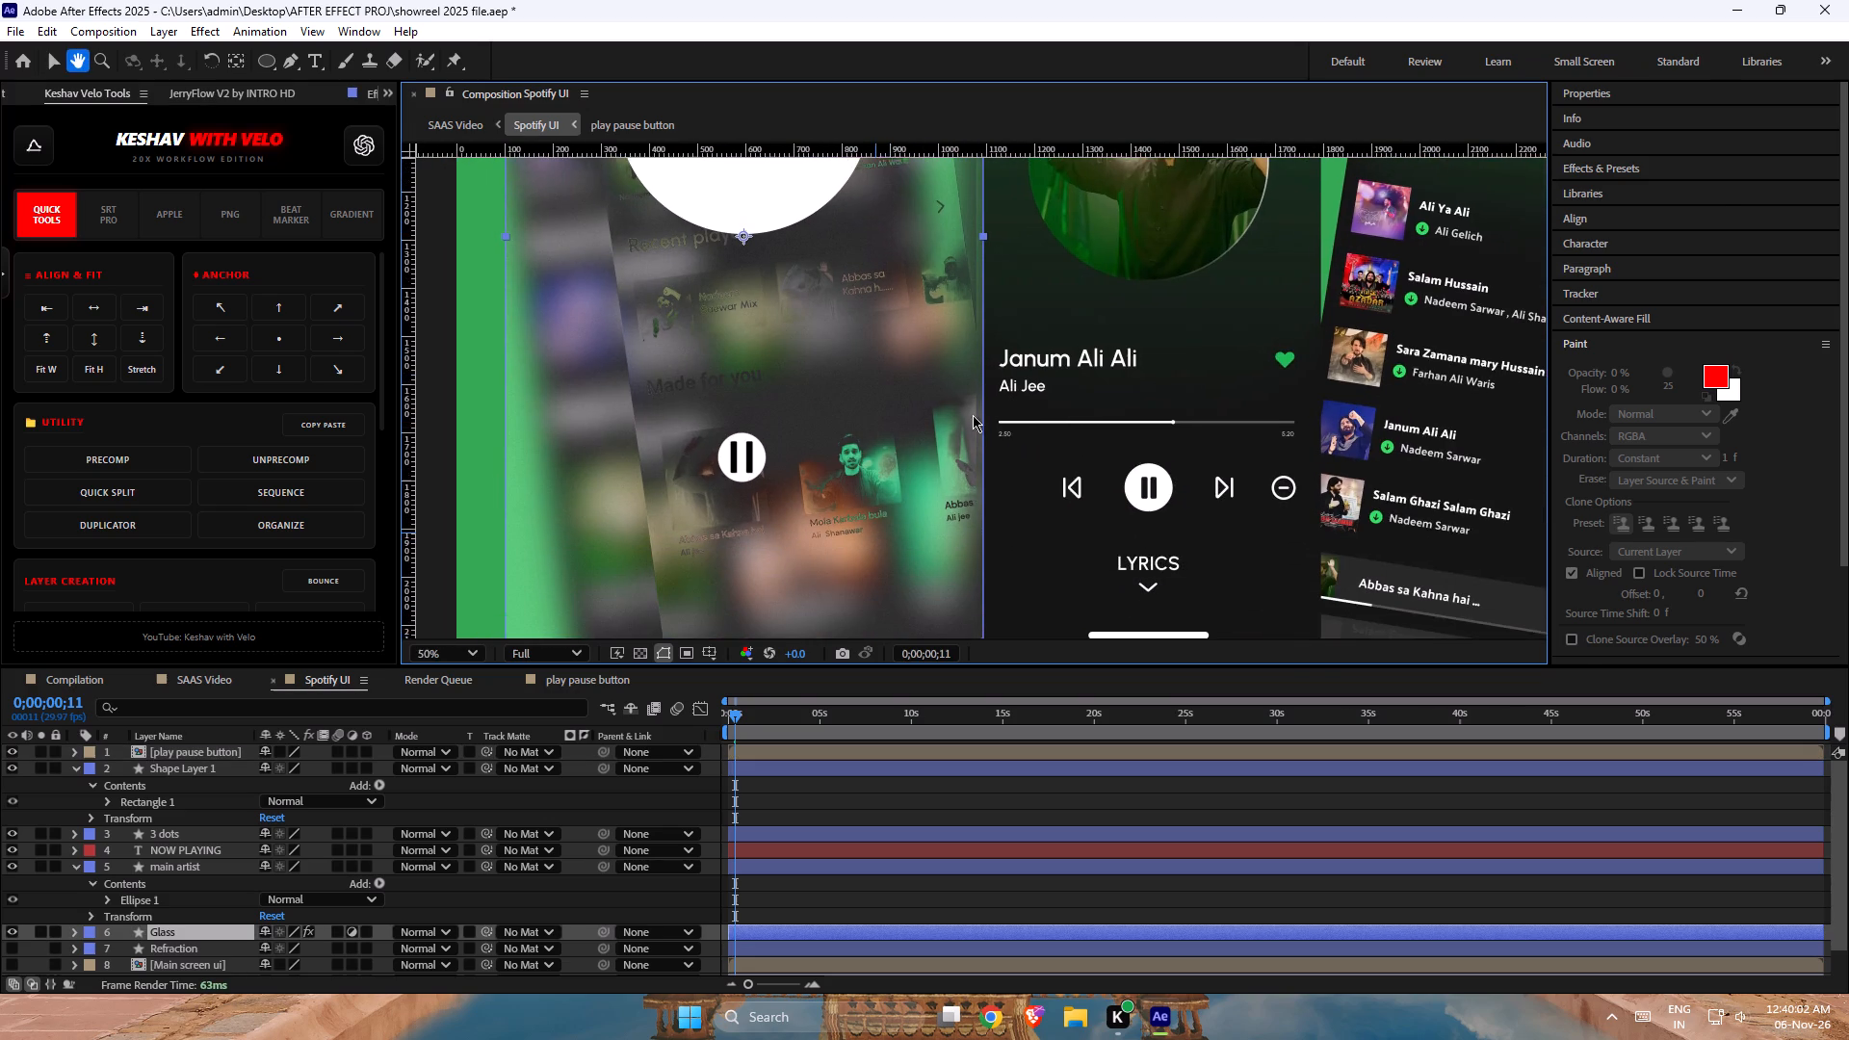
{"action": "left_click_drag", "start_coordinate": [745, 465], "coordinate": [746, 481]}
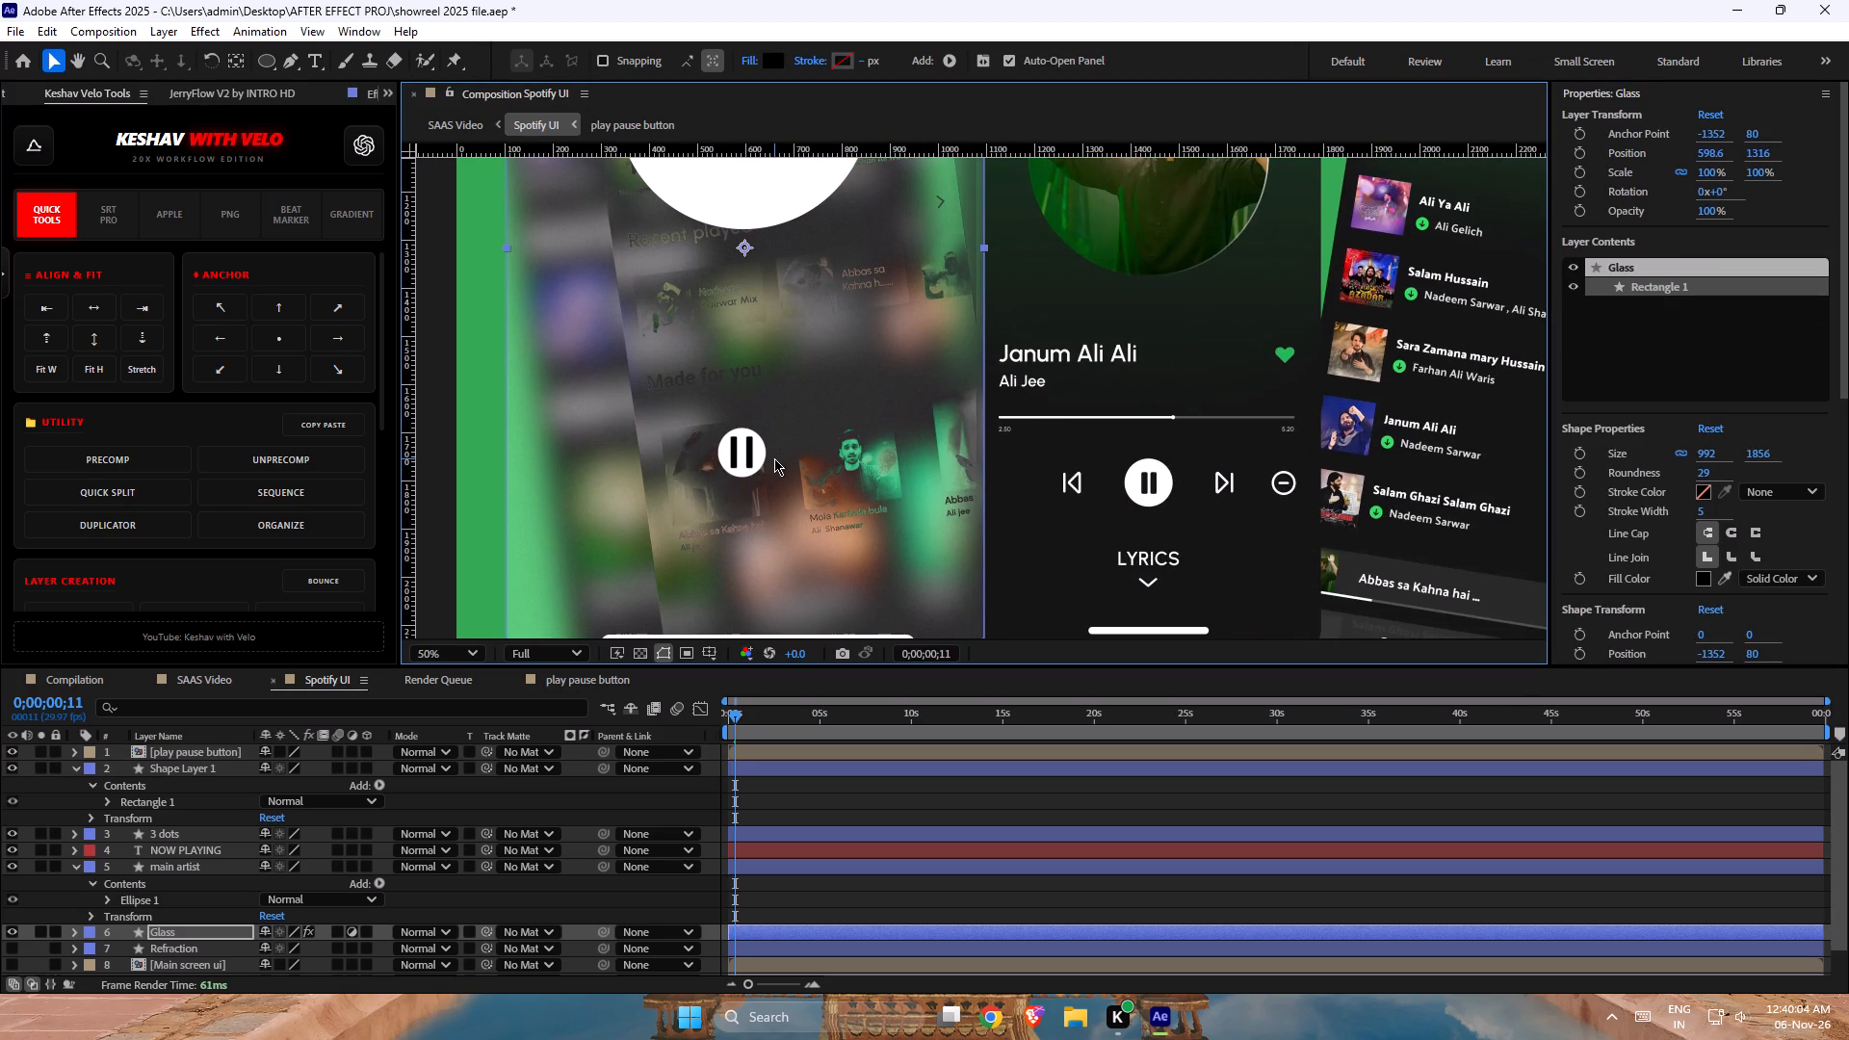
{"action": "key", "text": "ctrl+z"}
Draw a straight horizontal line with the Pen tool just above the pause button, spanning most of the glass panel's width.
{"action": "left_click", "coordinate": [1147, 591]}
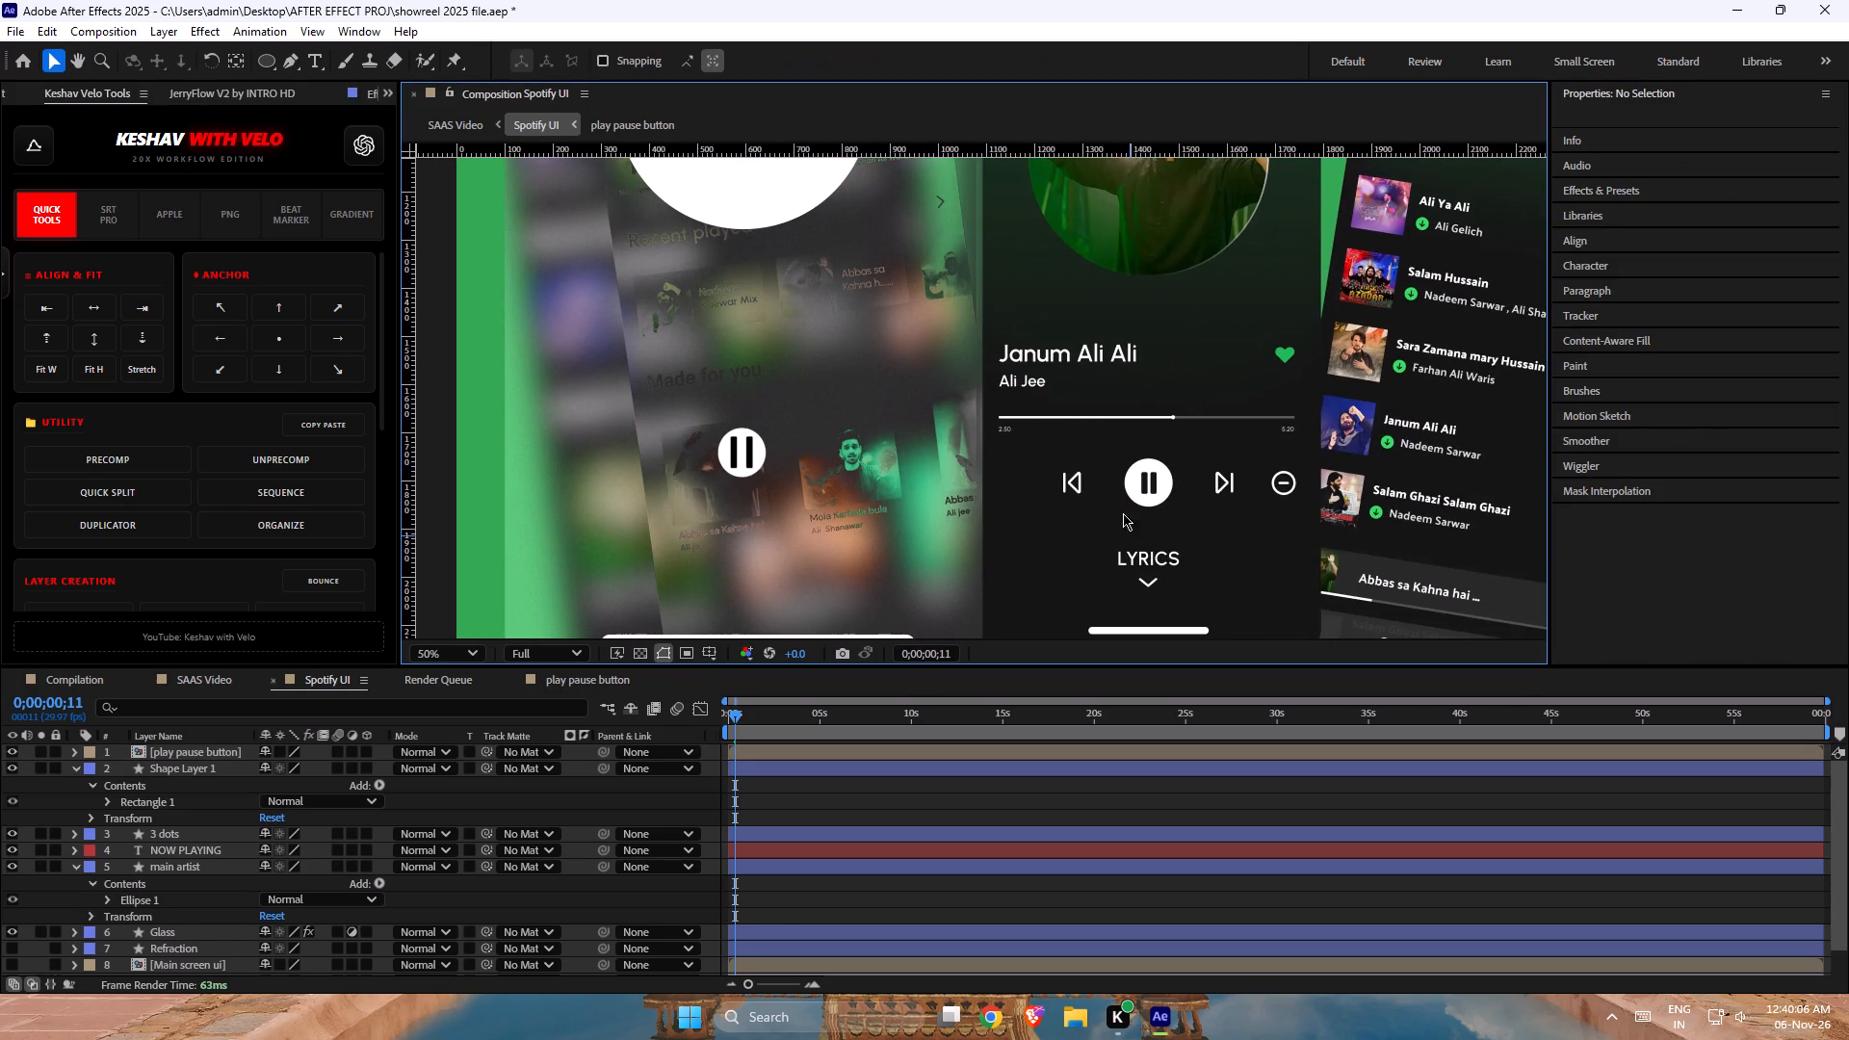
{"action": "left_click", "coordinate": [297, 61]}
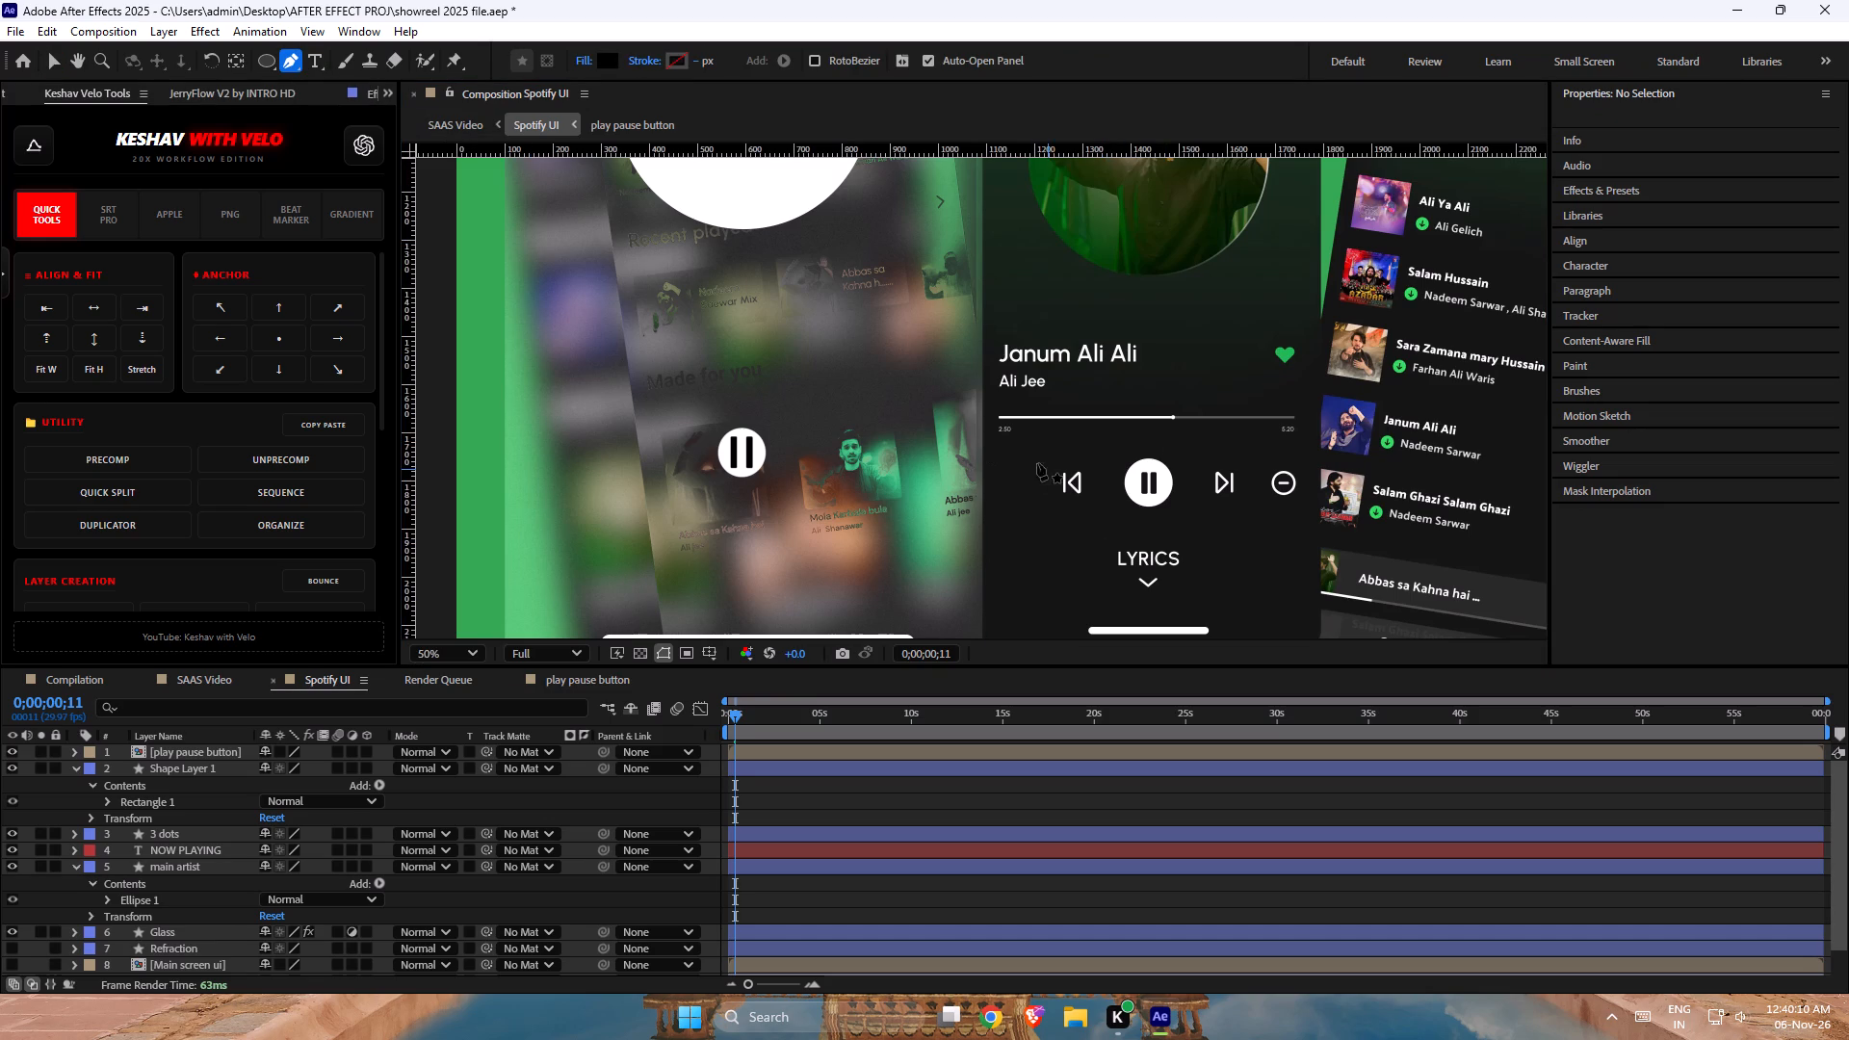
{"action": "left_click", "coordinate": [531, 417]}
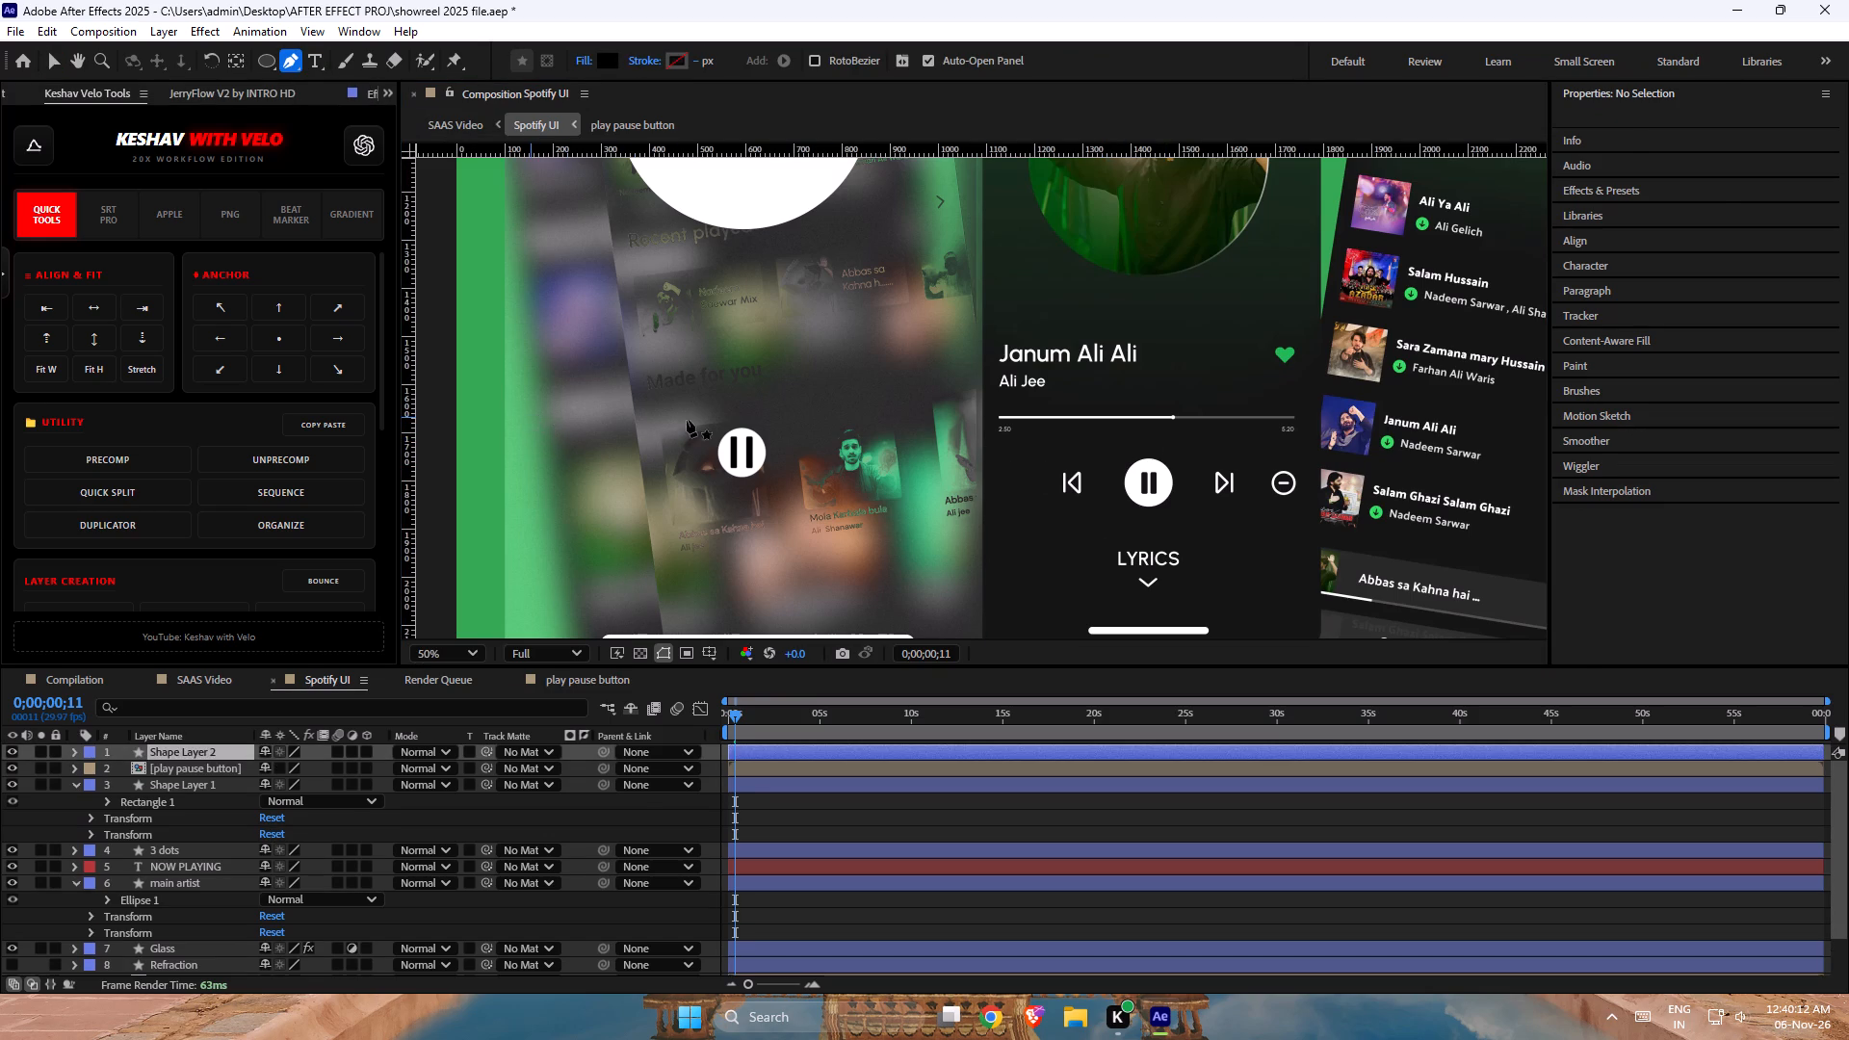
{"action": "left_click", "coordinate": [927, 423], "text": "shift"}
{"action": "key", "text": "v"}
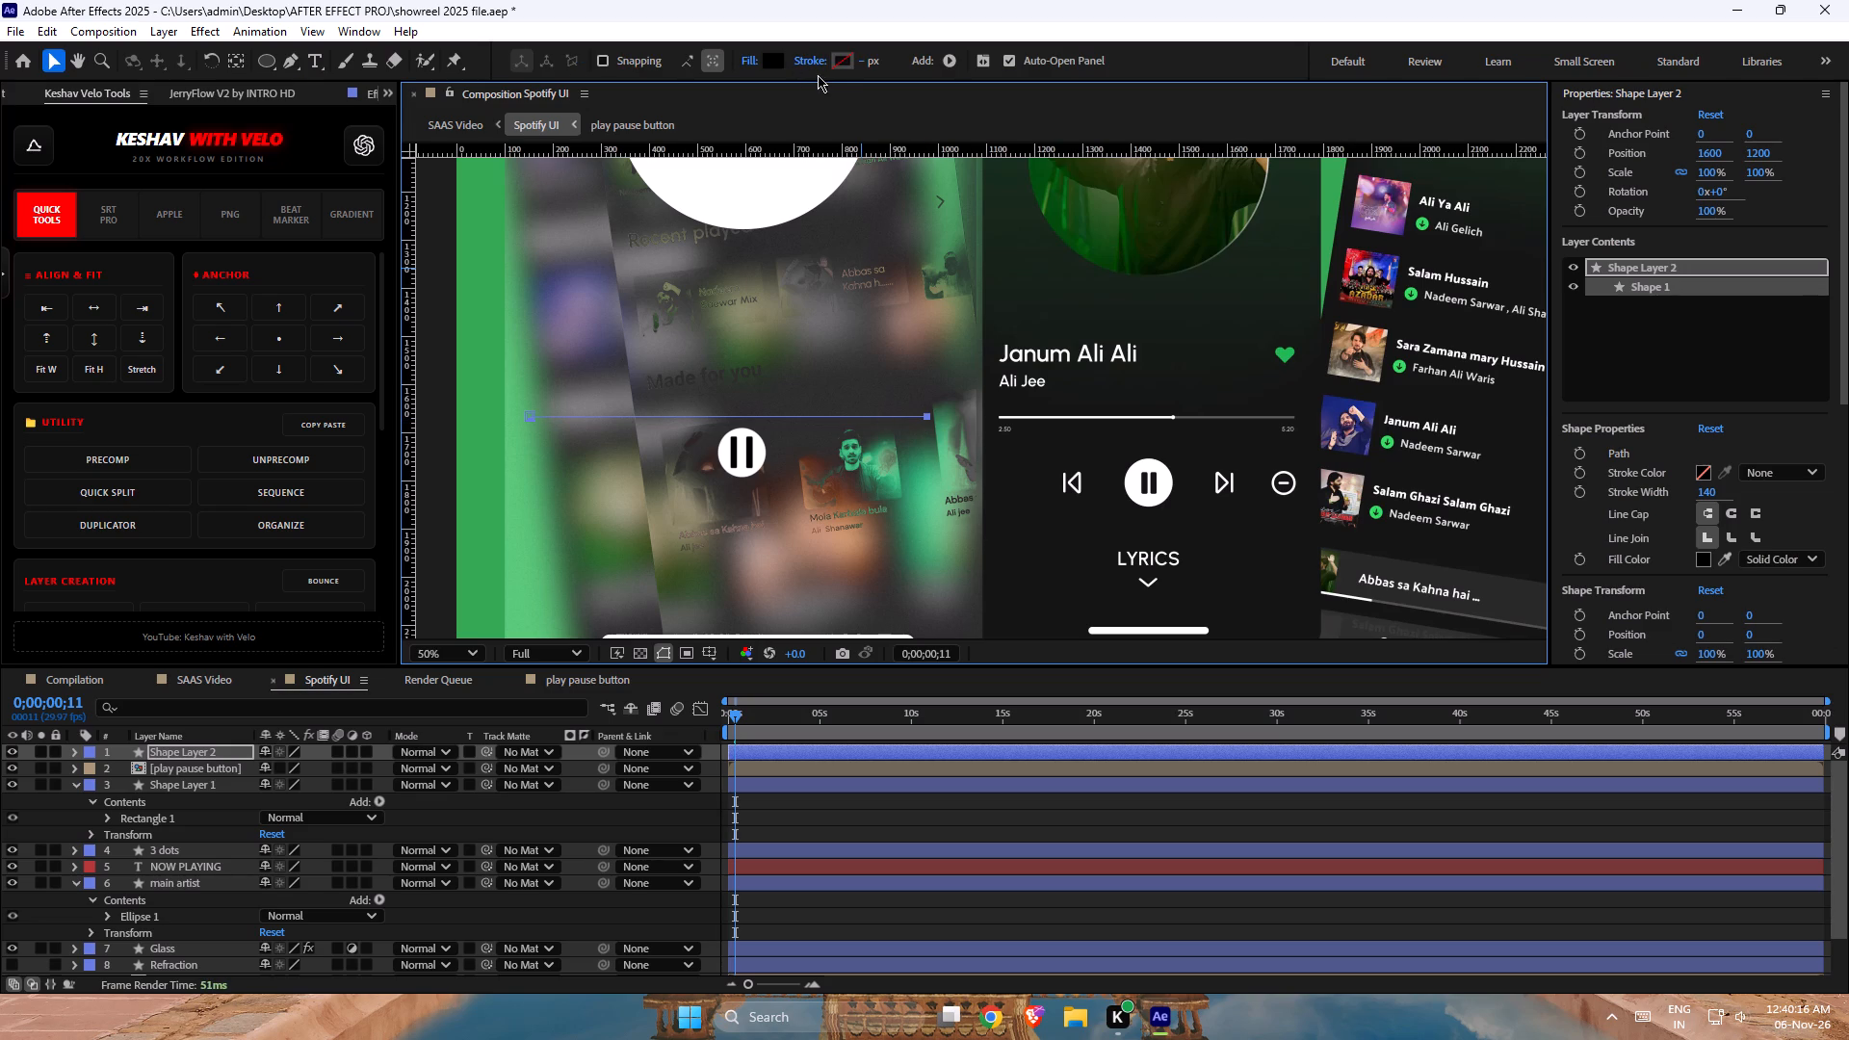
Remove the fill from the new line, deleting its Gradient Fill from the shape contents.
{"action": "left_click", "coordinate": [767, 66], "text": "alt"}
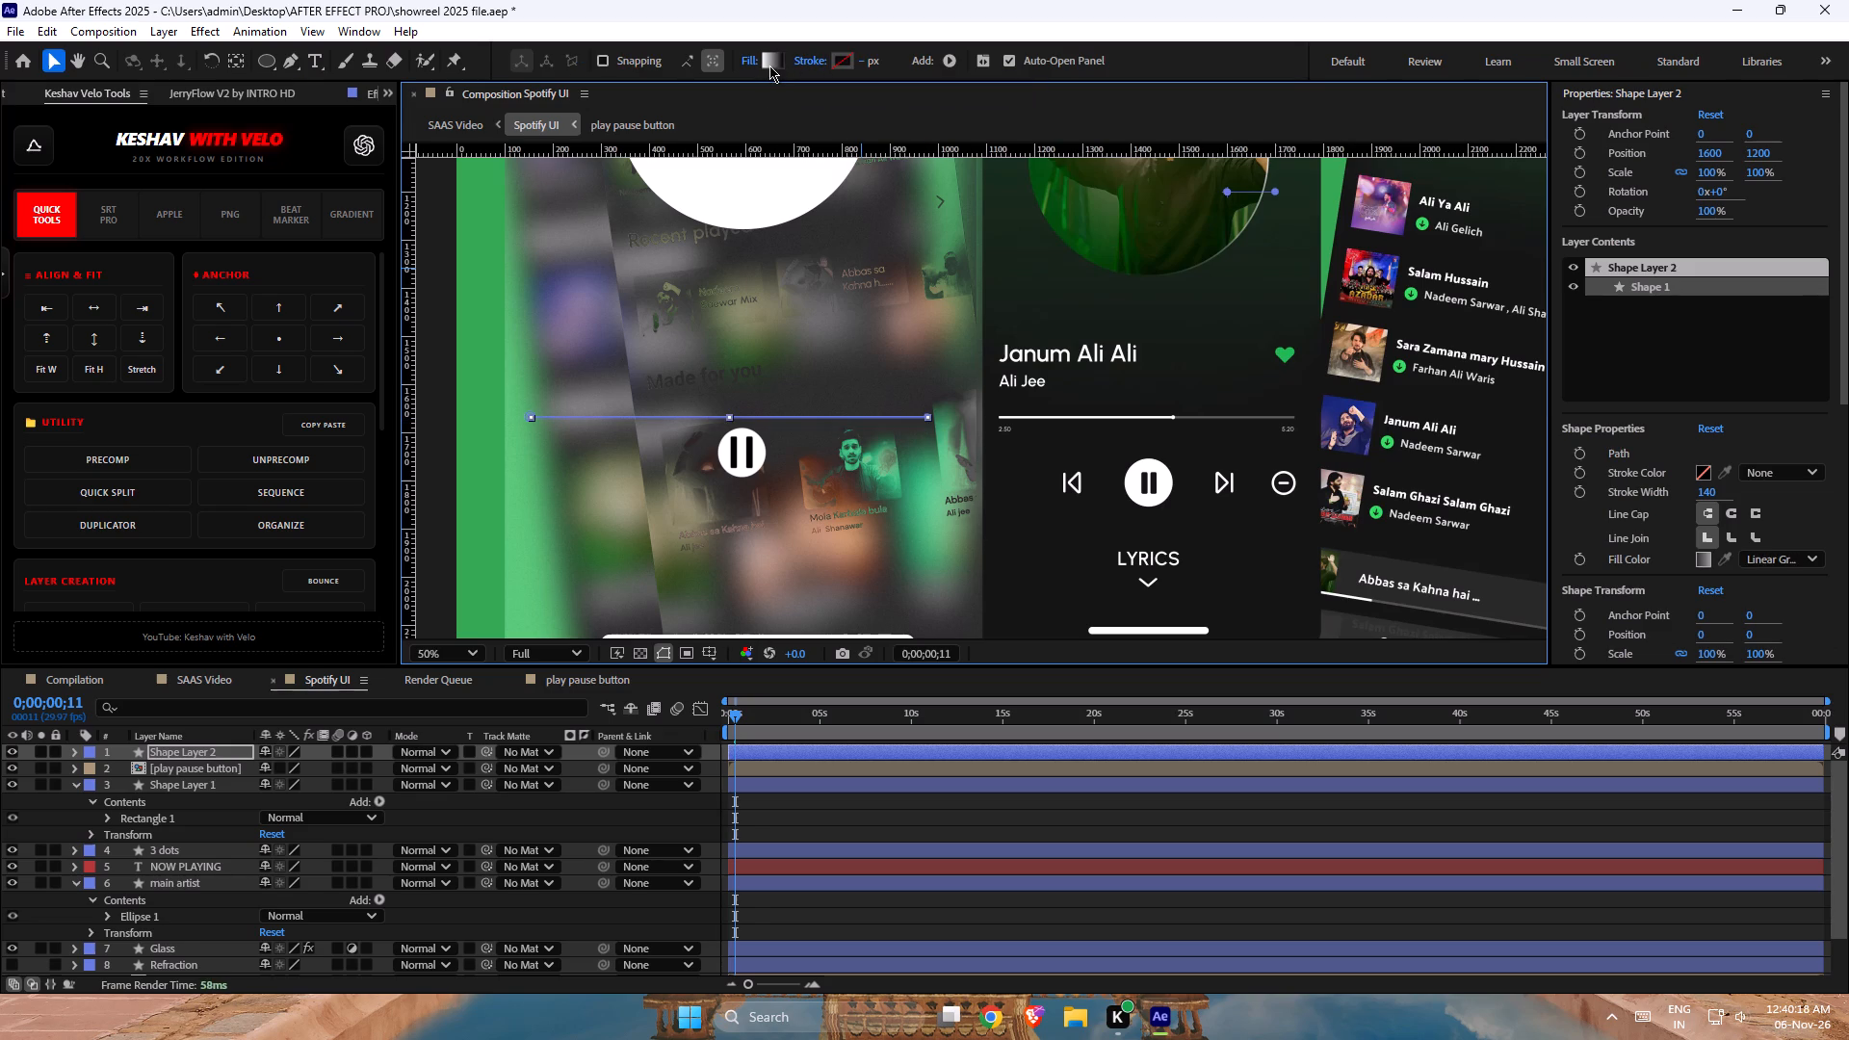
{"action": "left_click", "coordinate": [769, 65], "text": "alt"}
{"action": "left_click", "coordinate": [769, 65], "text": "alt"}
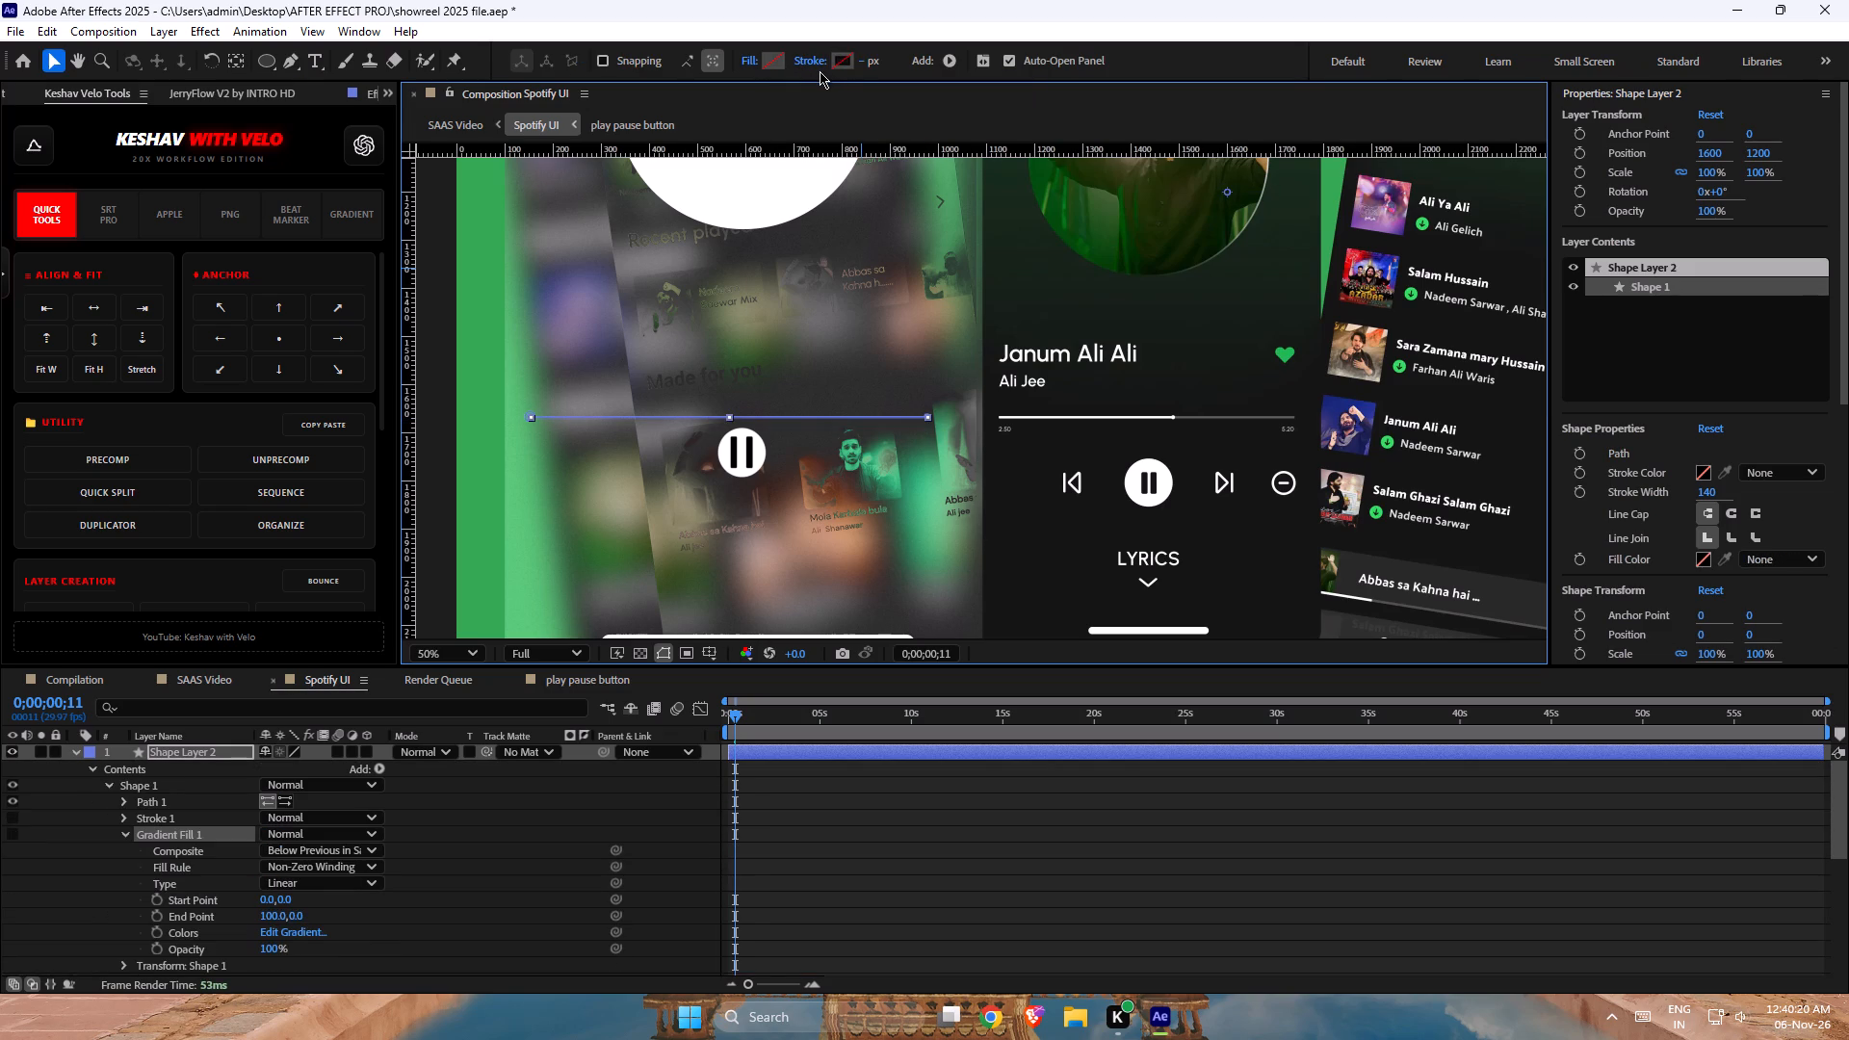
{"action": "left_click", "coordinate": [222, 837]}
{"action": "key", "text": "Delete"}
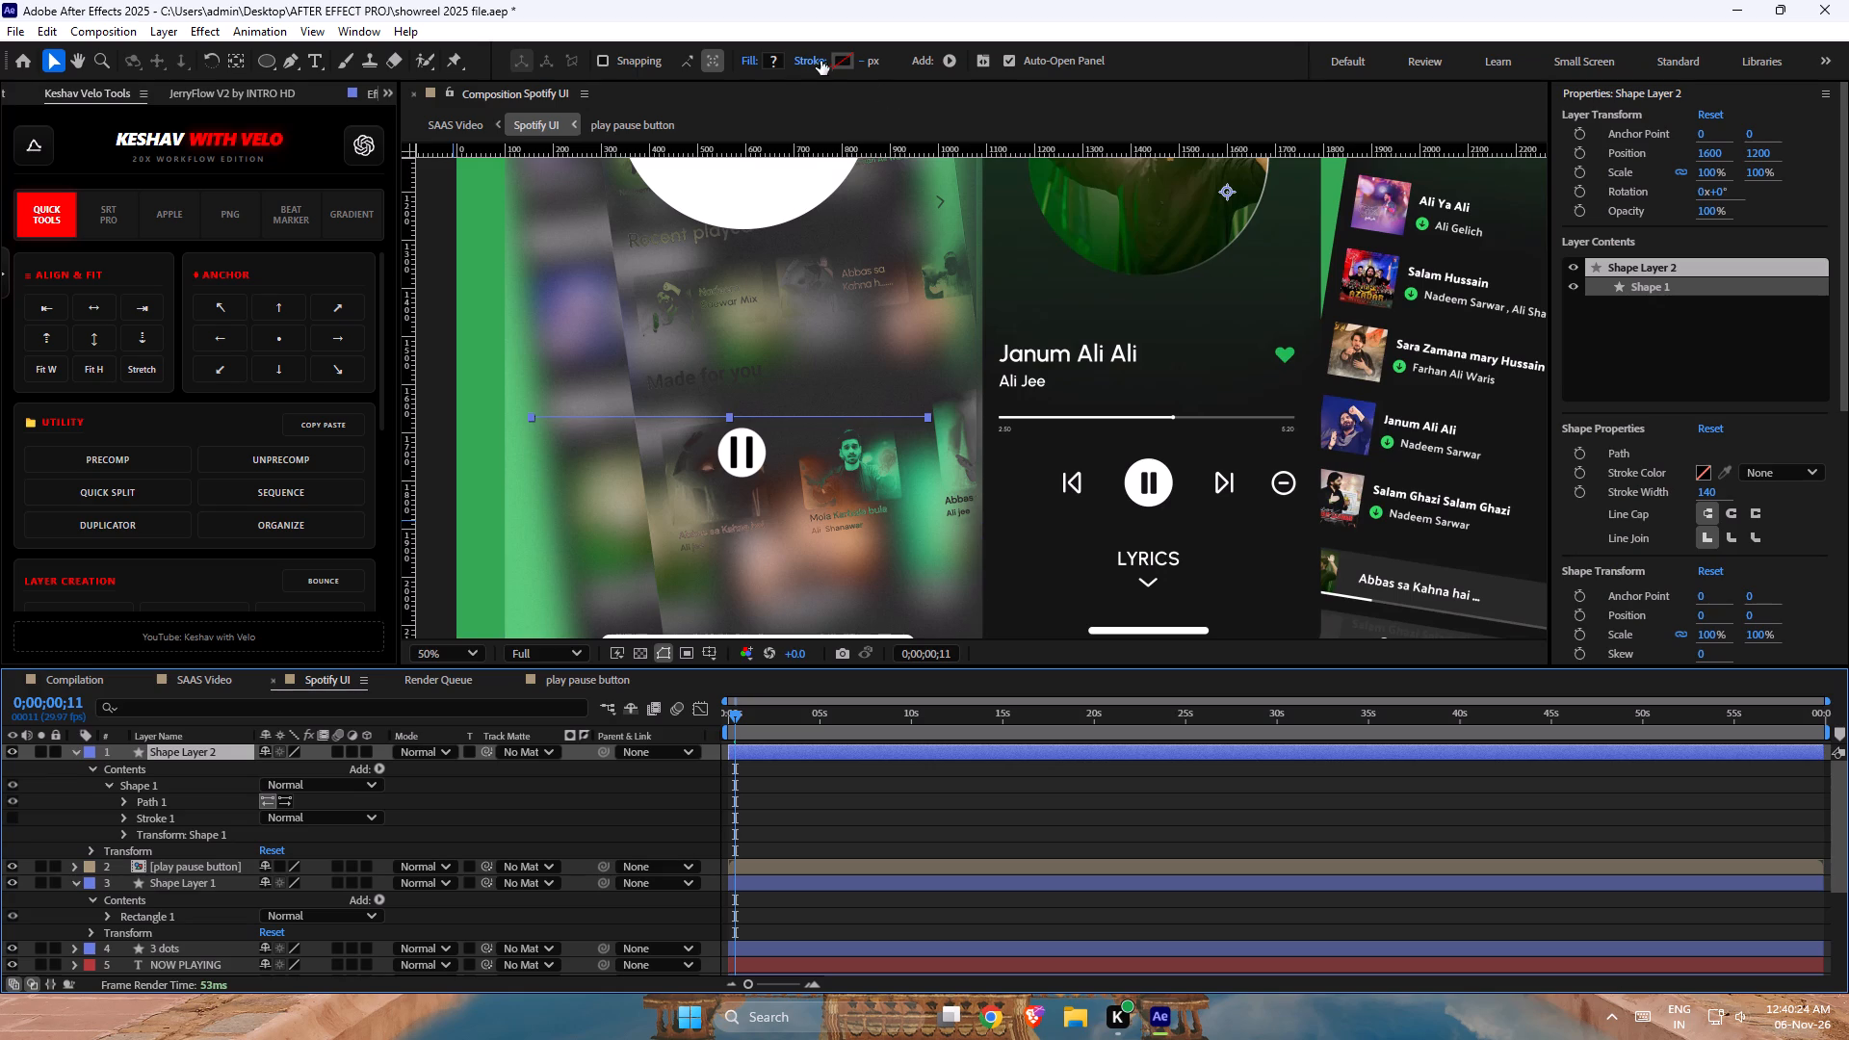
Give the line a solid white FFFFFF stroke.
{"action": "left_click", "coordinate": [837, 65]}
{"action": "left_click_drag", "start_coordinate": [816, 482], "coordinate": [488, 202]}
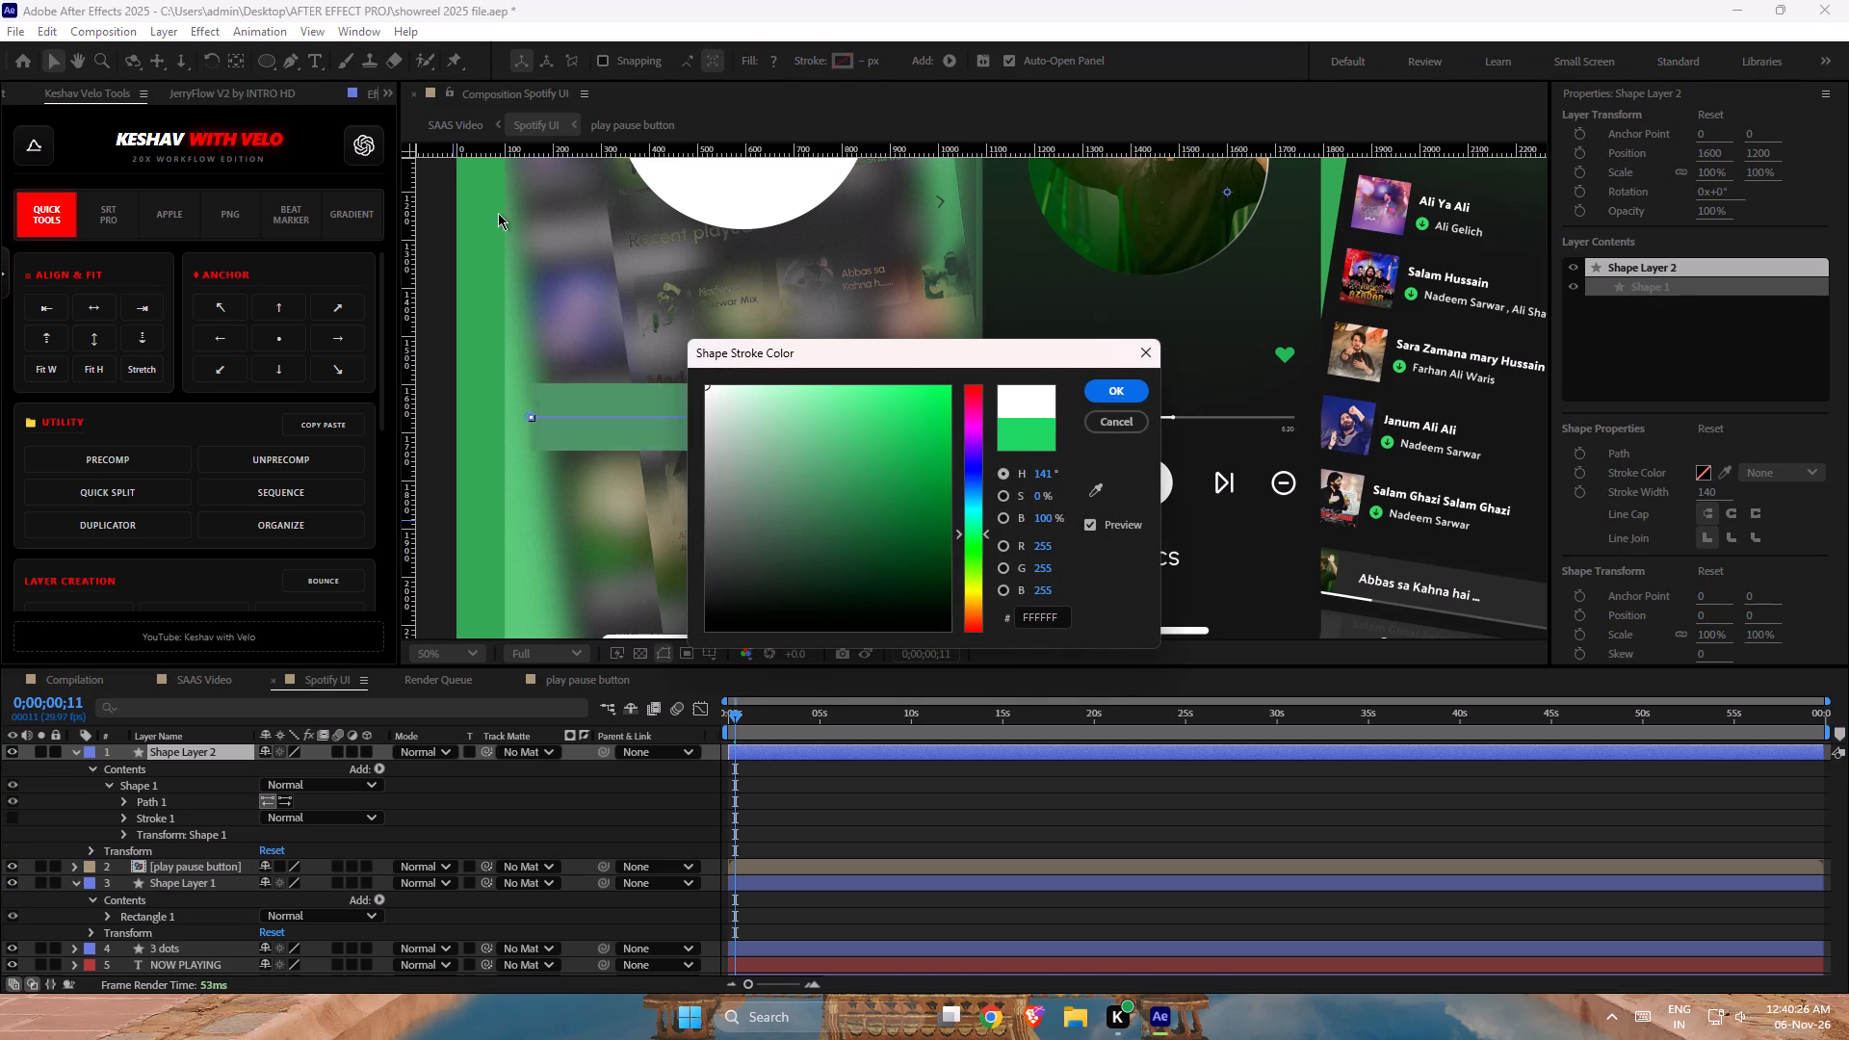
{"action": "left_click", "coordinate": [1108, 388]}
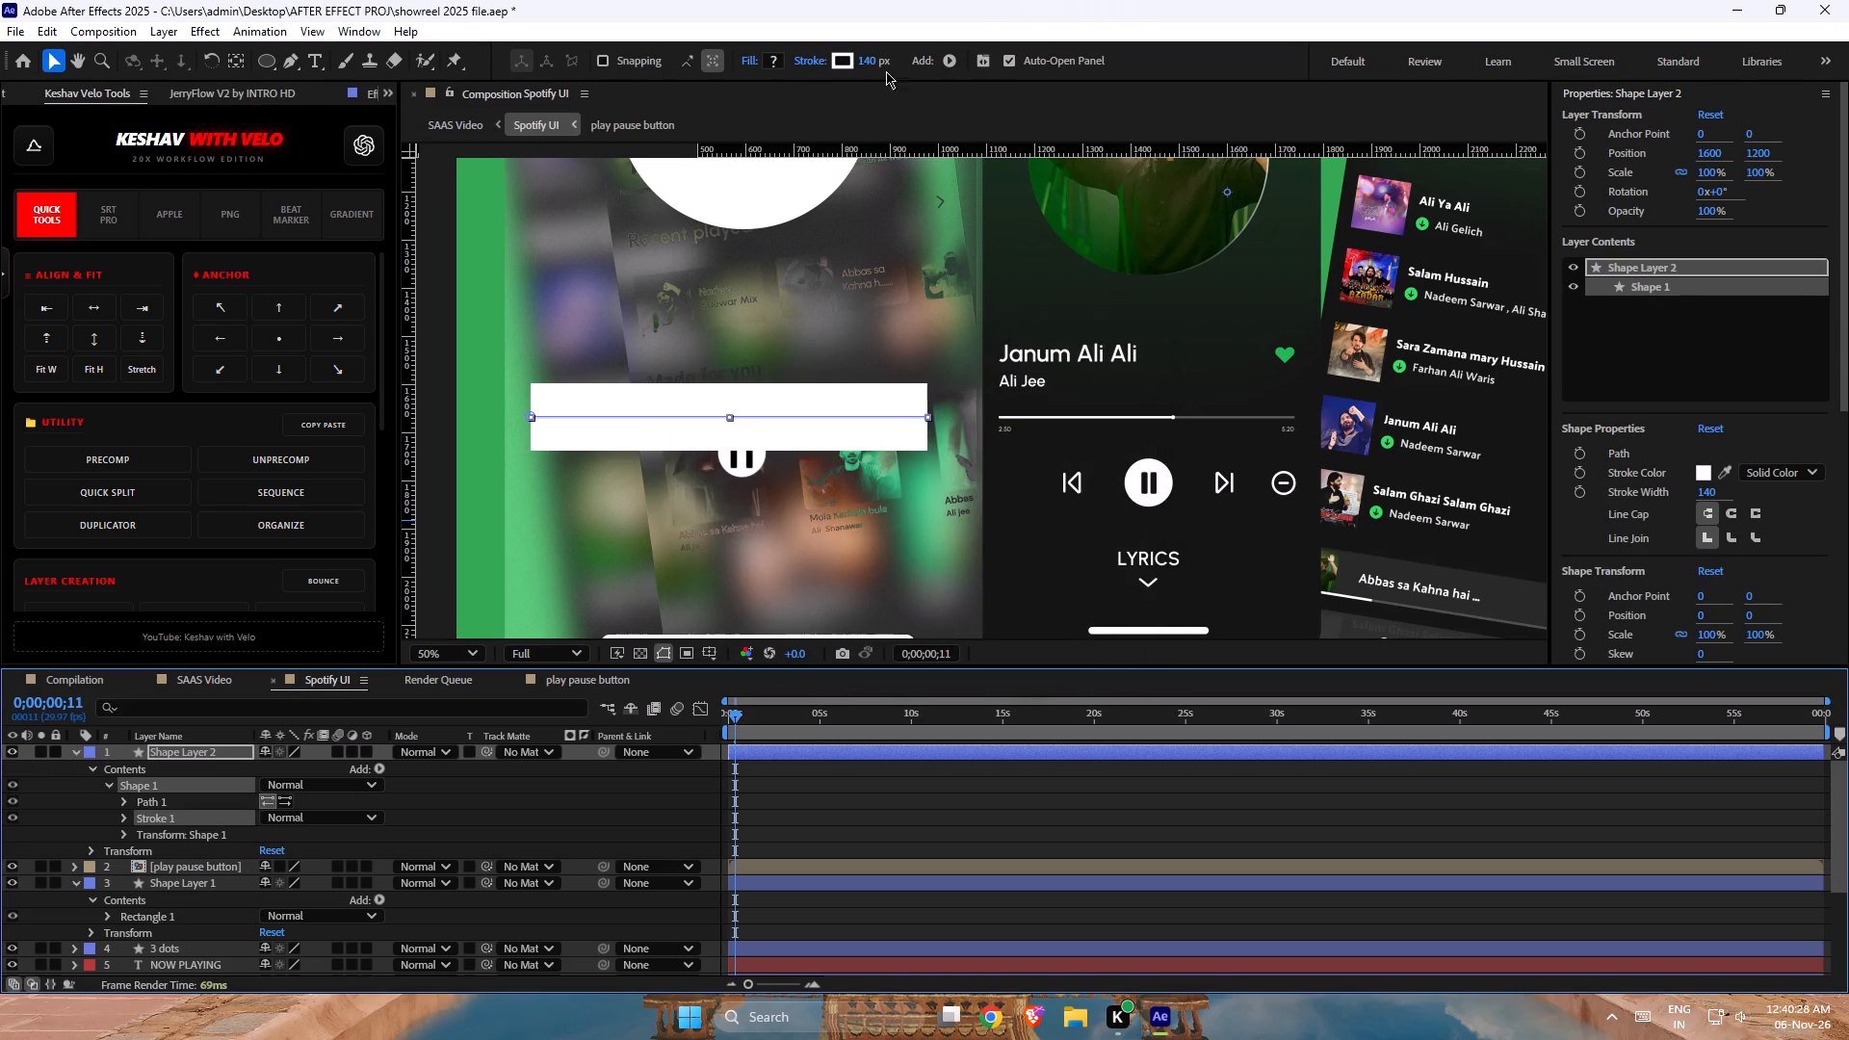
Set the line's stroke width to 8 px.
{"action": "left_click", "coordinate": [874, 65]}
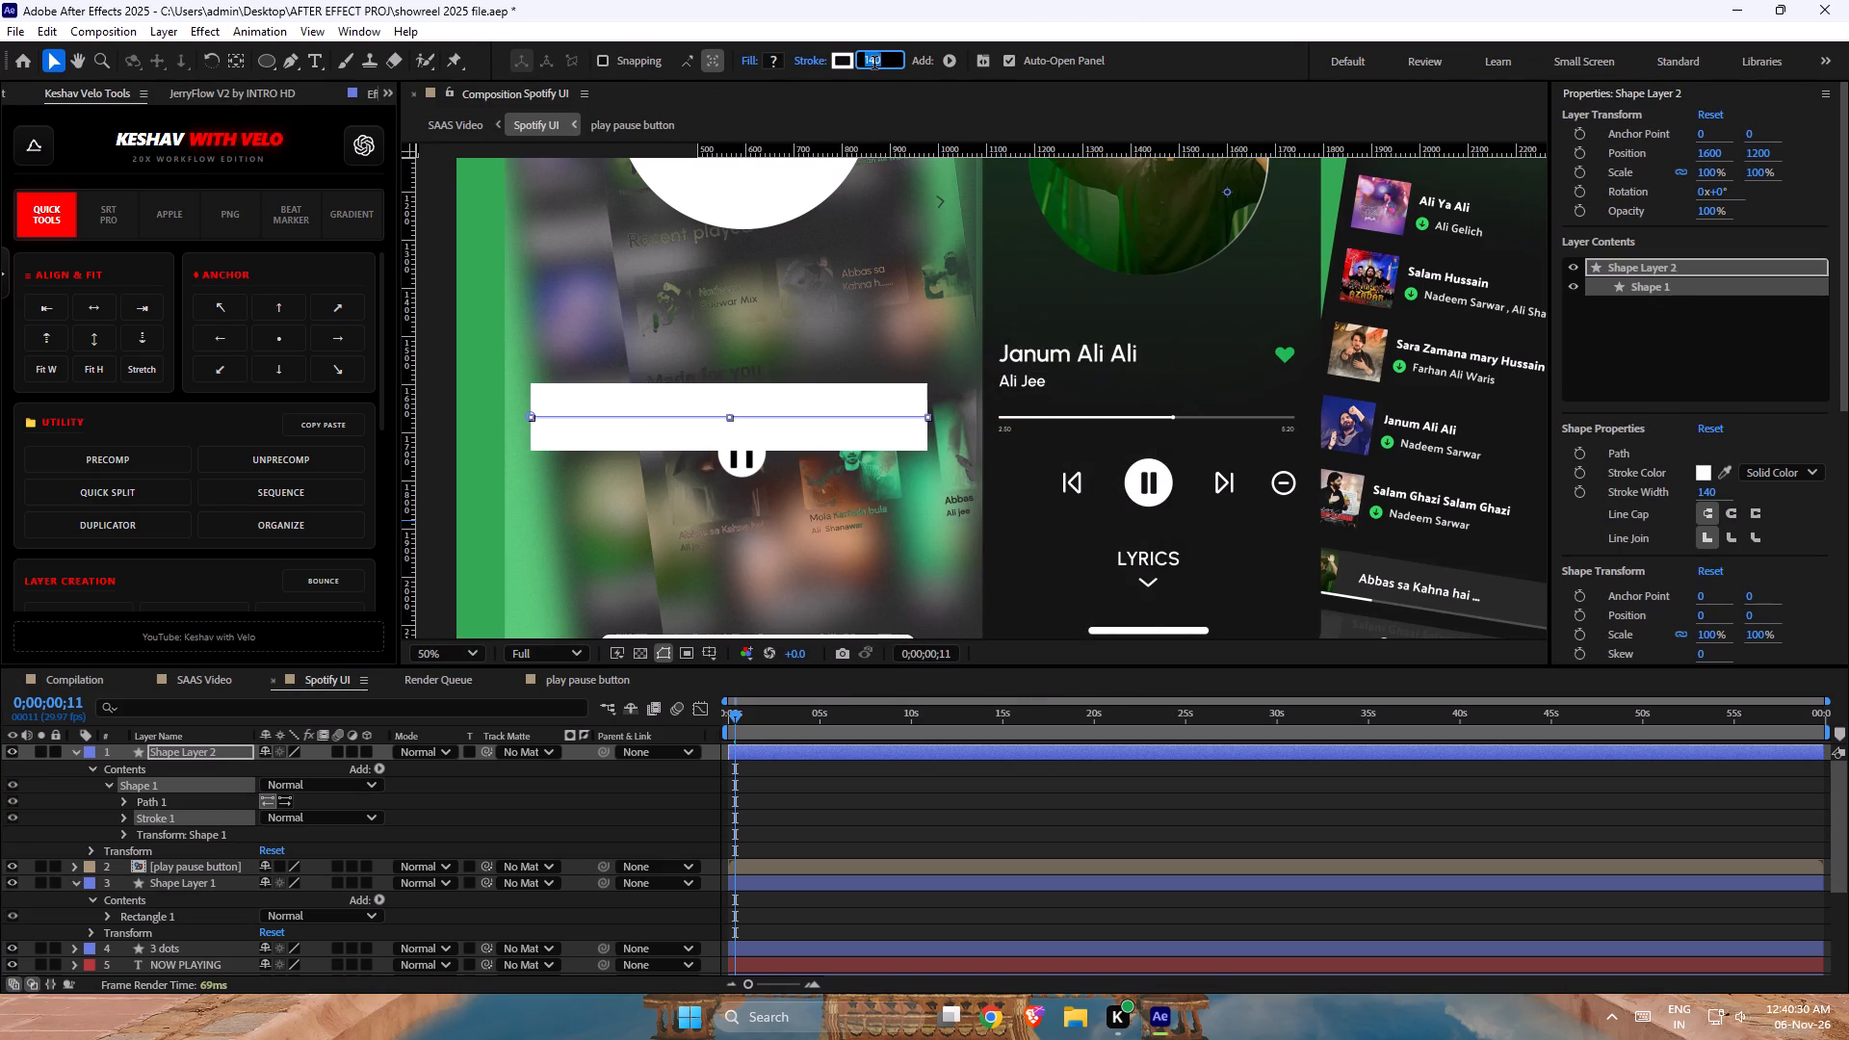
{"action": "type", "text": "20"}
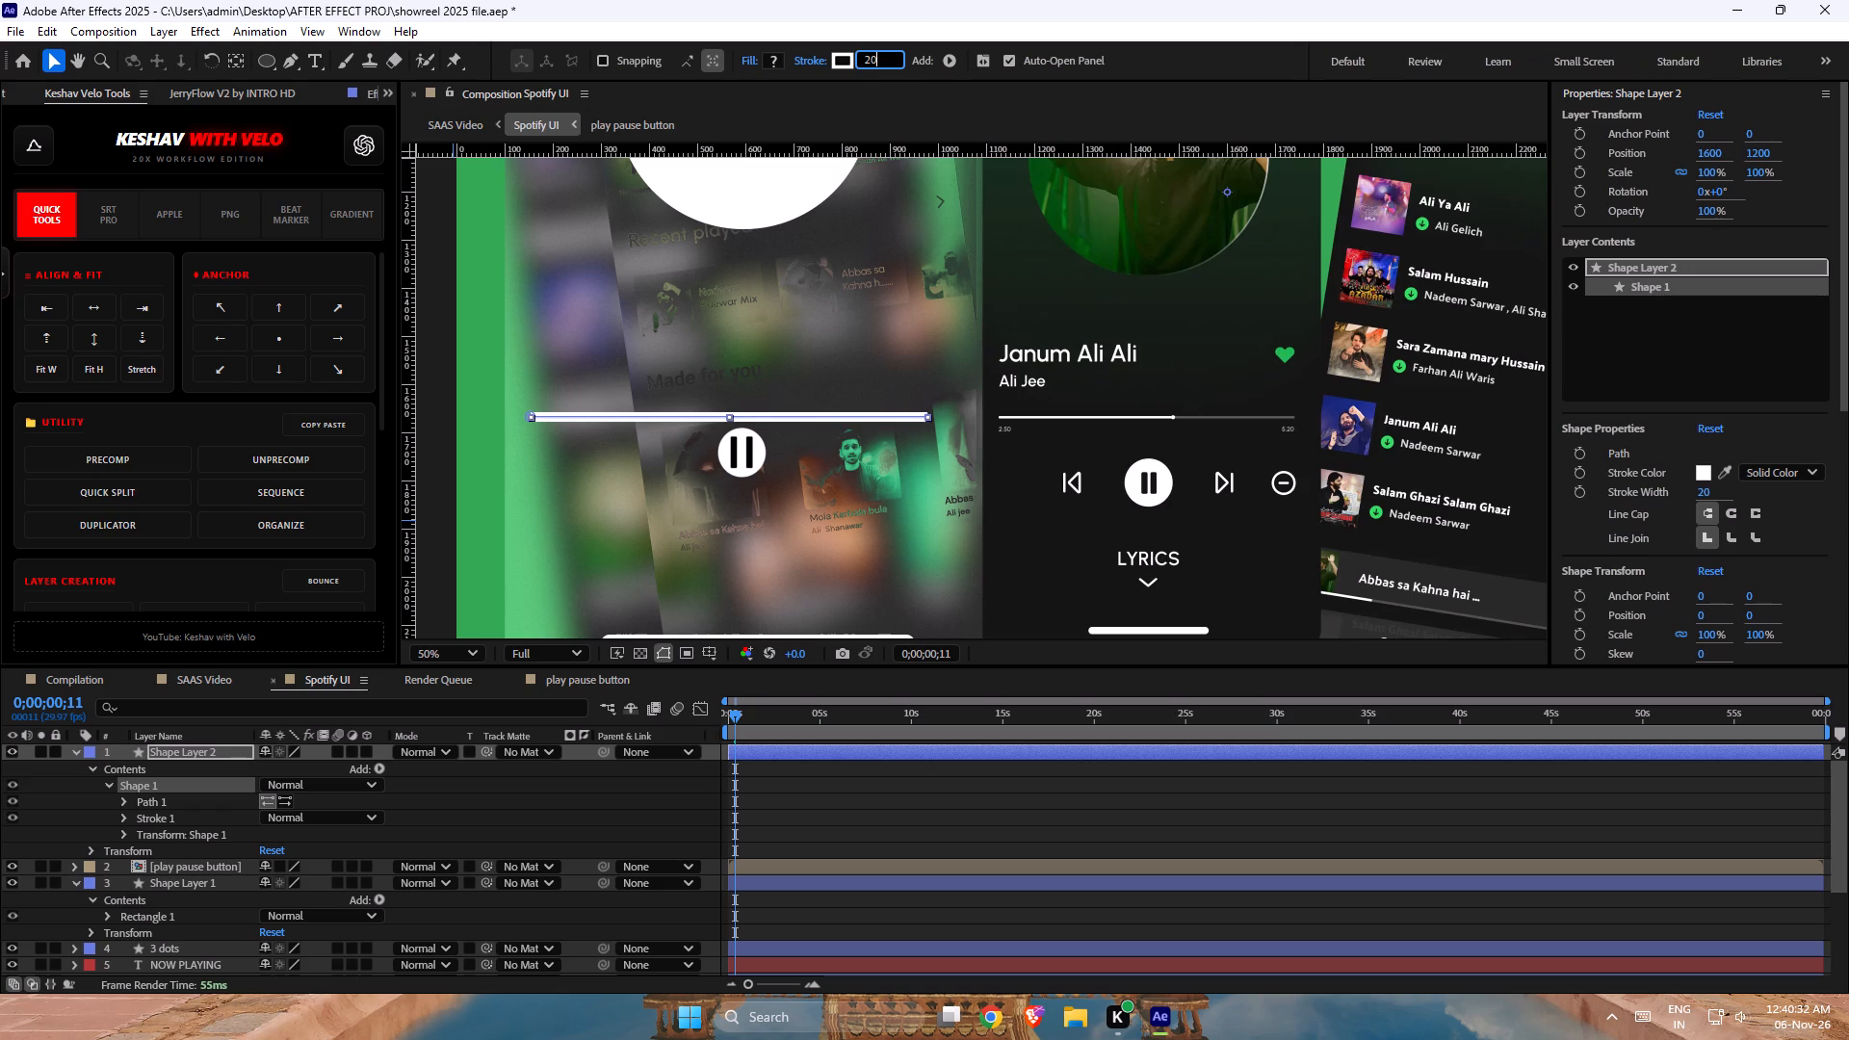
{"action": "key", "text": "BackSpace"}
{"action": "key", "text": "BackSpace"}
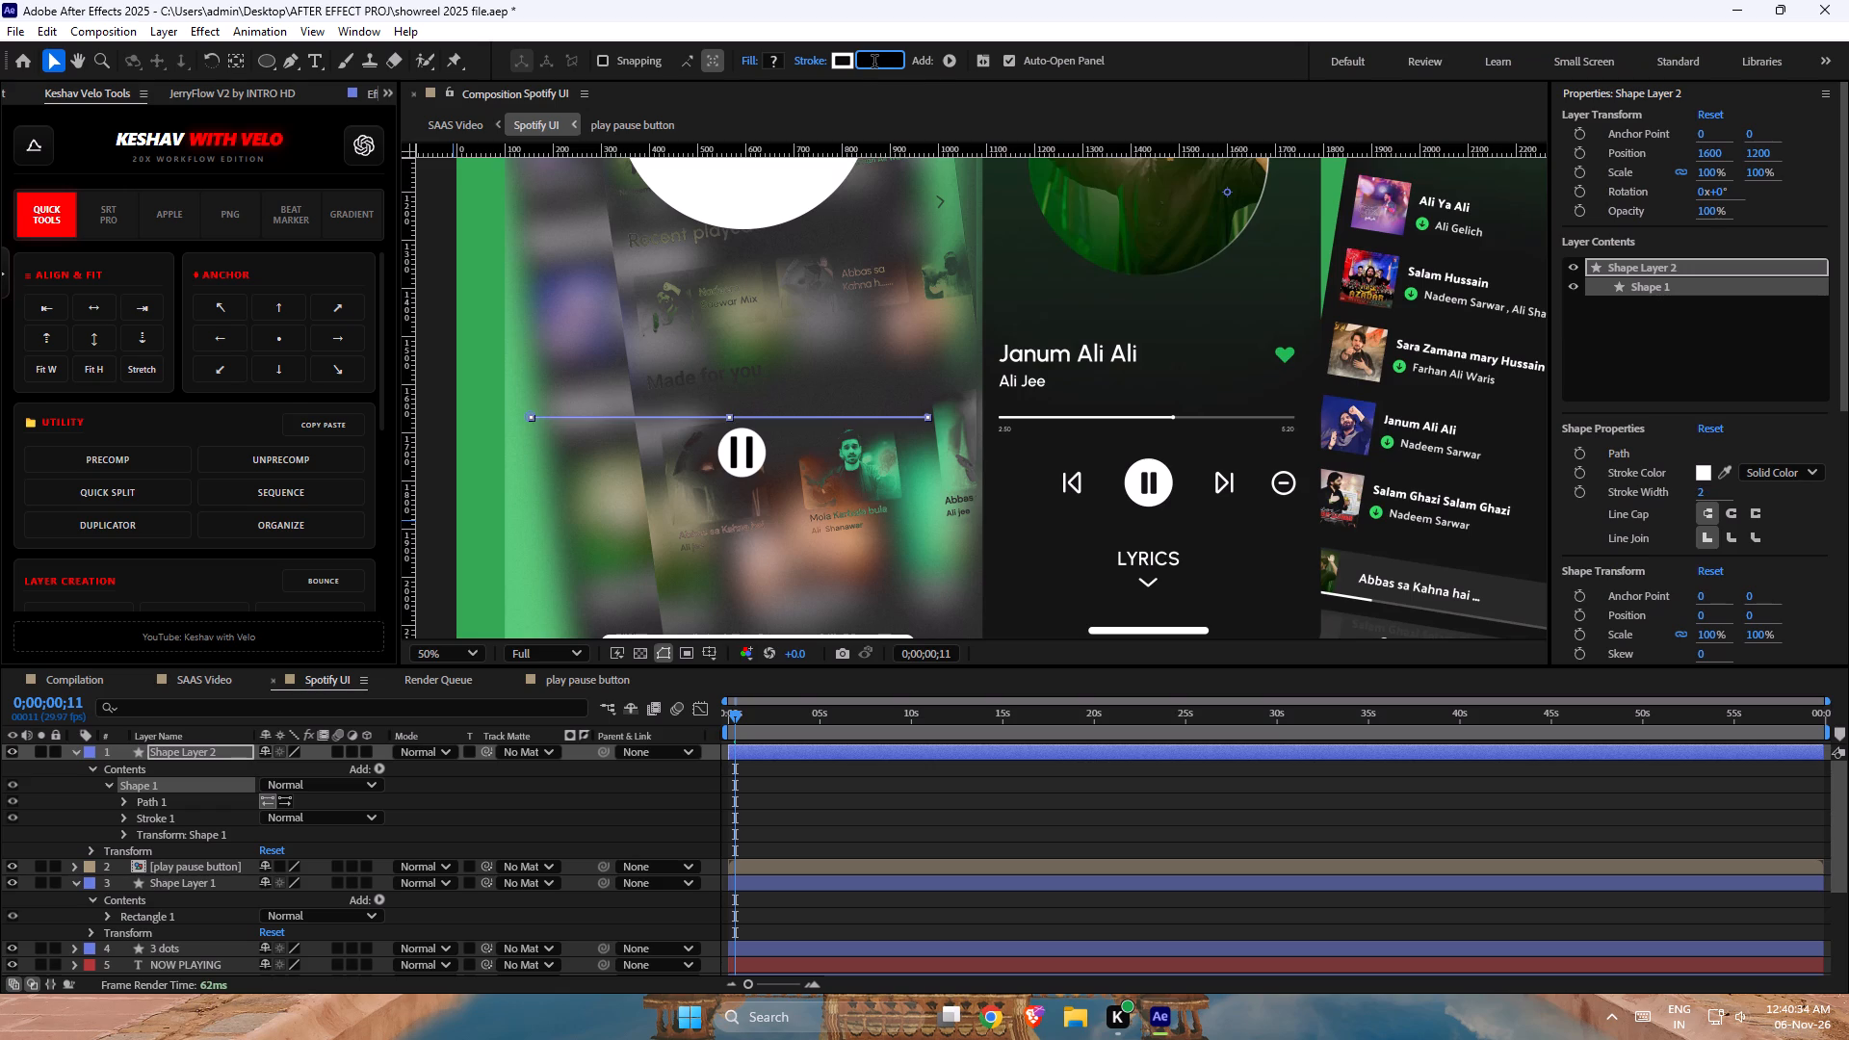
{"action": "key", "text": "9"}
{"action": "key", "text": "BackSpace"}
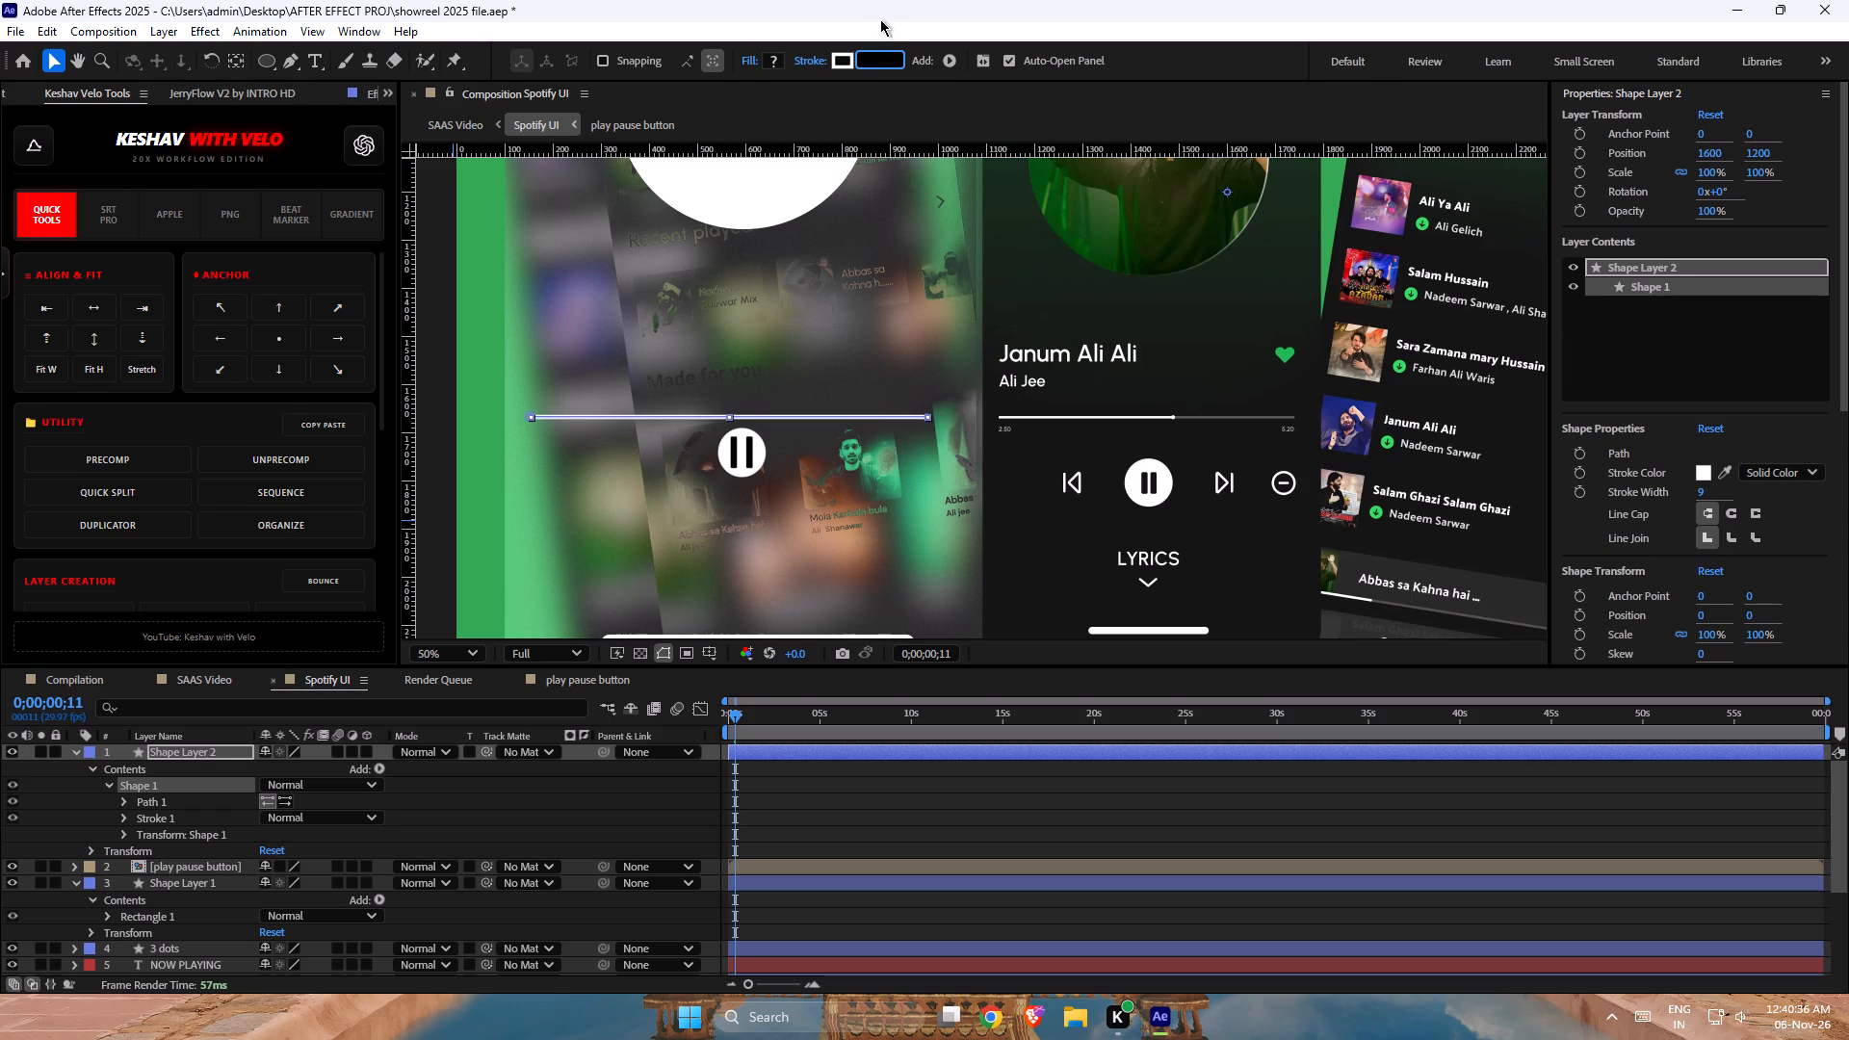
{"action": "key", "text": "8"}
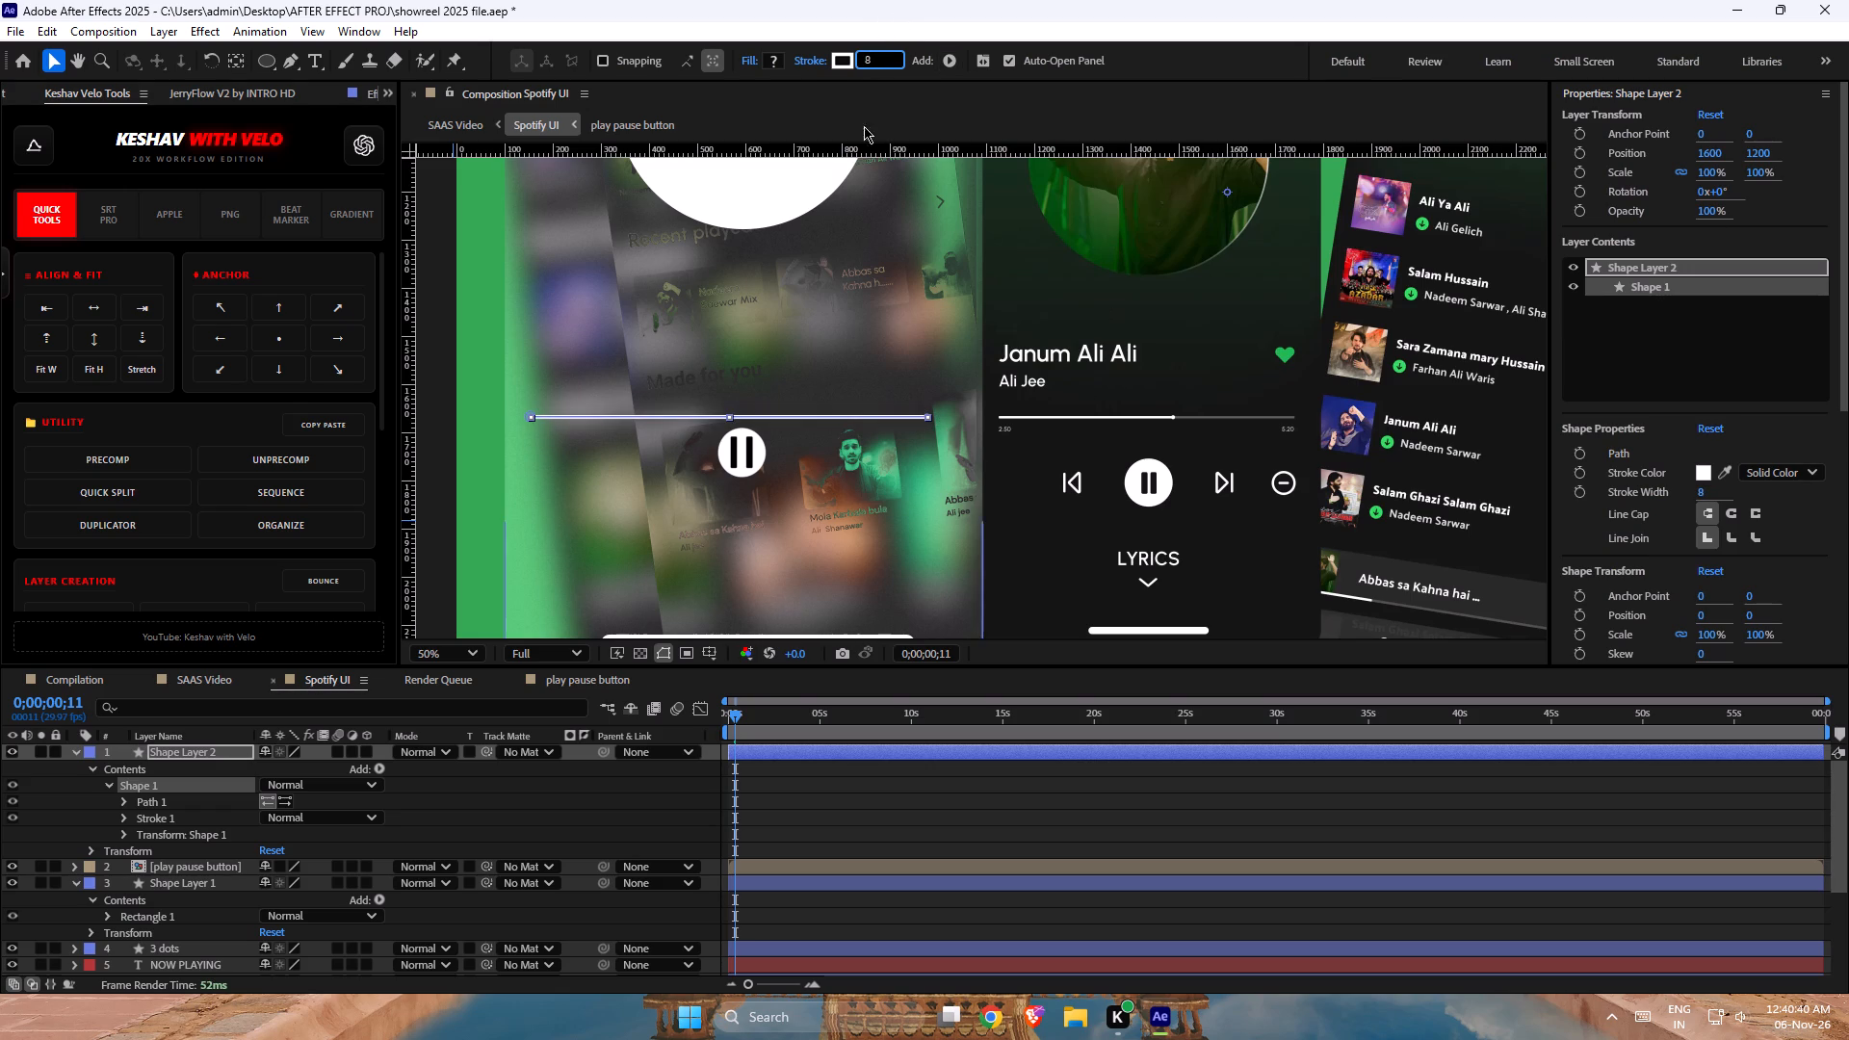
Change the line's stroke colour from white to a neutral mid grey.
{"action": "left_click", "coordinate": [831, 65]}
{"action": "left_click_drag", "start_coordinate": [868, 367], "coordinate": [1078, 442]}
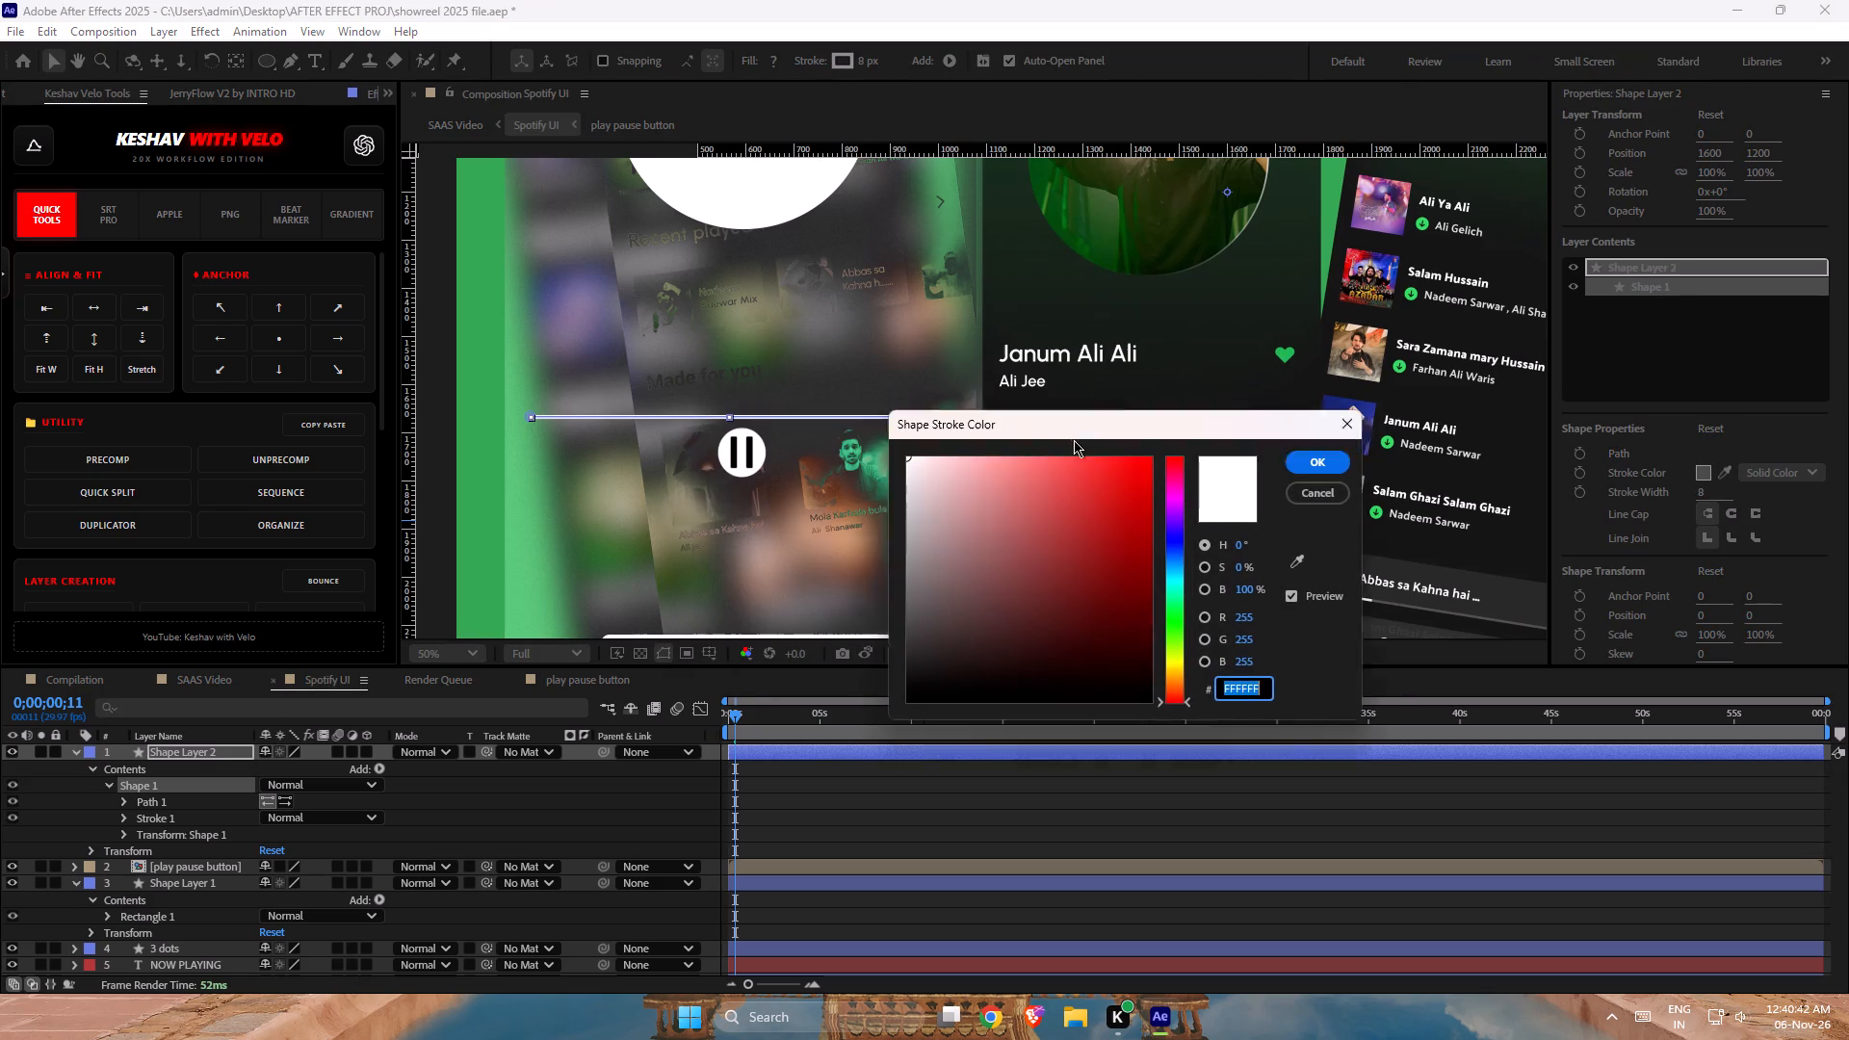
{"action": "left_click_drag", "start_coordinate": [1078, 442], "coordinate": [1176, 455]}
{"action": "left_click_drag", "start_coordinate": [990, 592], "coordinate": [1010, 587]}
{"action": "left_click_drag", "start_coordinate": [1086, 556], "coordinate": [1022, 555]}
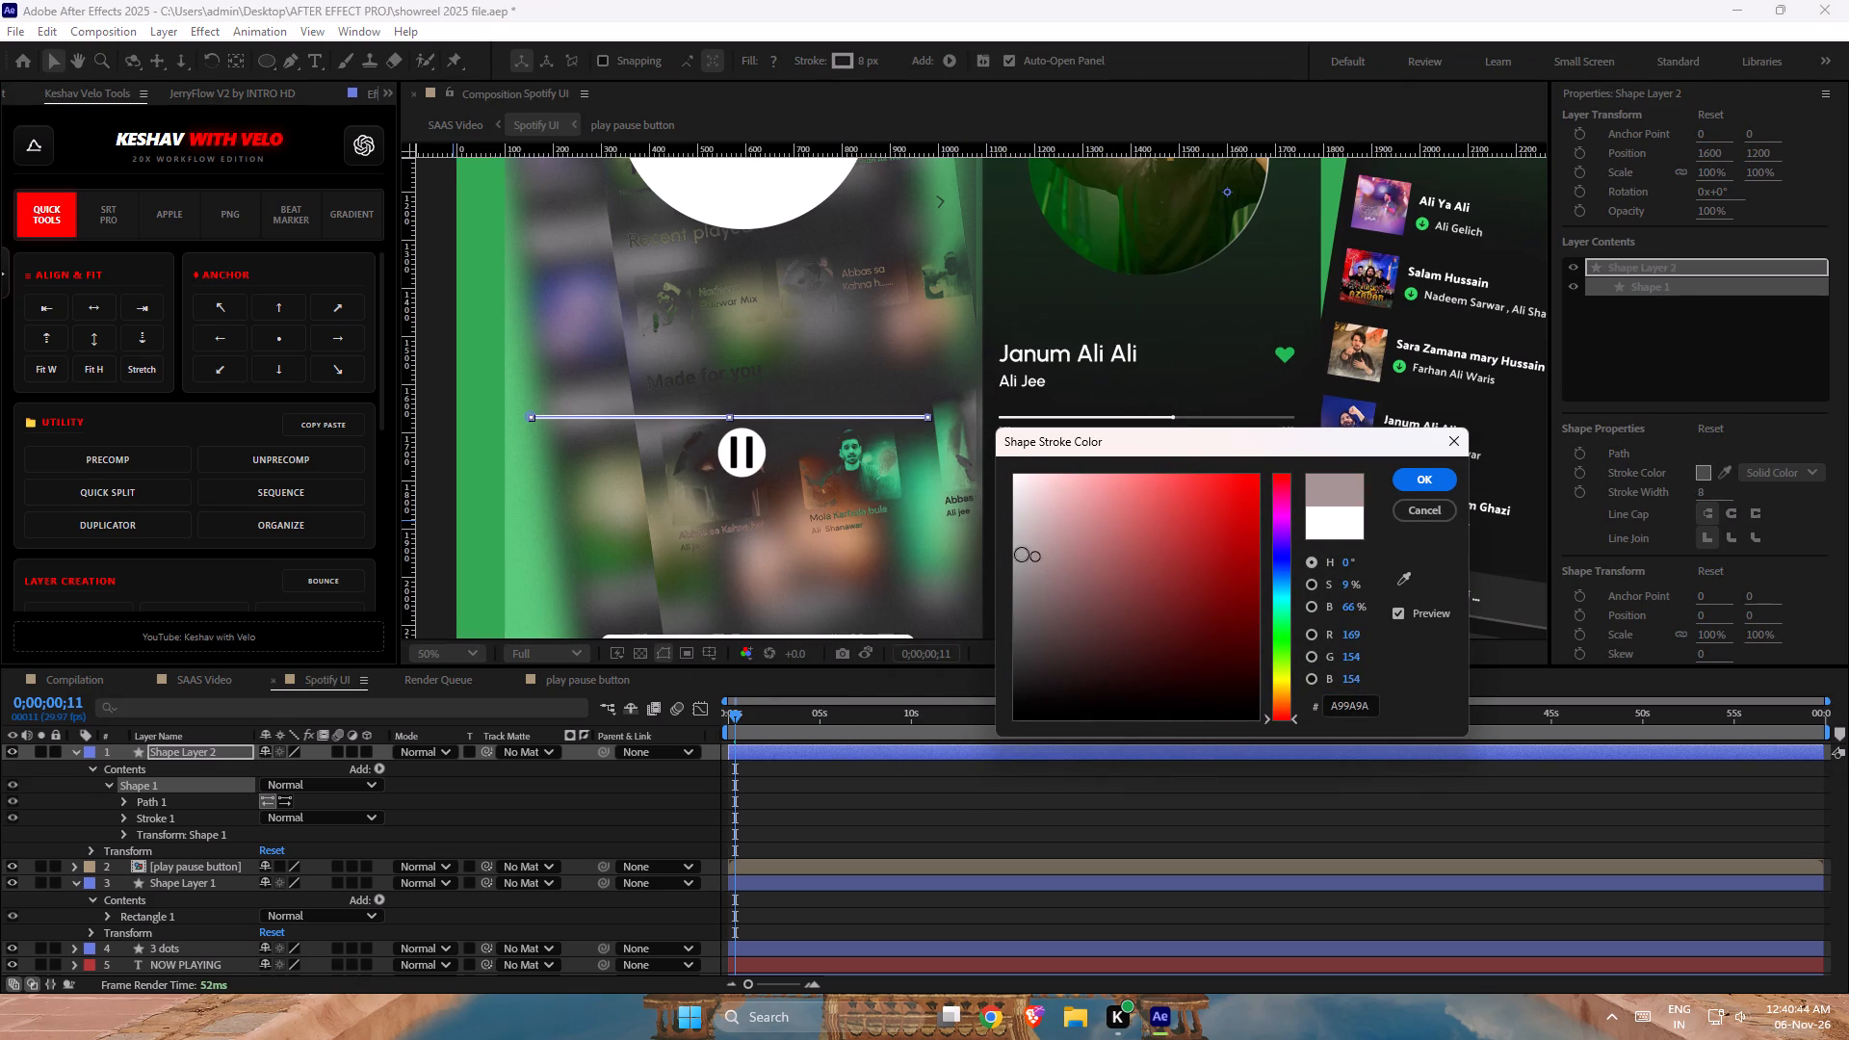
{"action": "left_click_drag", "start_coordinate": [1022, 555], "coordinate": [993, 551]}
{"action": "left_click_drag", "start_coordinate": [1088, 537], "coordinate": [976, 578]}
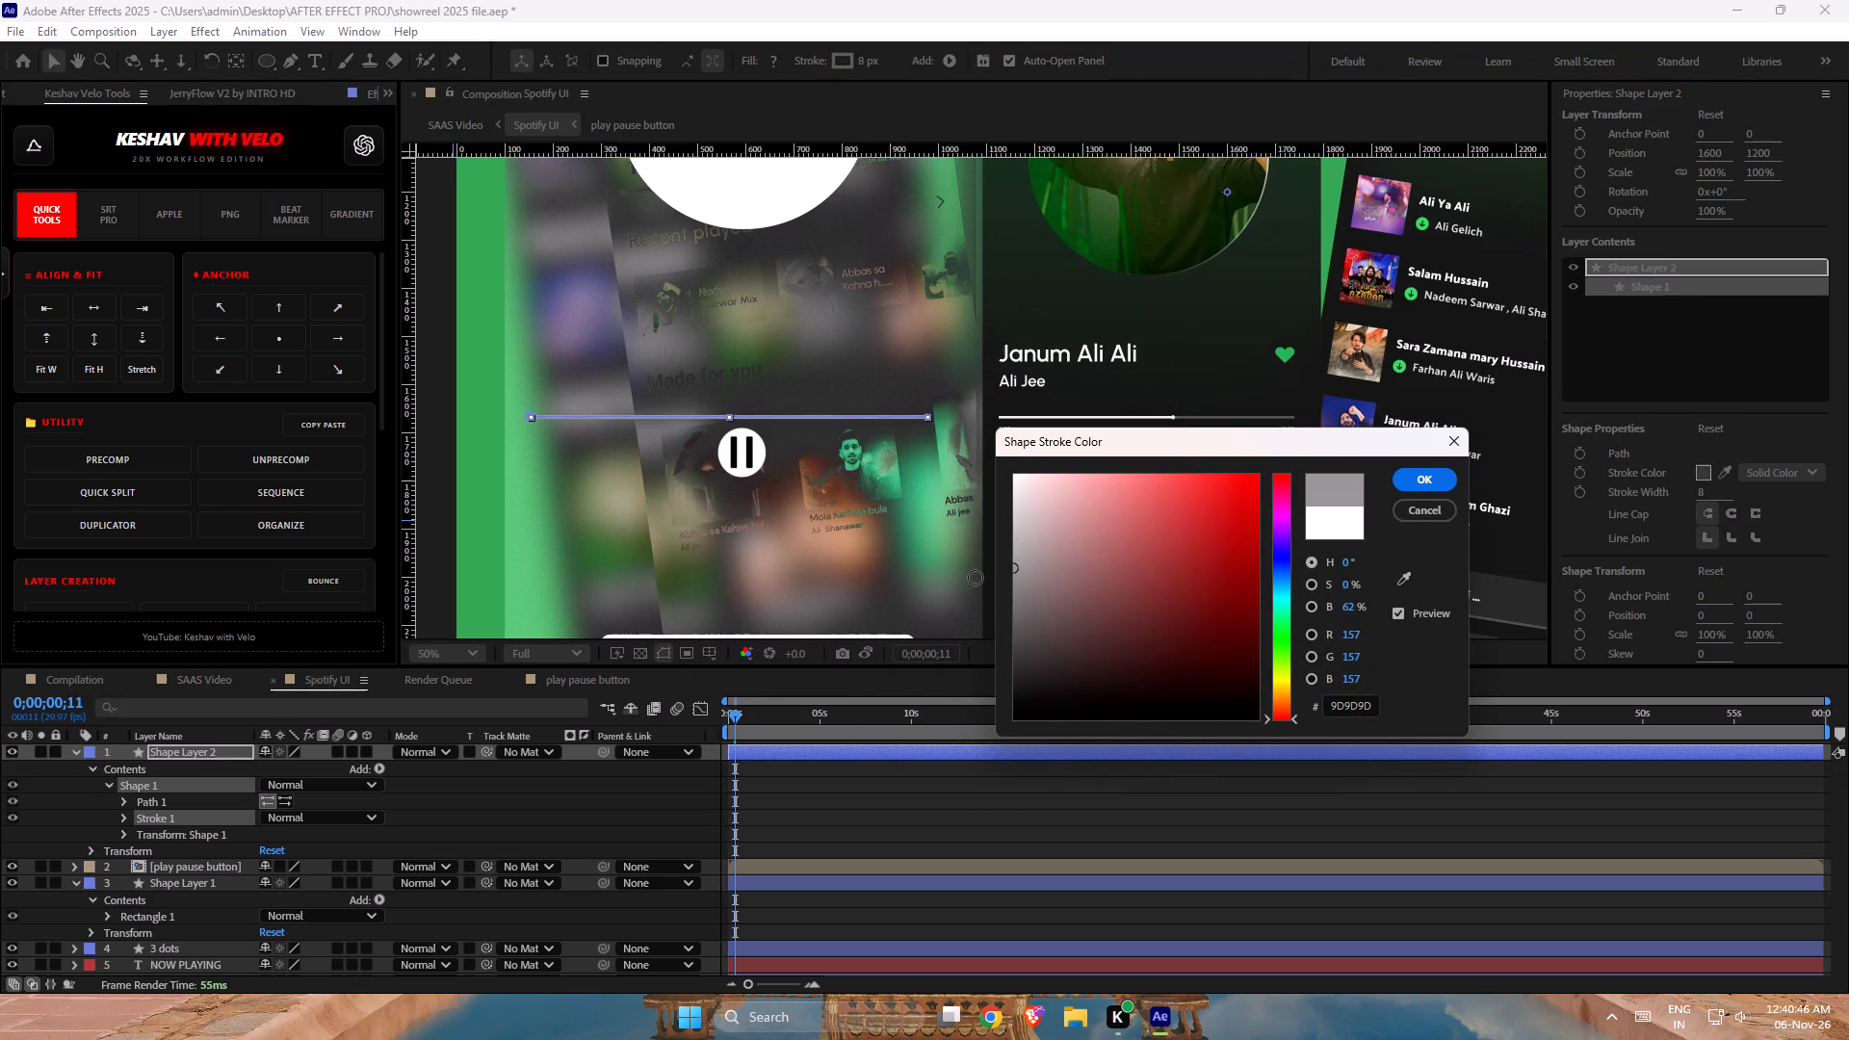
{"action": "left_click_drag", "start_coordinate": [976, 578], "coordinate": [975, 579]}
{"action": "left_click", "coordinate": [1421, 475]}
{"action": "left_click", "coordinate": [1156, 447]}
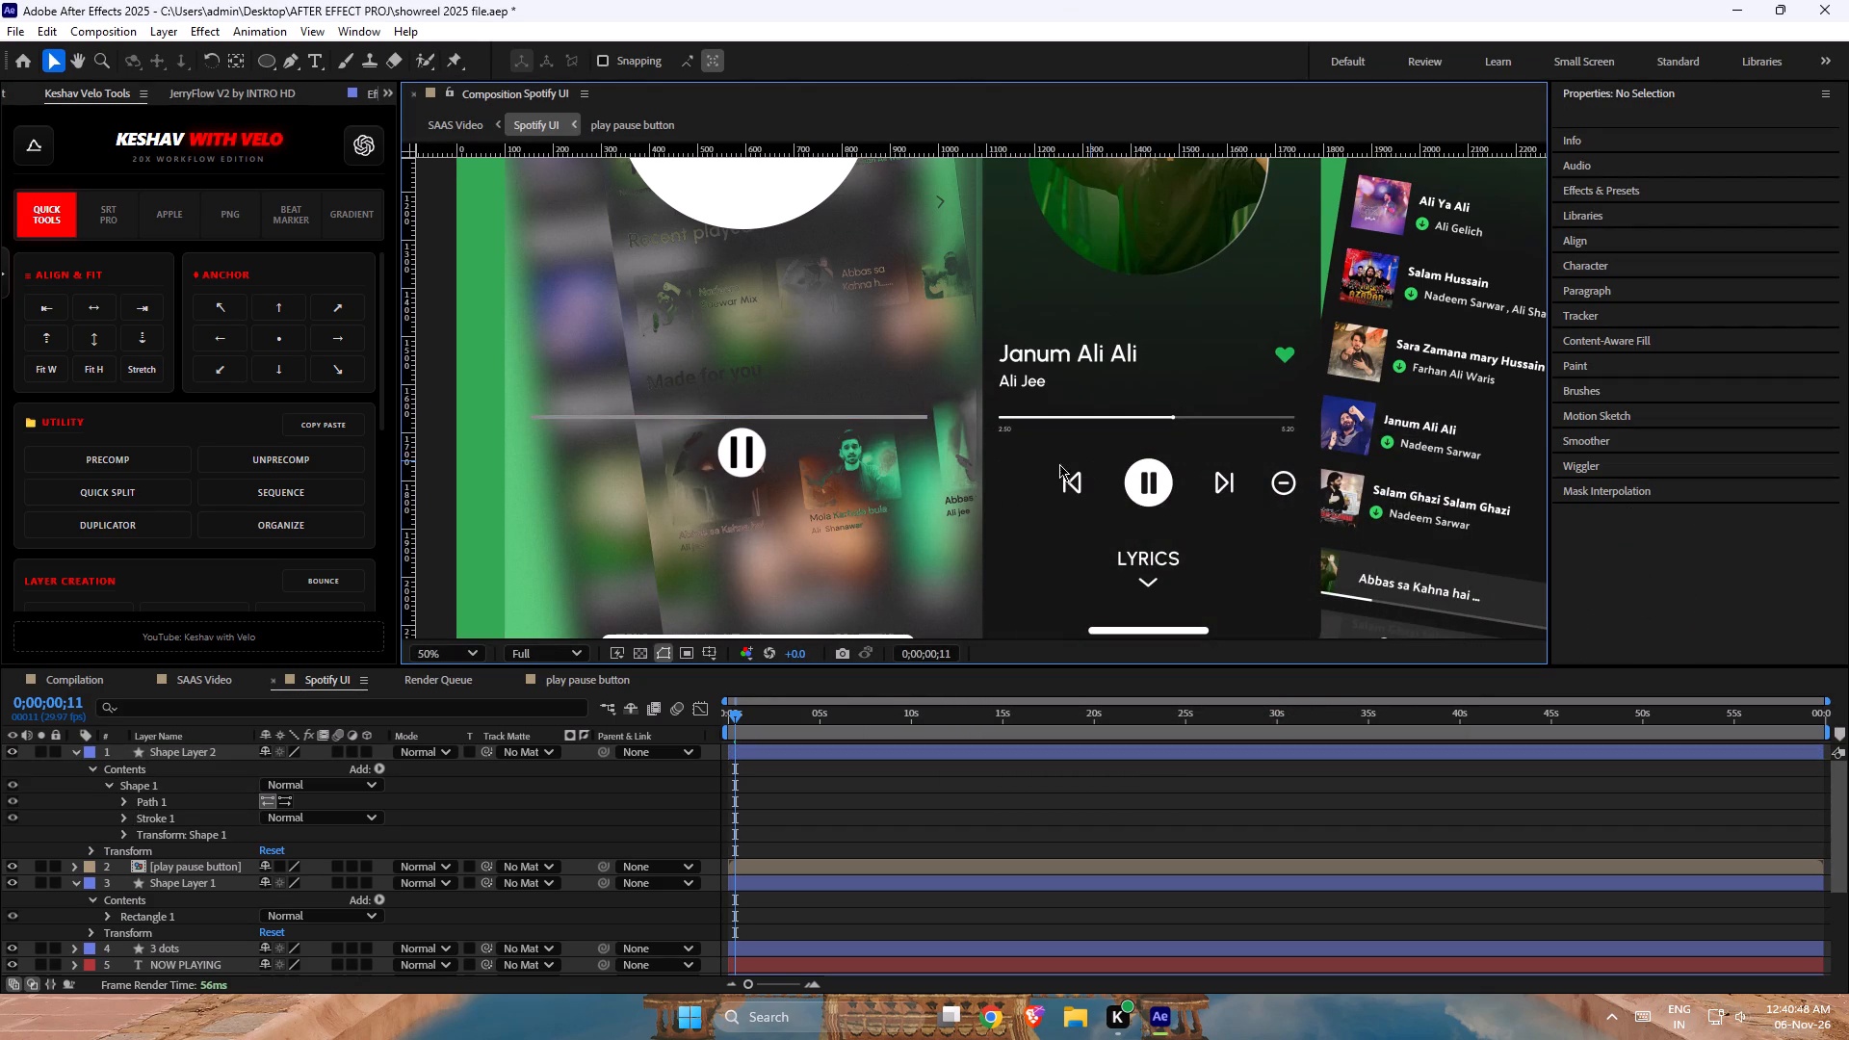
Set the grey line's line cap to round.
{"action": "left_click", "coordinate": [892, 417]}
{"action": "scroll", "coordinate": [873, 431], "scroll_direction": "up", "scroll_amount": 1}
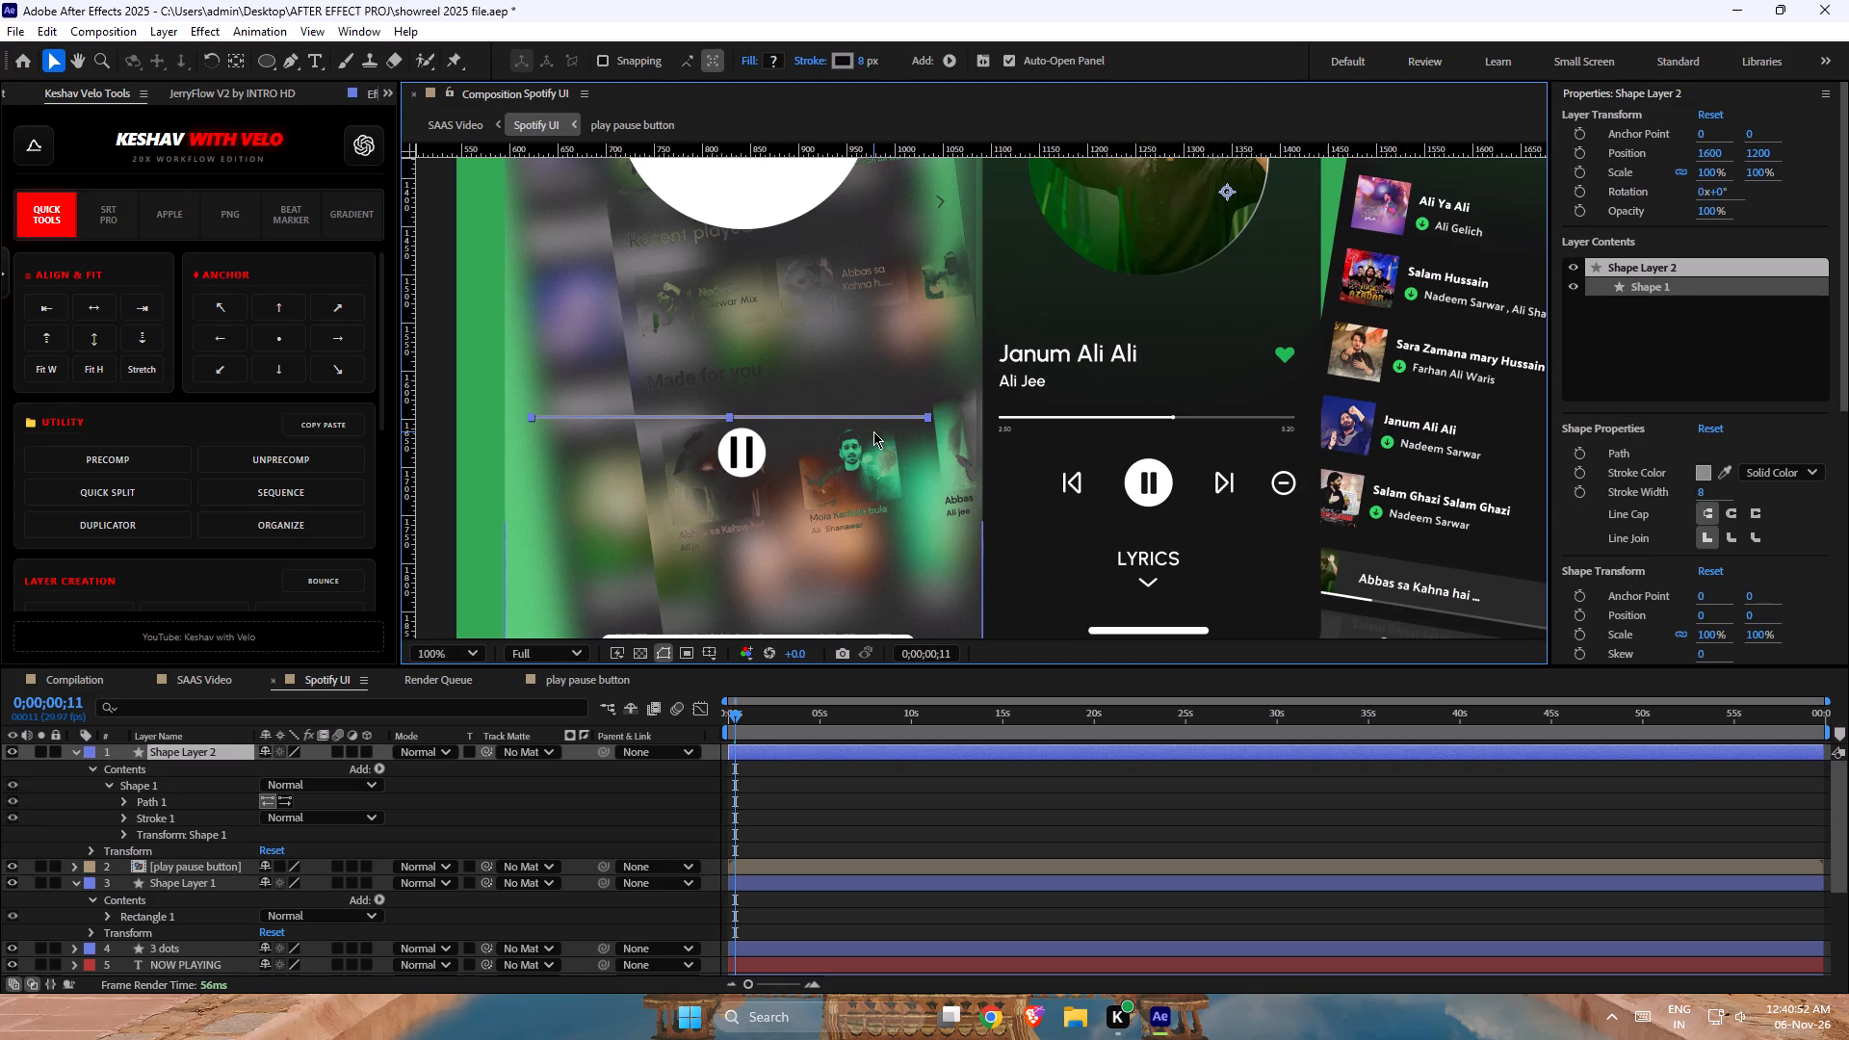
{"action": "scroll", "coordinate": [873, 431], "scroll_direction": "up", "scroll_amount": 1}
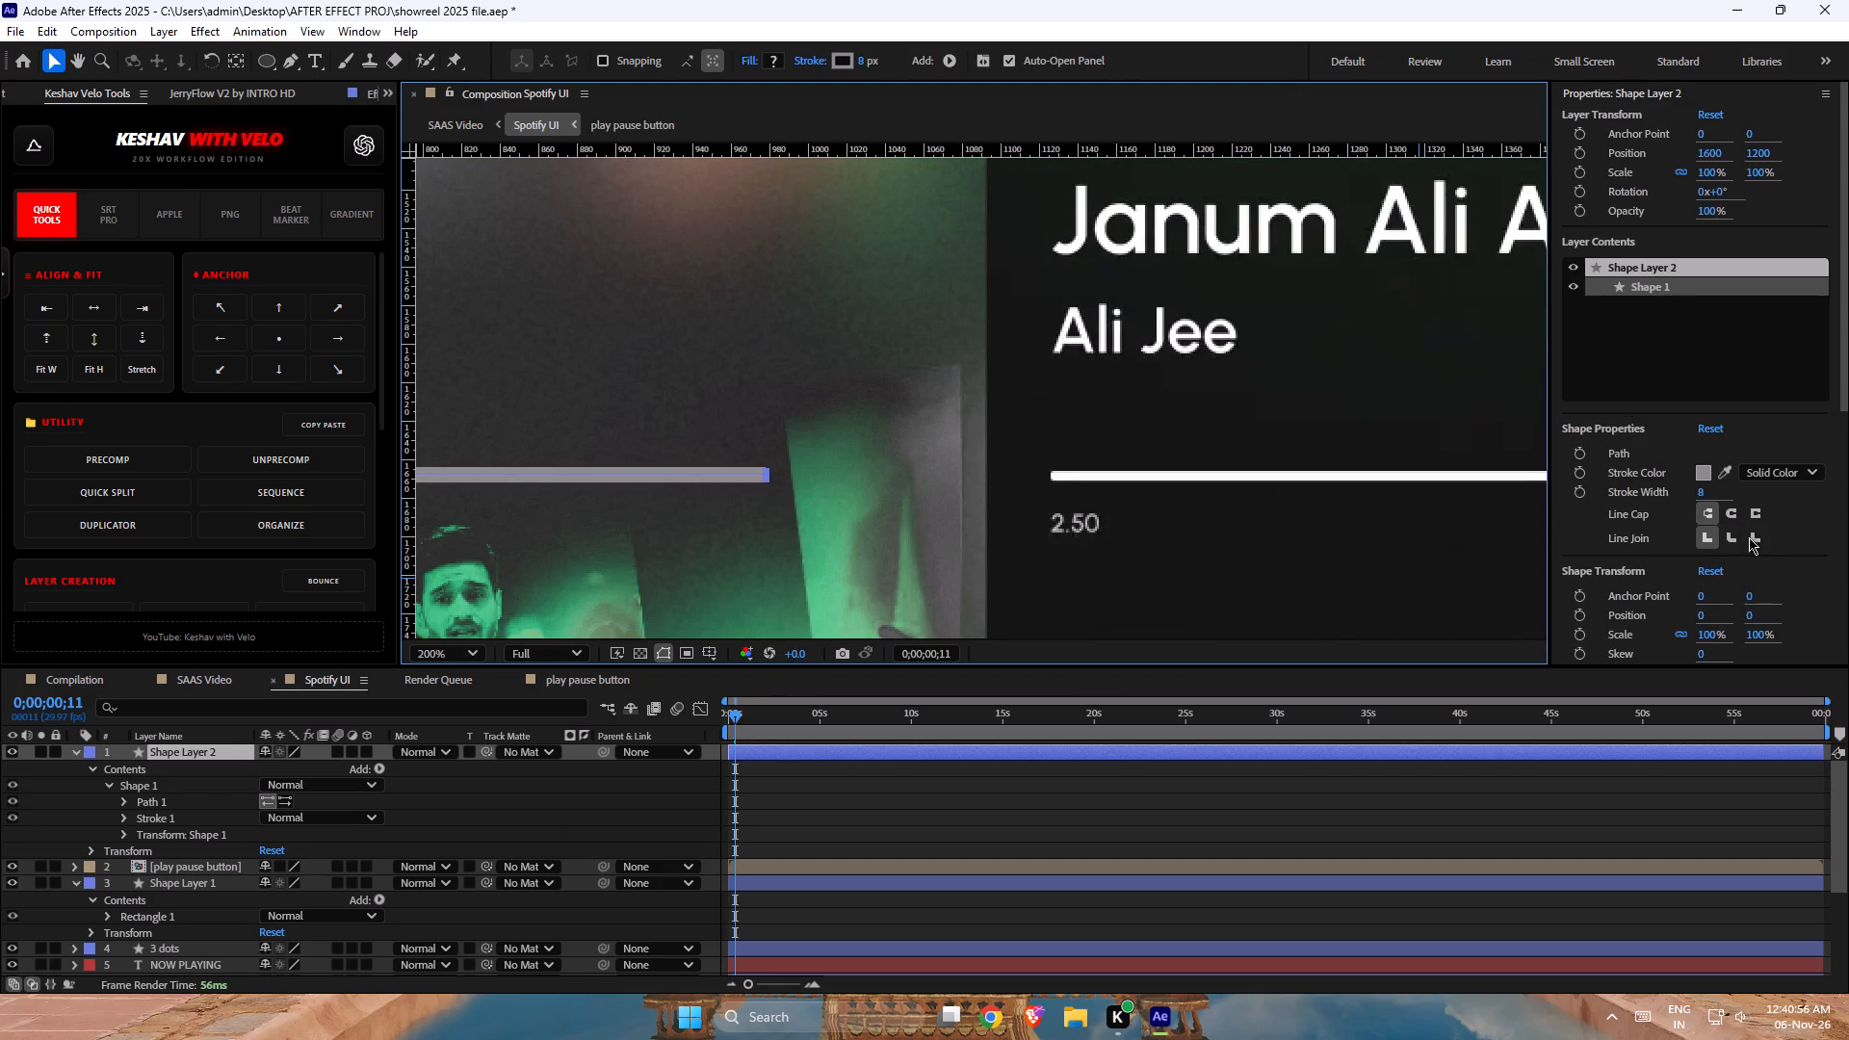
{"action": "left_click", "coordinate": [1730, 518]}
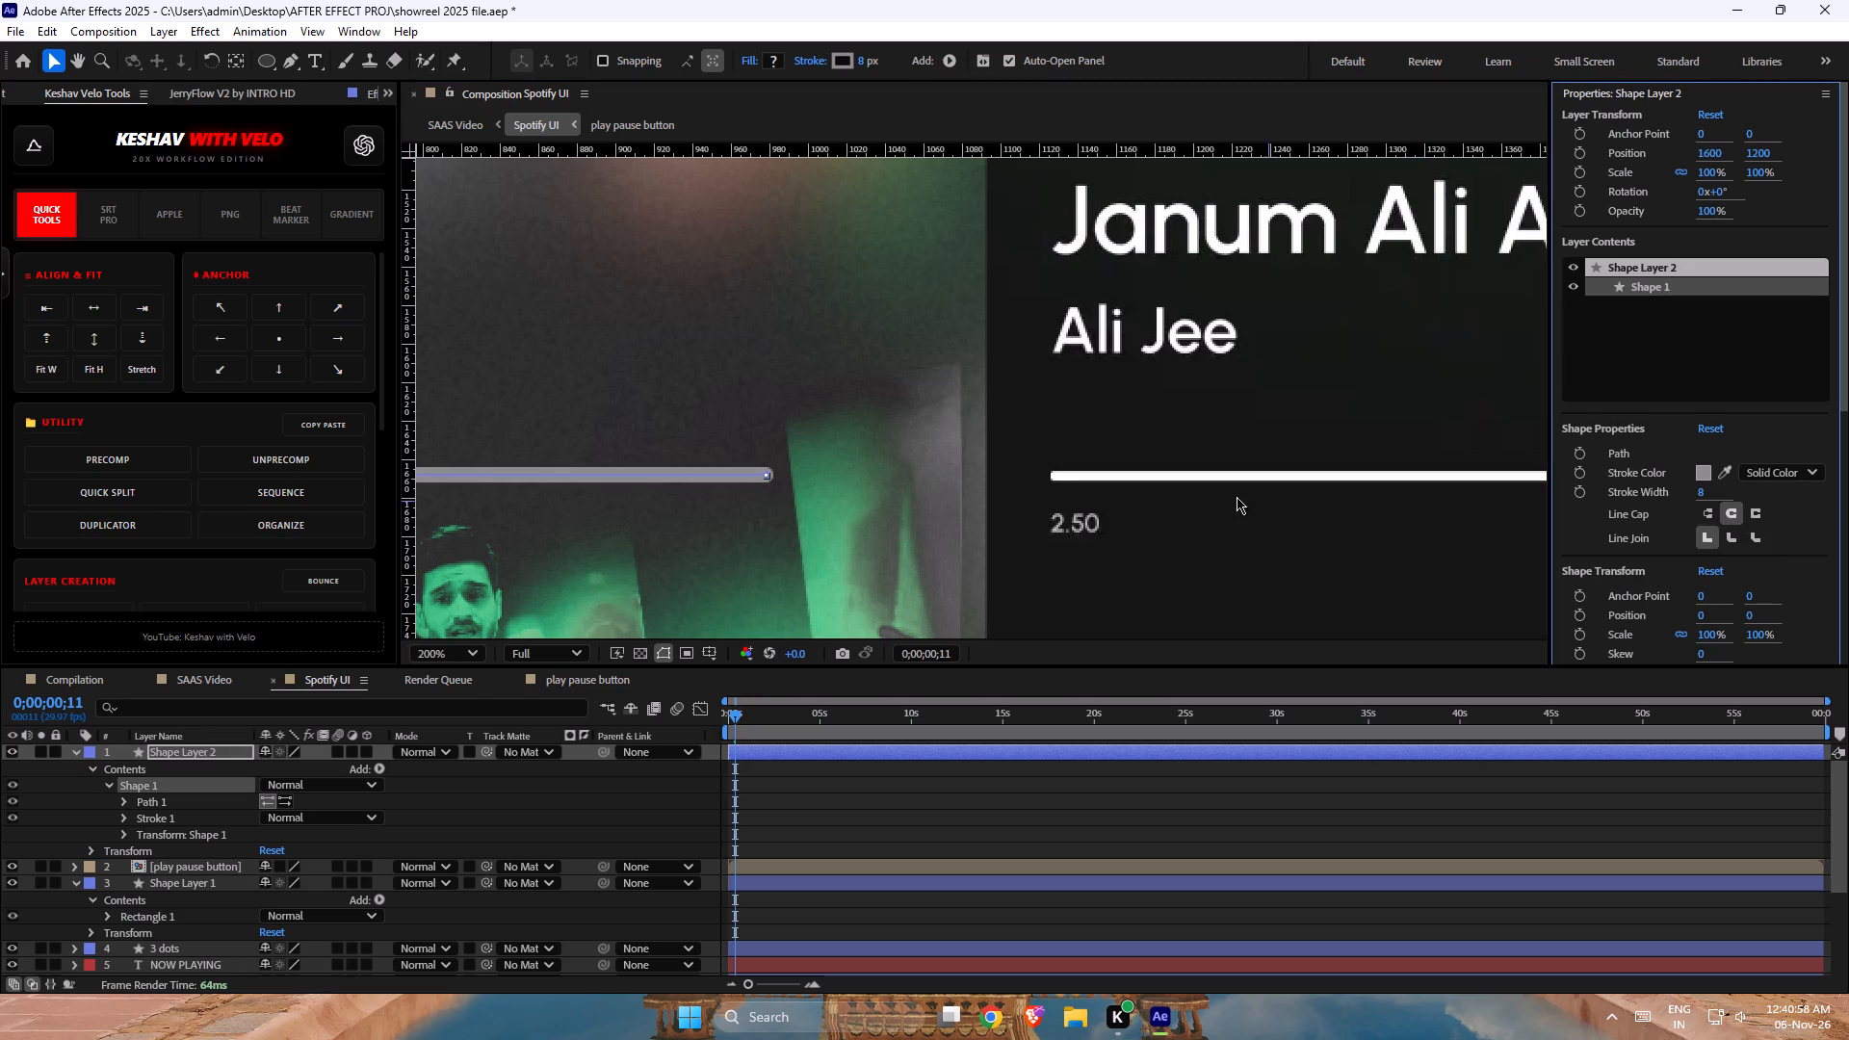
{"action": "left_click", "coordinate": [1230, 496]}
Duplicate the grey line's layer and set the copy's stroke colour to white FFFFFF.
{"action": "scroll", "coordinate": [1224, 492], "scroll_direction": "down", "scroll_amount": 1}
{"action": "middle_click_drag", "start_coordinate": [1064, 442], "coordinate": [1346, 434]}
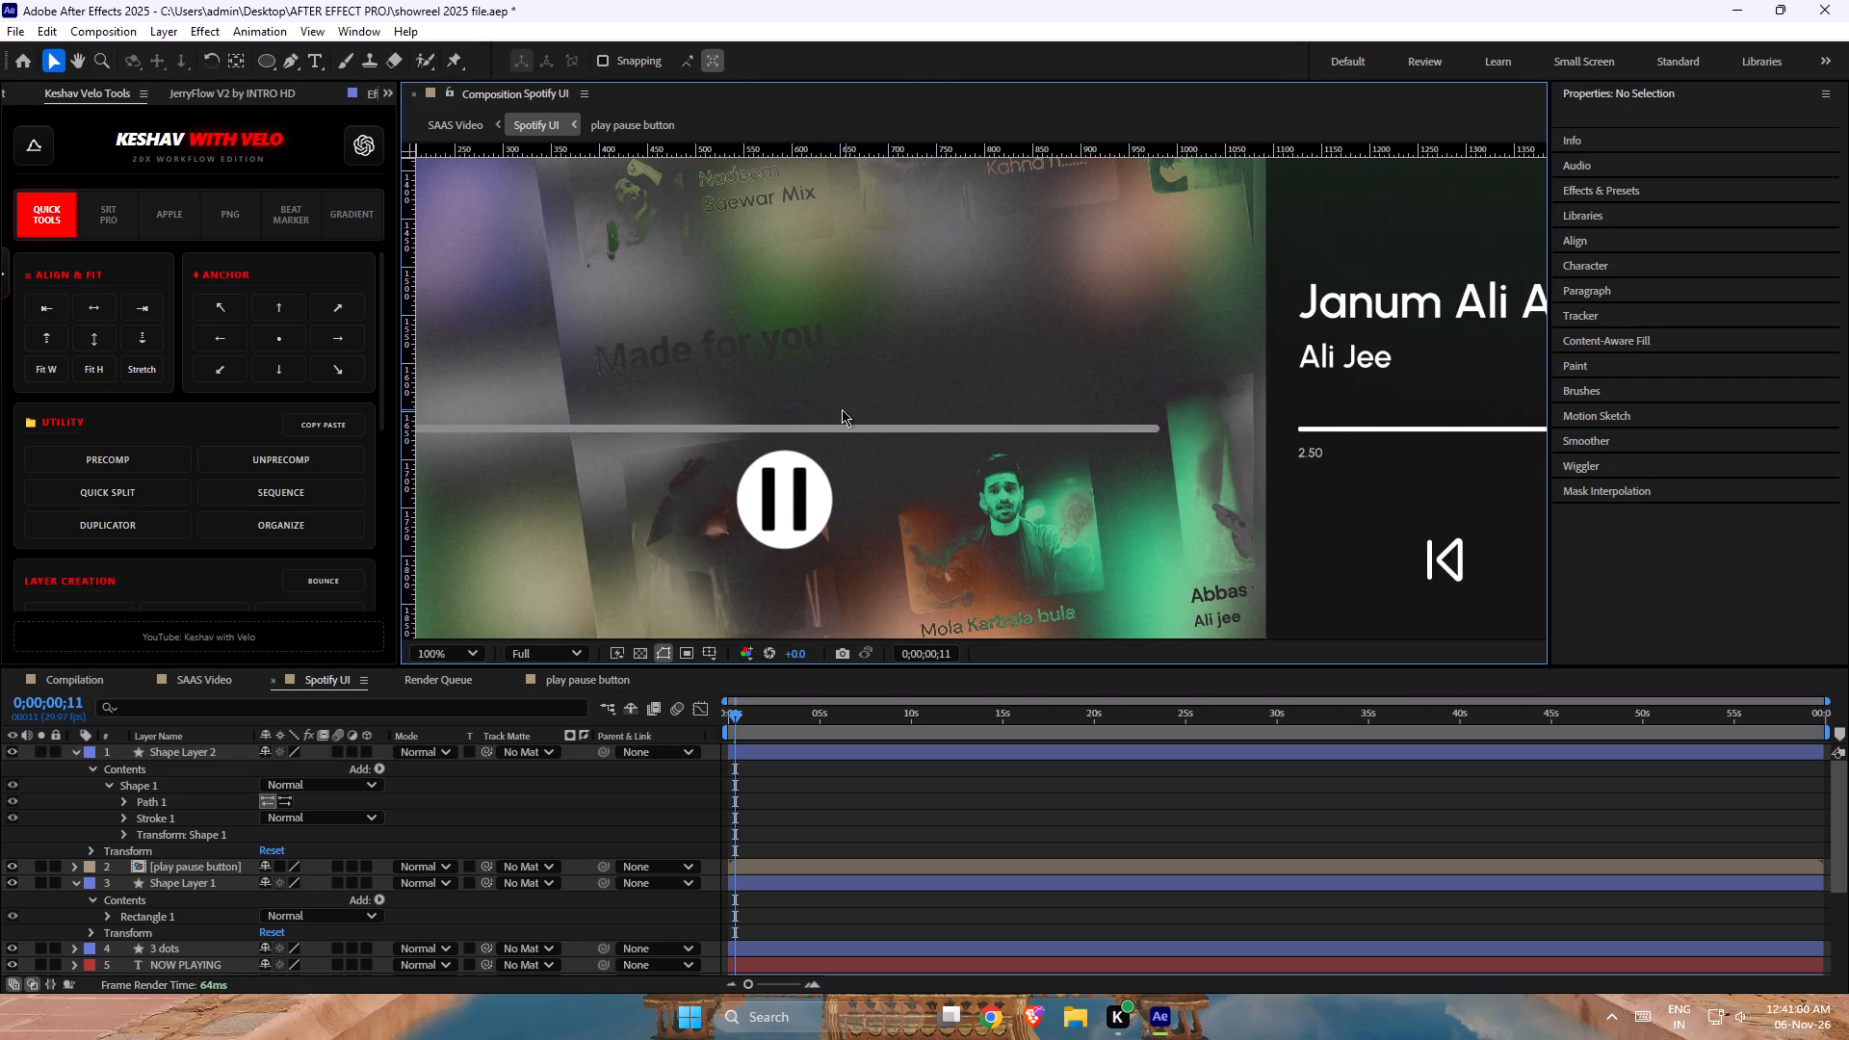
{"action": "left_click", "coordinate": [76, 755]}
{"action": "left_click", "coordinate": [161, 756]}
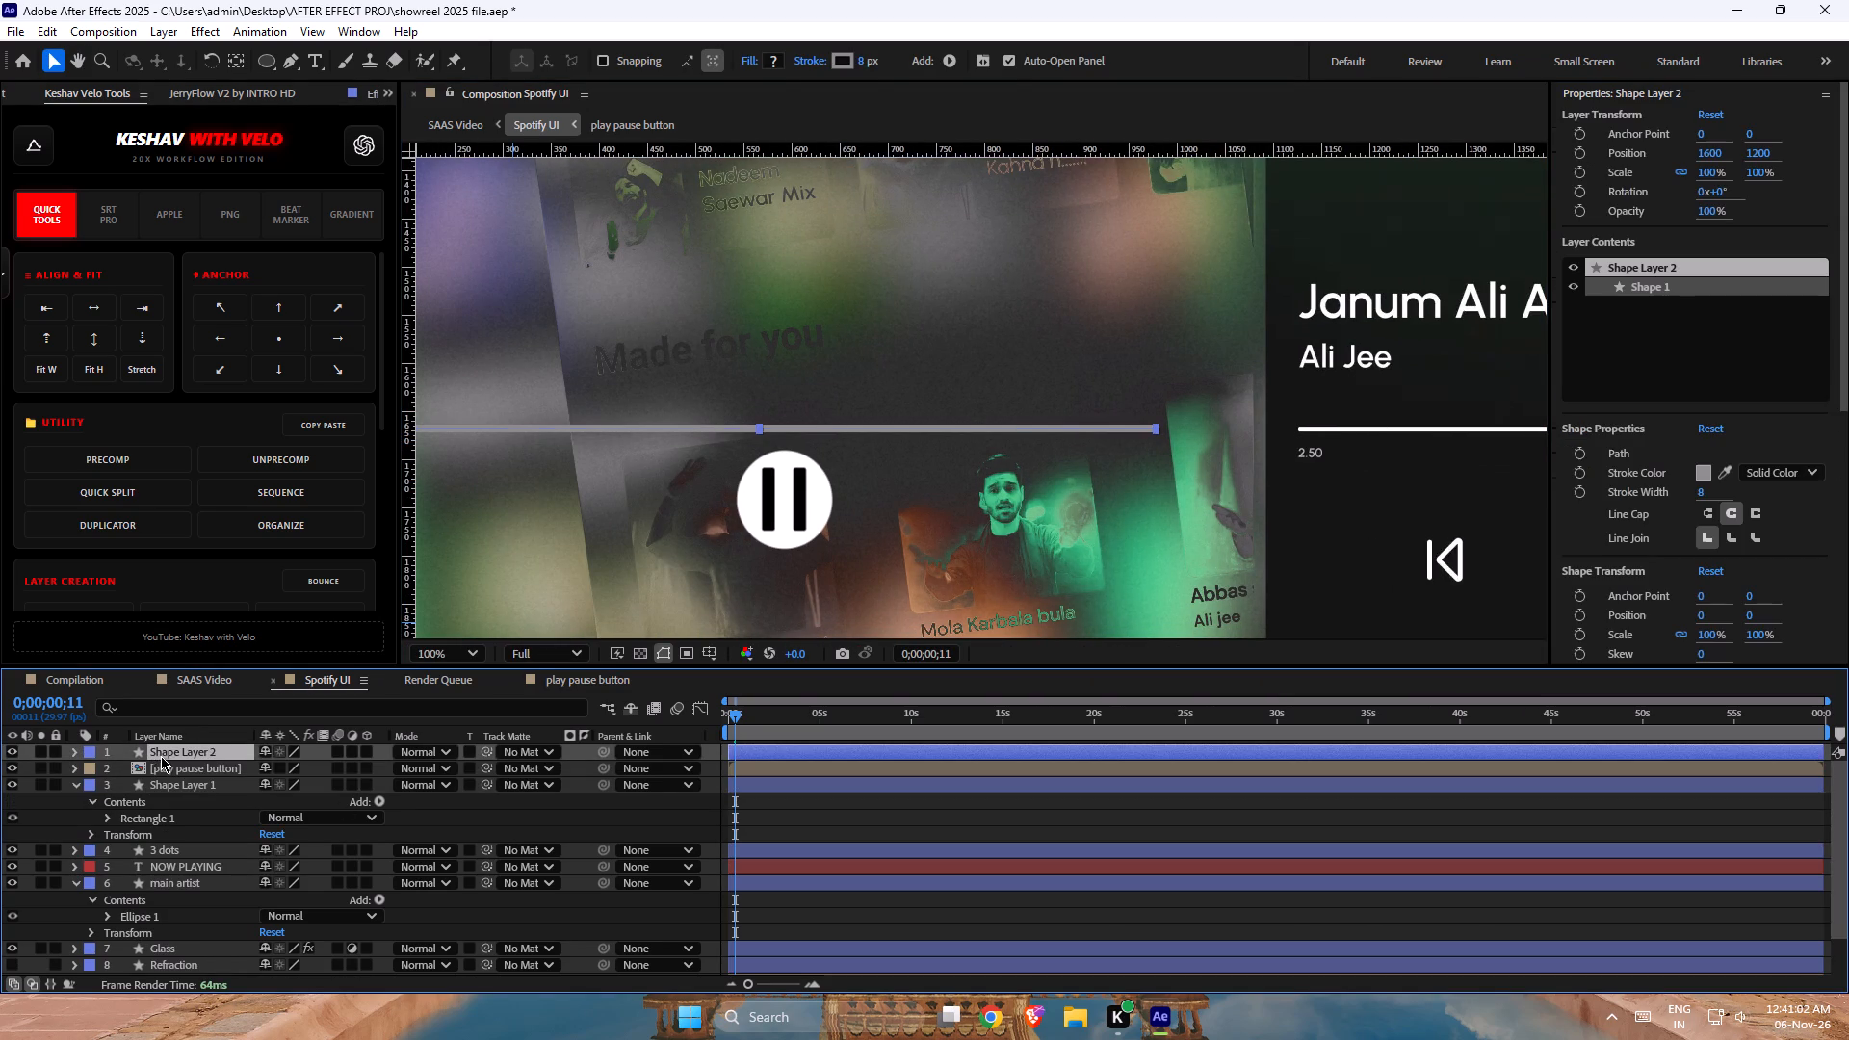
{"action": "scroll", "coordinate": [746, 537], "scroll_direction": "down", "scroll_amount": 1}
{"action": "key", "text": "ctrl+d"}
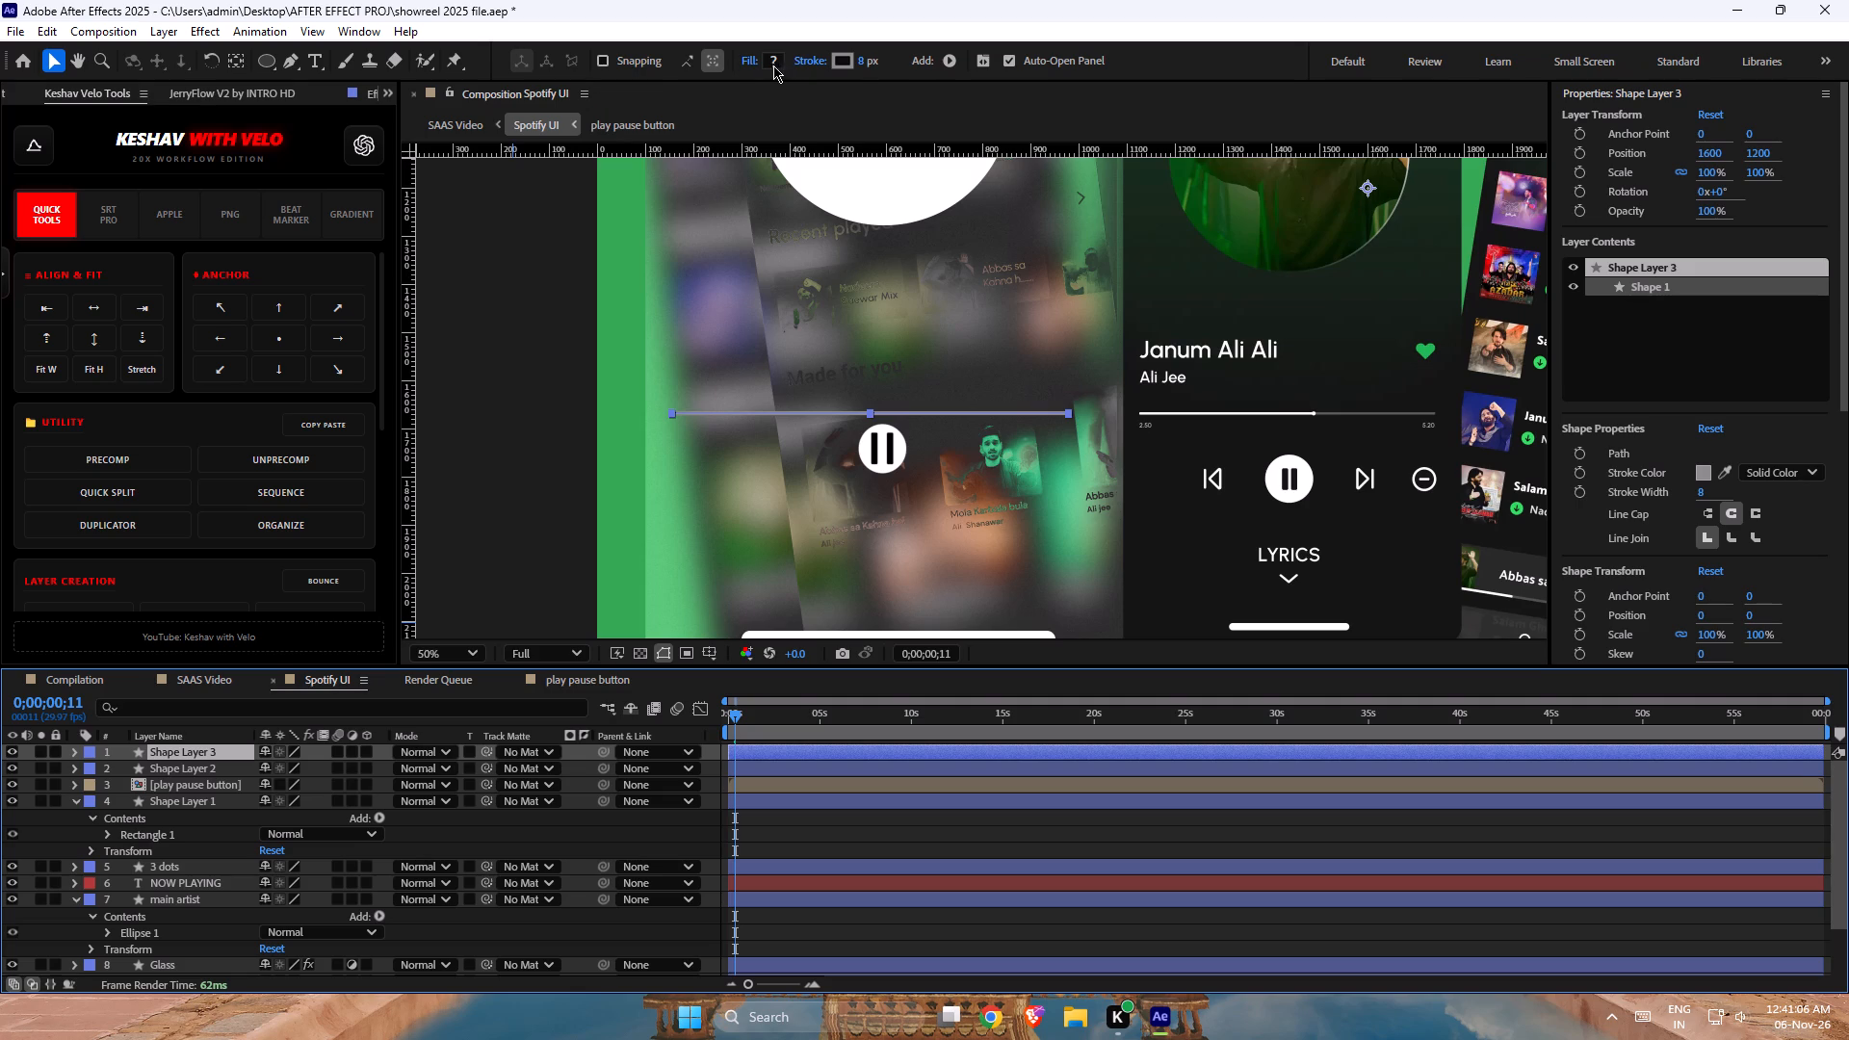
{"action": "left_click", "coordinate": [846, 65]}
{"action": "left_click_drag", "start_coordinate": [1095, 565], "coordinate": [585, 261]}
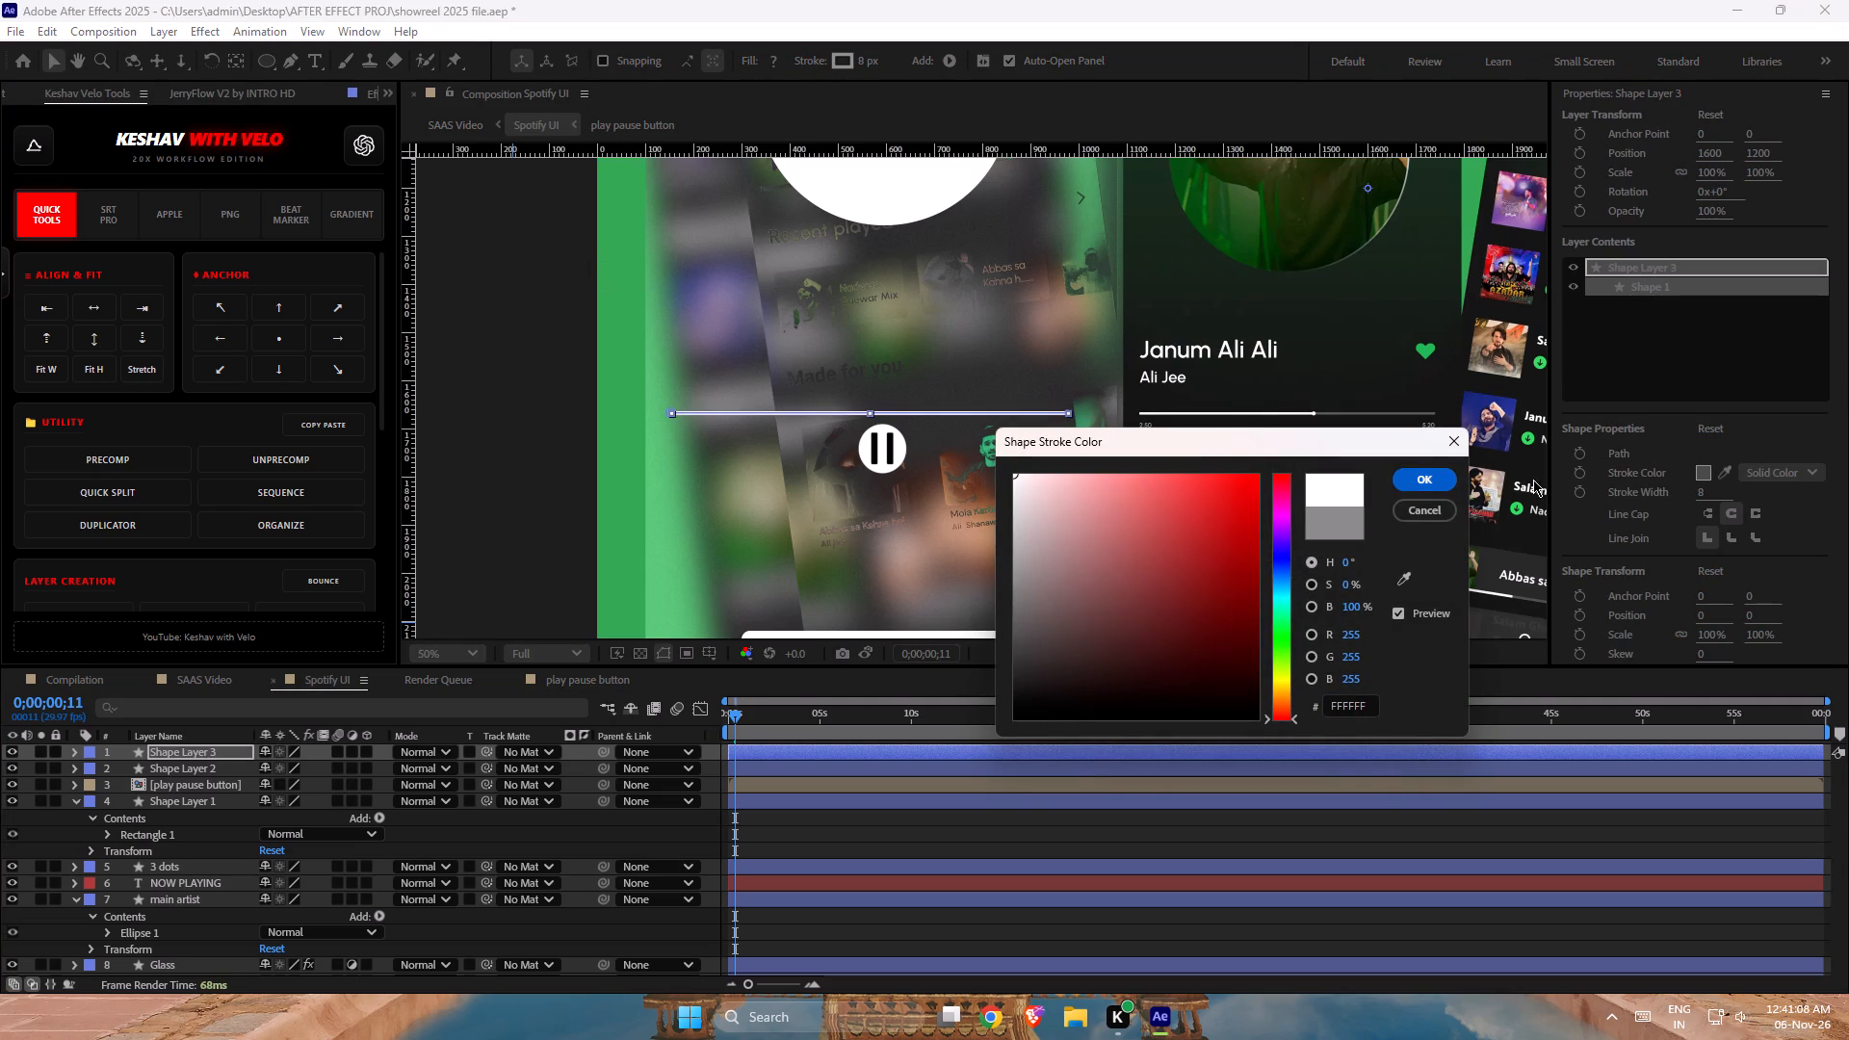
{"action": "left_click", "coordinate": [1422, 484]}
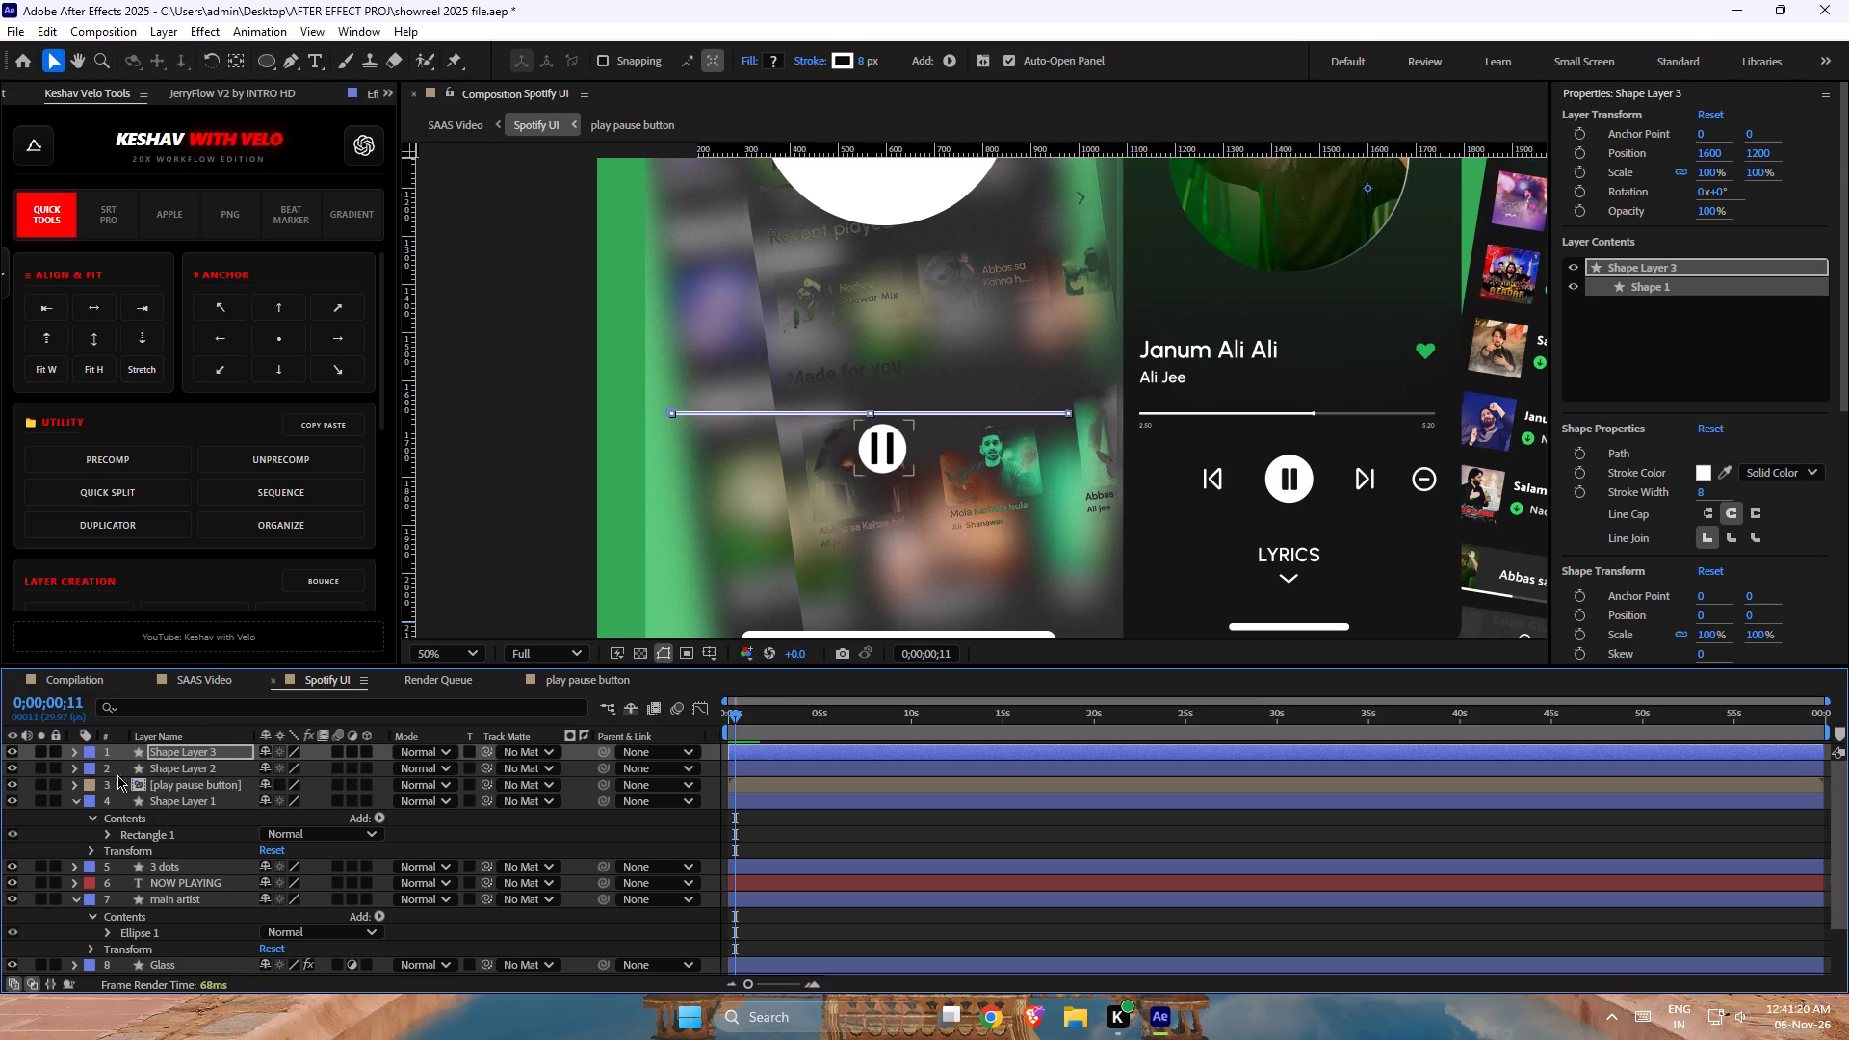
Add Trim Paths to the white duplicate line's shape contents.
{"action": "left_click", "coordinate": [73, 754]}
{"action": "left_click", "coordinate": [85, 774]}
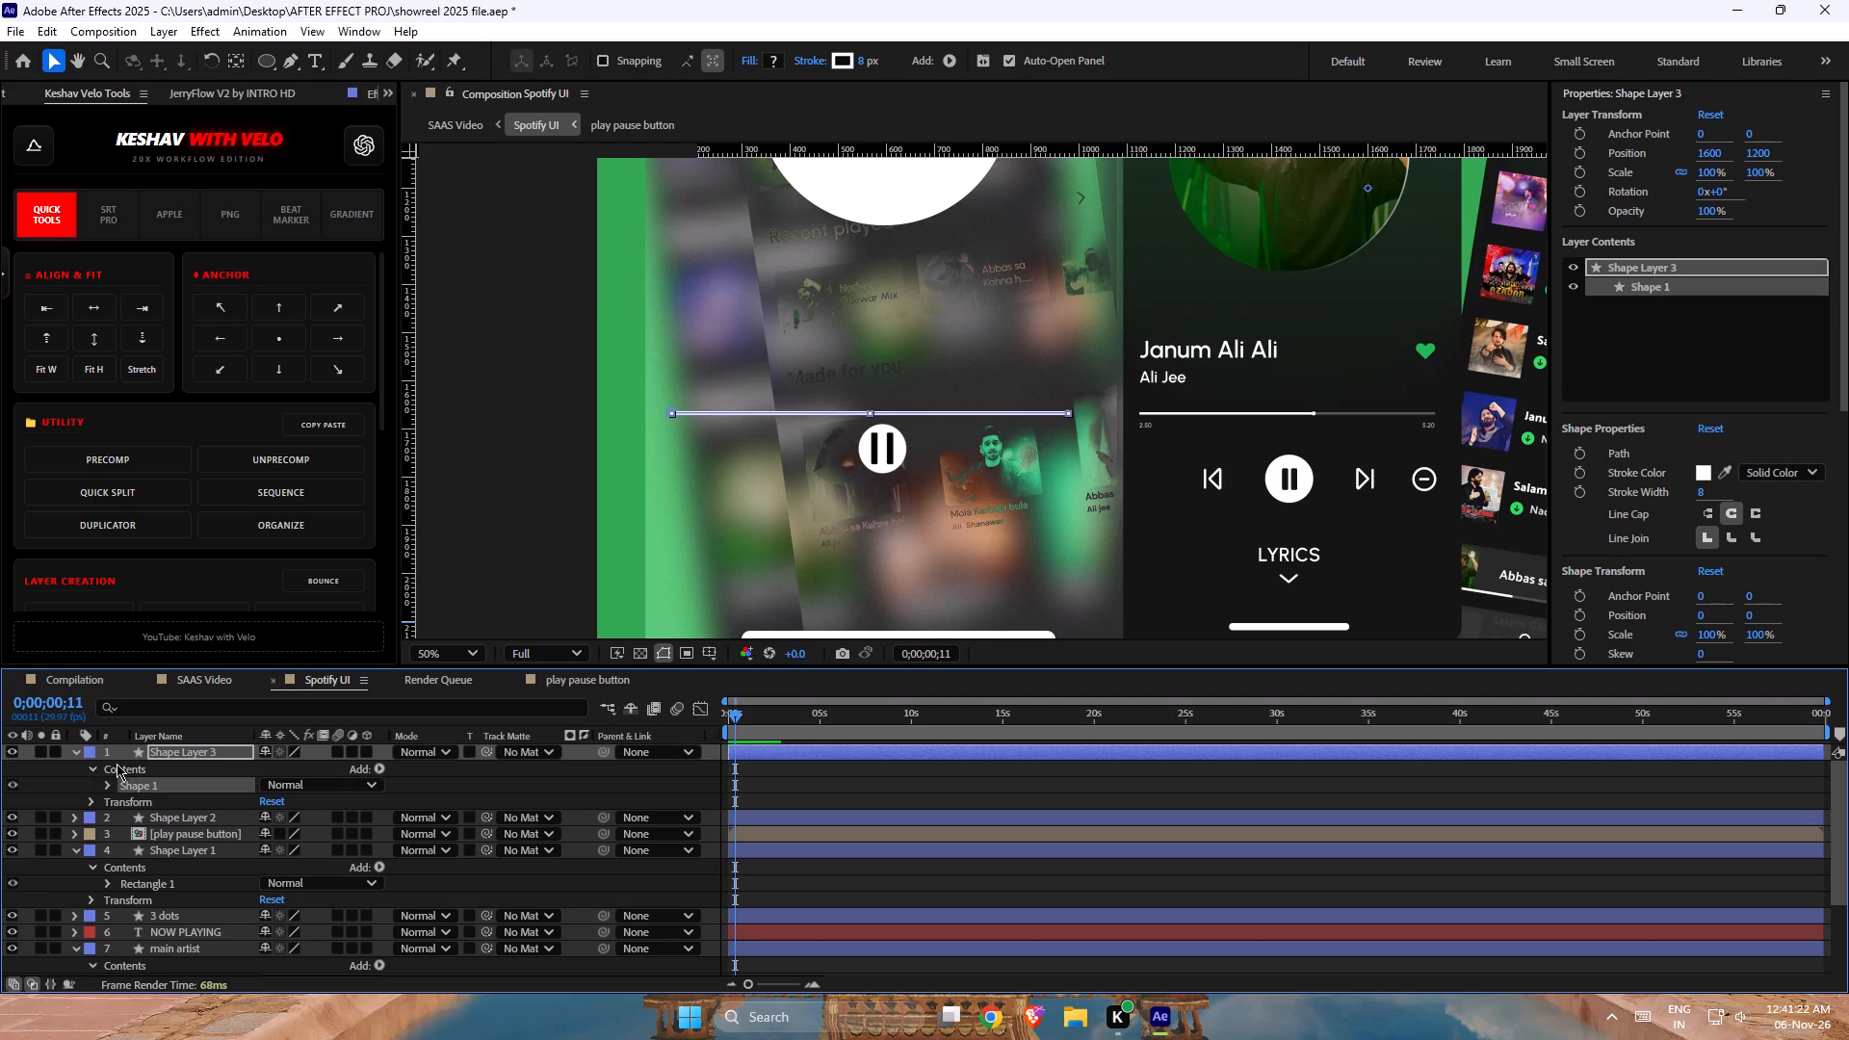
{"action": "left_click", "coordinate": [375, 761]}
{"action": "left_click", "coordinate": [375, 767]}
{"action": "left_click", "coordinate": [460, 663]}
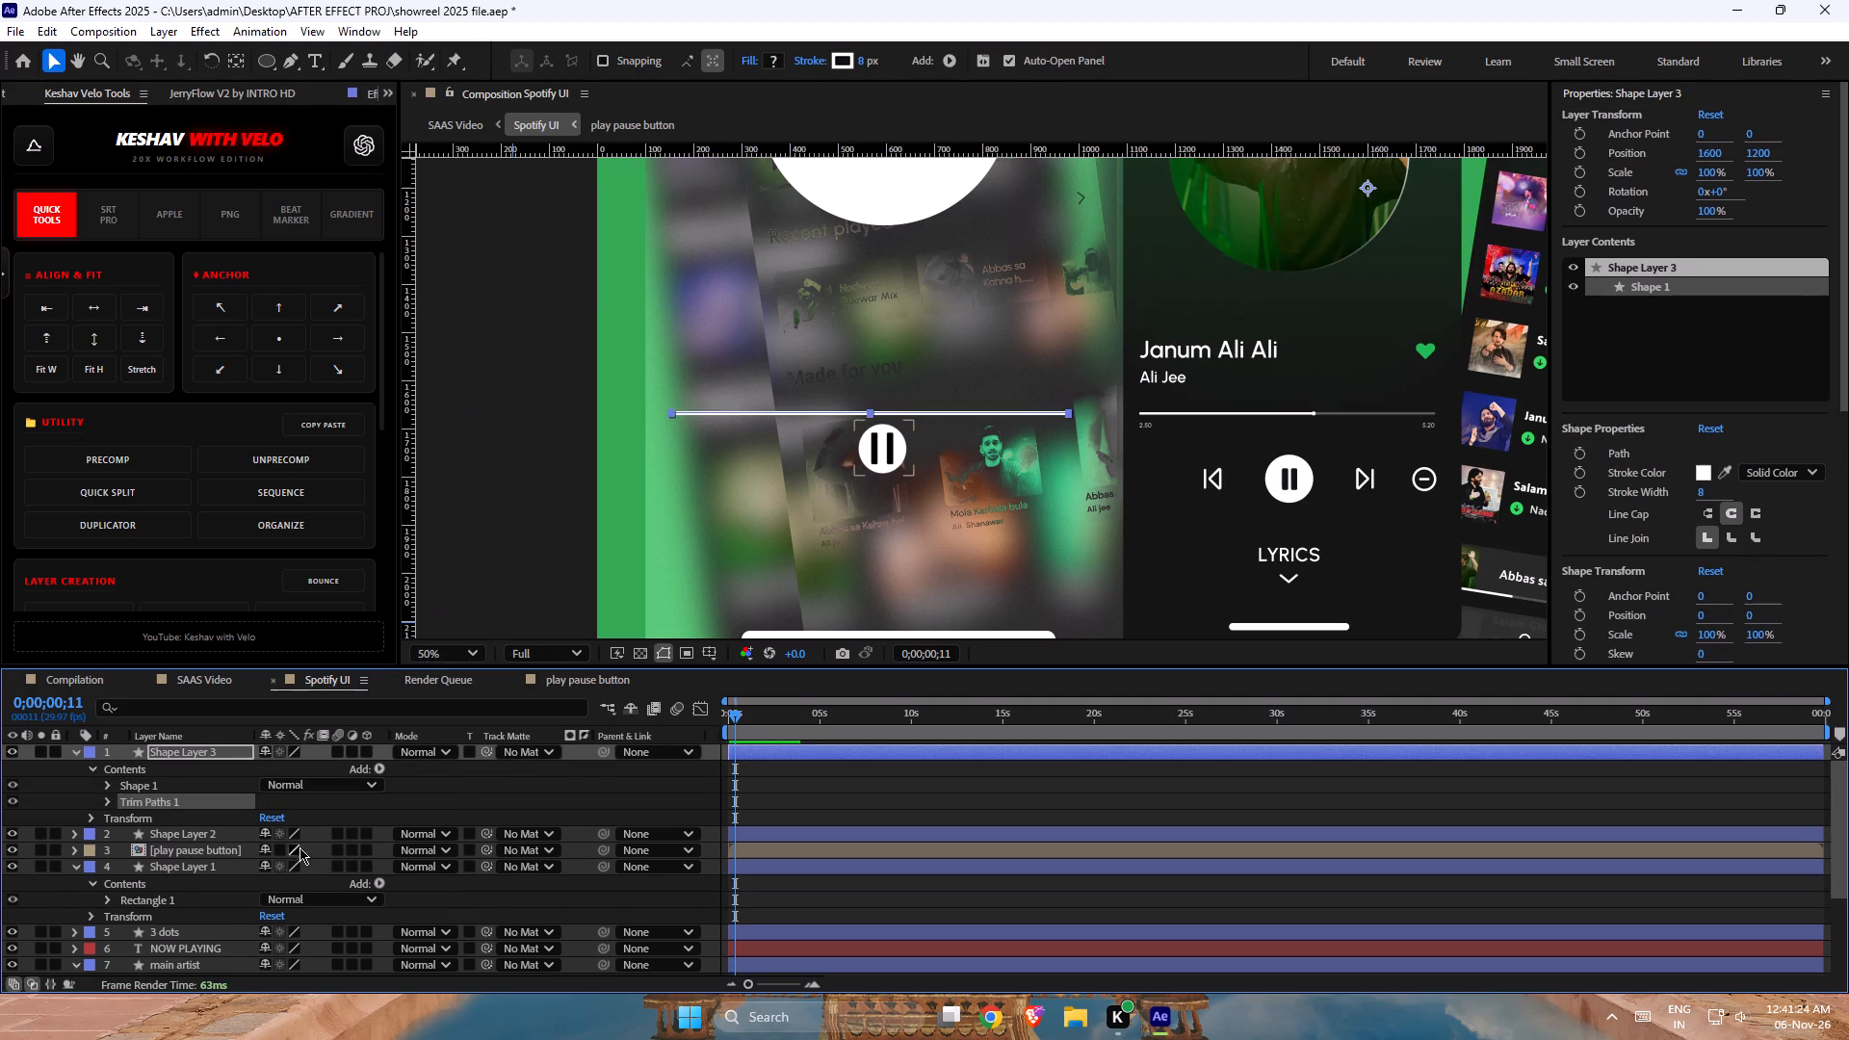
Set the white line's Trim Paths End to 55% to show playback progress over the grey line.
{"action": "left_click", "coordinate": [107, 801]}
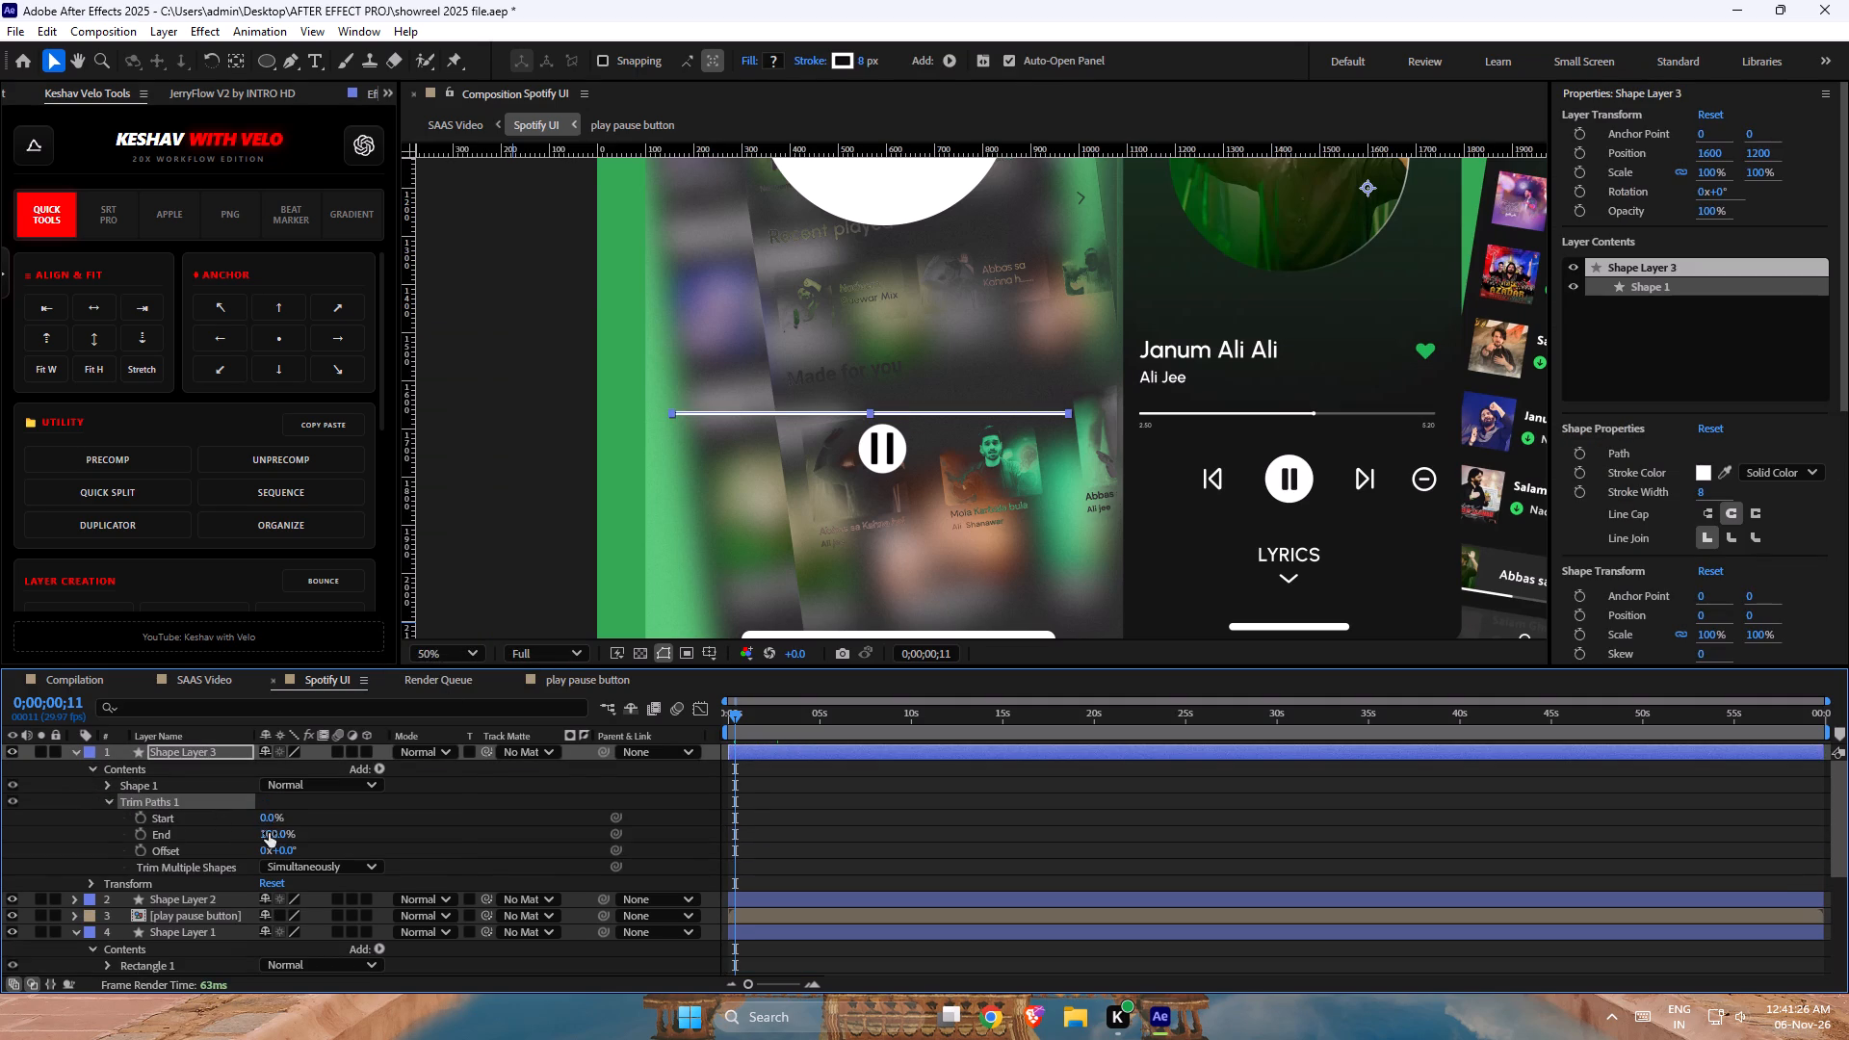
{"action": "left_click_drag", "start_coordinate": [276, 835], "coordinate": [299, 834]}
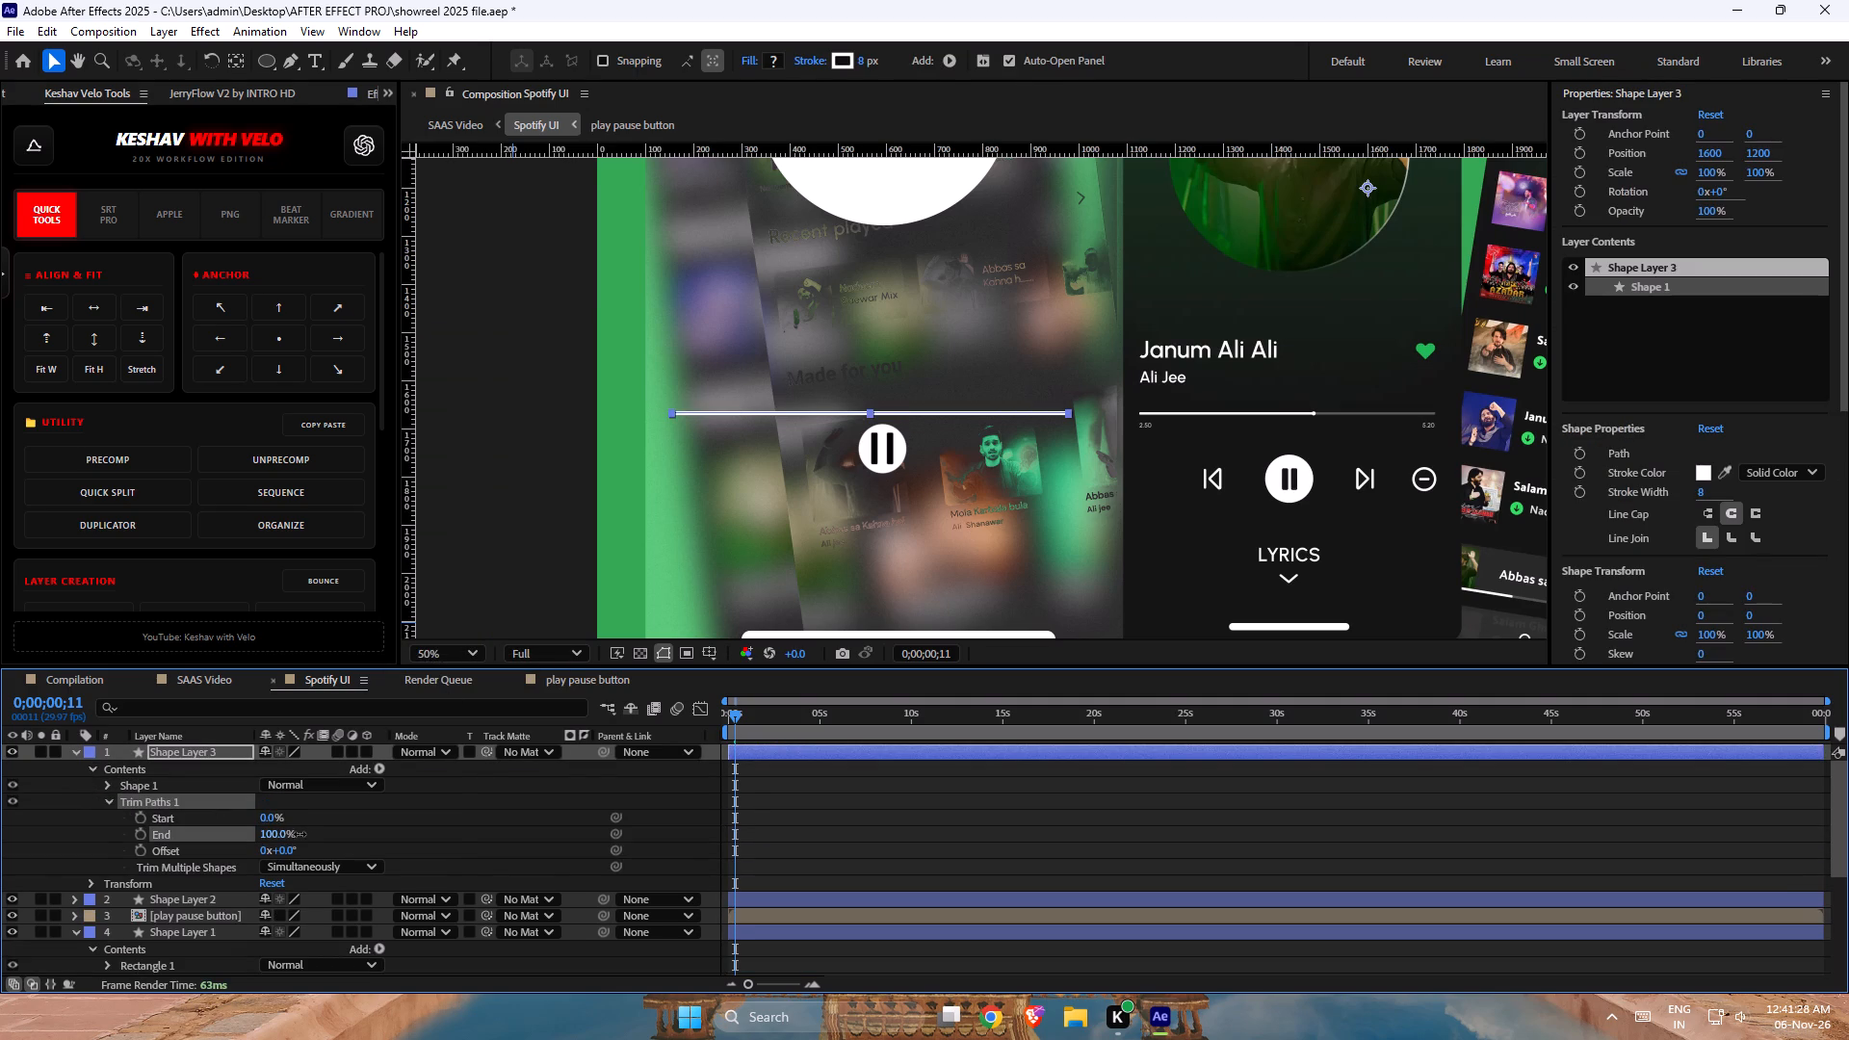
{"action": "left_click_drag", "start_coordinate": [299, 834], "coordinate": [309, 842]}
{"action": "left_click_drag", "start_coordinate": [309, 842], "coordinate": [298, 843]}
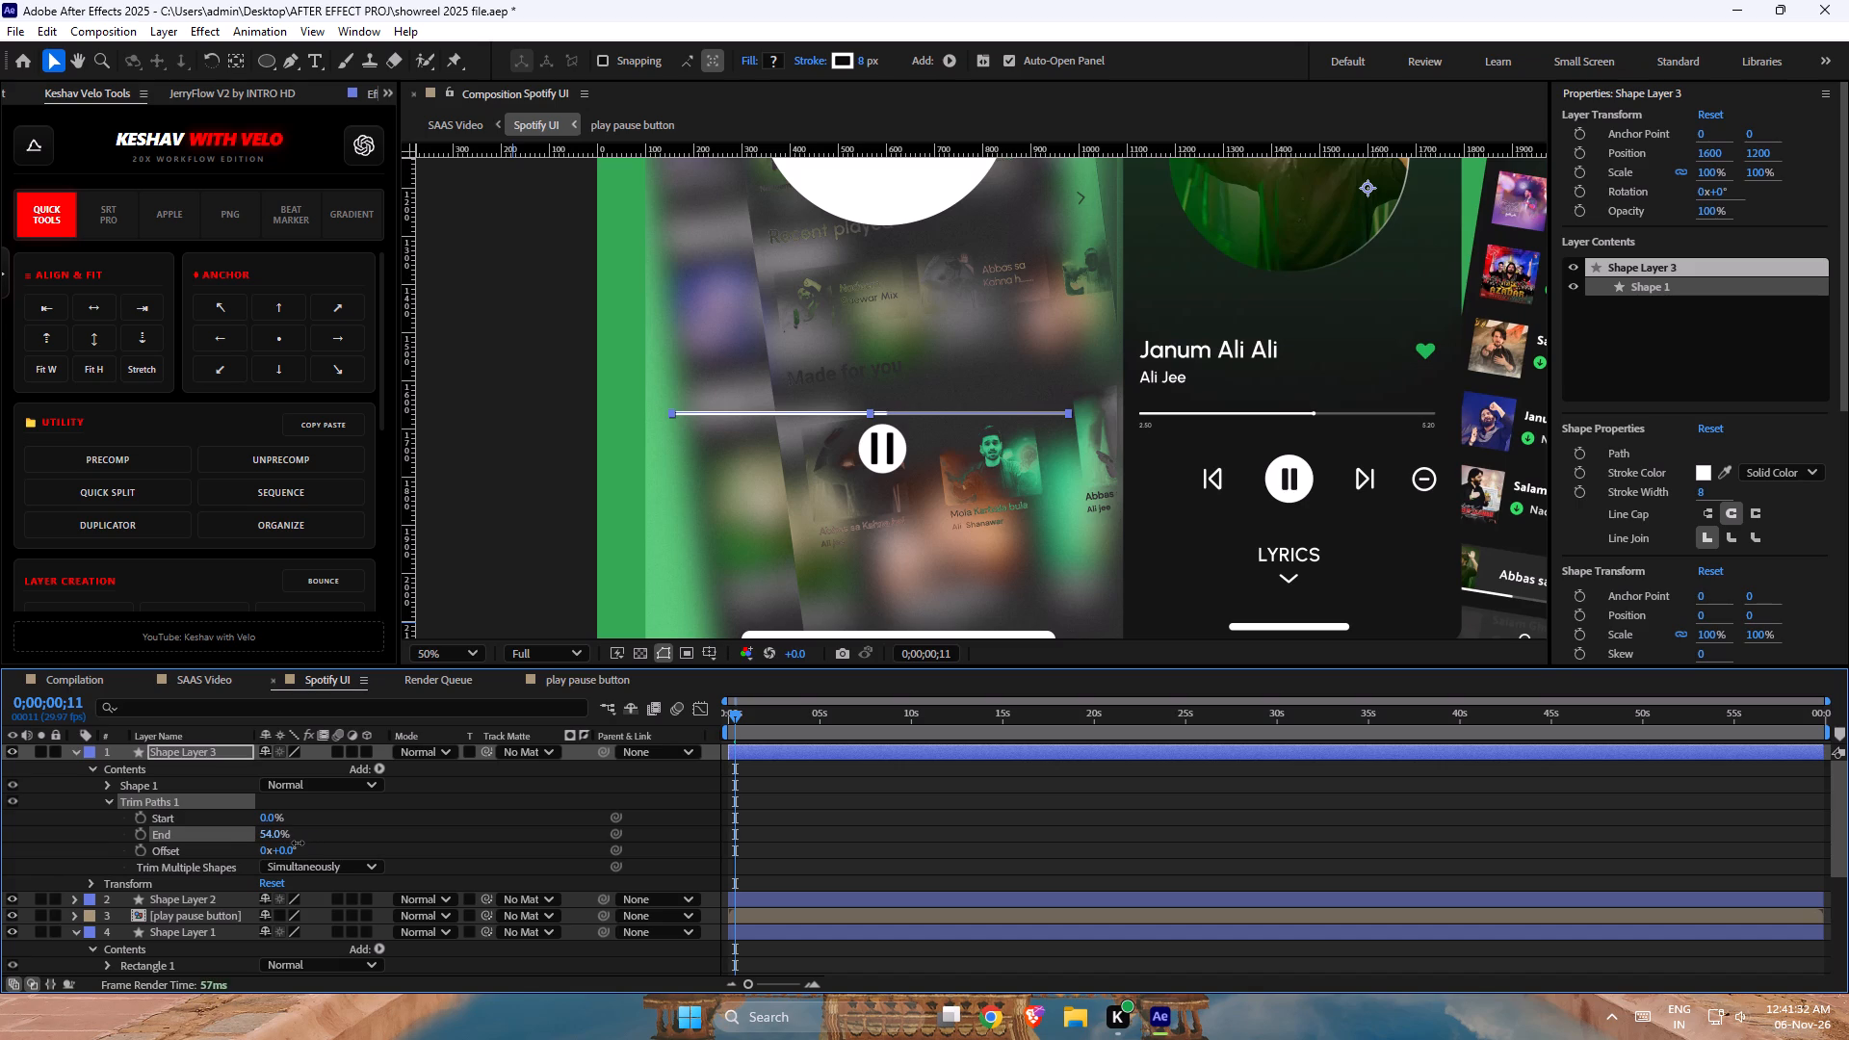
{"action": "left_click_drag", "start_coordinate": [298, 843], "coordinate": [299, 843]}
{"action": "left_click", "coordinate": [875, 520]}
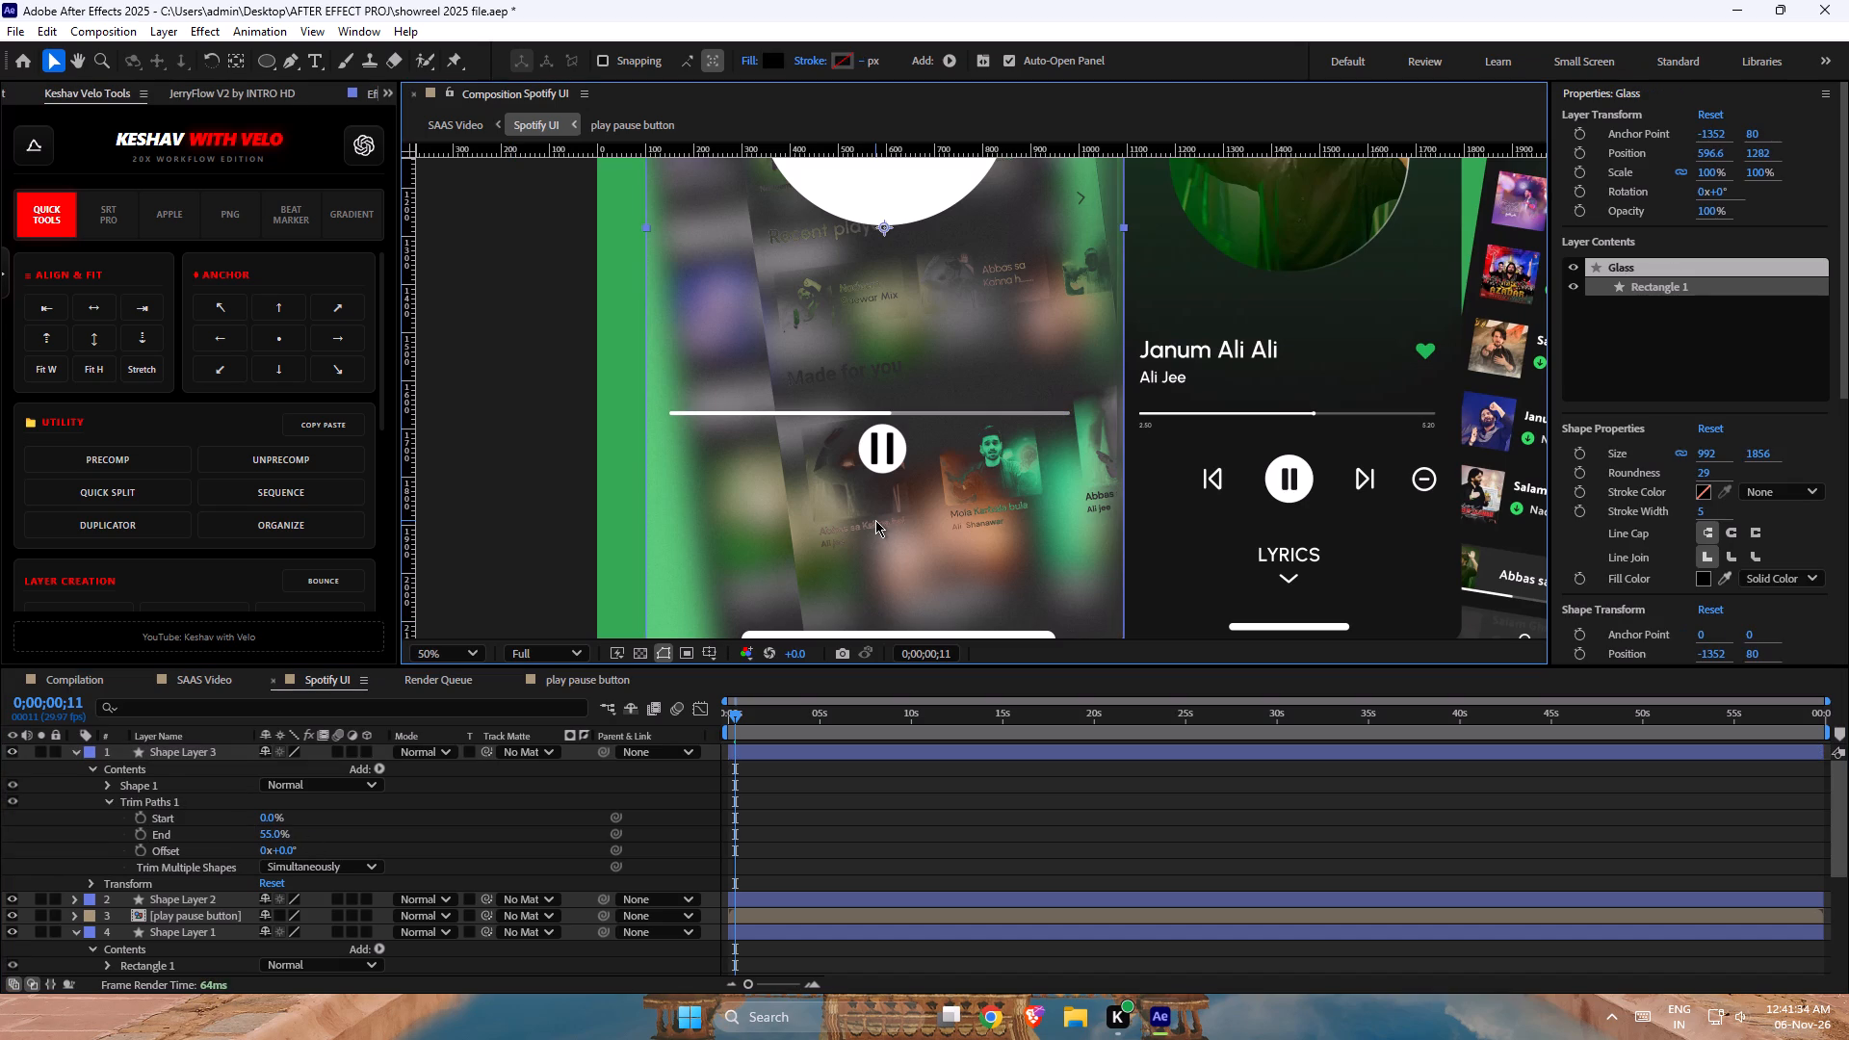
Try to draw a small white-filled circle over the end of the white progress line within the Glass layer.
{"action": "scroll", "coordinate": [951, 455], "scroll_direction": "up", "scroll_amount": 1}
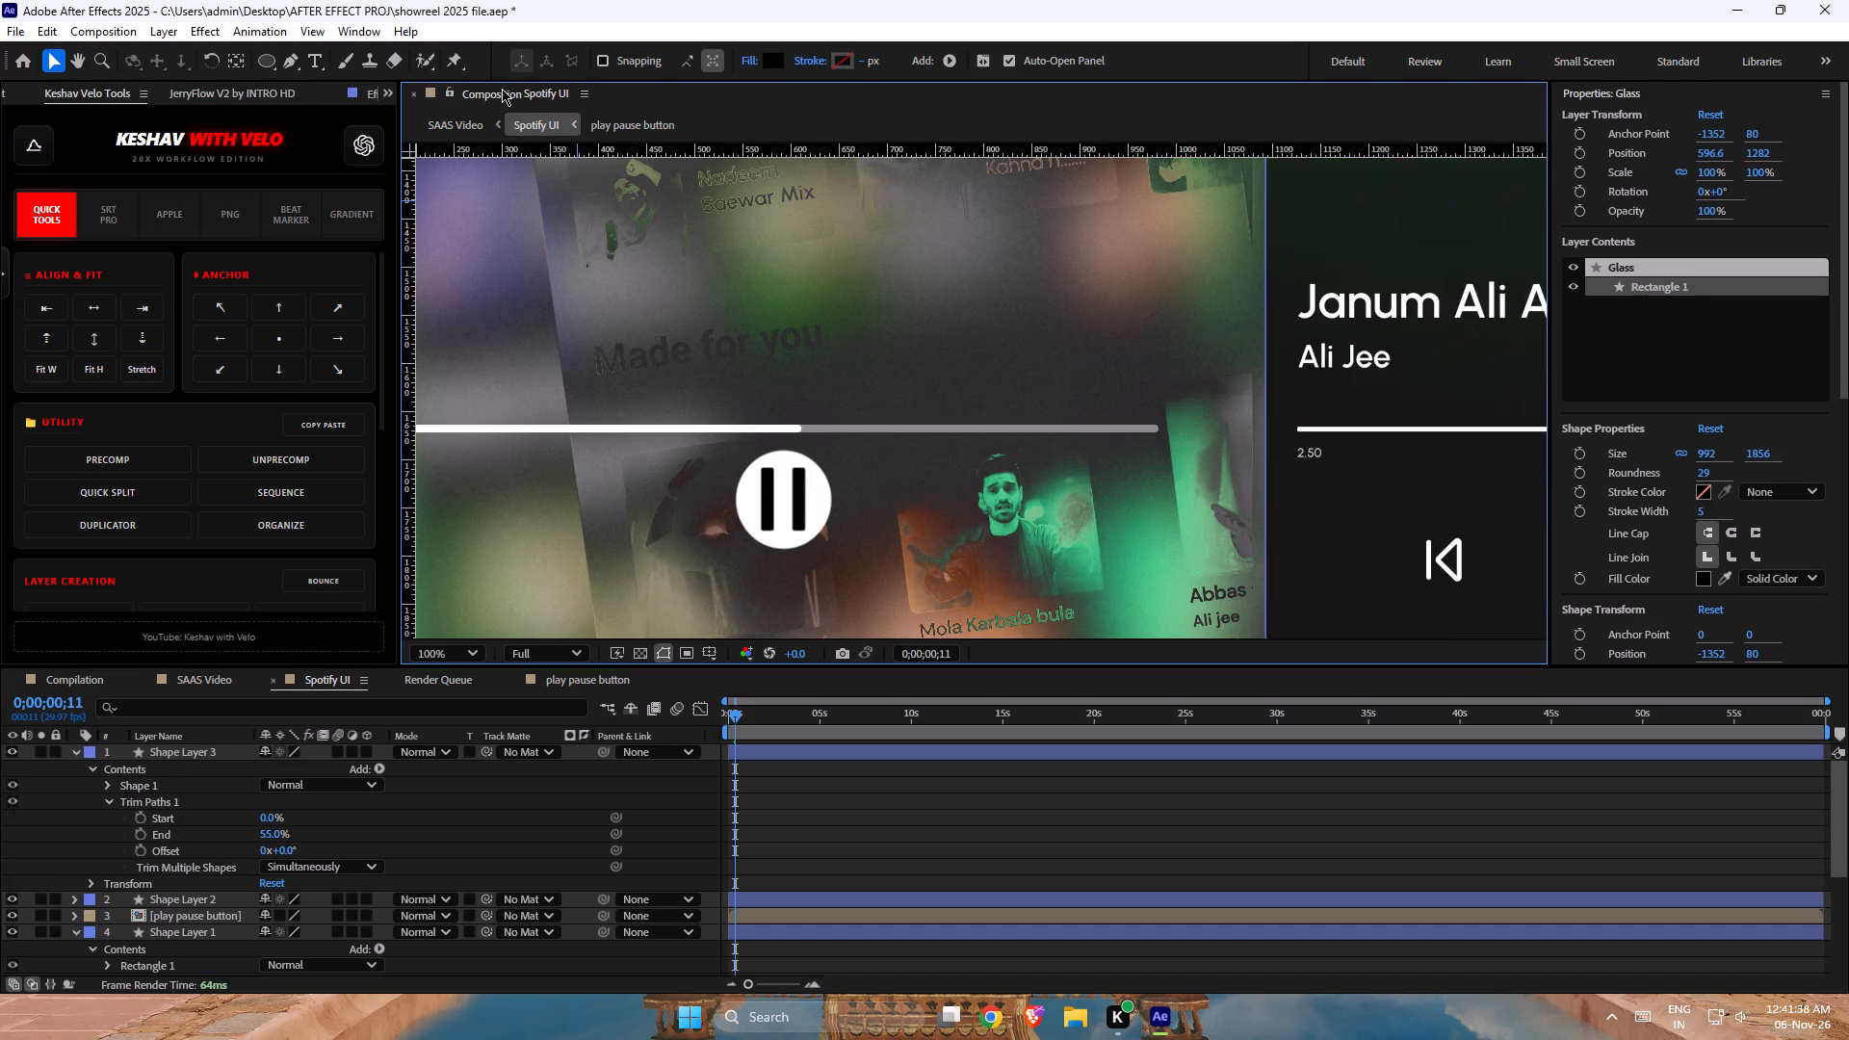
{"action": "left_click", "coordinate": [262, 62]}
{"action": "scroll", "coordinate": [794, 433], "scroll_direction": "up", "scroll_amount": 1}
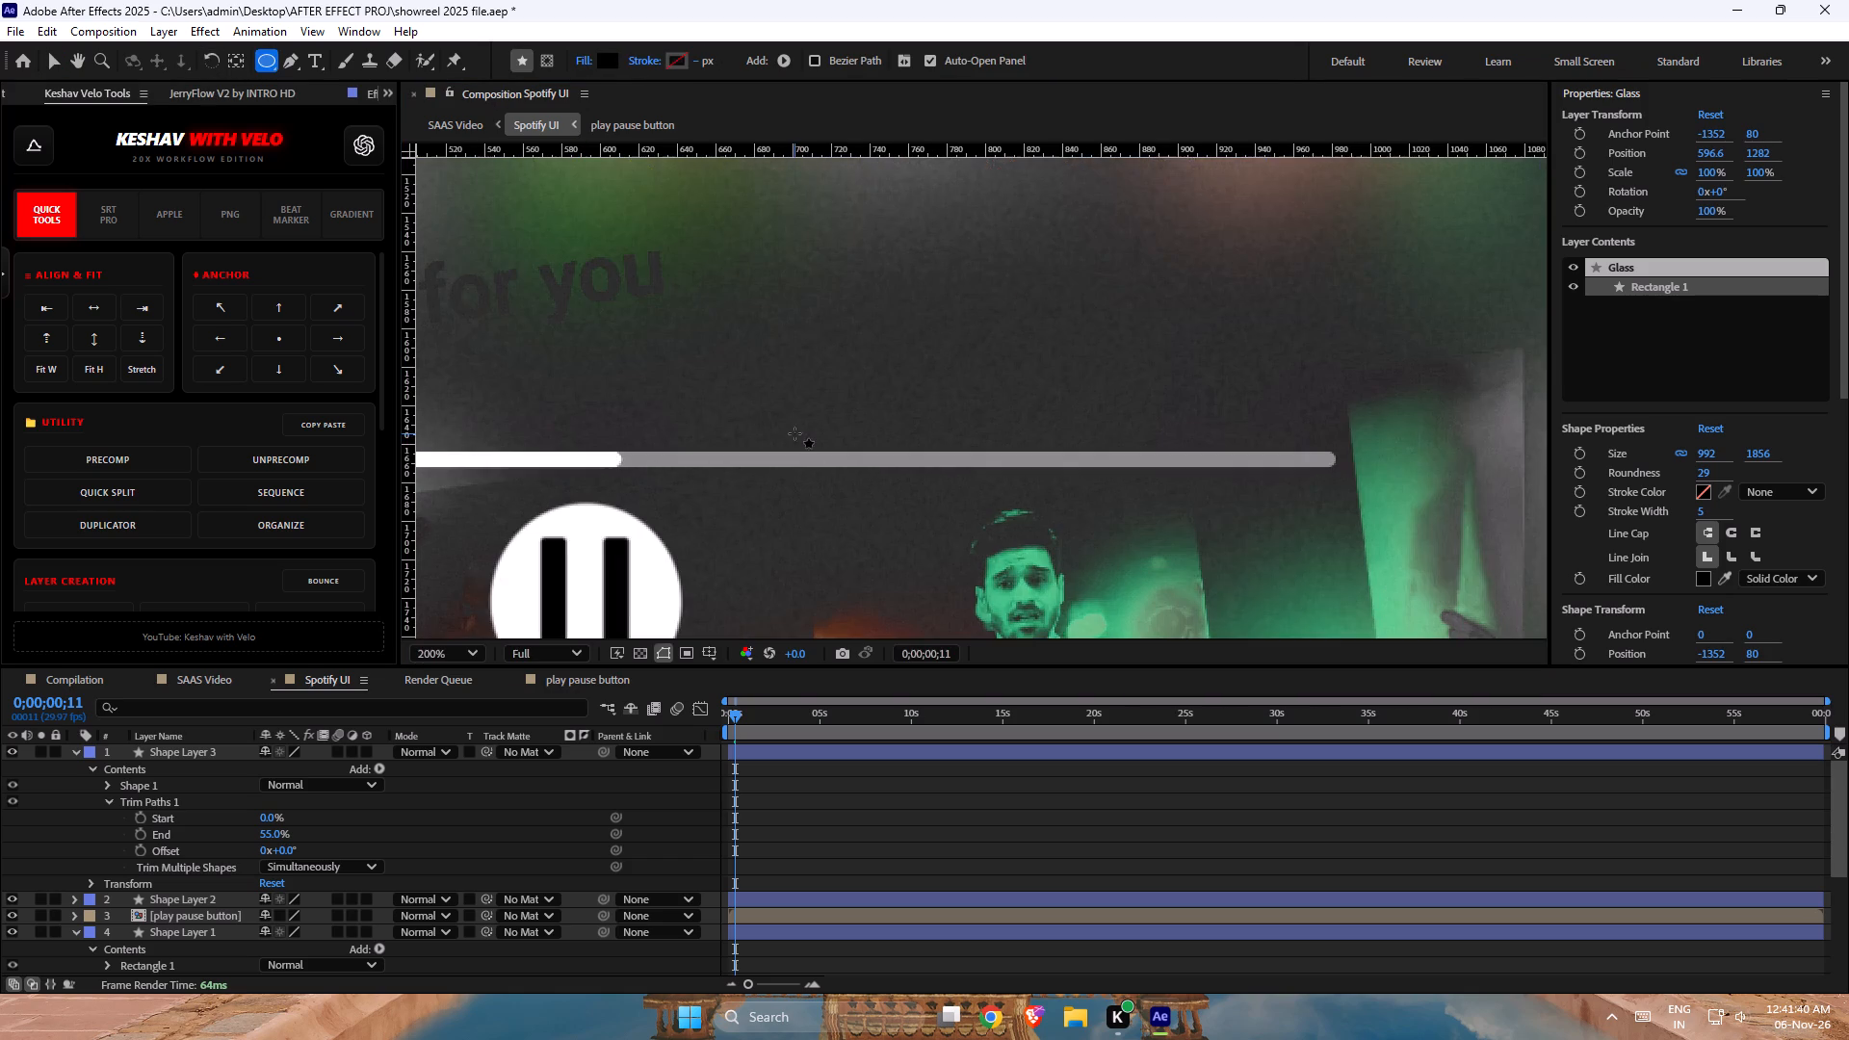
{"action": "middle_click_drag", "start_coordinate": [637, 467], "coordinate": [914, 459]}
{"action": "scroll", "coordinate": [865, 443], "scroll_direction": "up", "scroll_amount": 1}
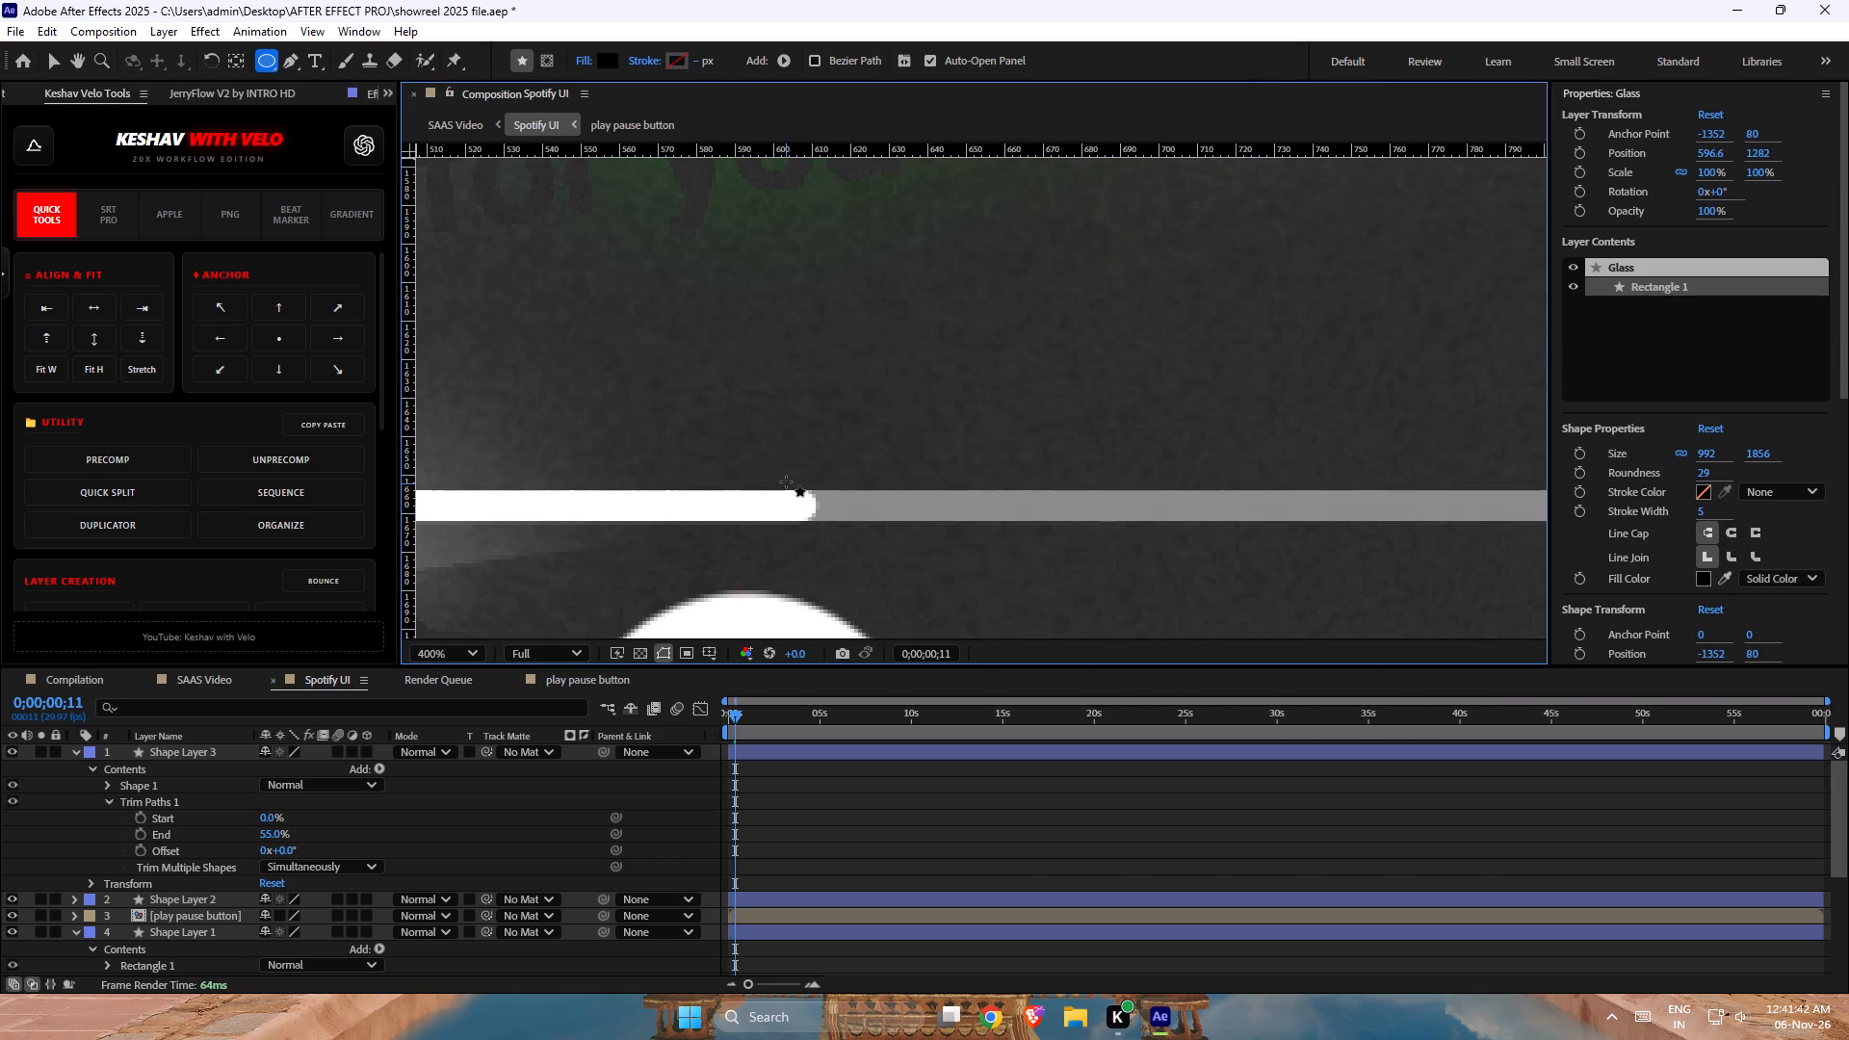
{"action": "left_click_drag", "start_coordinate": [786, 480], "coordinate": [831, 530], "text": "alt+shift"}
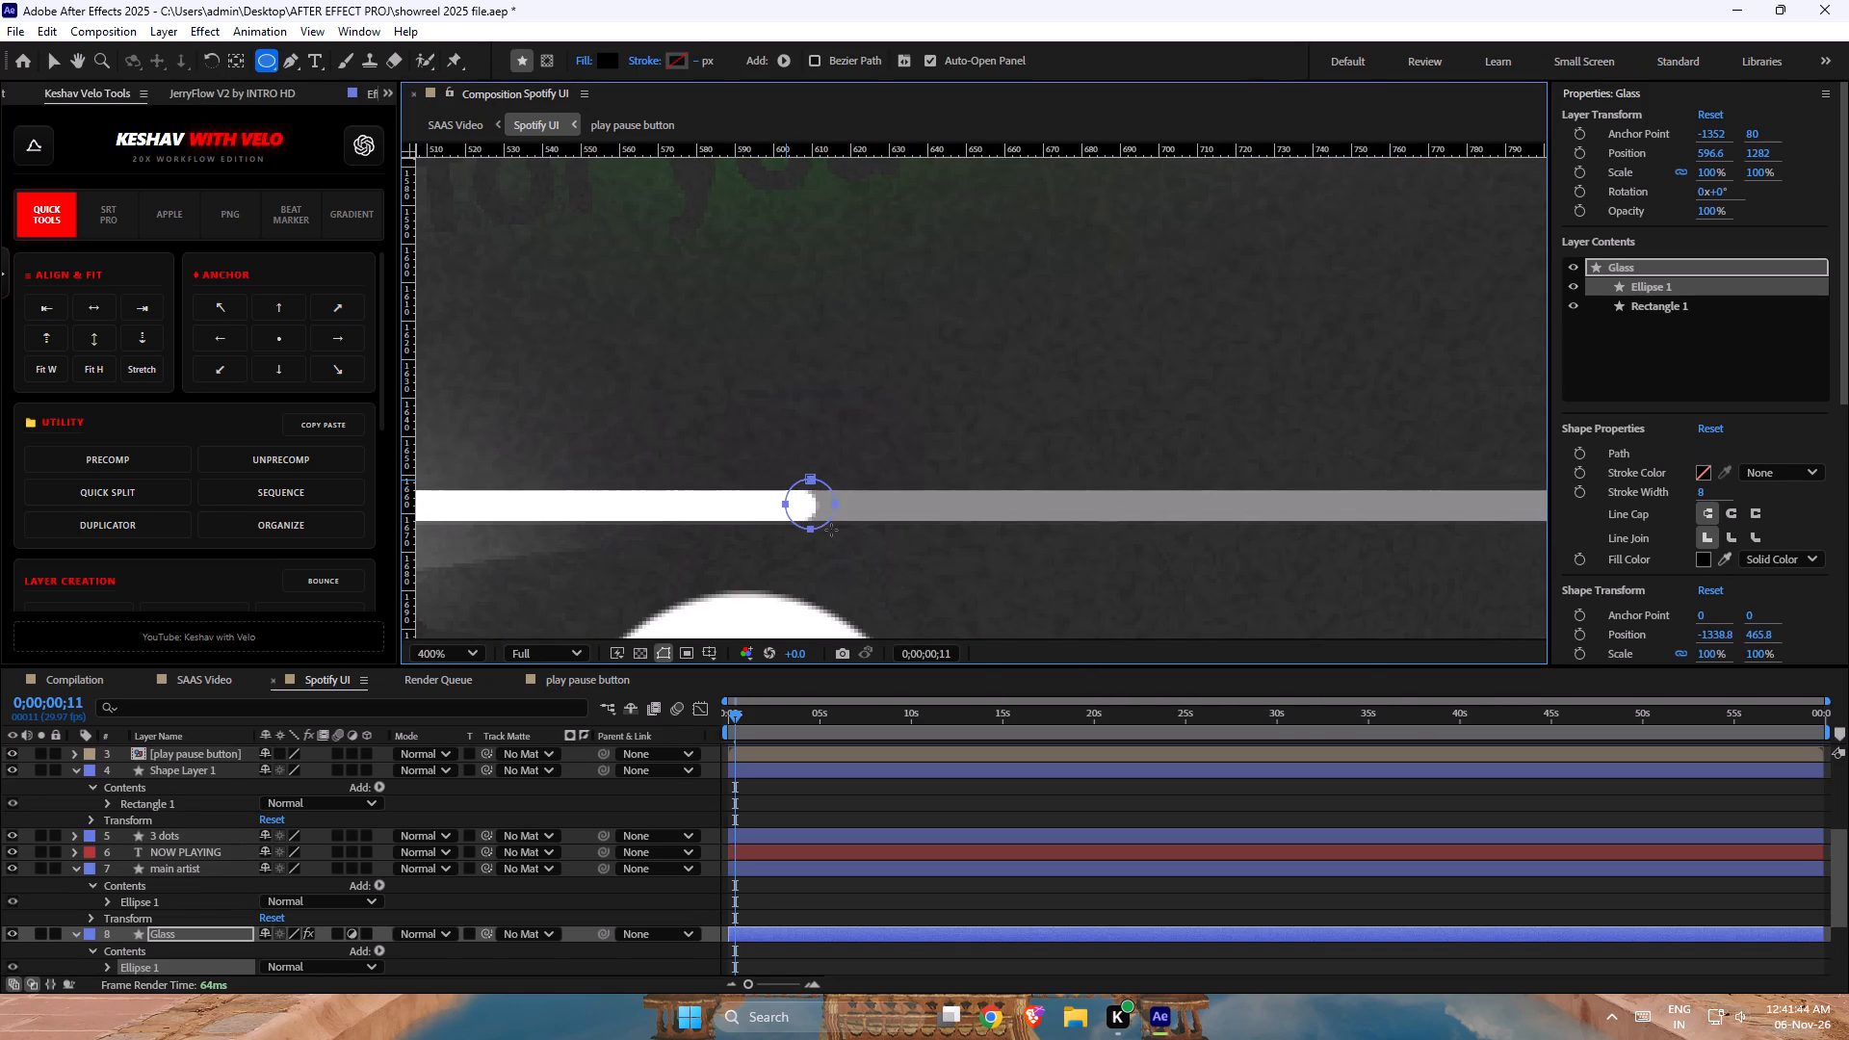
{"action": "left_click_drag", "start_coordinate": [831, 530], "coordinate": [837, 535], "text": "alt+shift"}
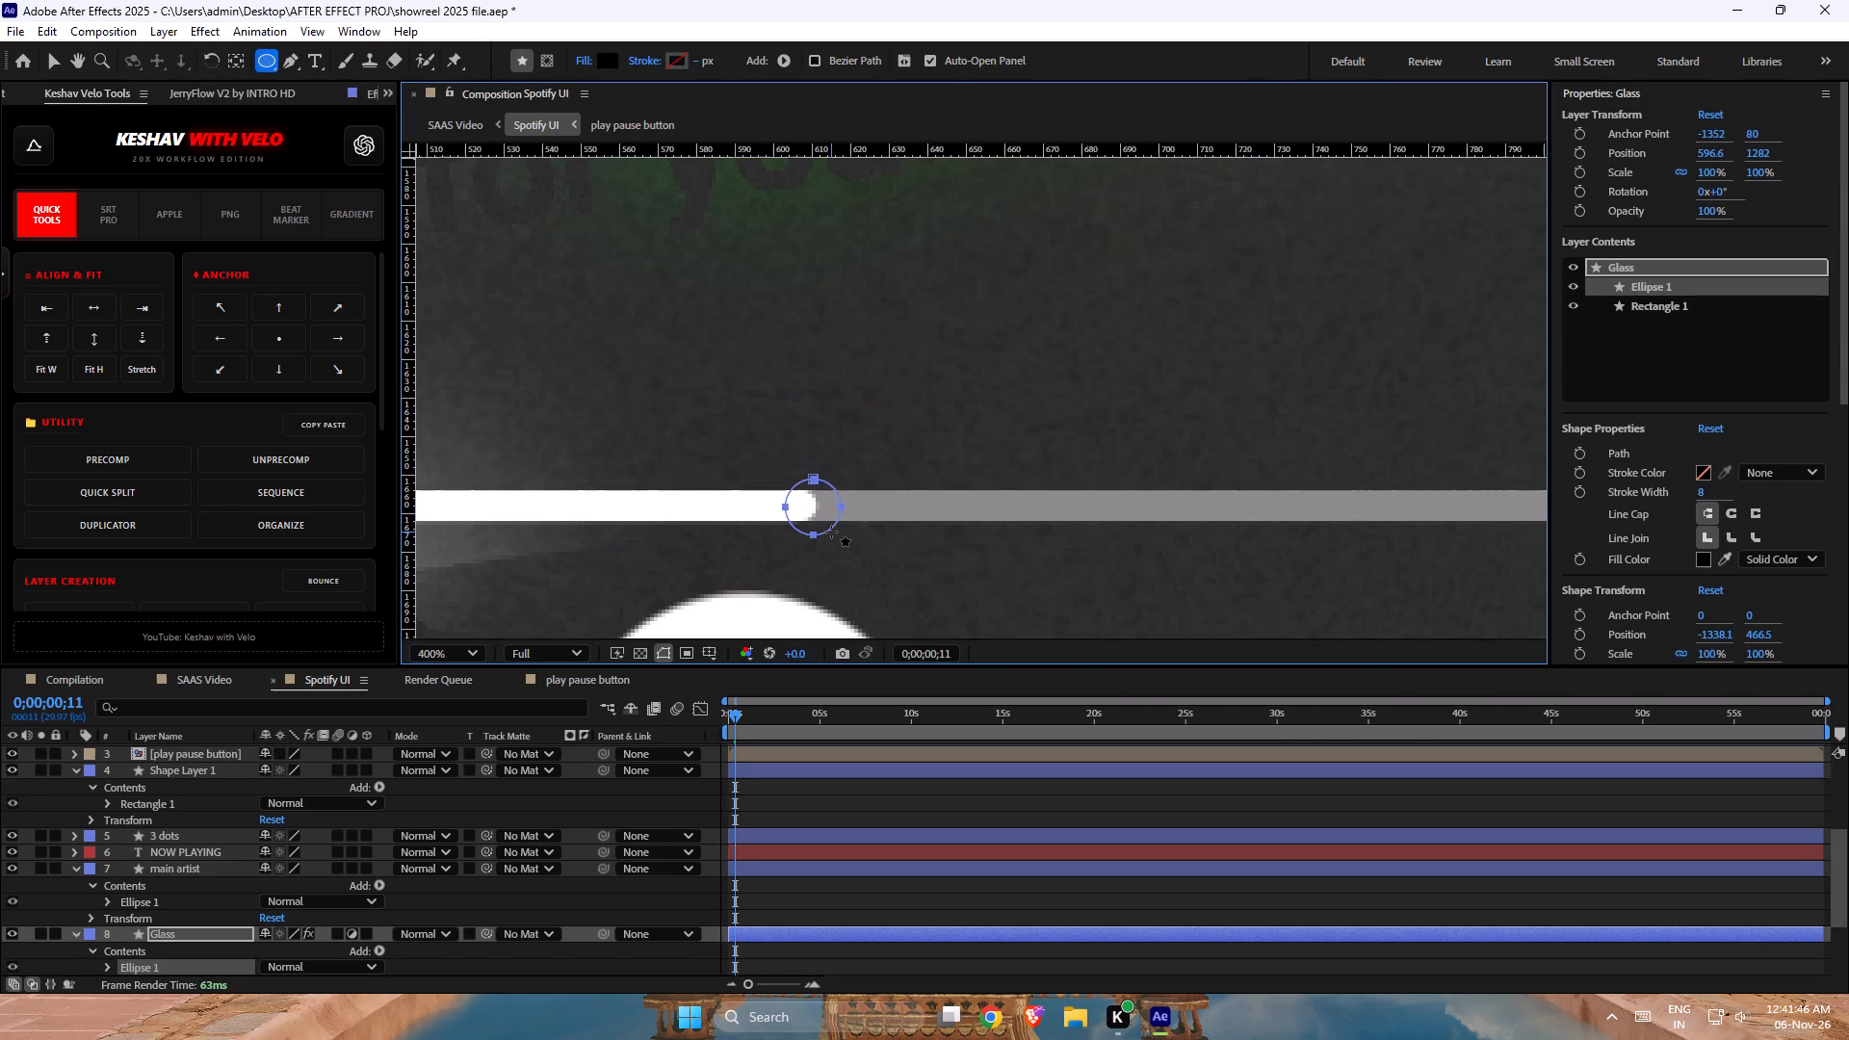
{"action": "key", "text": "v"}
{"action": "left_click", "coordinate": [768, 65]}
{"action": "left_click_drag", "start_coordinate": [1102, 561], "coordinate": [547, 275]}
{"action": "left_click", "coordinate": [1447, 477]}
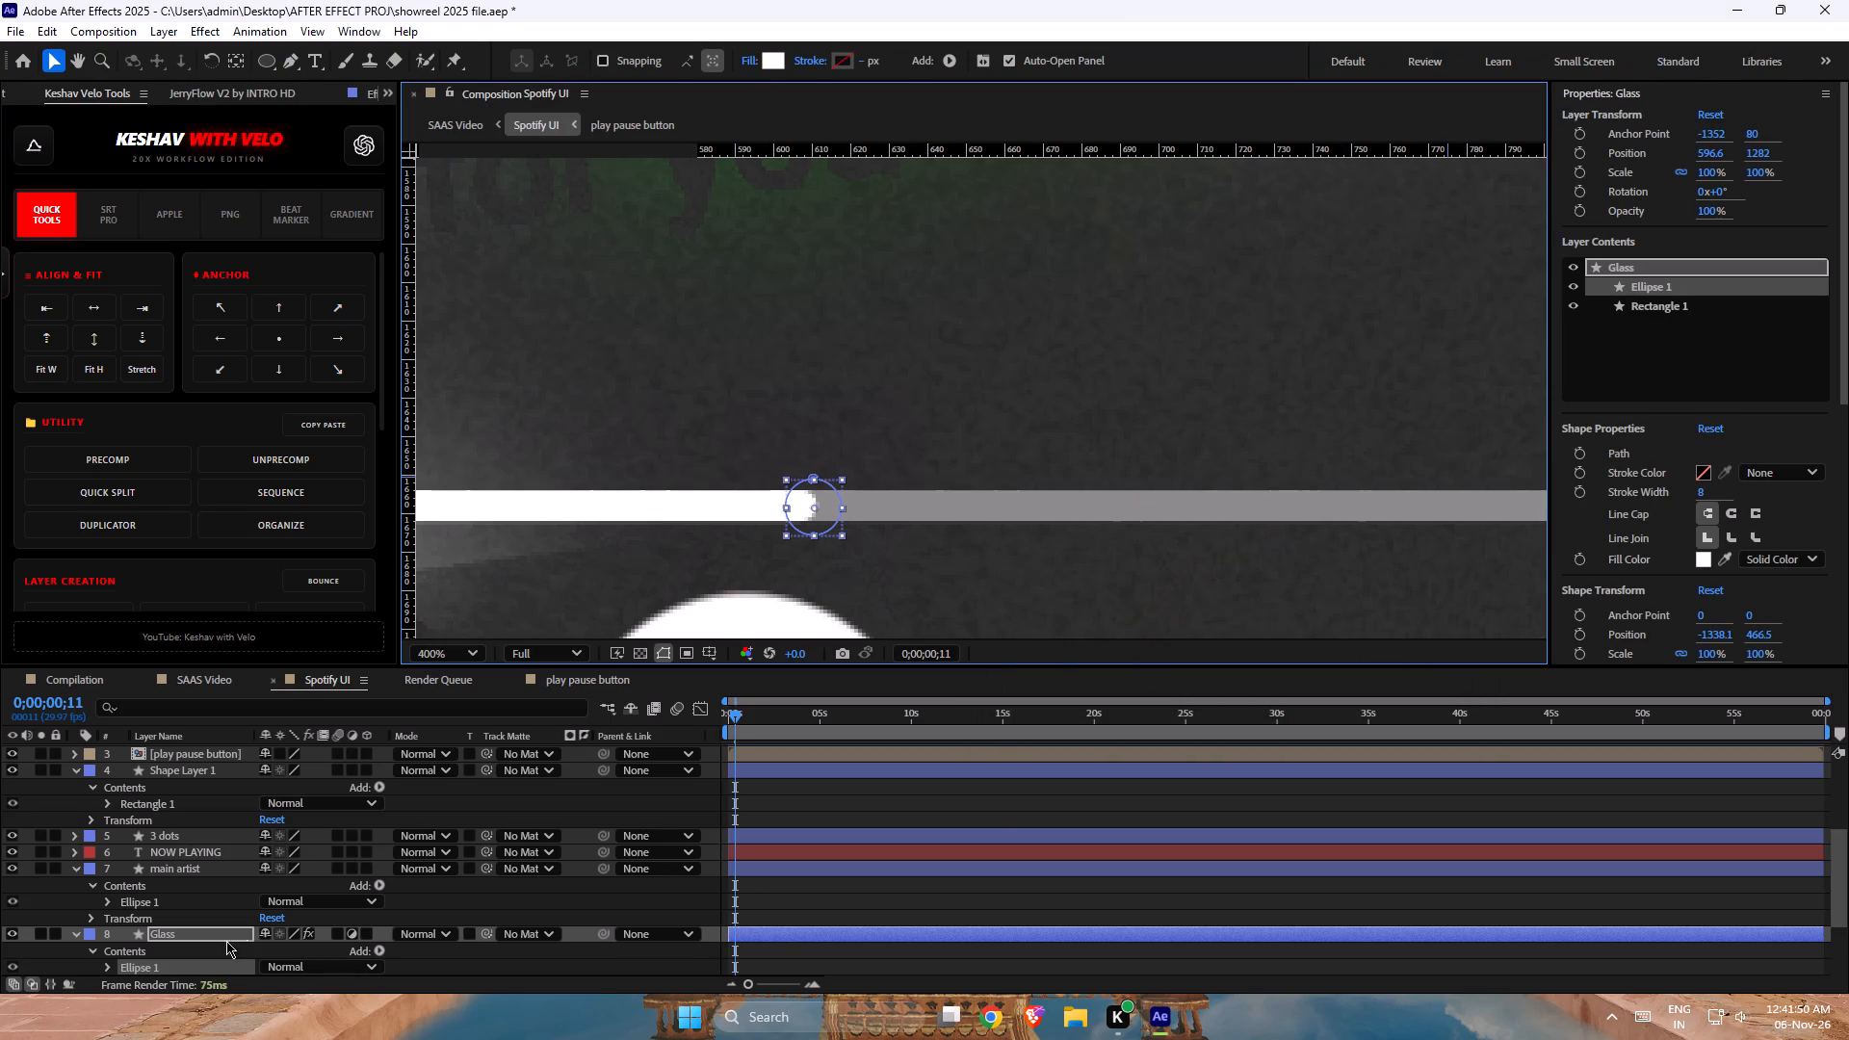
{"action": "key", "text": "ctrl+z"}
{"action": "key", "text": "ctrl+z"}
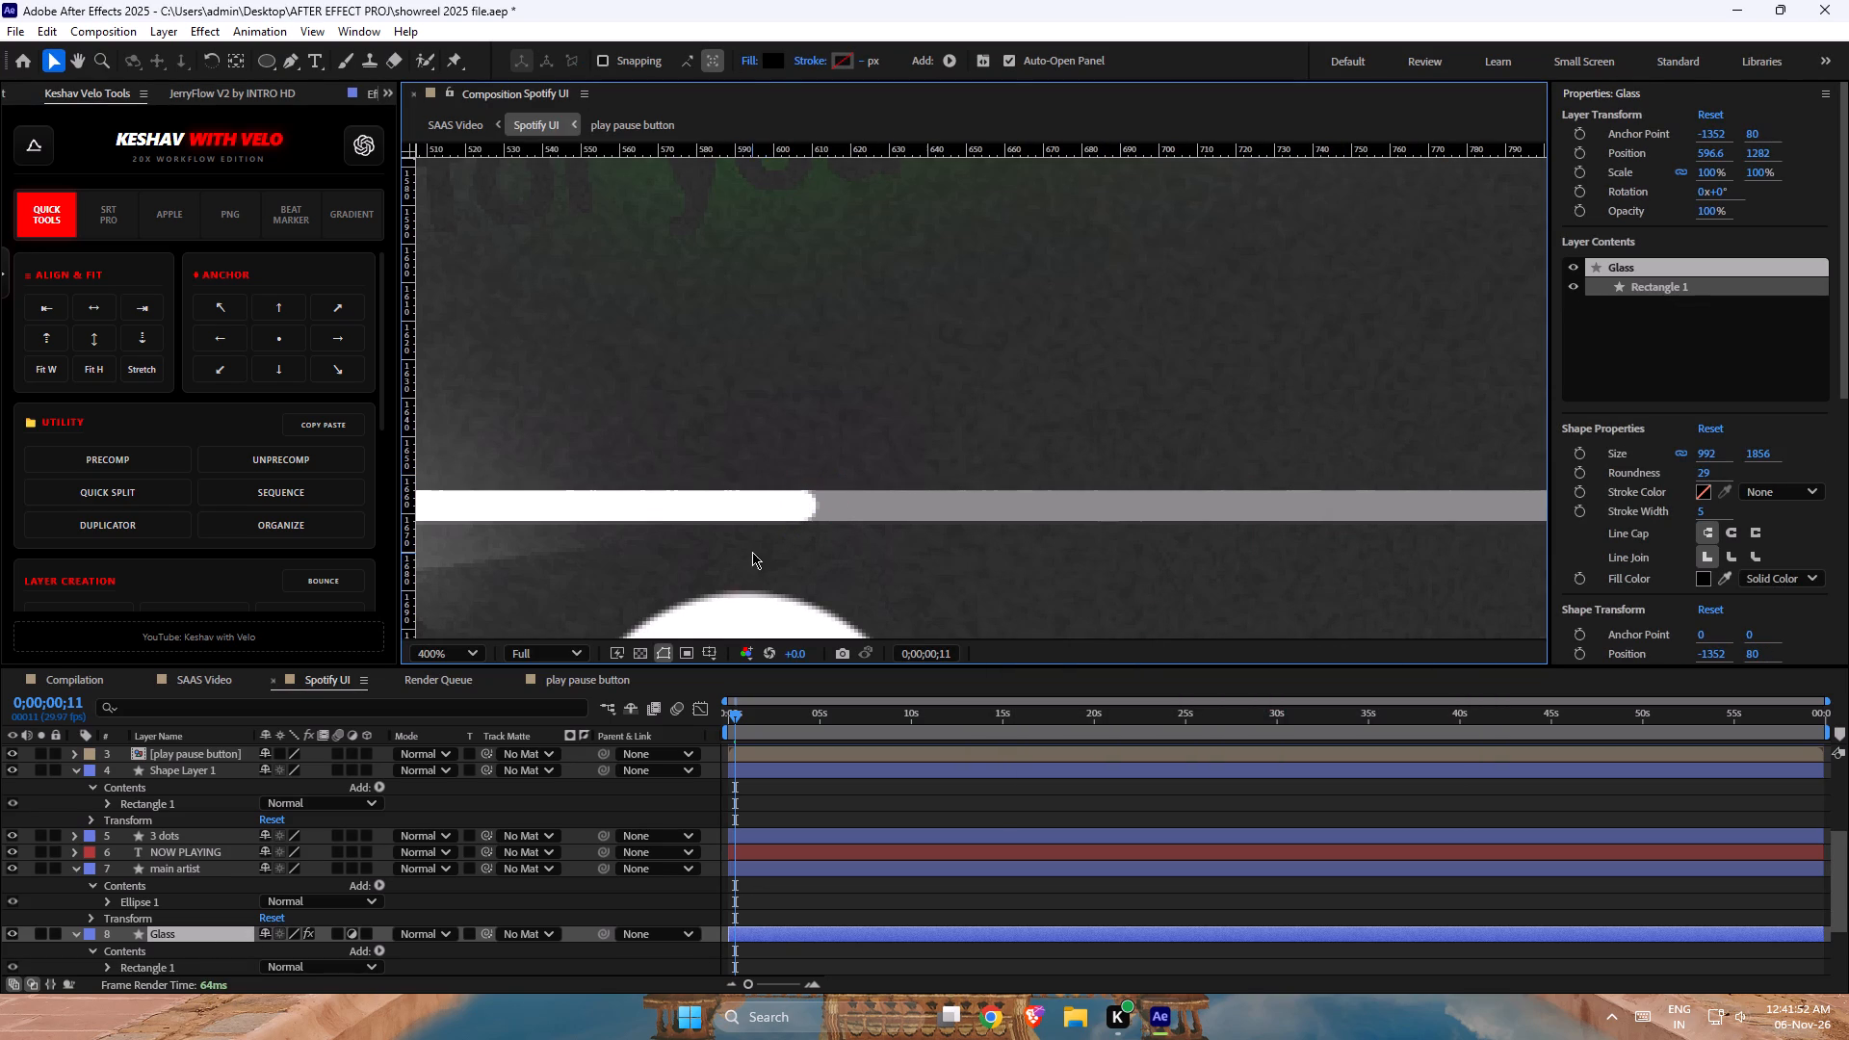
With no layer selected, draw a white-filled circle about 20 px wide on its own shape layer at the white progress line's end.
{"action": "key", "text": "F2"}
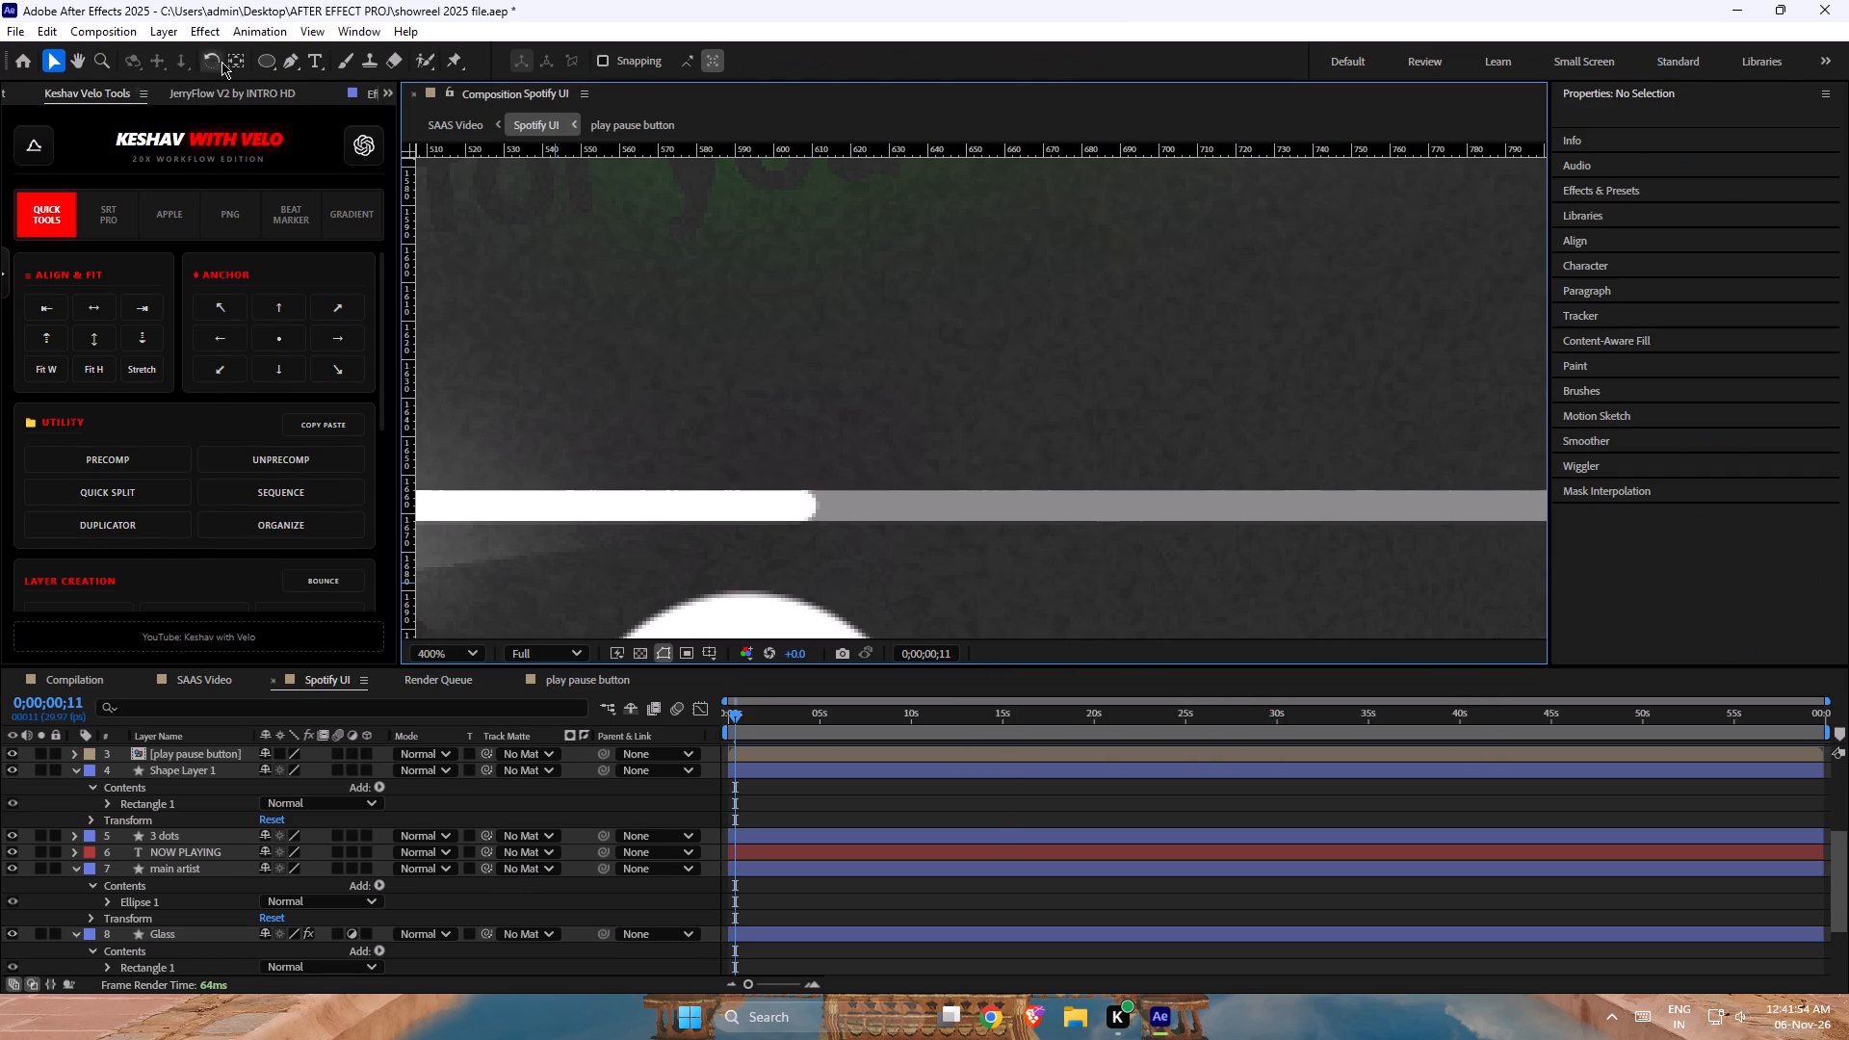
{"action": "left_click", "coordinate": [267, 61]}
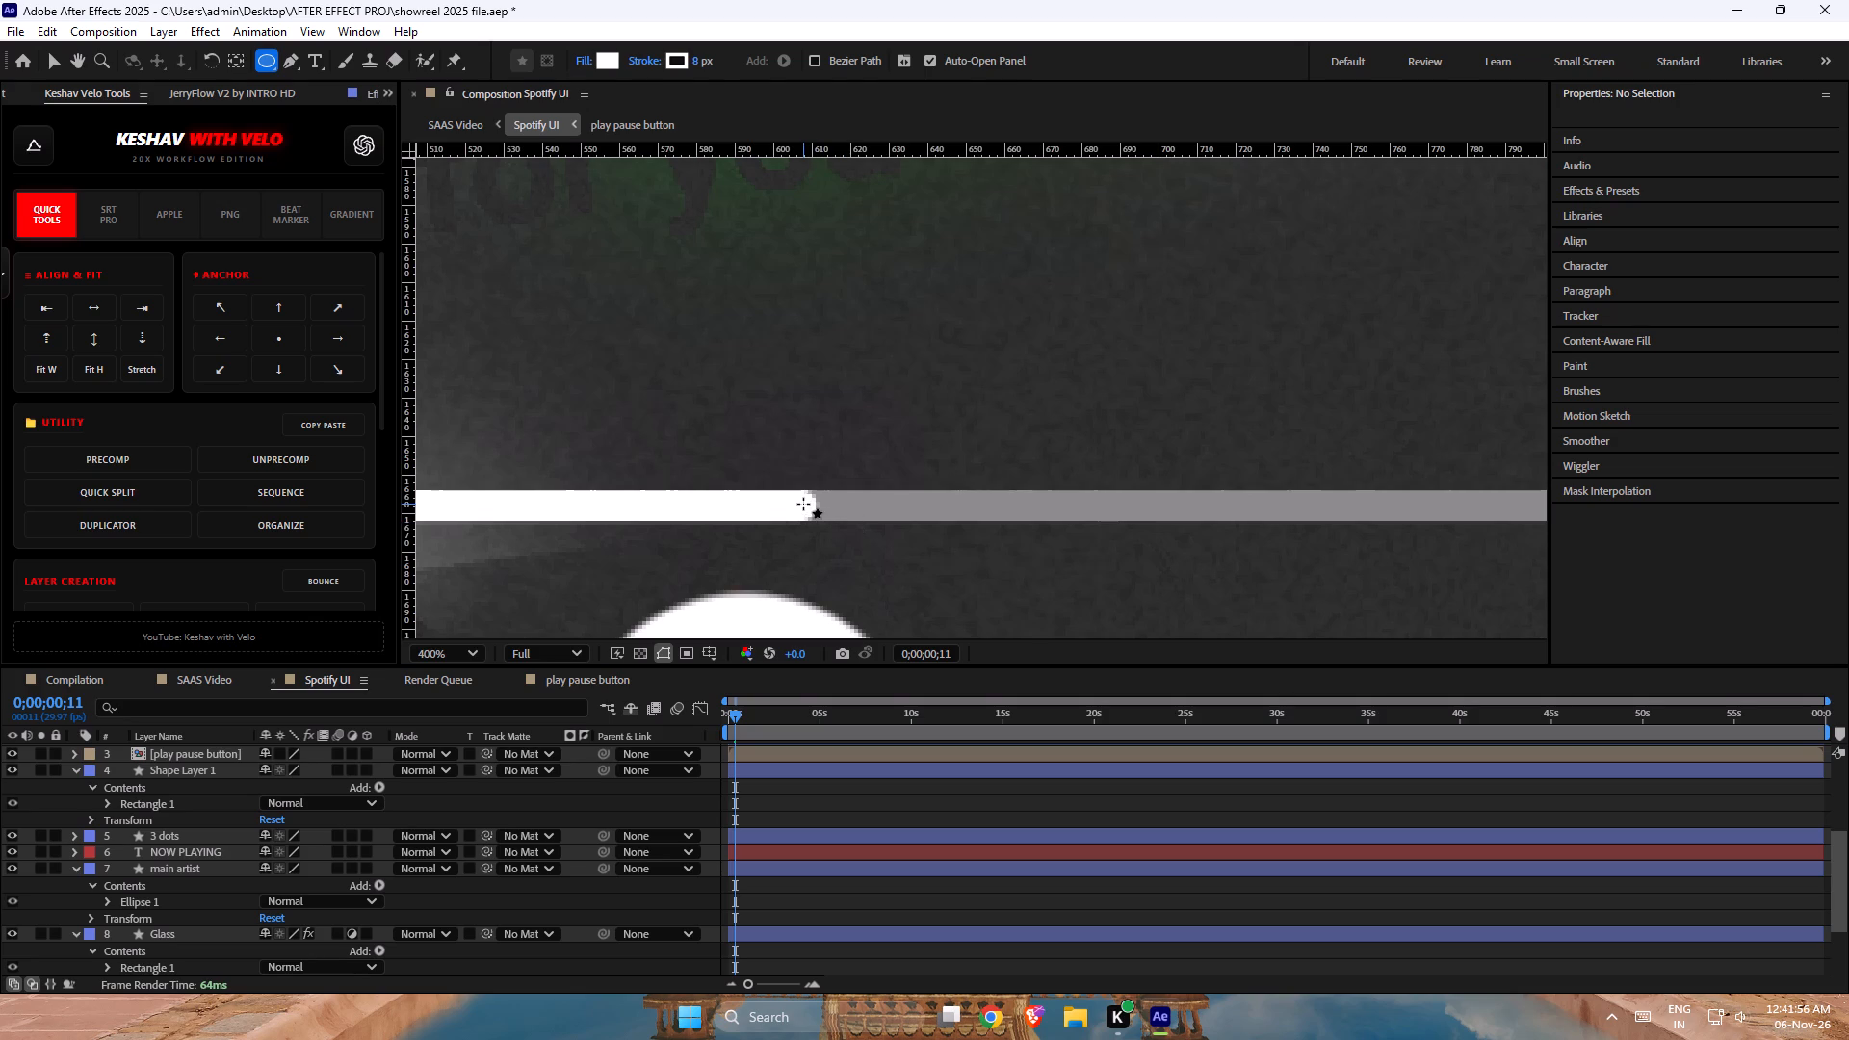
{"action": "left_click_drag", "start_coordinate": [794, 466], "coordinate": [862, 544], "text": "alt+shift"}
{"action": "key", "text": "v"}
{"action": "left_click_drag", "start_coordinate": [840, 510], "coordinate": [823, 508]}
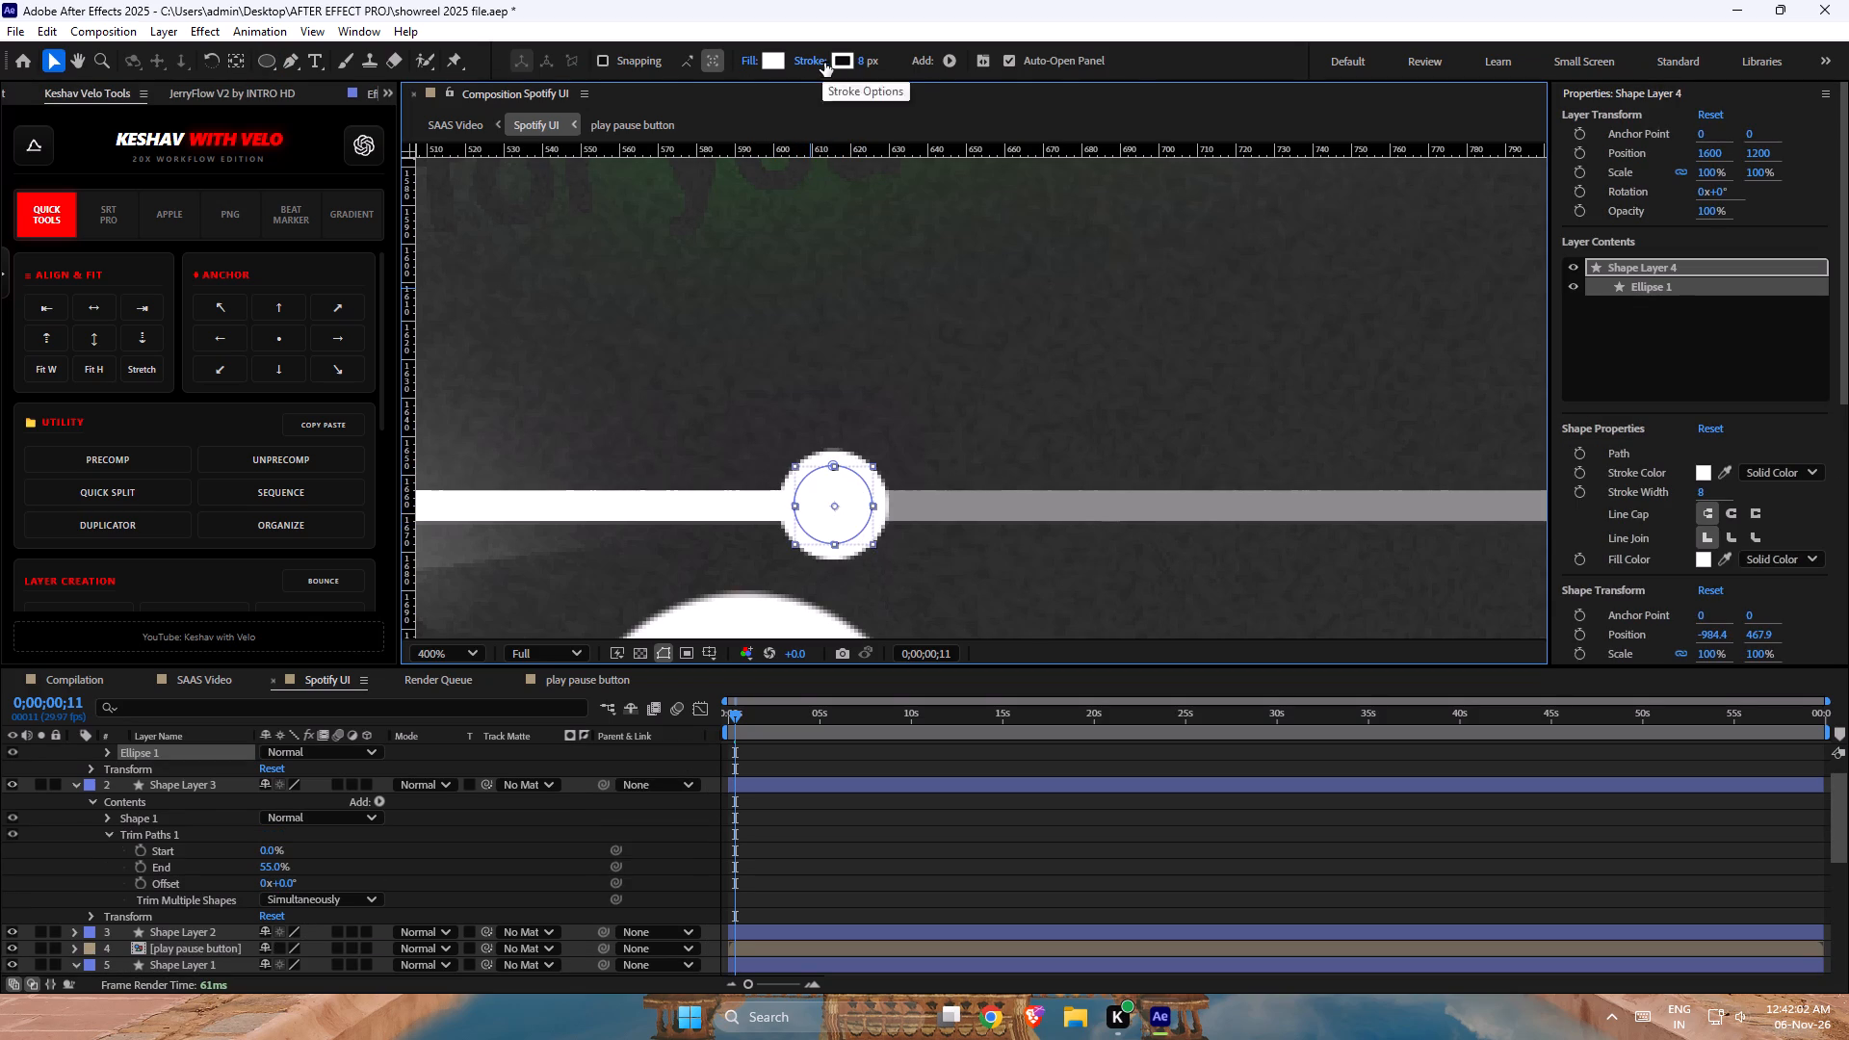
Set the progress circle's stroke to None.
{"action": "left_click", "coordinate": [831, 64], "text": "alt"}
{"action": "left_click", "coordinate": [832, 64], "text": "alt"}
{"action": "left_click", "coordinate": [832, 64], "text": "alt"}
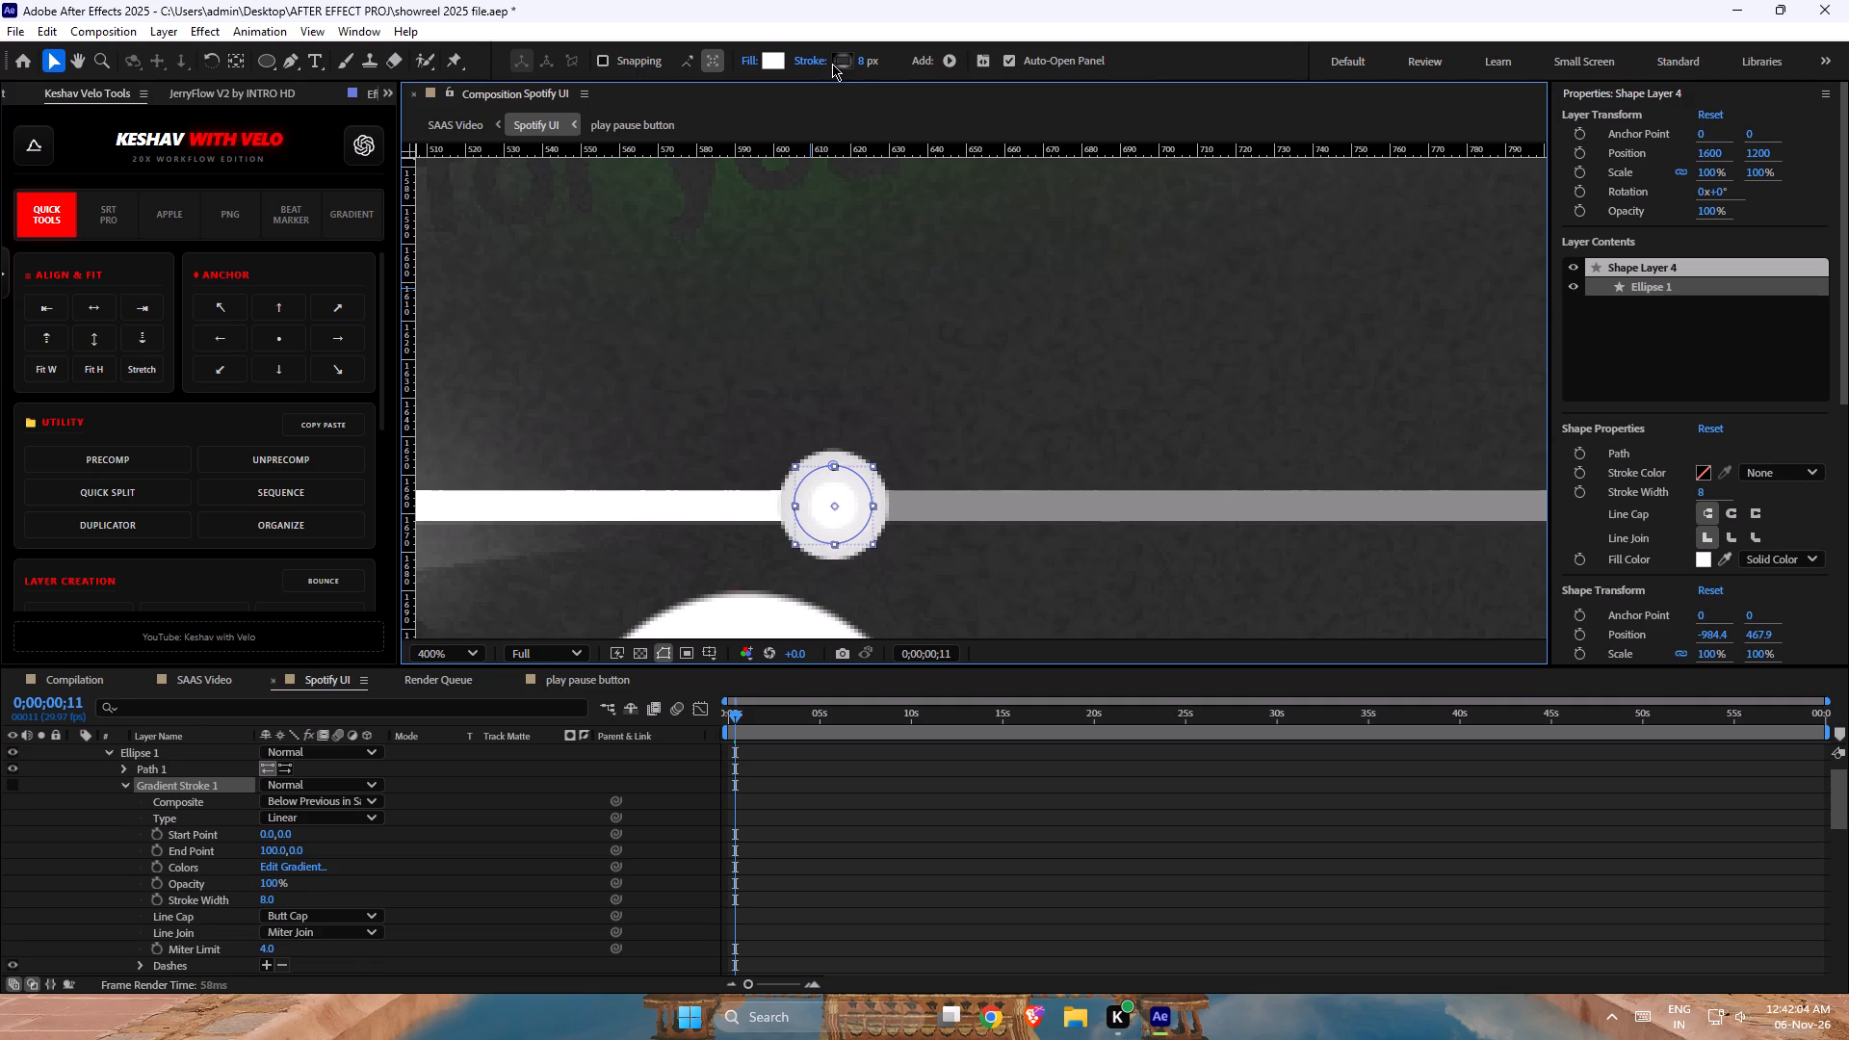
Move the white circle so it sits centred on the end of the white progress line.
{"action": "left_click_drag", "start_coordinate": [839, 524], "coordinate": [830, 528]}
{"action": "left_click", "coordinate": [715, 508]}
{"action": "left_click", "coordinate": [820, 533]}
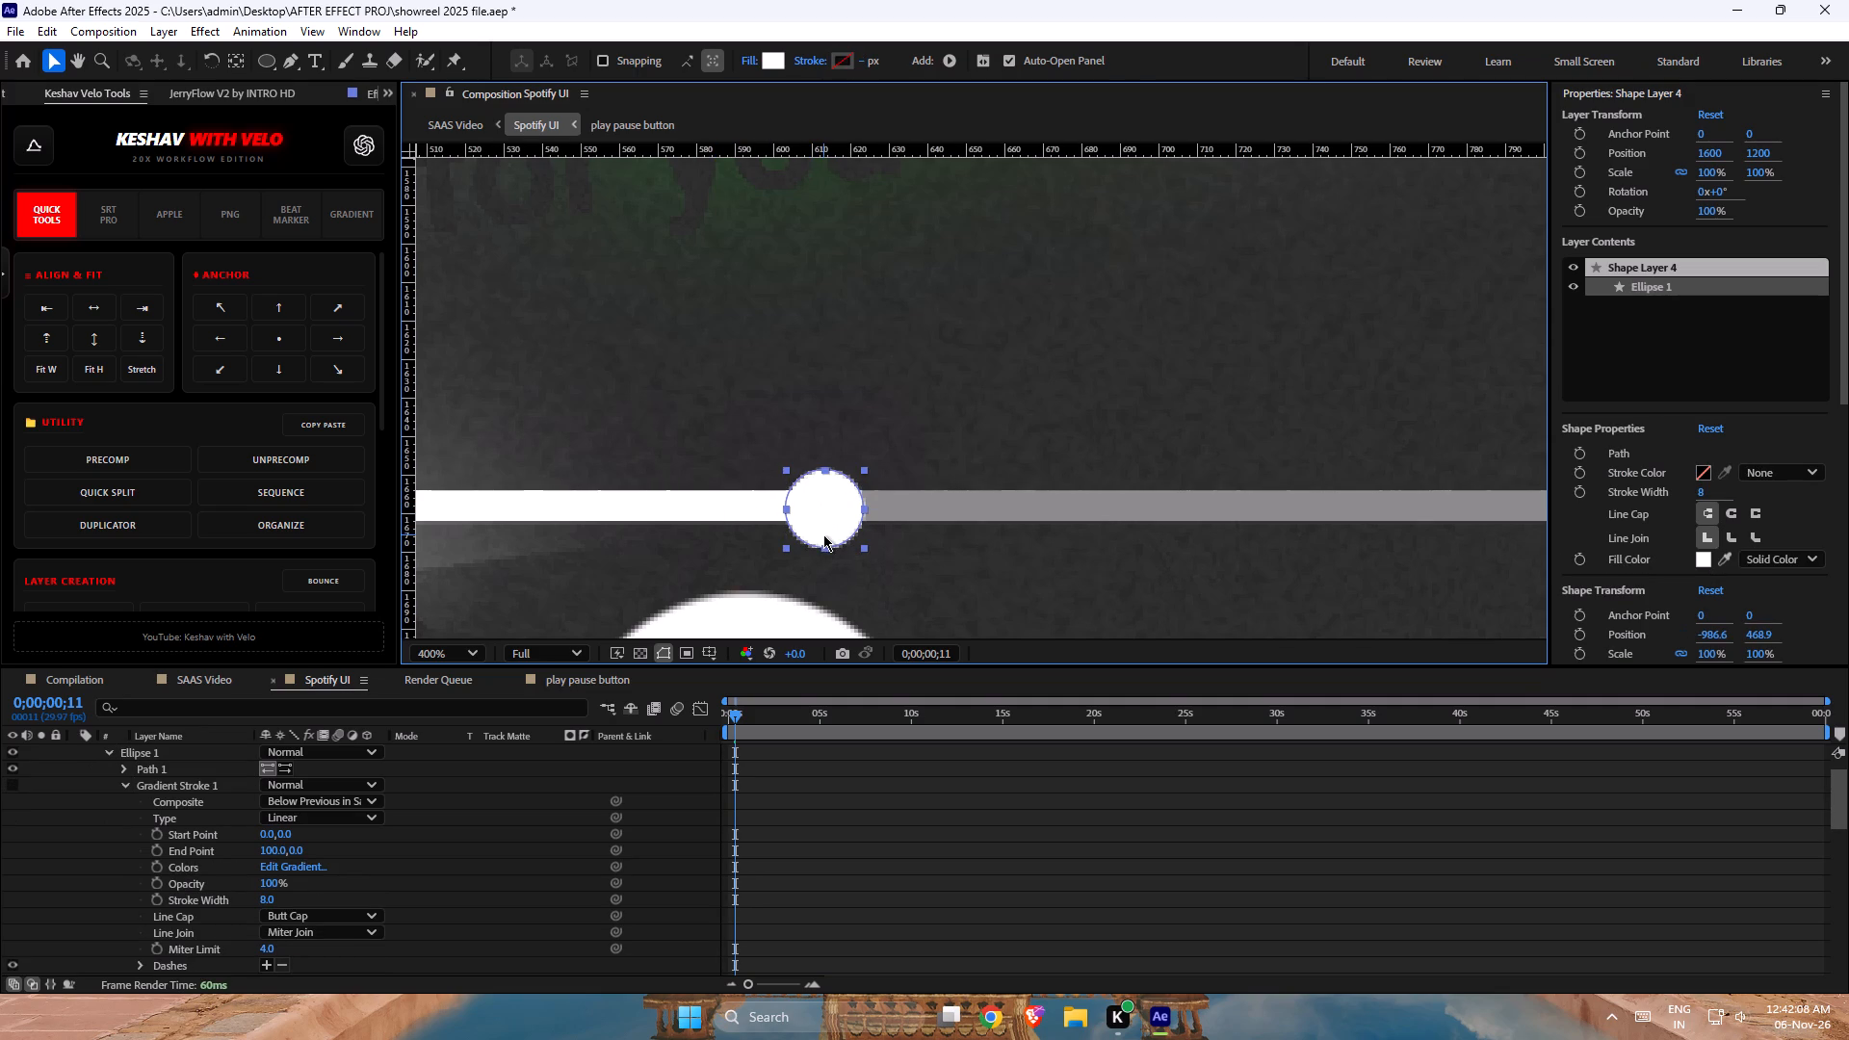
{"action": "left_click", "coordinate": [823, 533]}
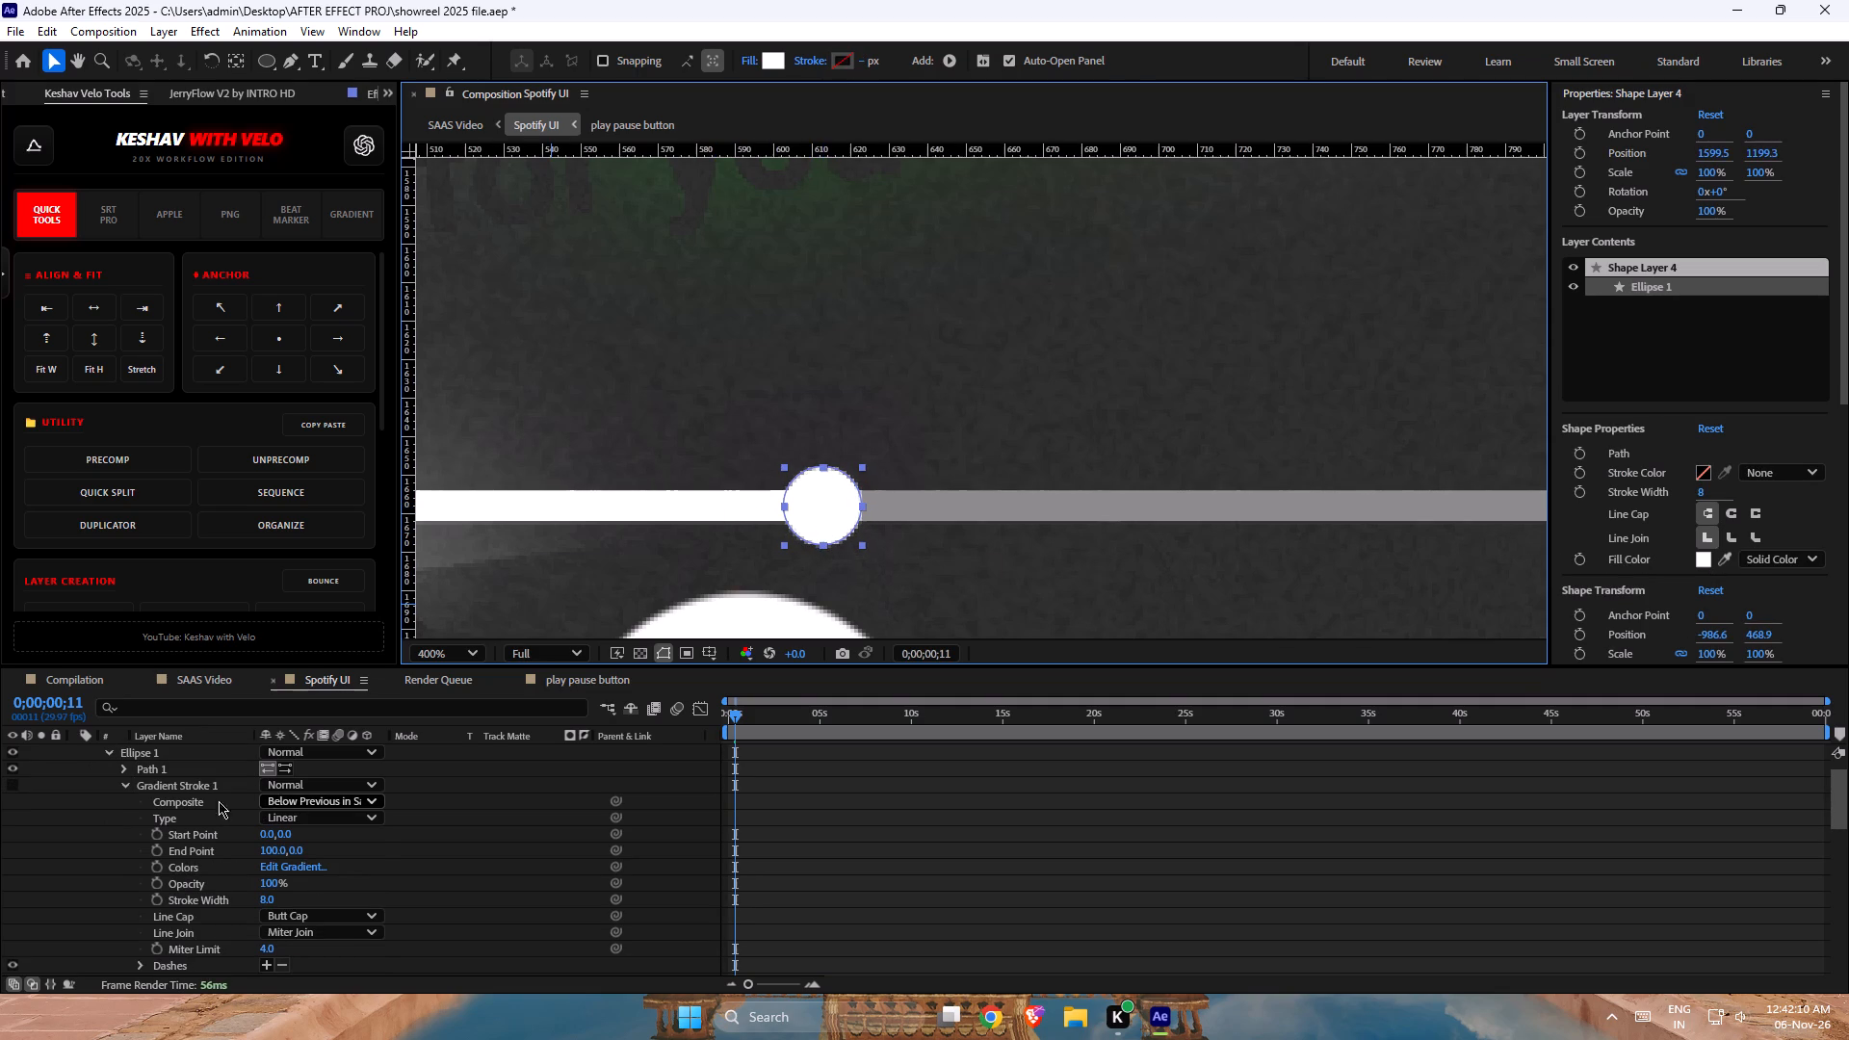
Align the circle, white line and grey line layers to each other by their vertical centres, using Selection as reference.
{"action": "scroll", "coordinate": [166, 777], "scroll_direction": "up", "scroll_amount": 4}
{"action": "left_click", "coordinate": [76, 750]}
{"action": "left_click", "coordinate": [184, 769], "text": "shift"}
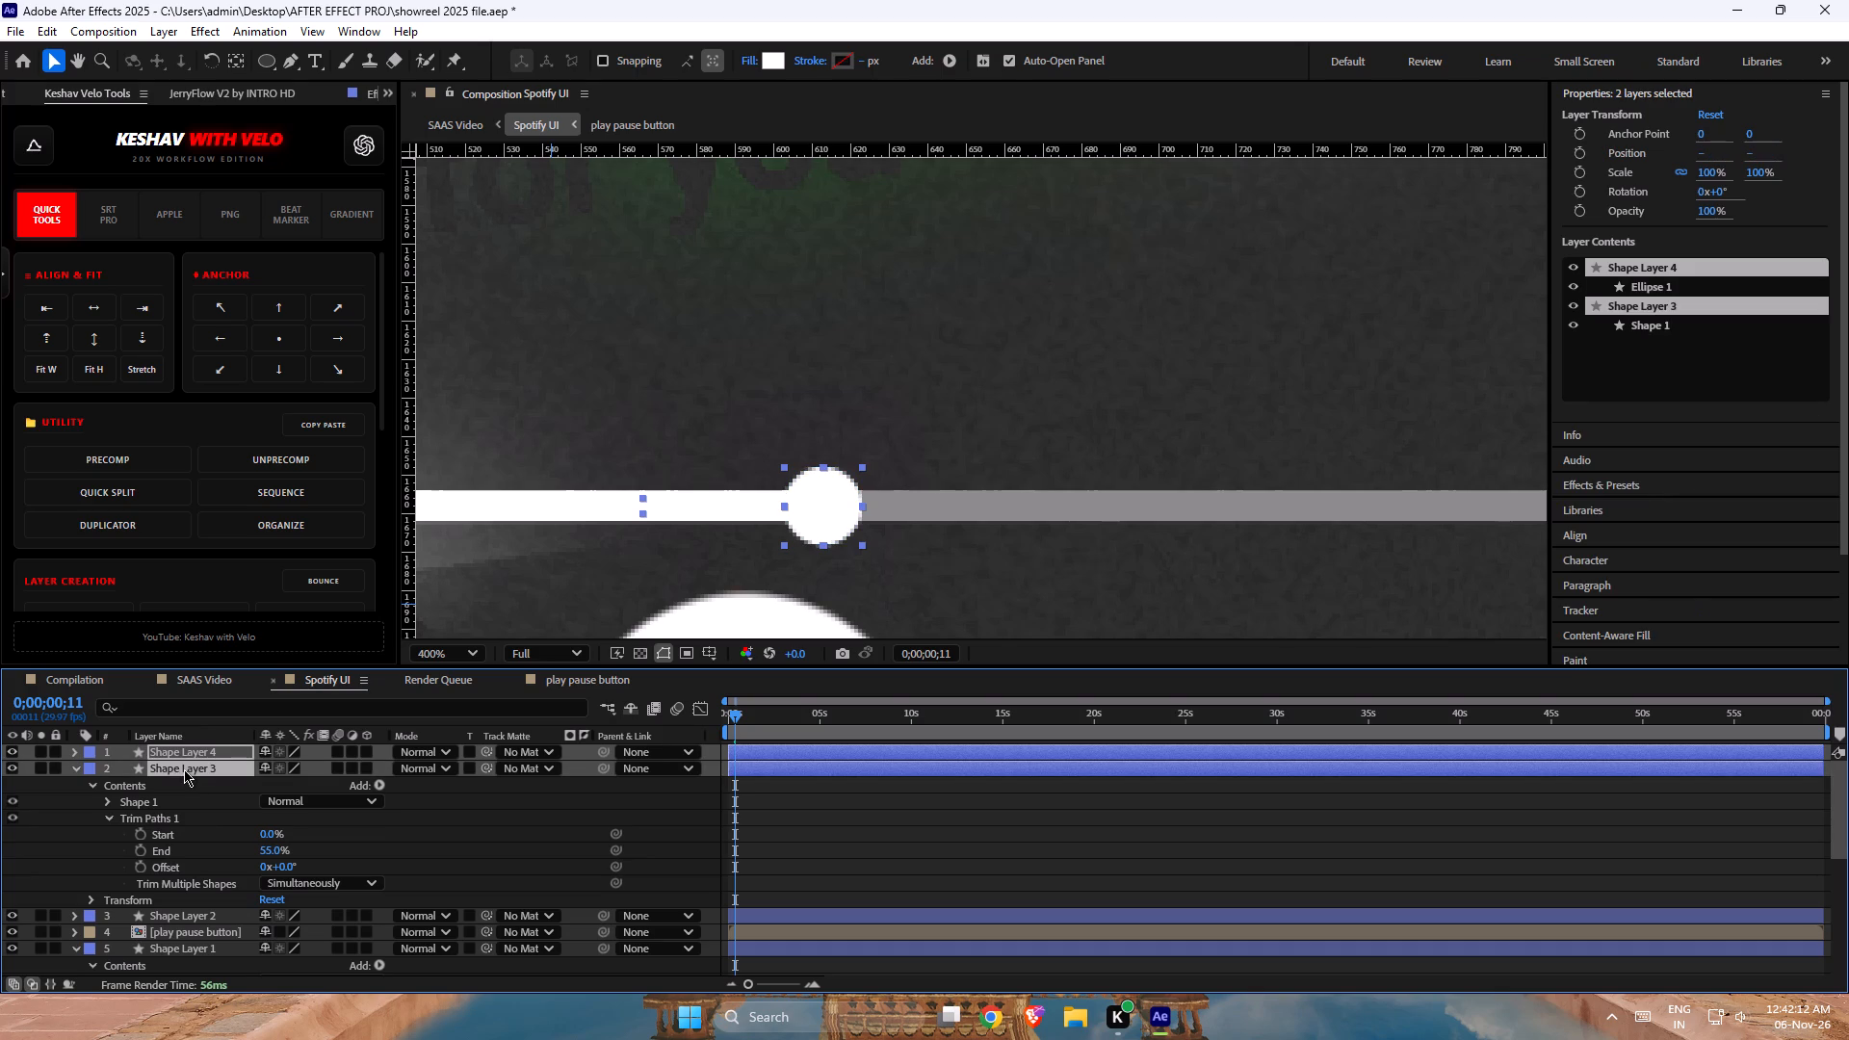
{"action": "left_click", "coordinate": [1617, 533]}
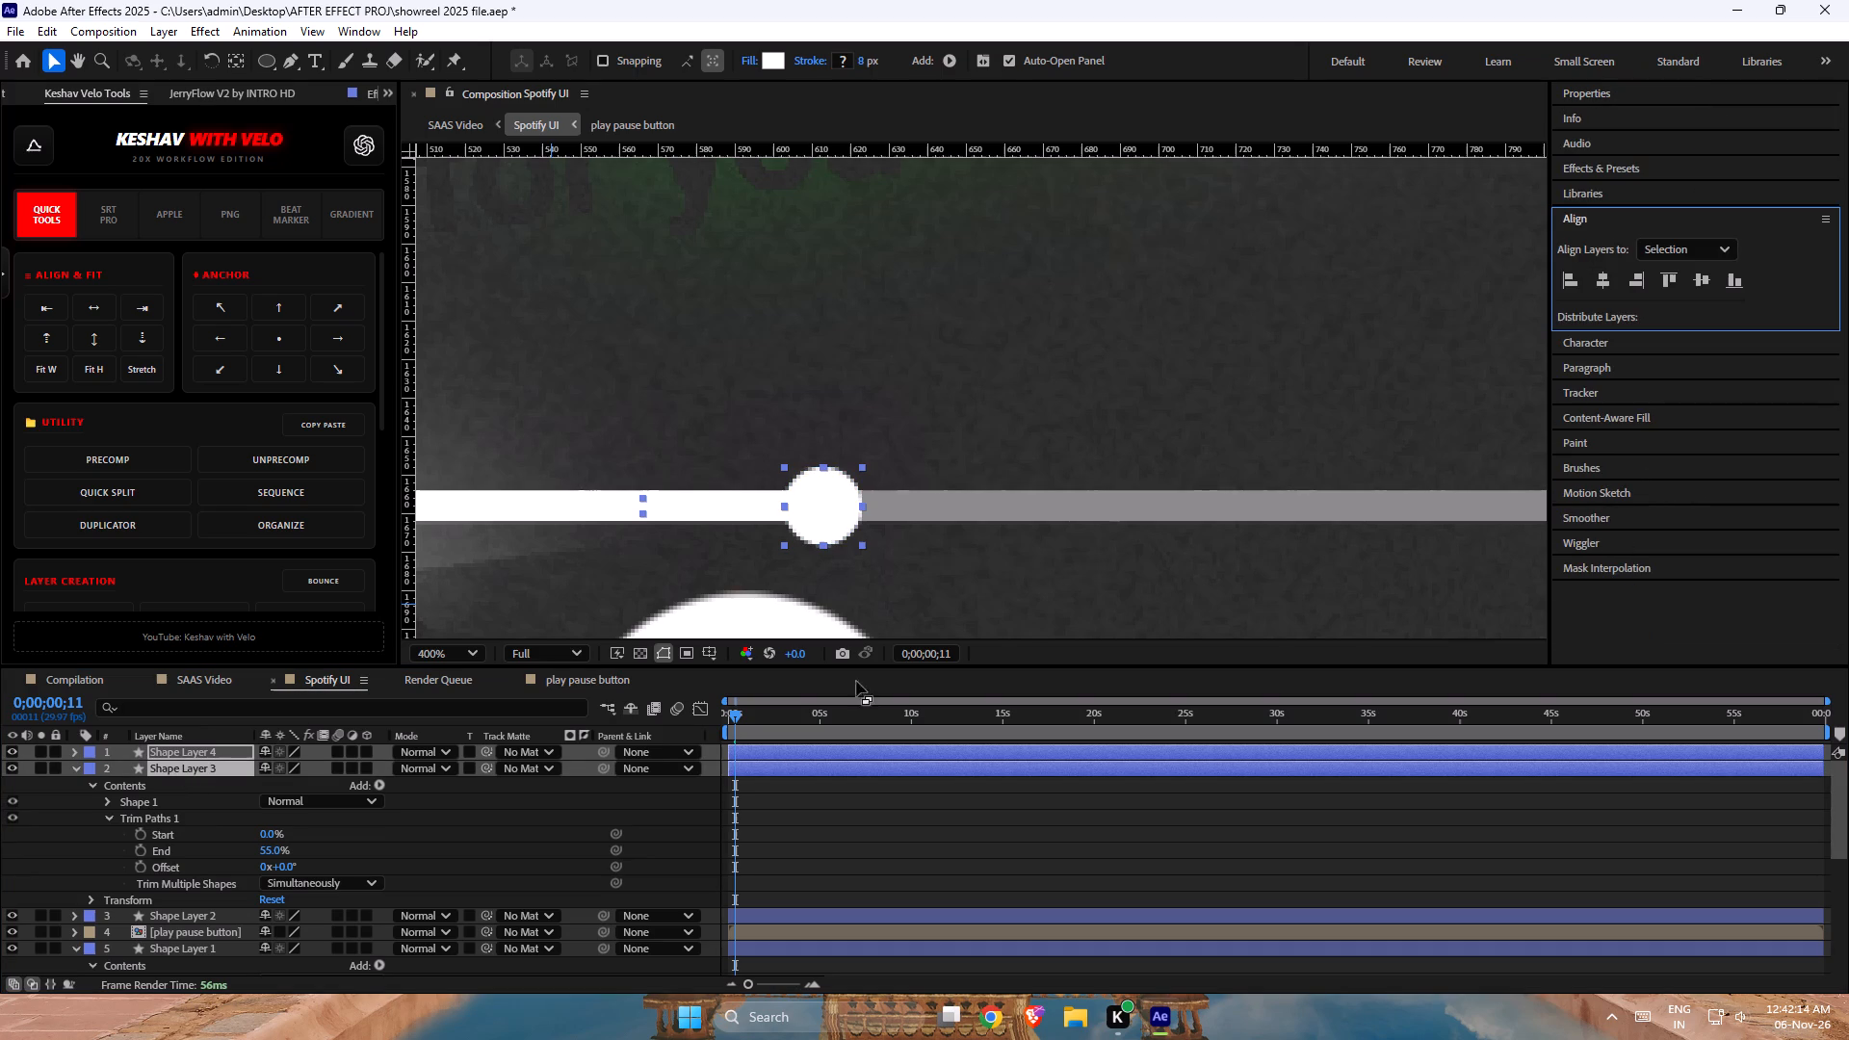
{"action": "left_click", "coordinate": [177, 911], "text": "shift"}
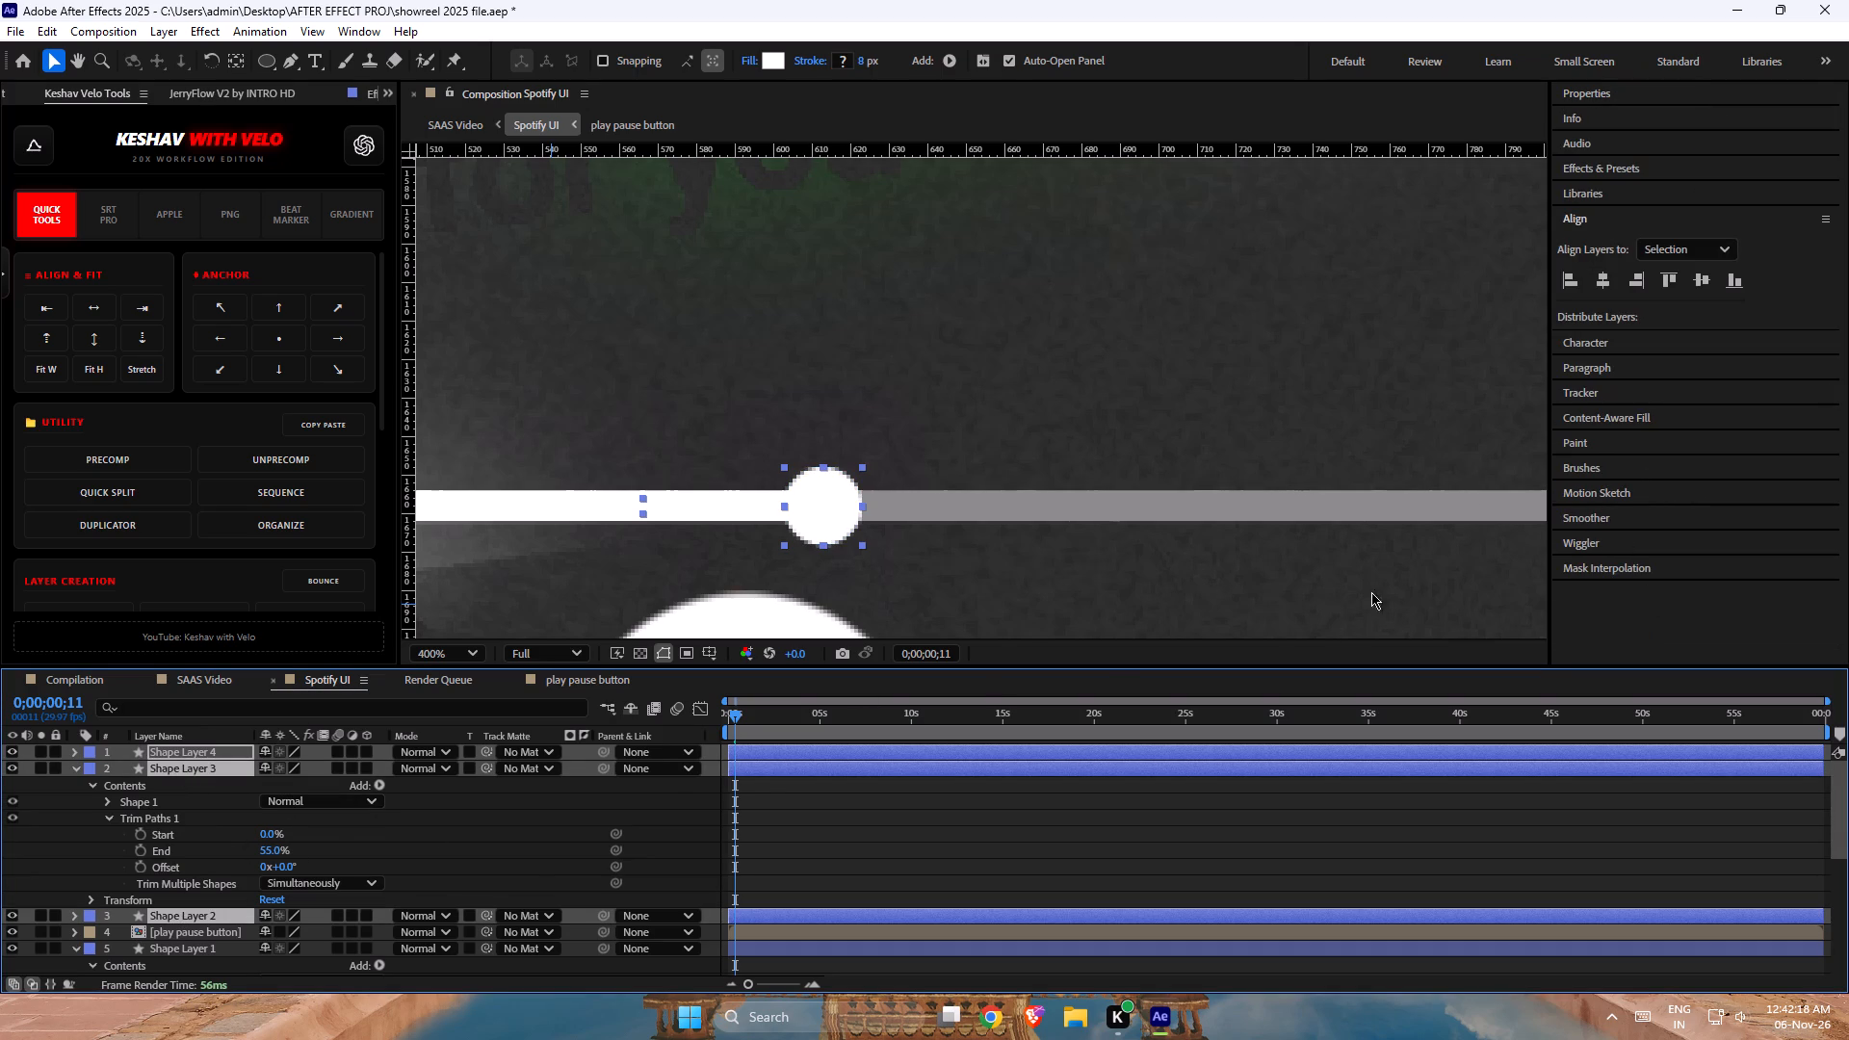
{"action": "scroll", "coordinate": [784, 481], "scroll_direction": "down", "scroll_amount": 4}
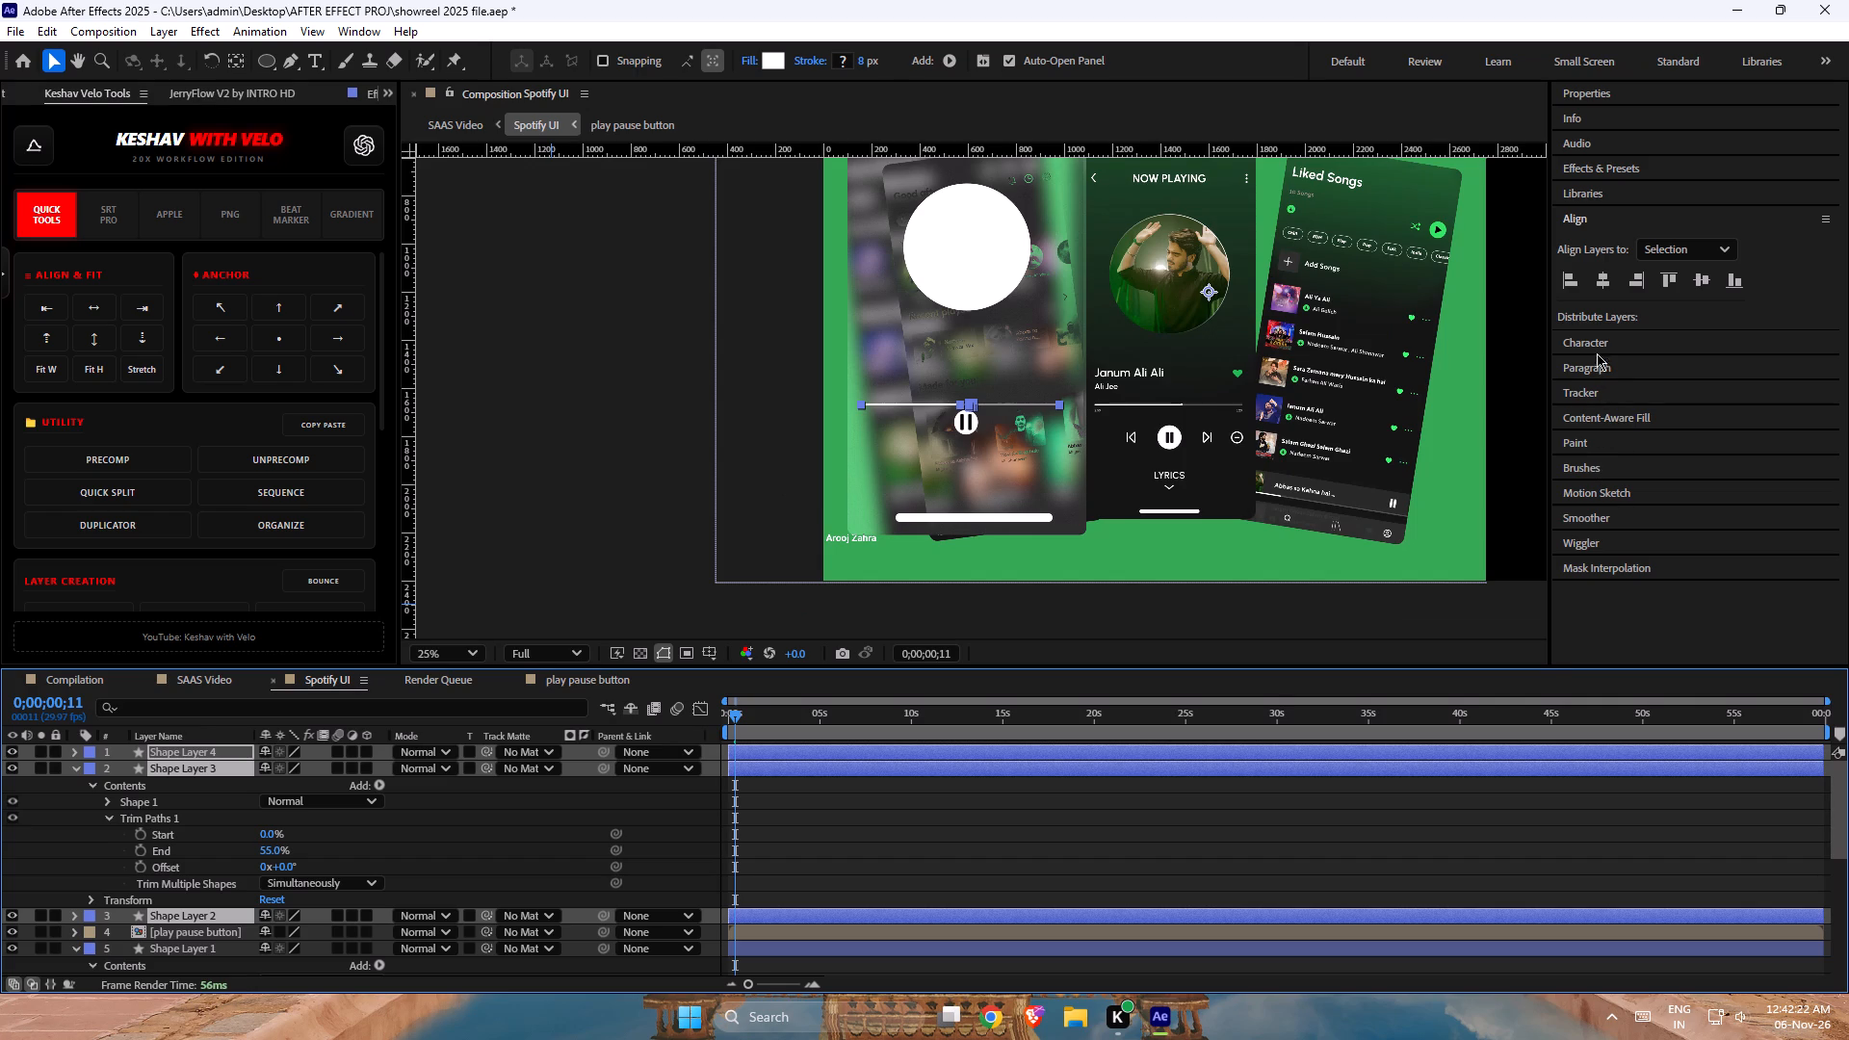
{"action": "left_click", "coordinate": [1699, 282]}
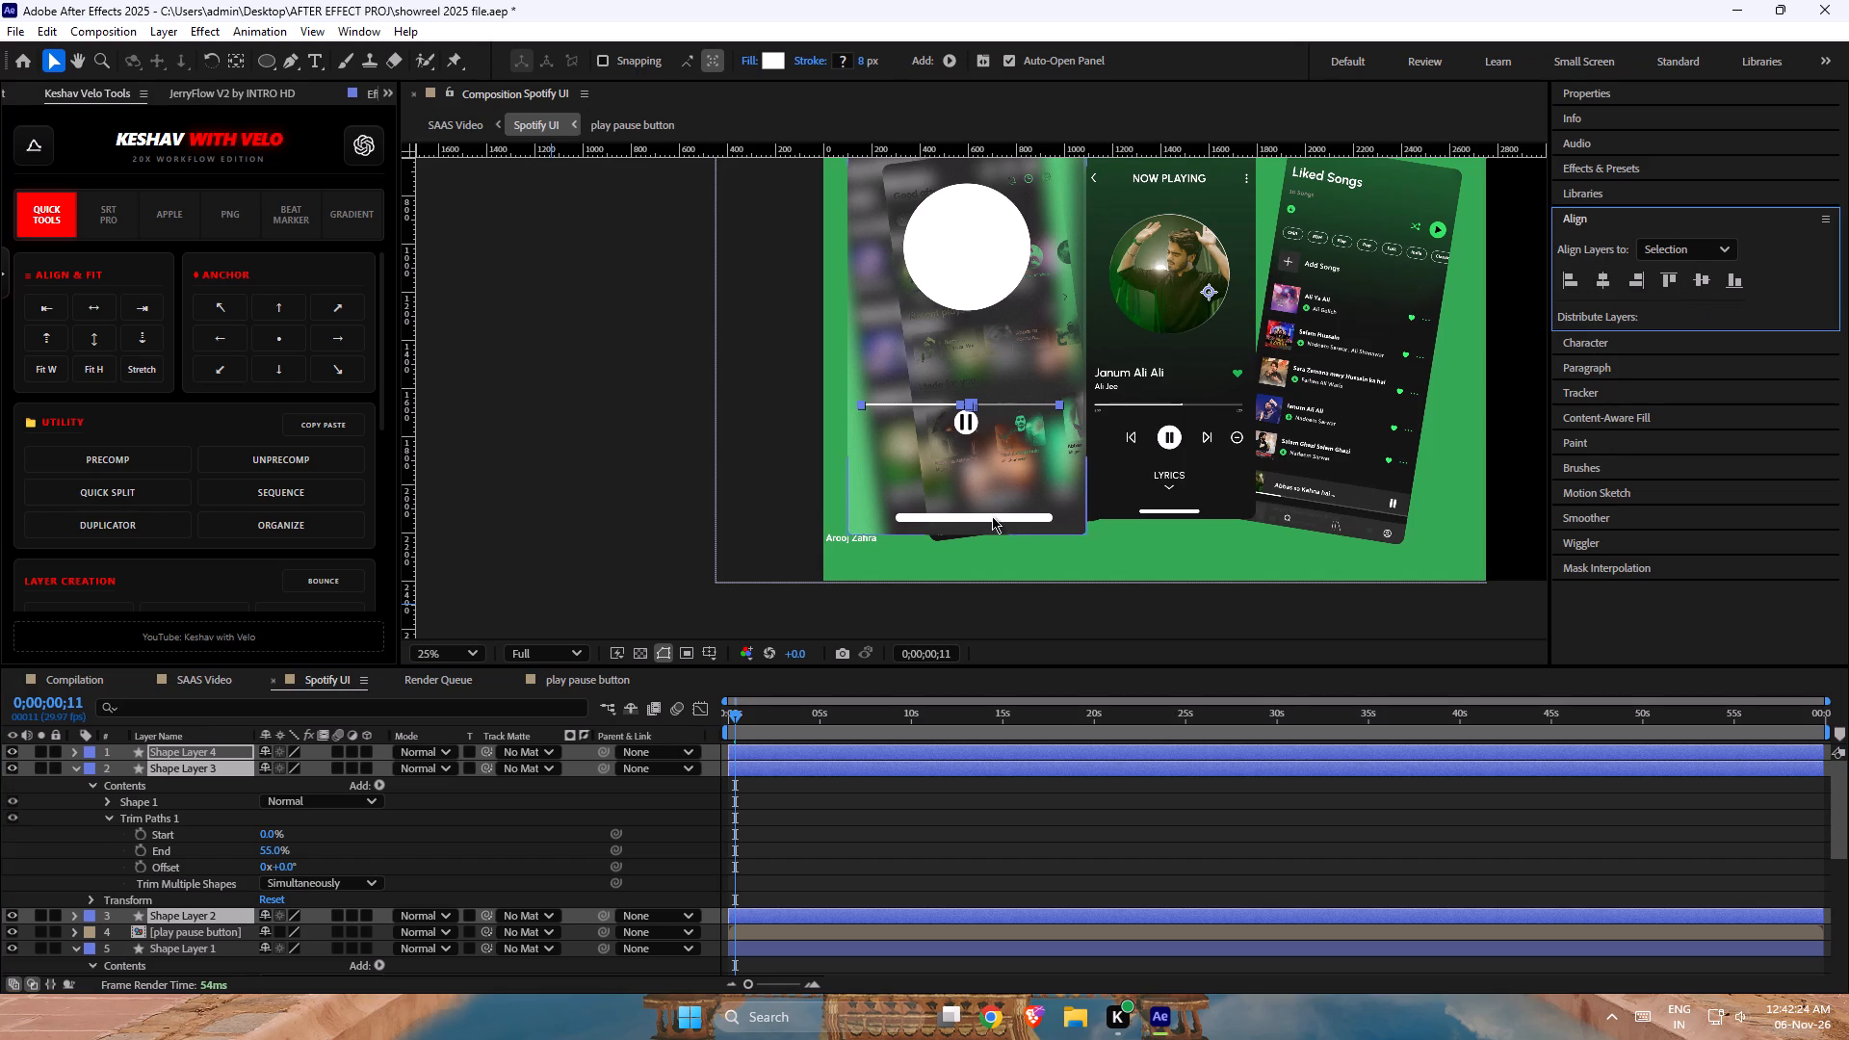
{"action": "scroll", "coordinate": [924, 423], "scroll_direction": "up", "scroll_amount": 4}
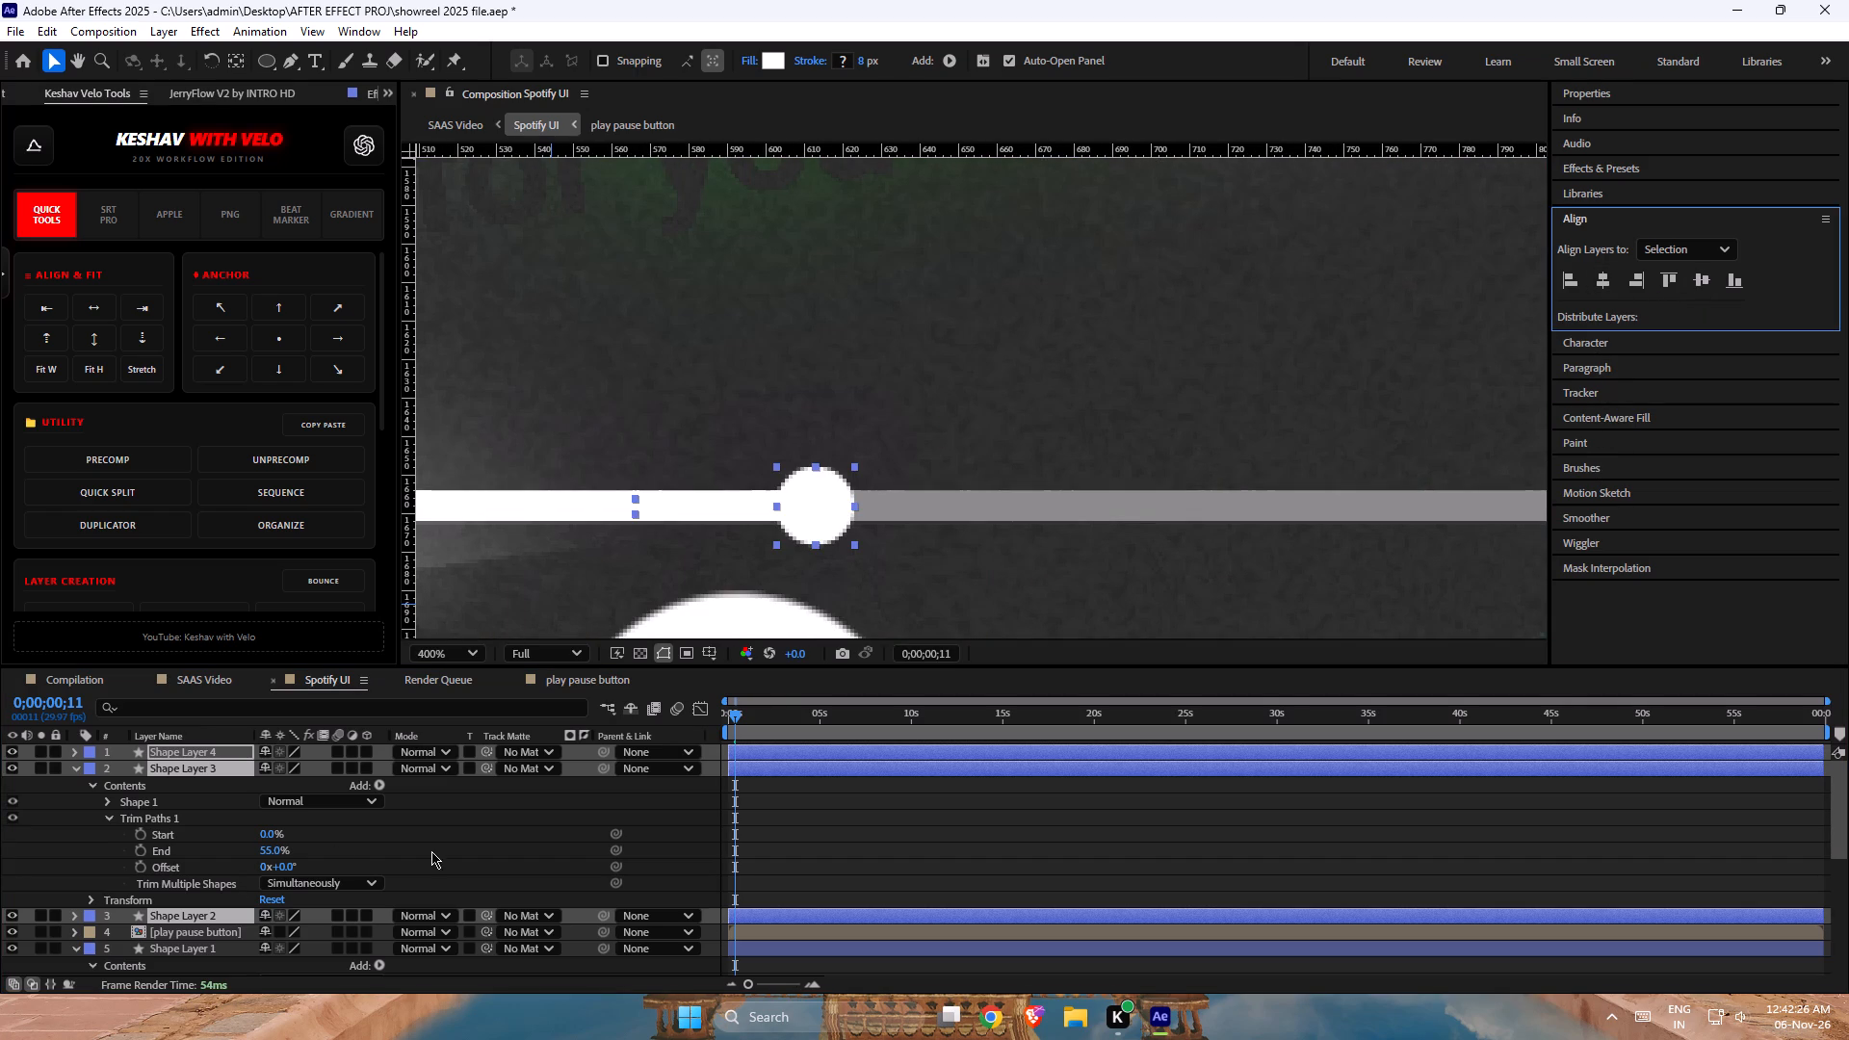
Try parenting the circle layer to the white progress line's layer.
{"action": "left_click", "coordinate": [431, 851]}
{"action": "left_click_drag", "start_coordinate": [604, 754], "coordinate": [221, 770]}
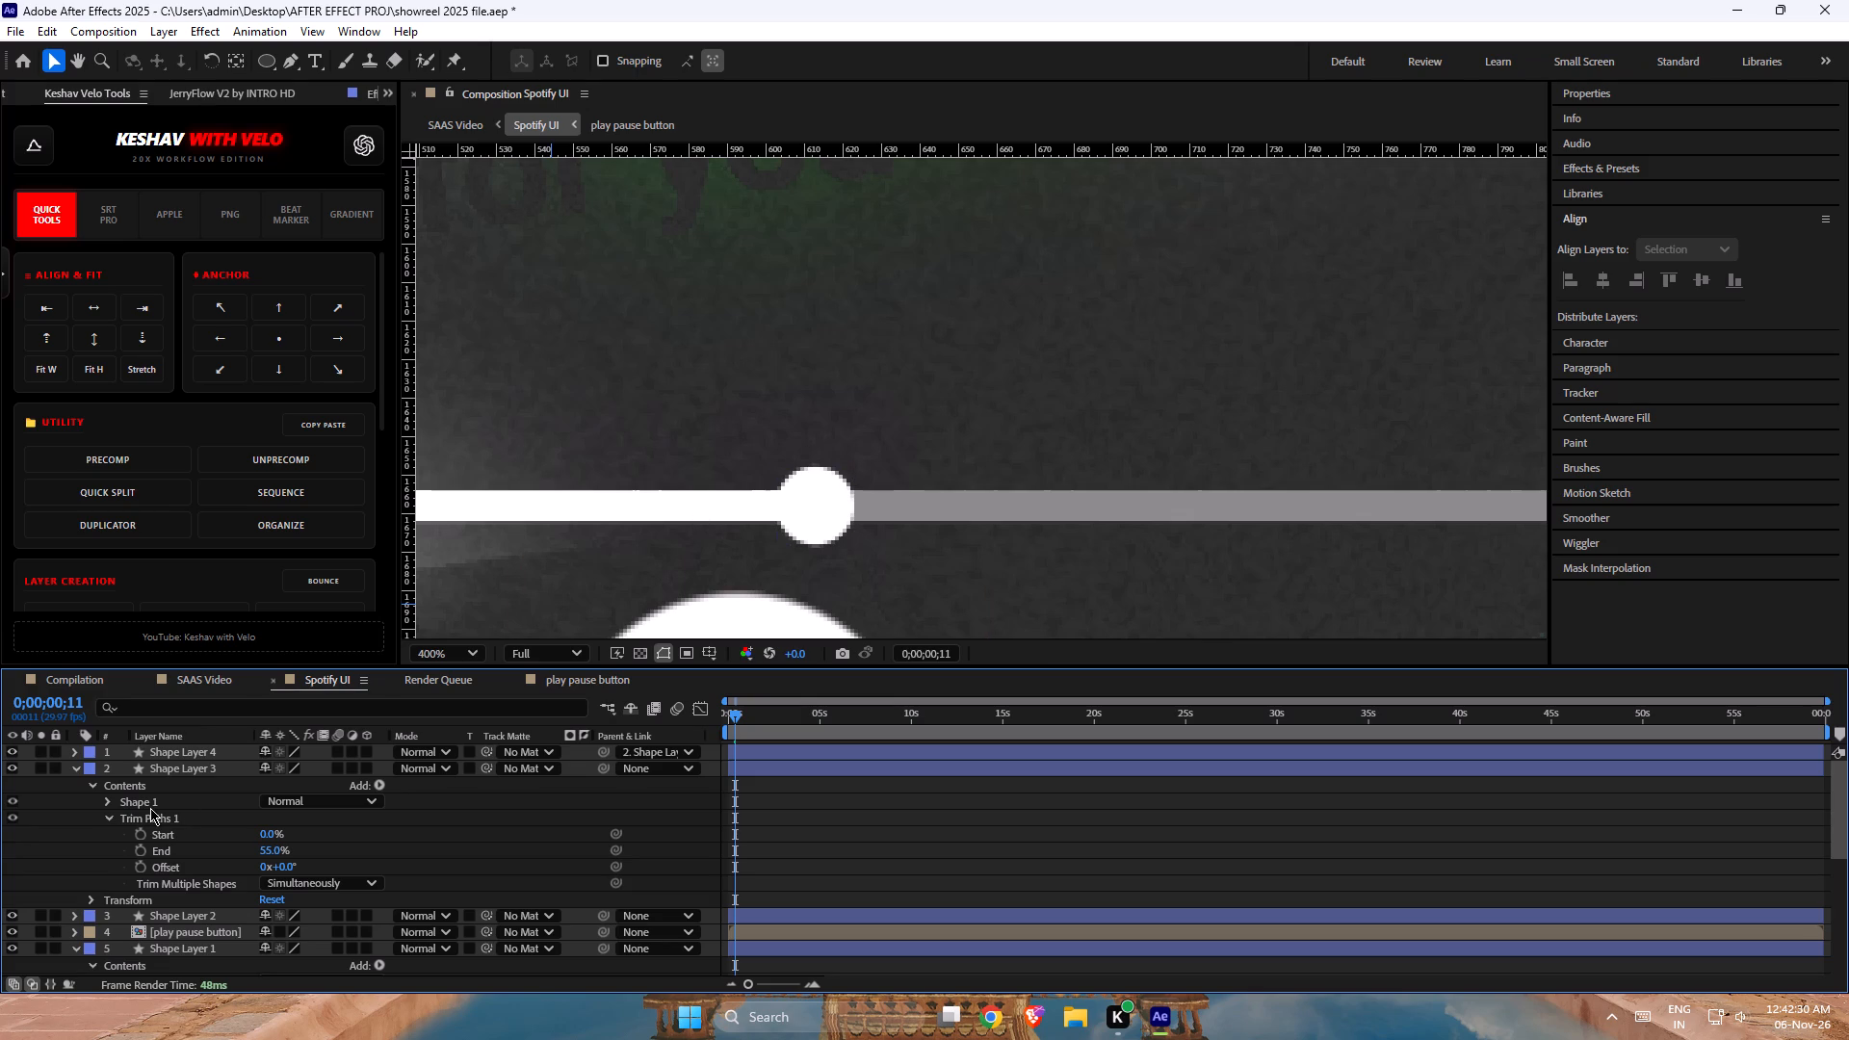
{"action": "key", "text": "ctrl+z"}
Separate the circle layer's Position into X and Y dimensions.
{"action": "left_click", "coordinate": [160, 747]}
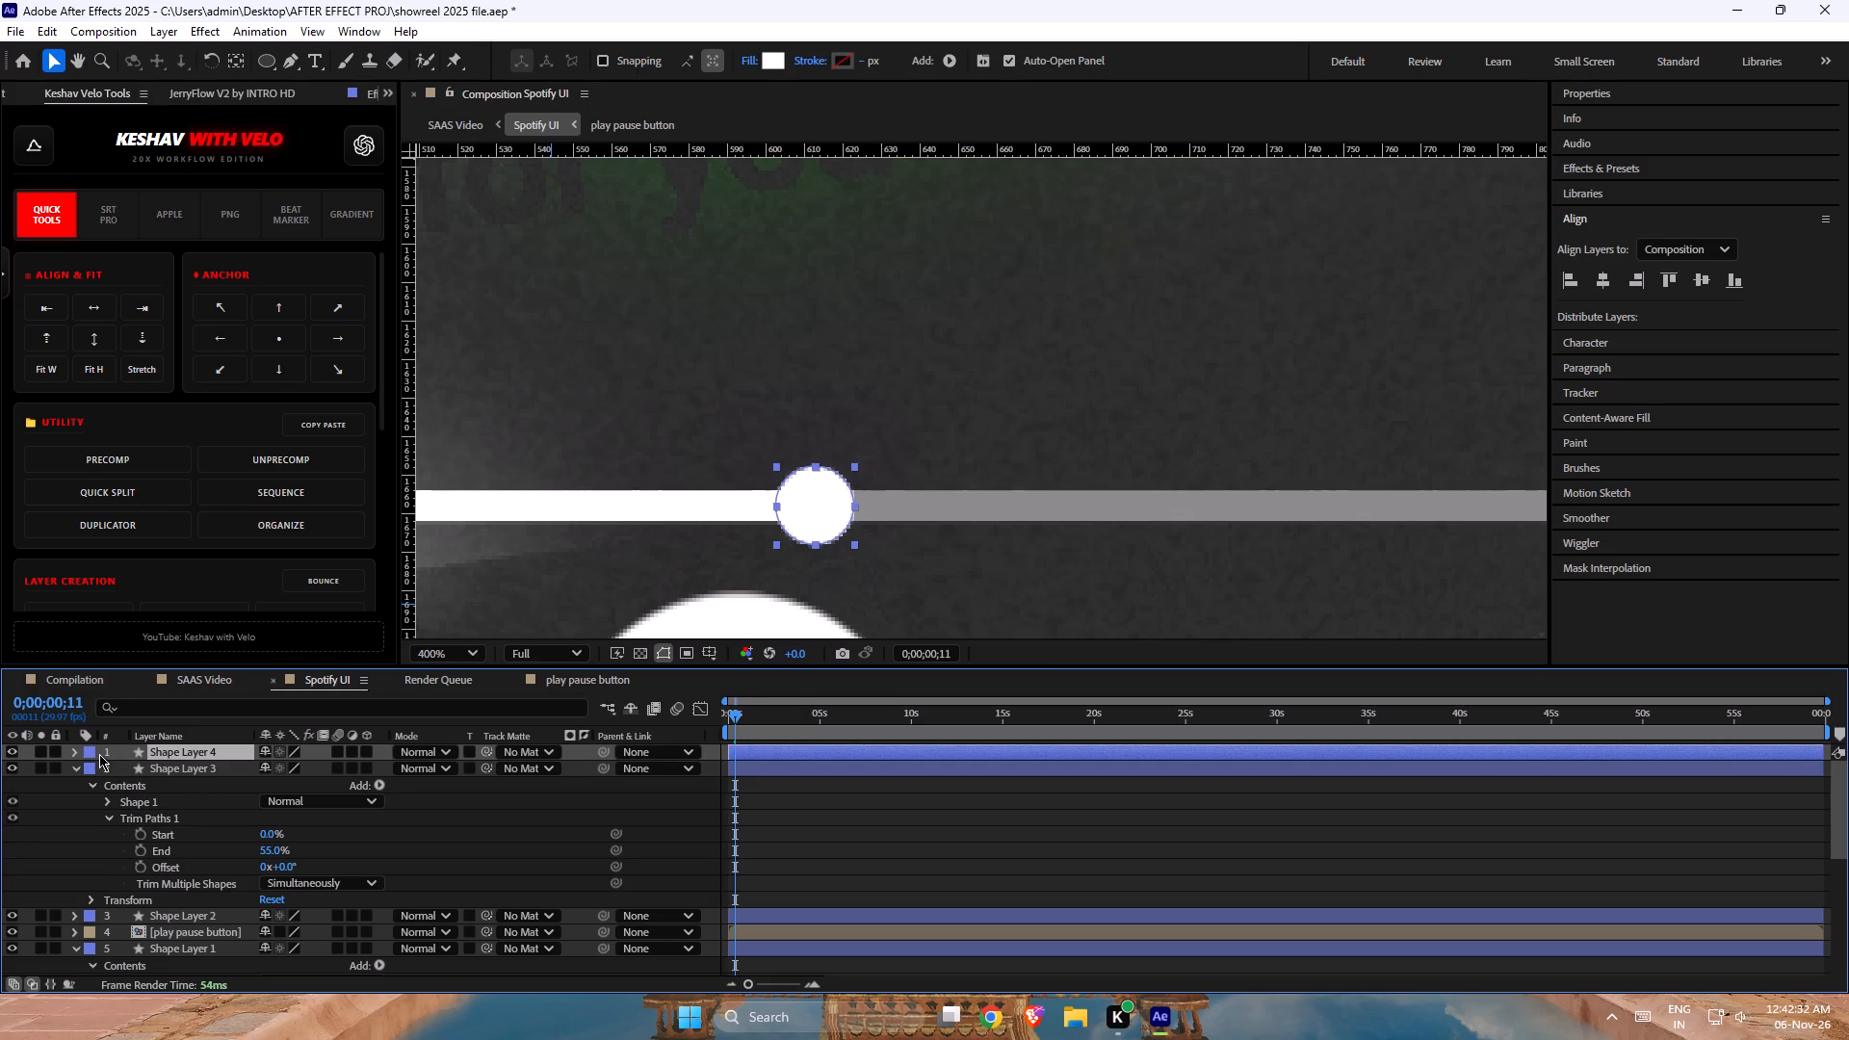
{"action": "key", "text": "p"}
{"action": "right_click", "coordinate": [162, 768]}
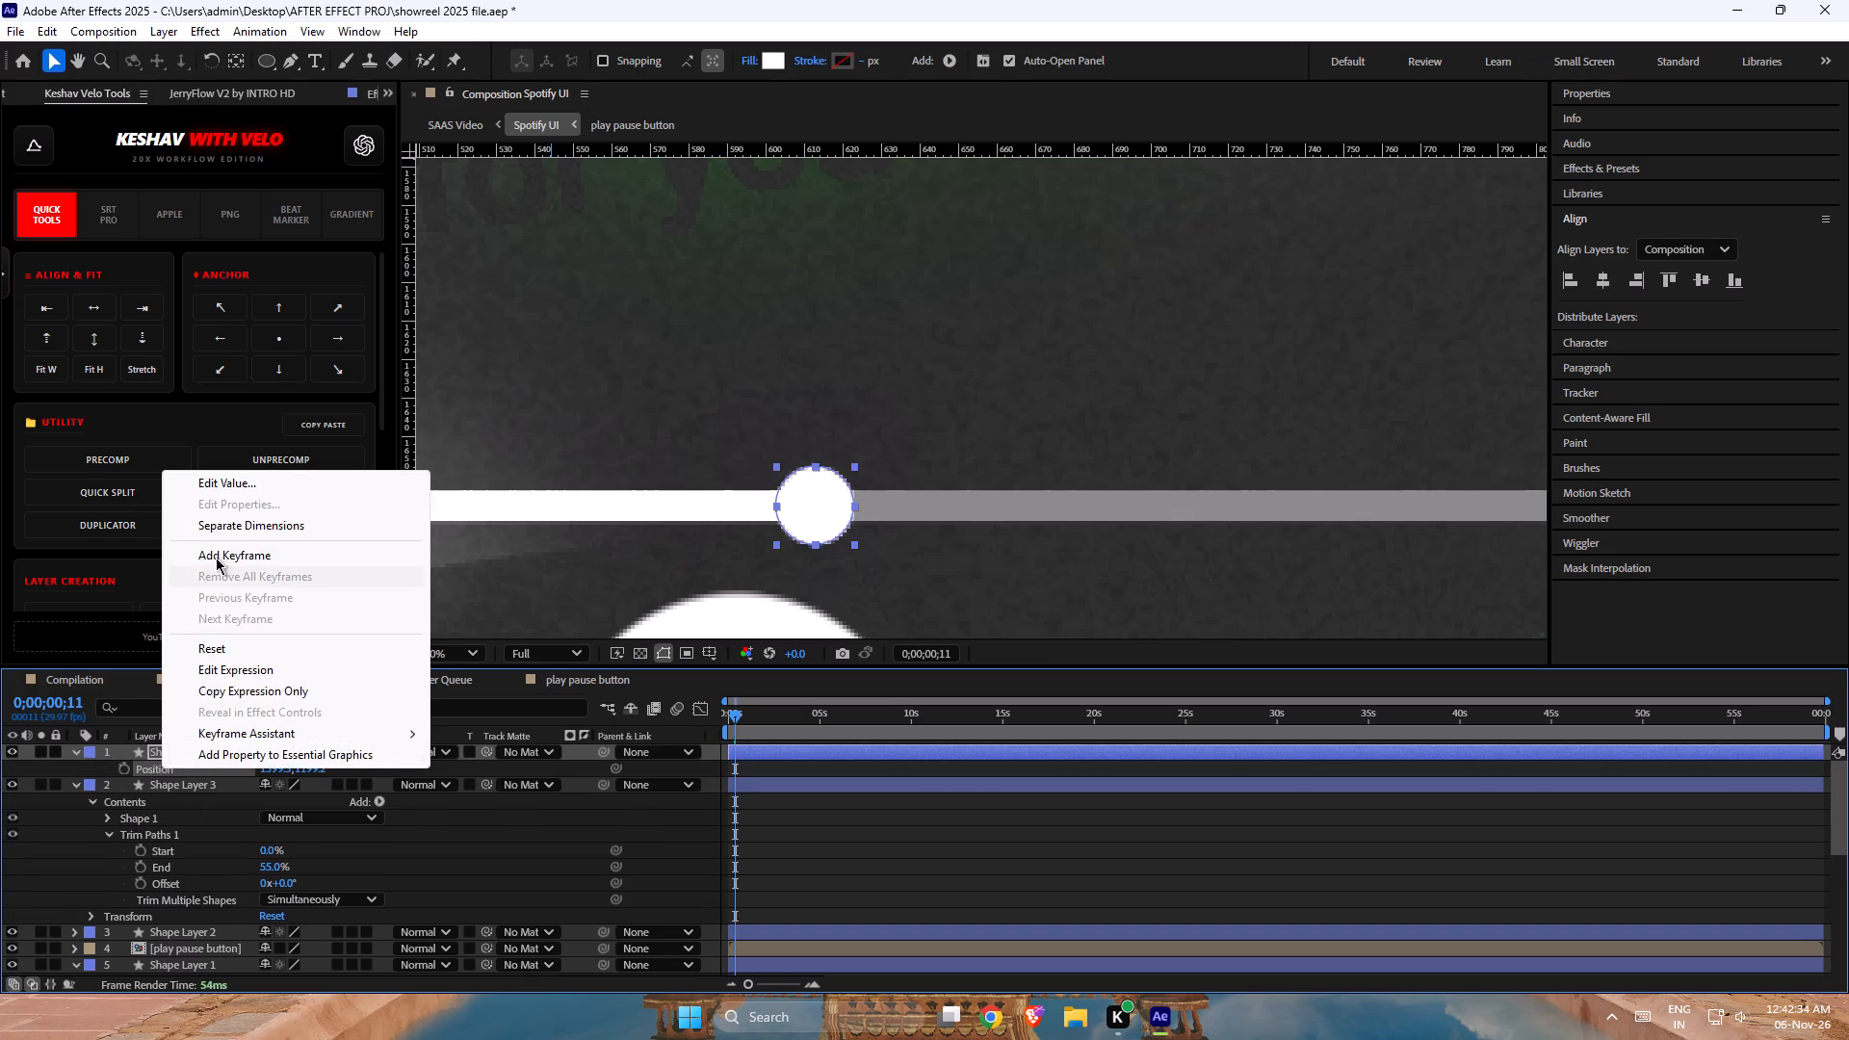
{"action": "left_click", "coordinate": [271, 530]}
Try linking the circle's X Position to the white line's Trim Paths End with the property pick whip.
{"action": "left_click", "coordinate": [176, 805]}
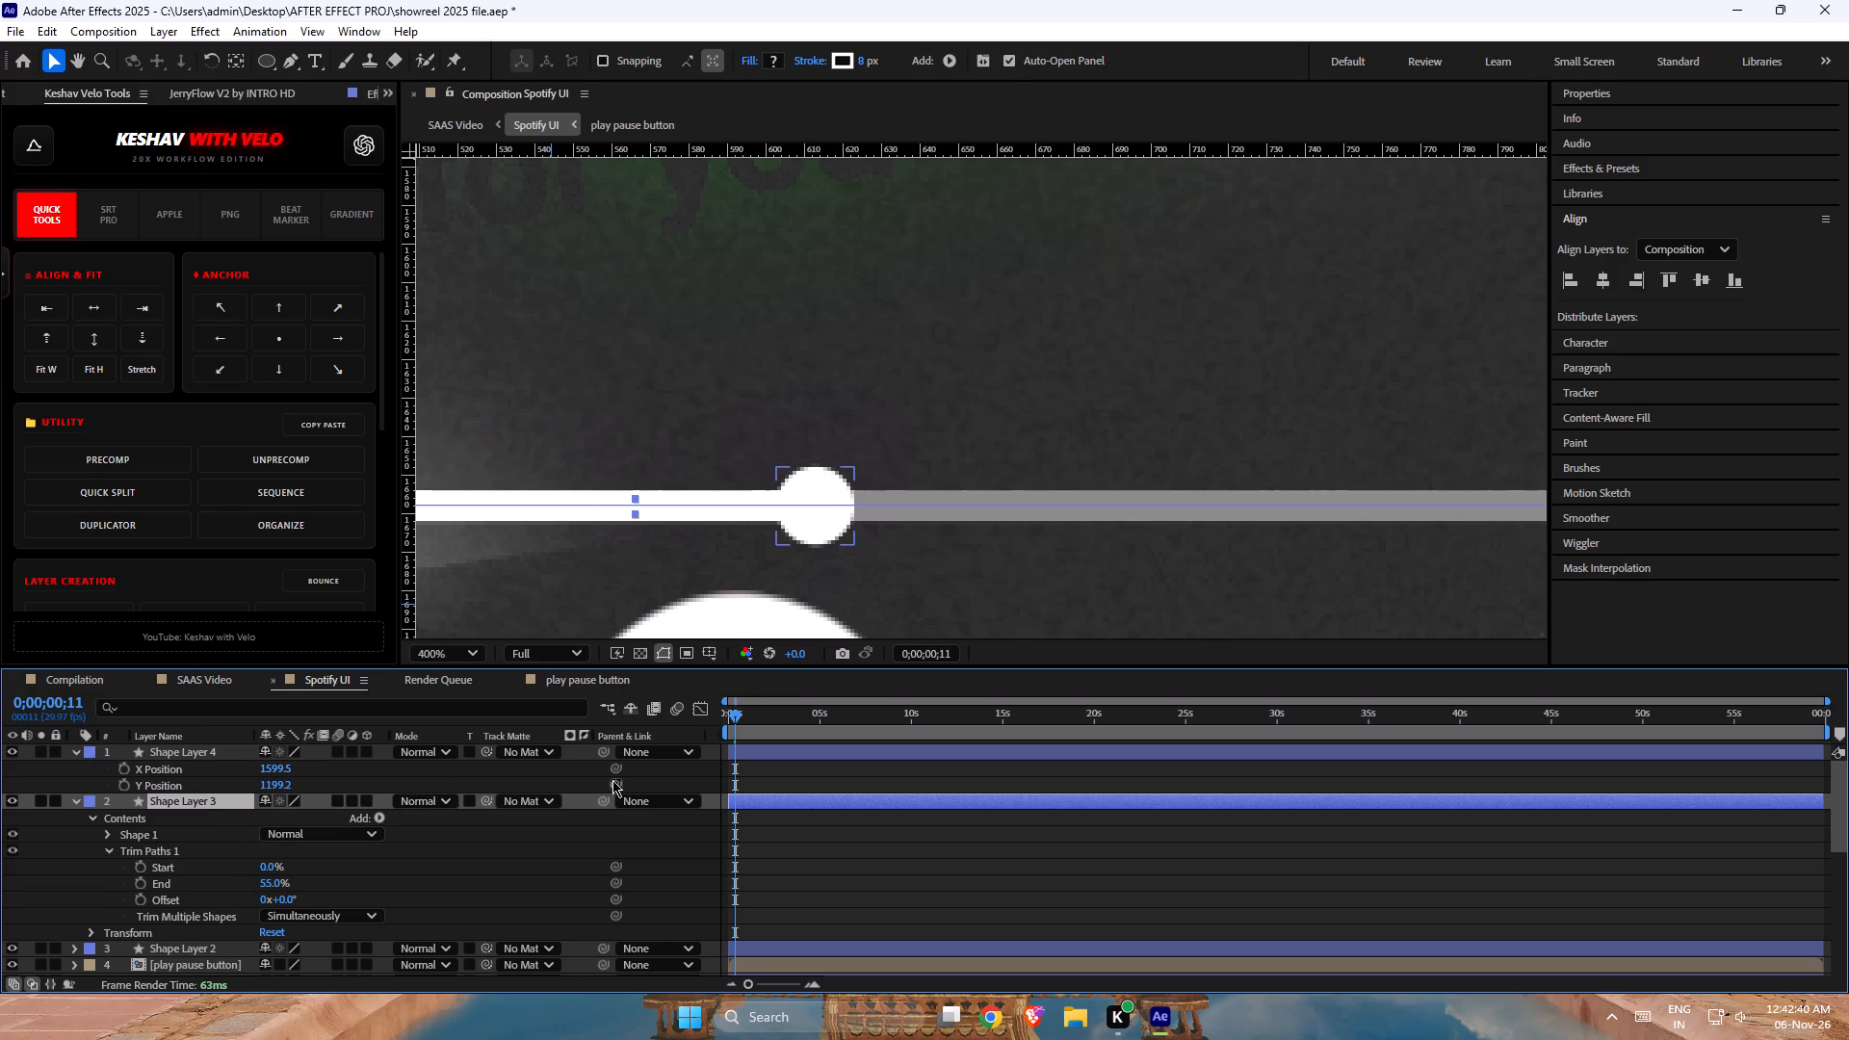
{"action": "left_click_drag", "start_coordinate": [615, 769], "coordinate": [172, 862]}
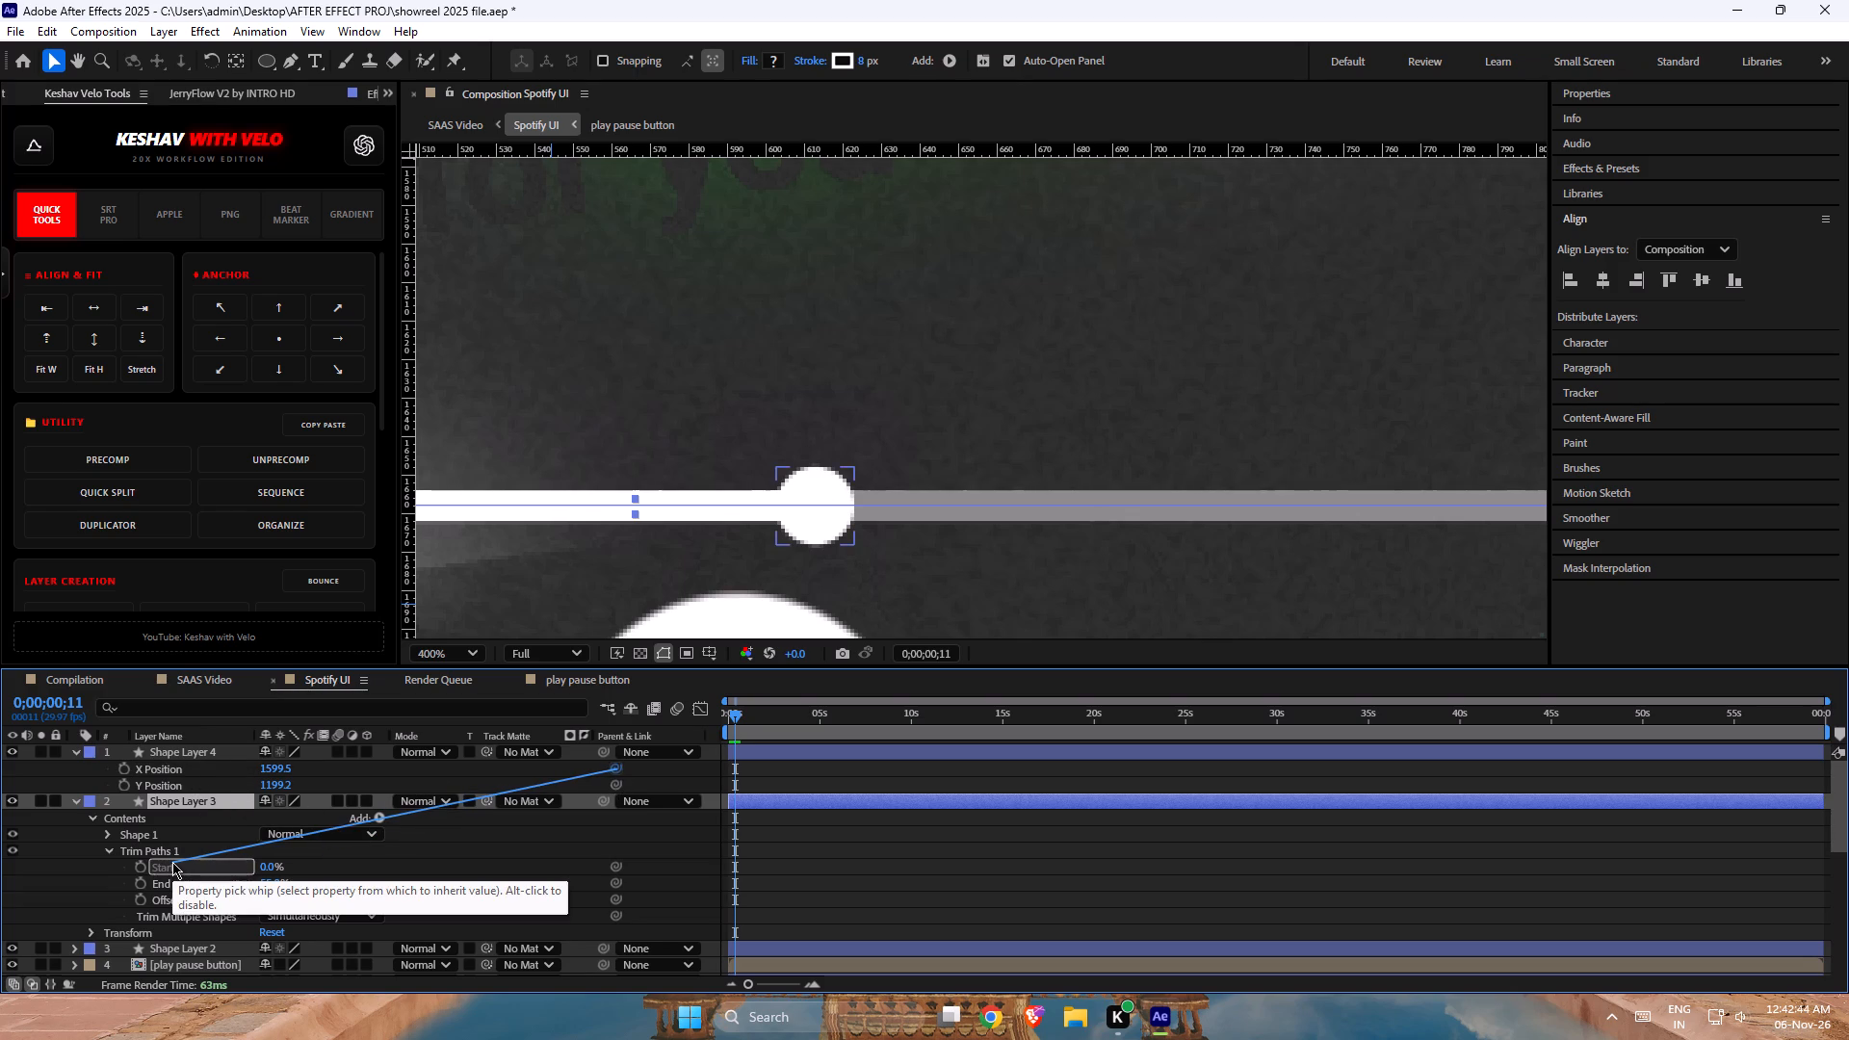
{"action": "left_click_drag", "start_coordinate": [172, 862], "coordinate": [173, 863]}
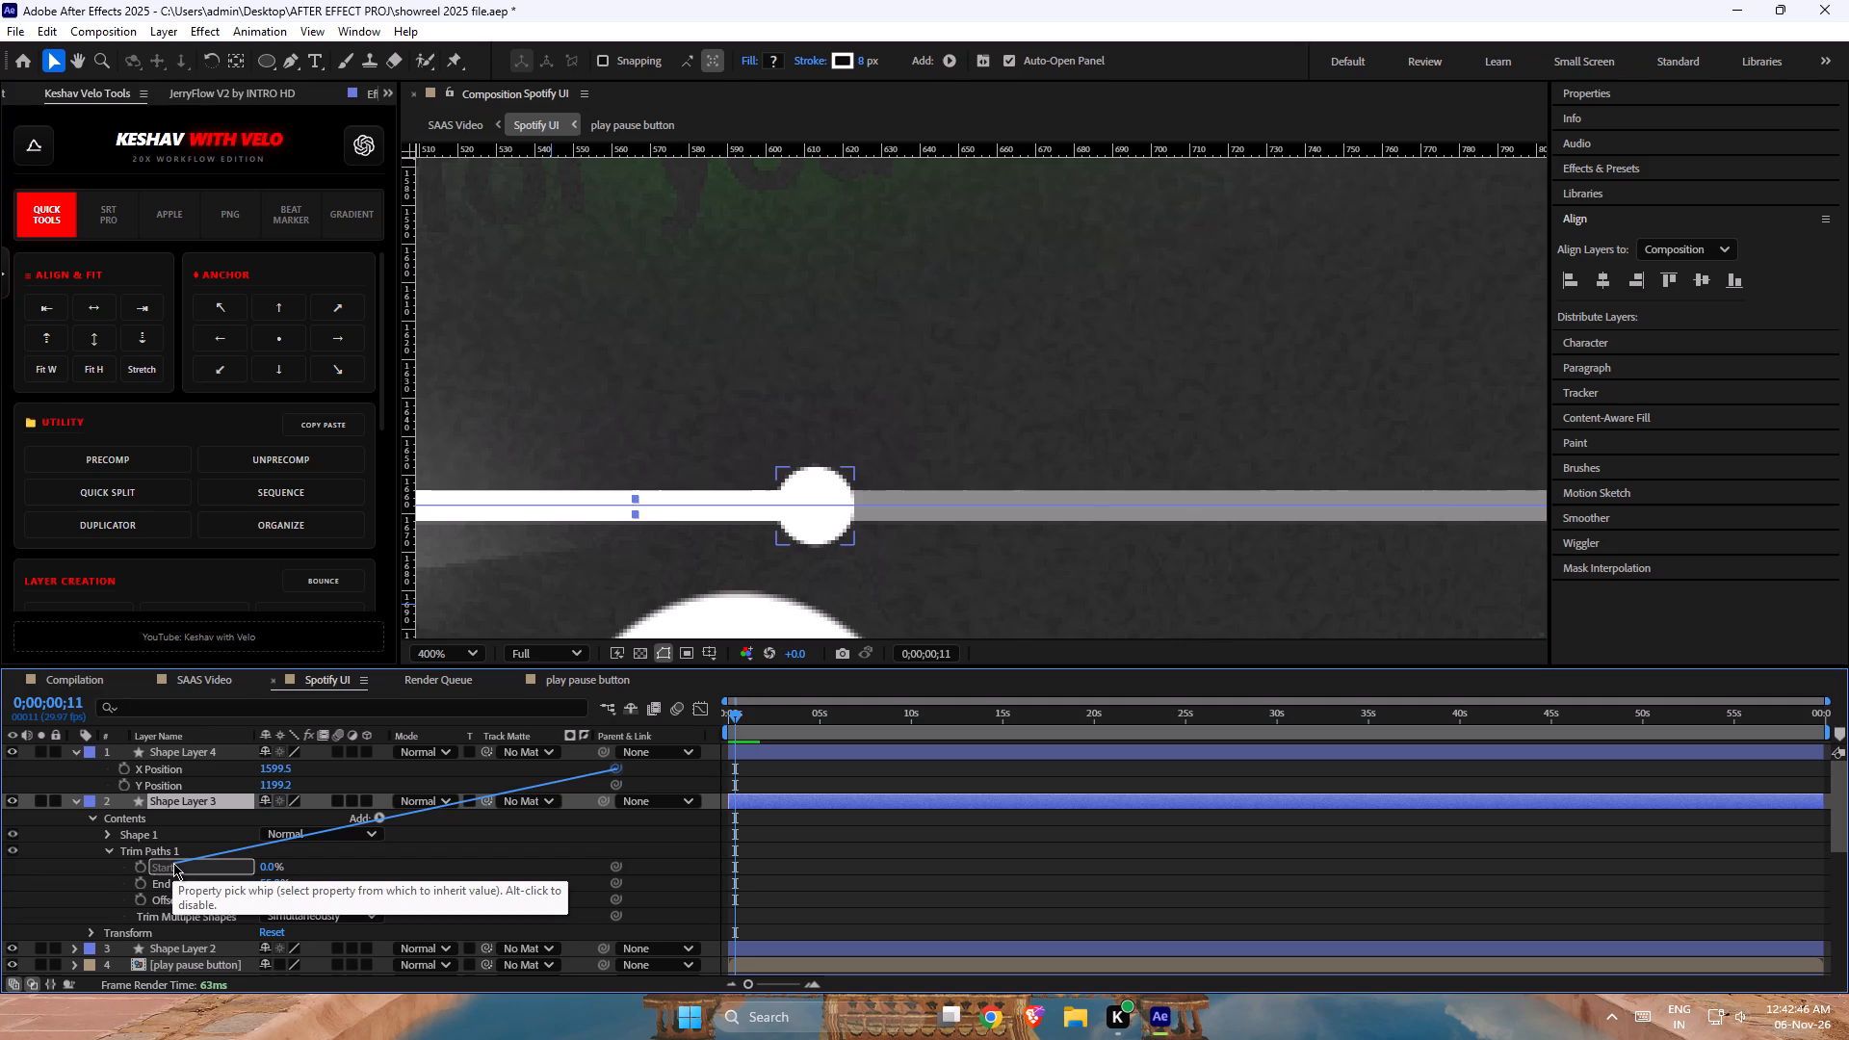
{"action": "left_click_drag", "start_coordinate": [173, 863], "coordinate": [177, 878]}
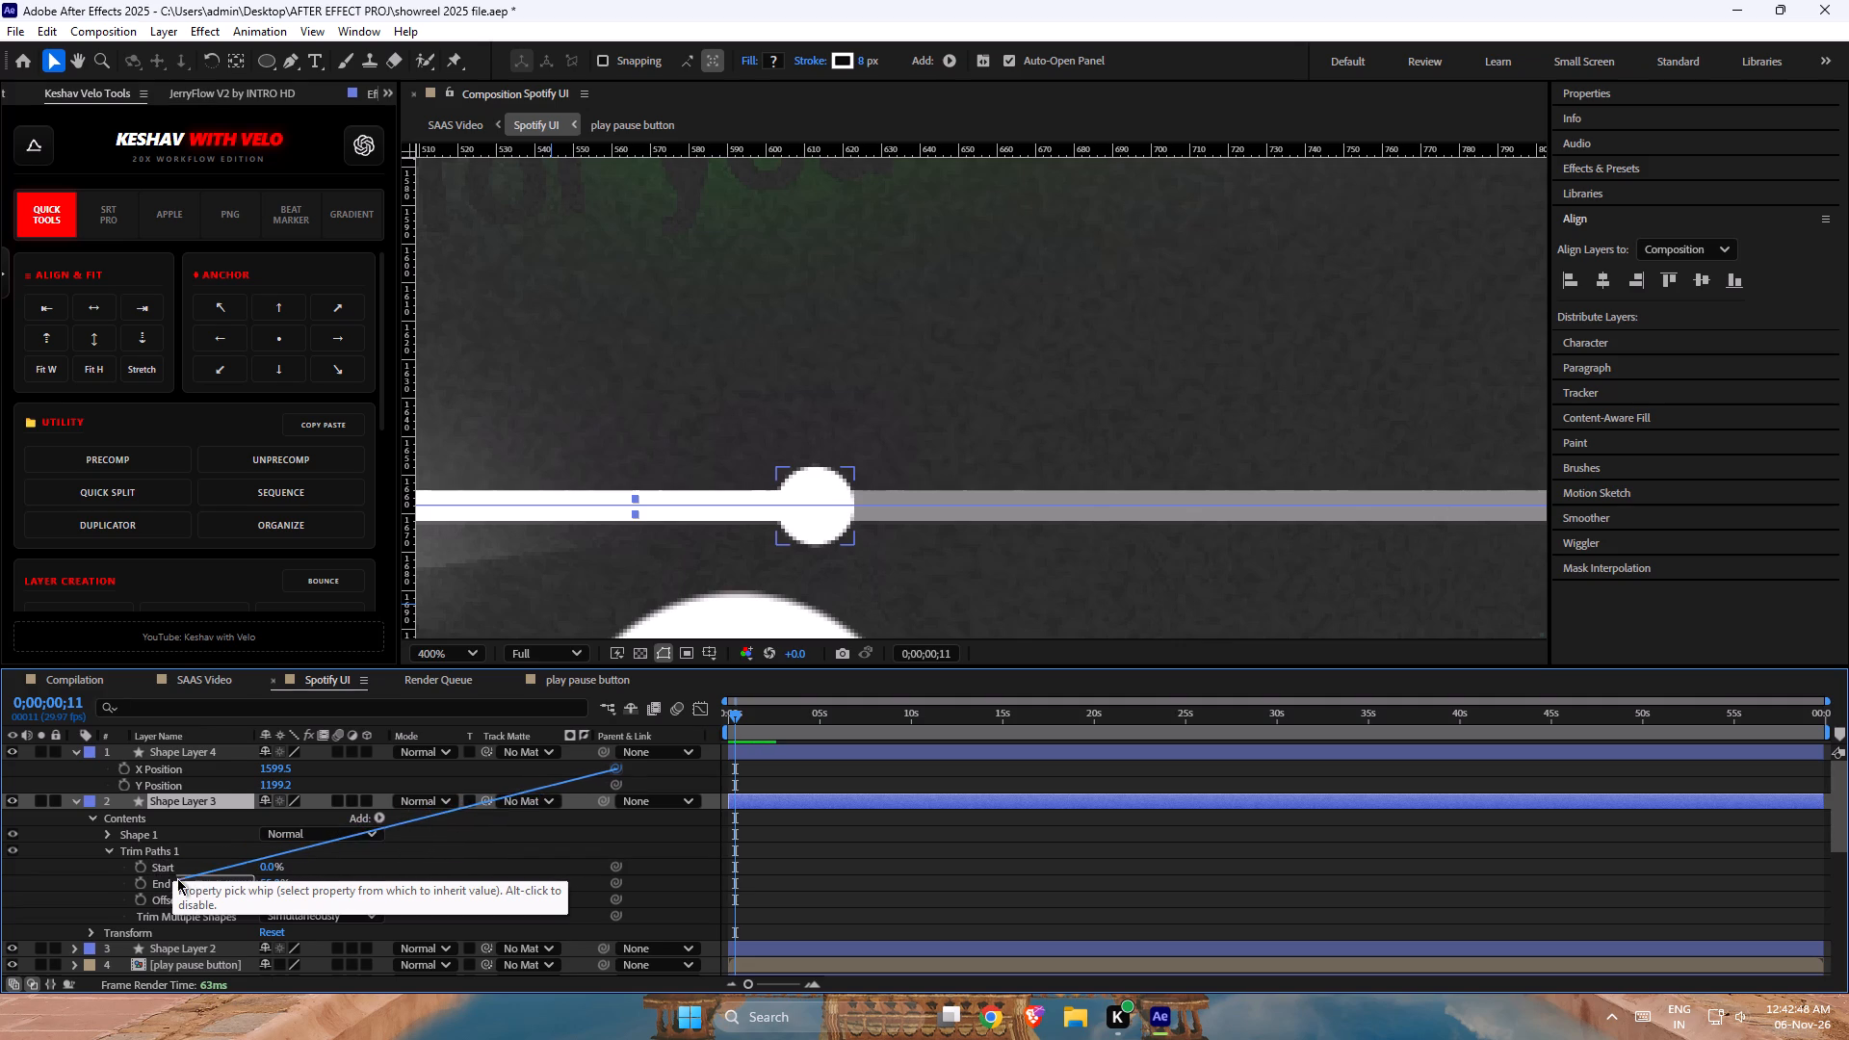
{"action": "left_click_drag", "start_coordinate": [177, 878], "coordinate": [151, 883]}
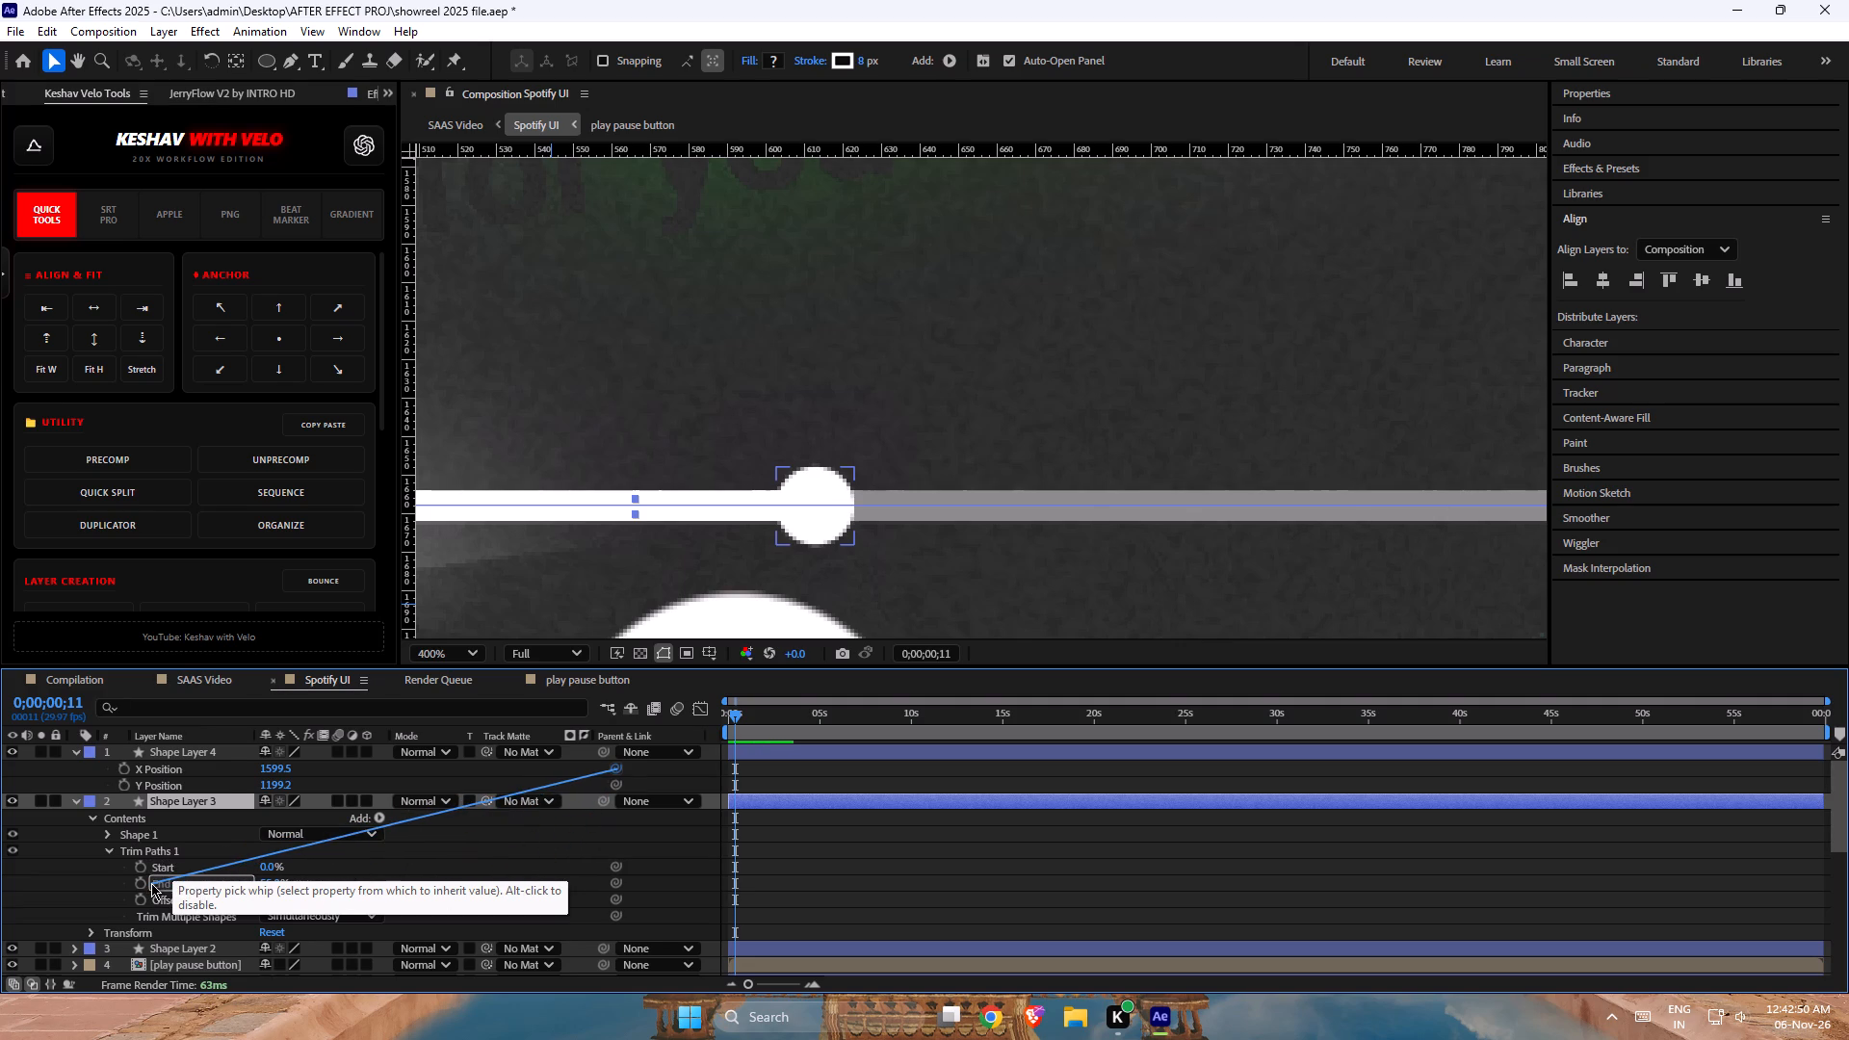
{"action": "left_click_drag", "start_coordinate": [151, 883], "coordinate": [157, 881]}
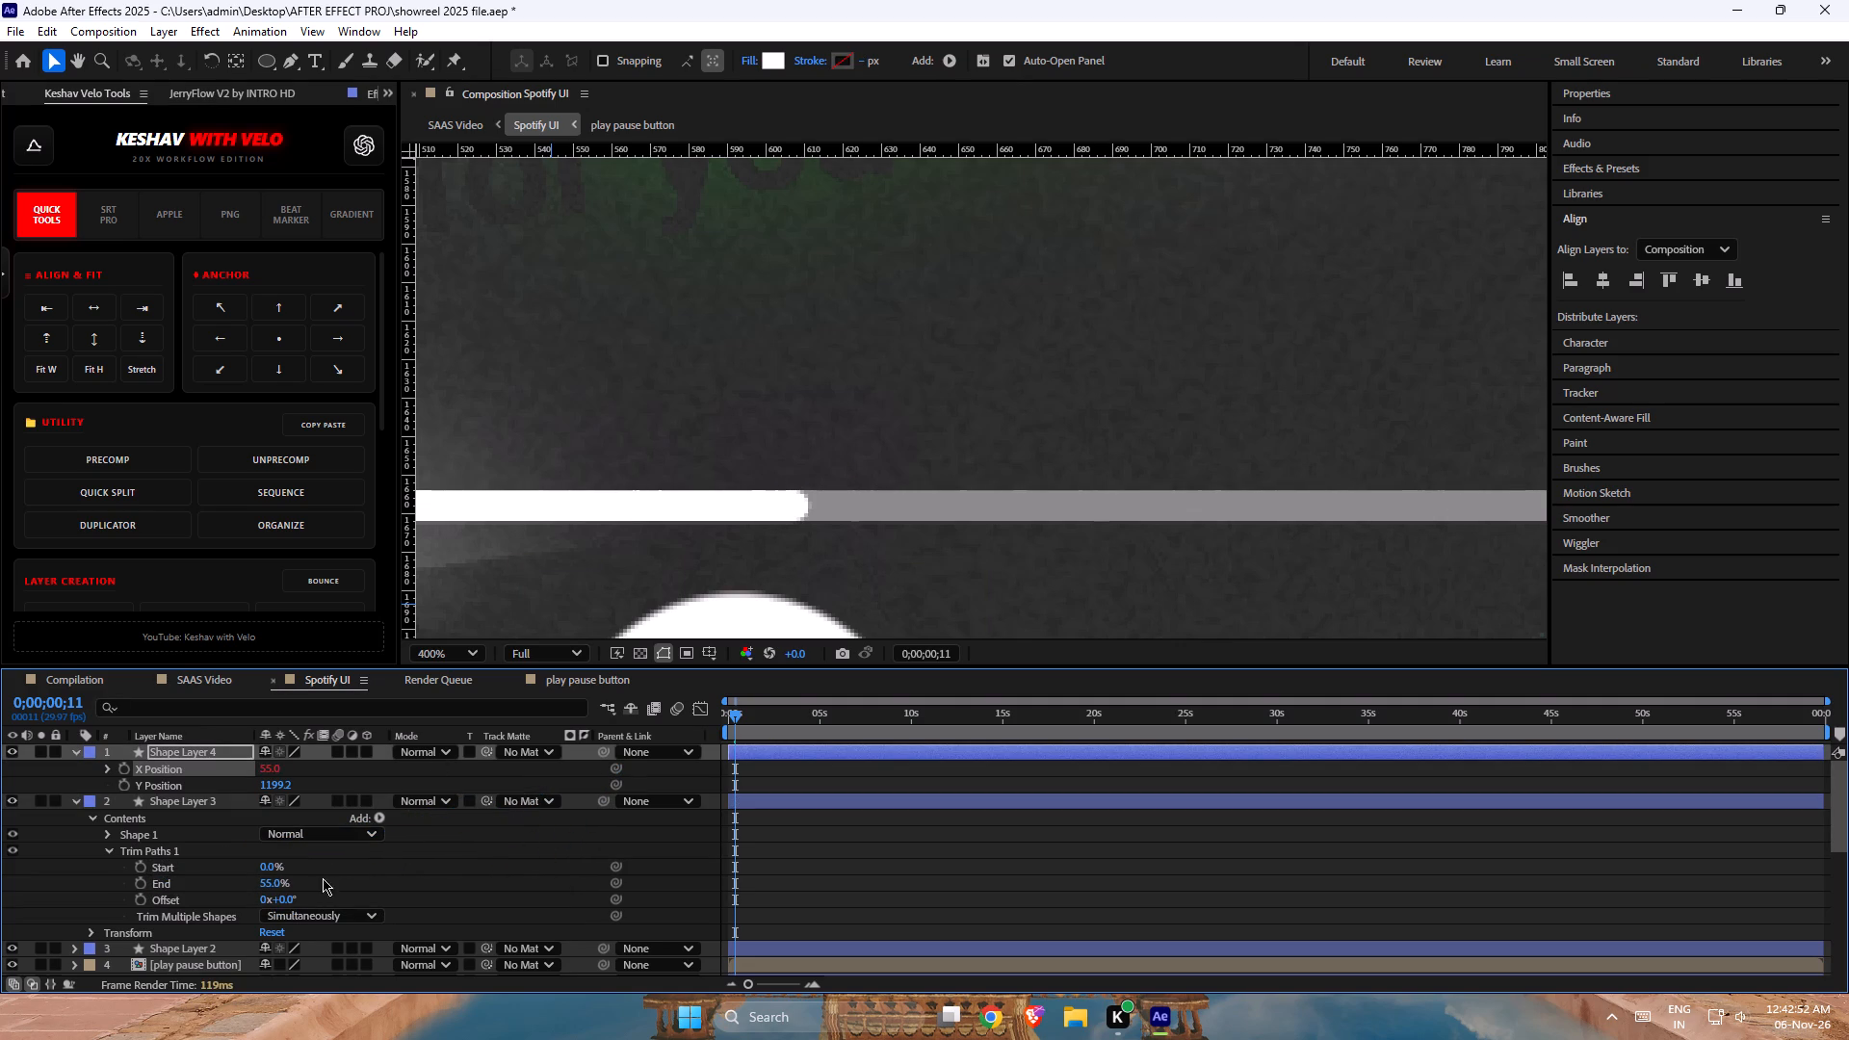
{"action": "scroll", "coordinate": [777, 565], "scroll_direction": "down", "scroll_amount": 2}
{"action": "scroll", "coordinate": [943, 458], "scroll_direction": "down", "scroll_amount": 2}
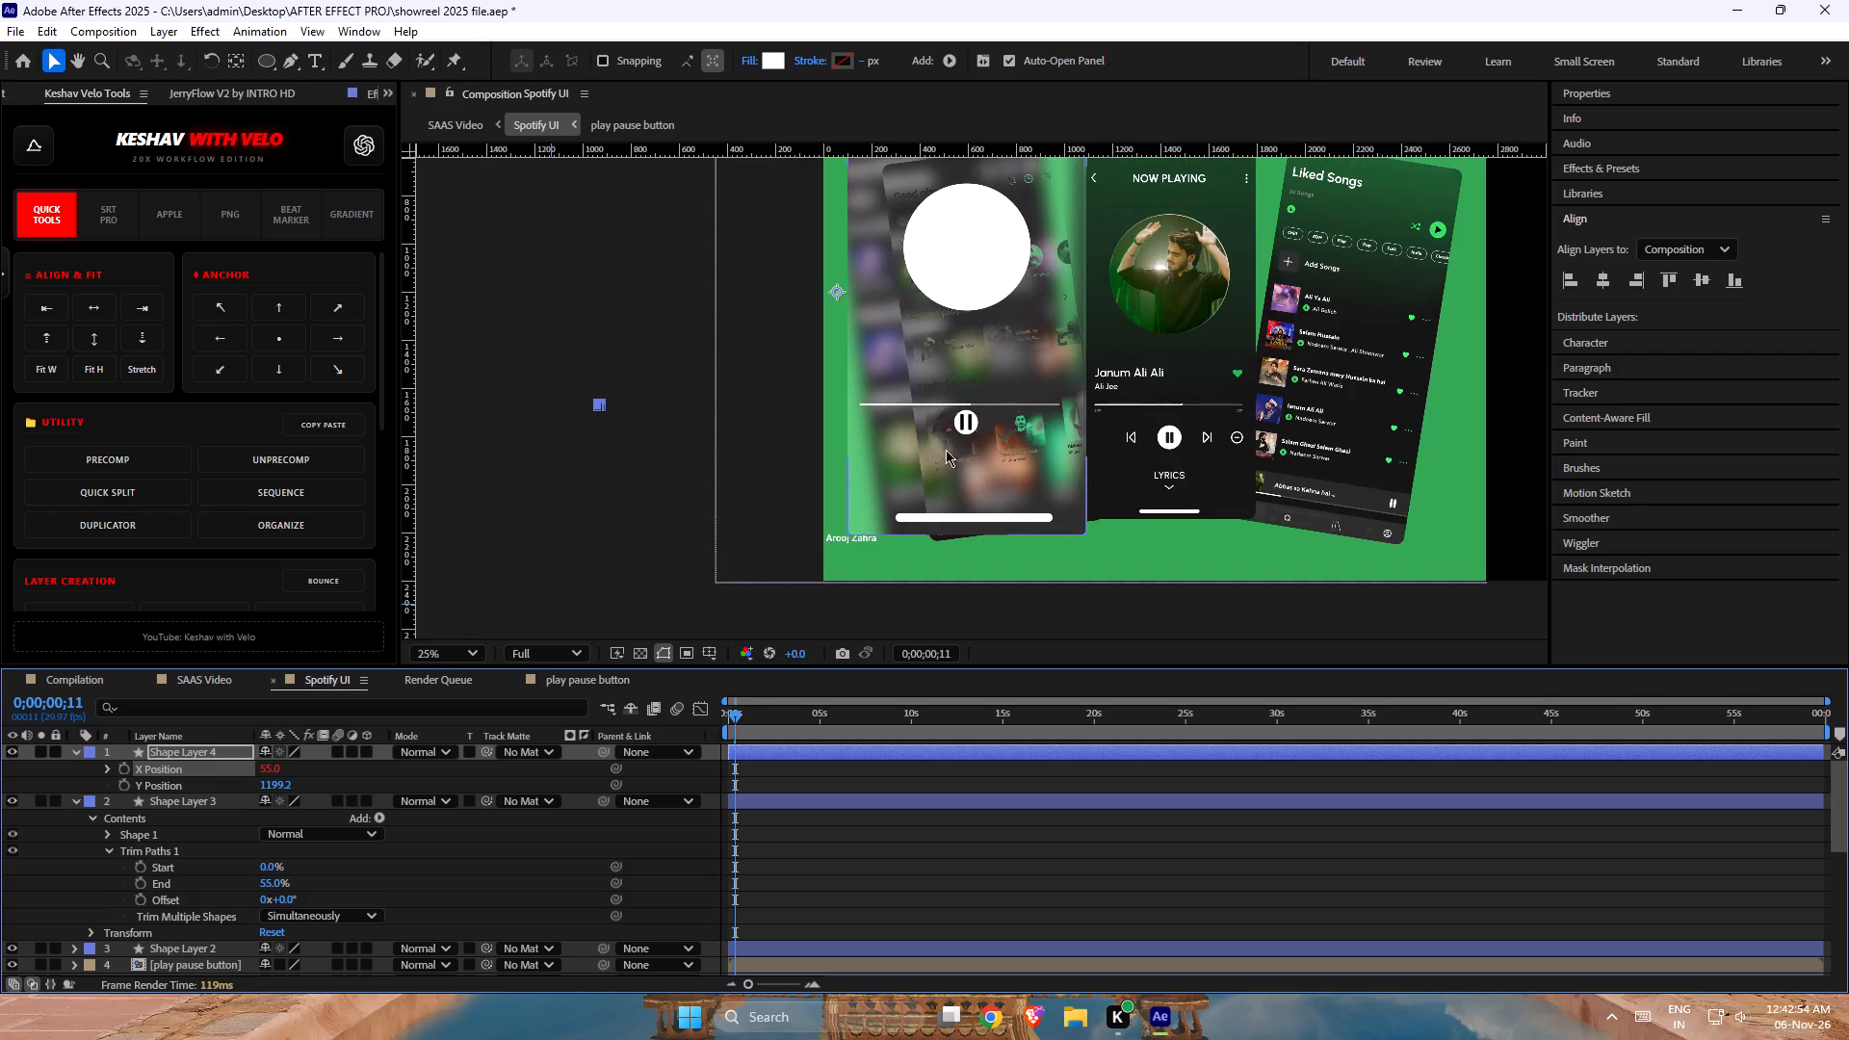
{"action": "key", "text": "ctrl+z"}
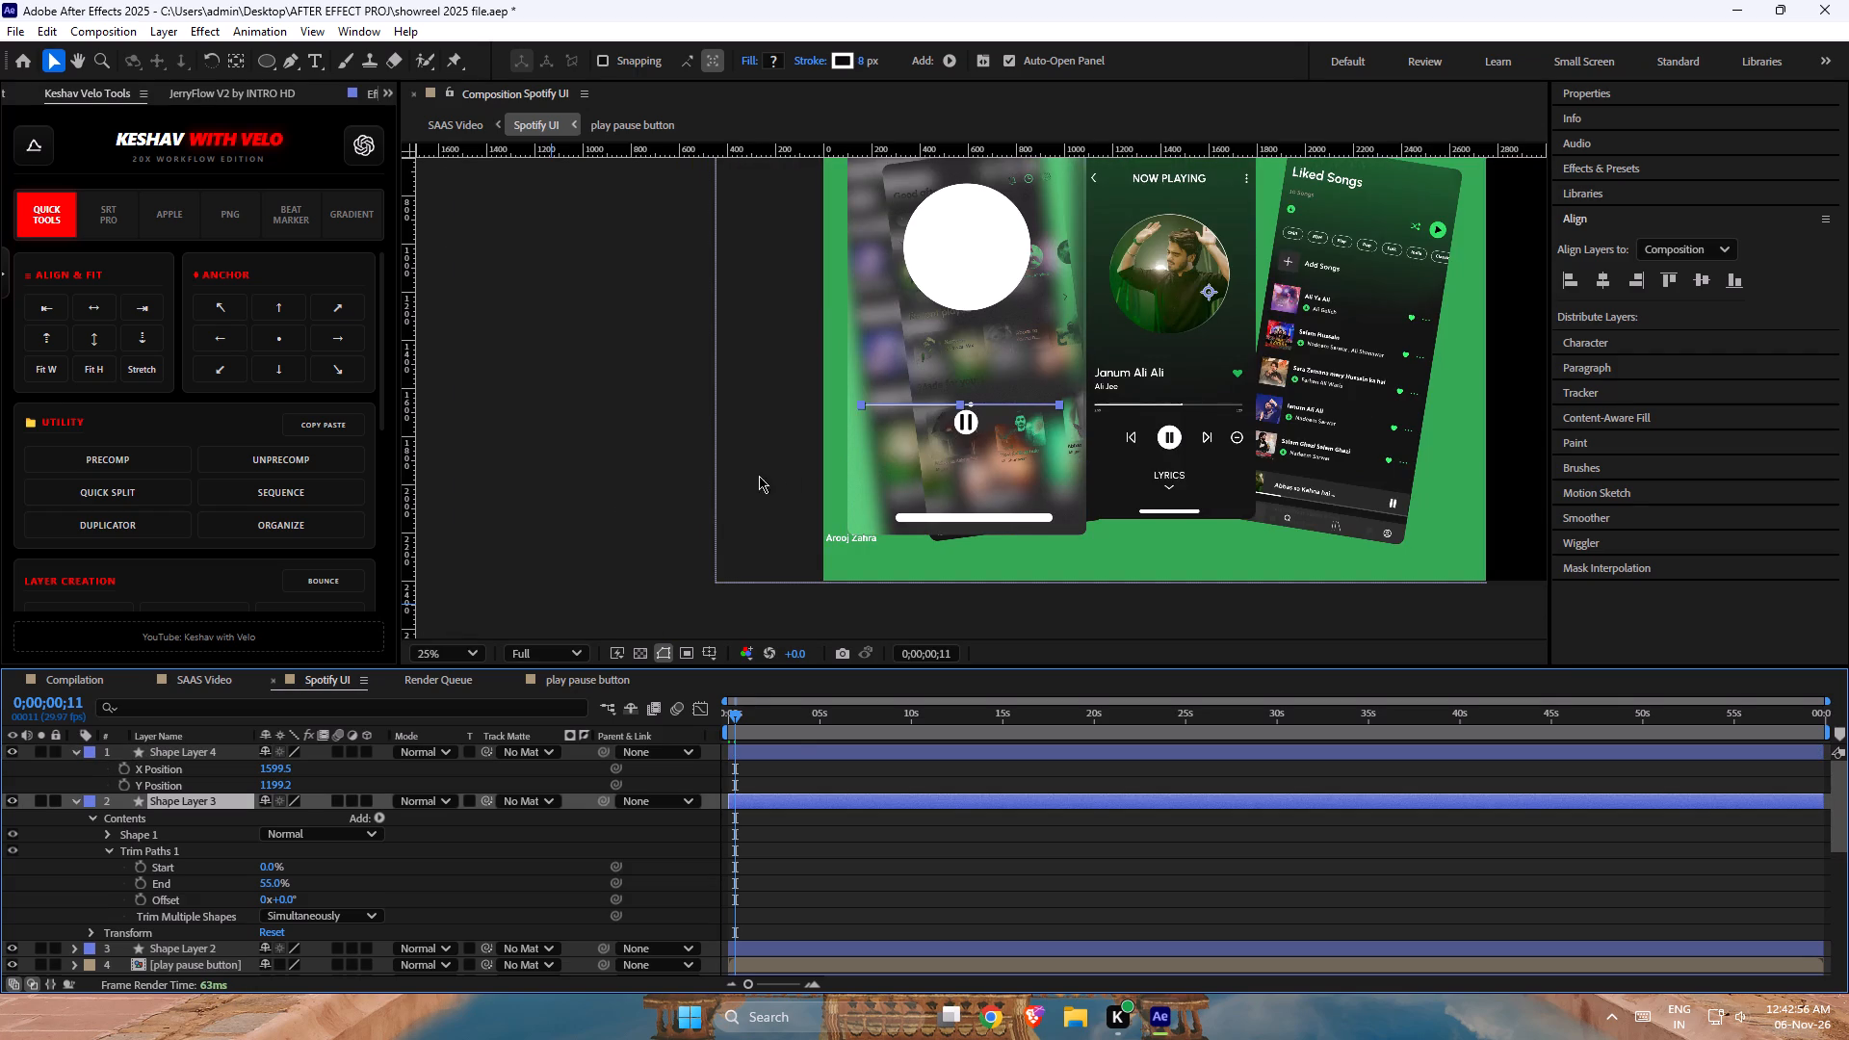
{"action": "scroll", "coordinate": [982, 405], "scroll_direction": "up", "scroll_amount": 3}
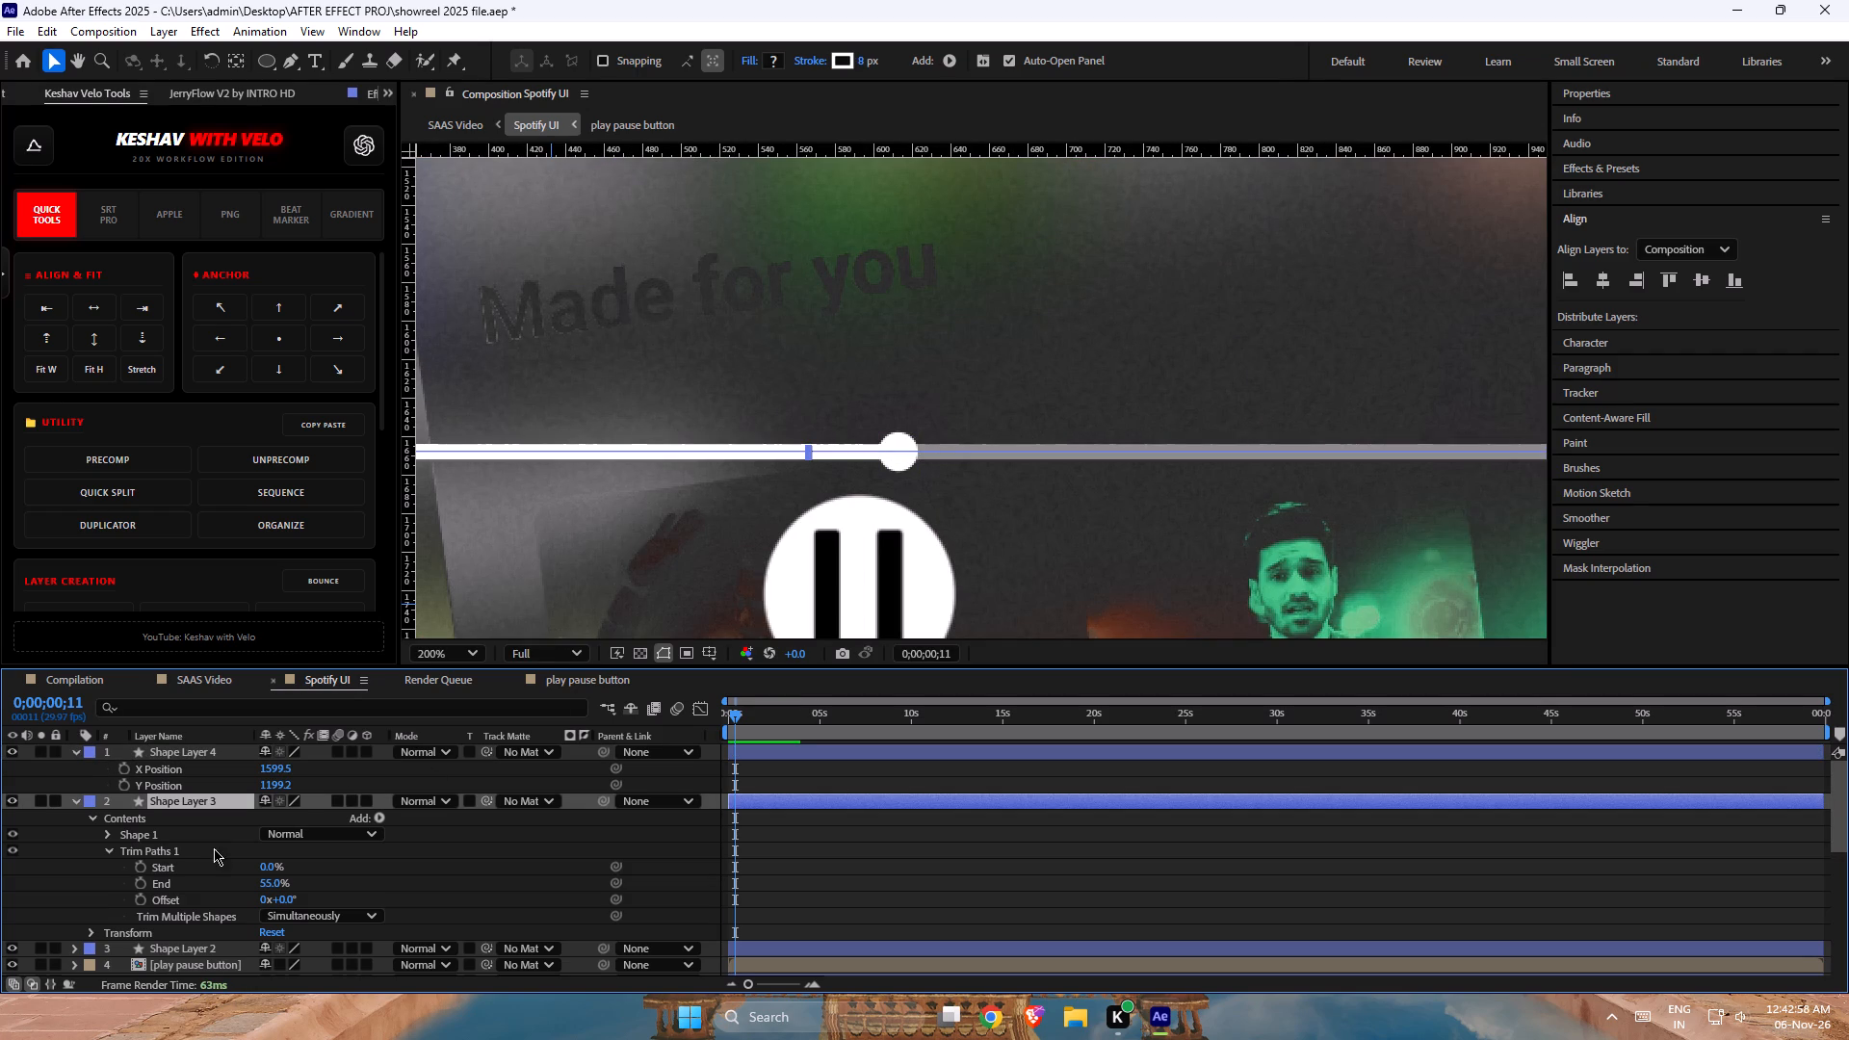